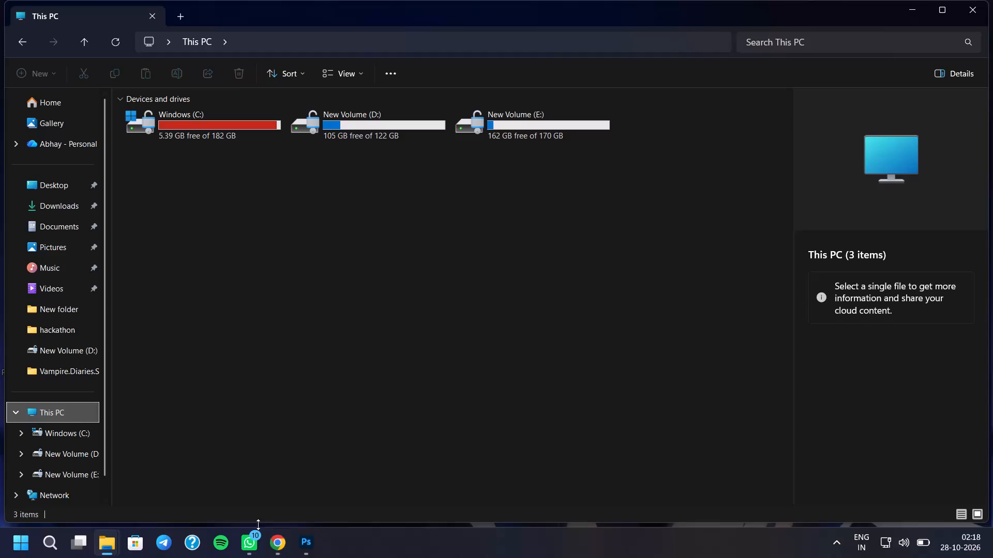
# Minimize the This PC window to reach the desktop and launch Kuro from its desktop shortcut.
pyautogui.click(323, 557)
pyautogui.click(916, 11)
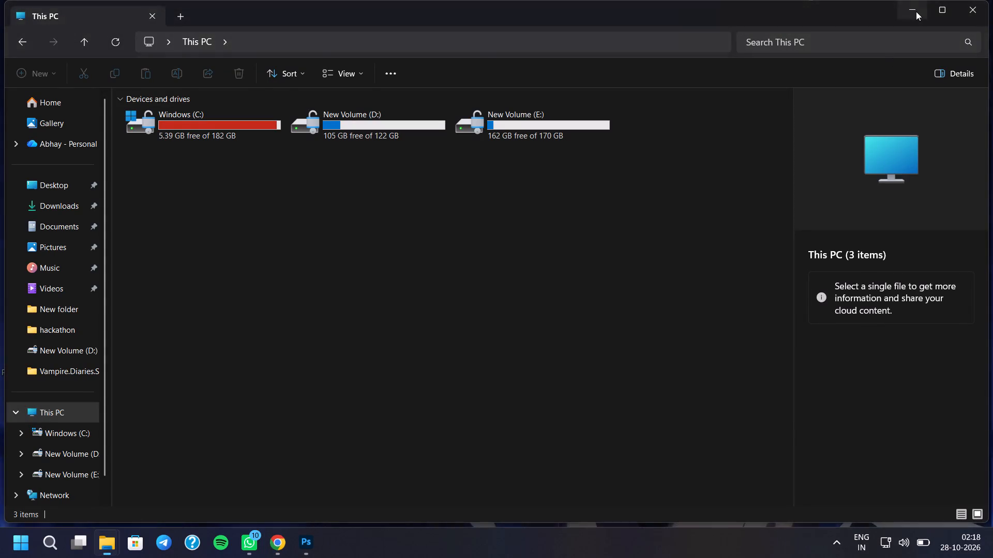
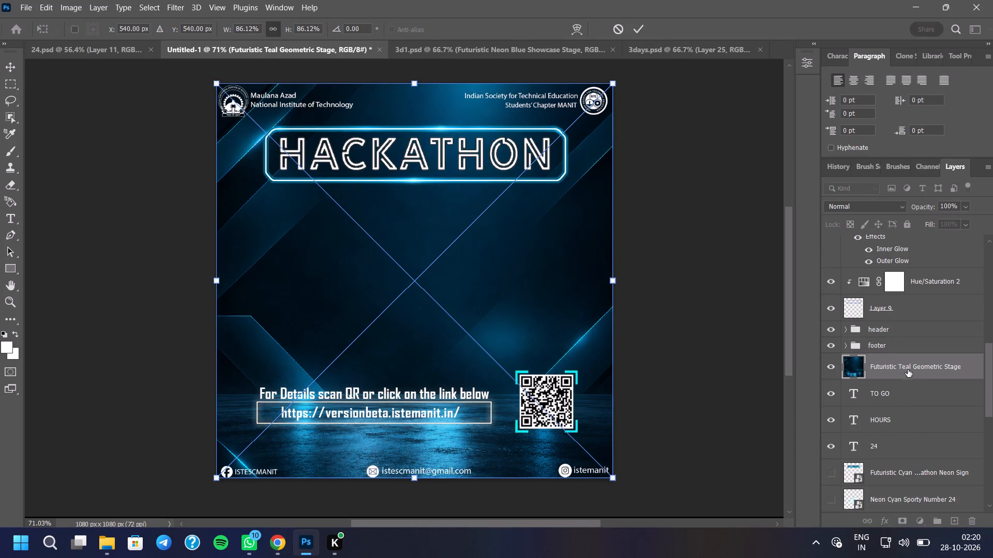
pyautogui.moveTo(908, 368); pyautogui.dragTo(923, 510)
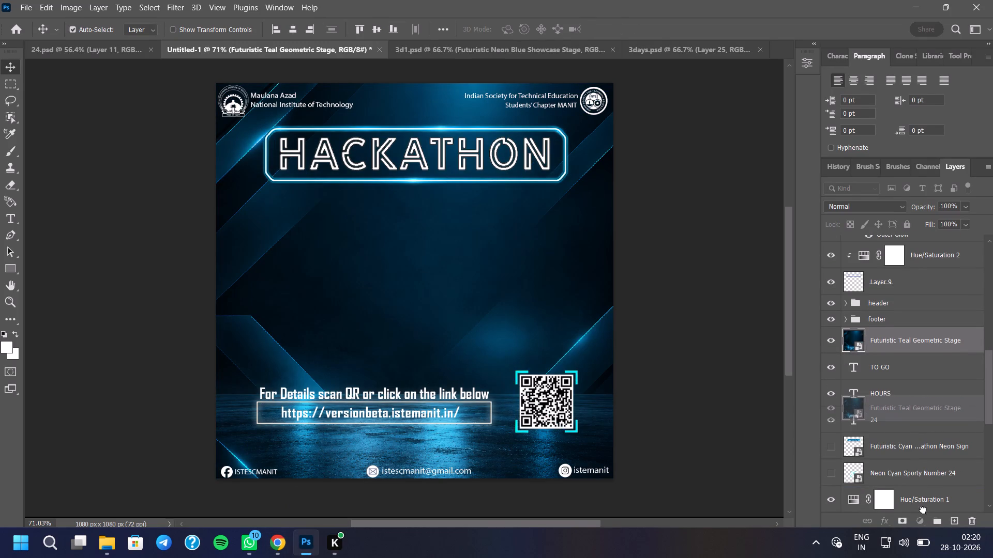
pyautogui.moveTo(923, 510); pyautogui.dragTo(909, 452)
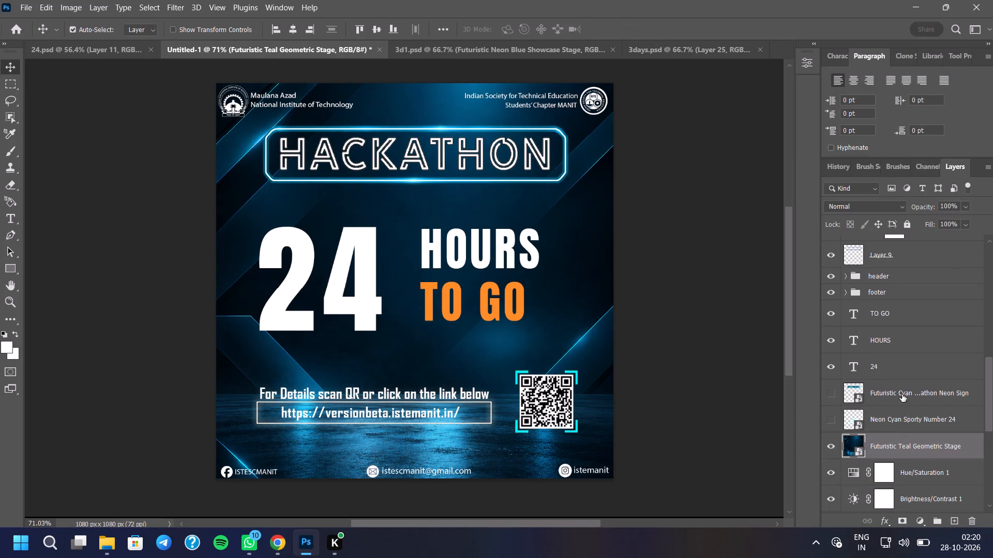
# Hide the old background Layer 3 and the Brightness/Contrast 1 and Hue/Saturation 1 adjustments directly above it.
pyautogui.scroll(-6, 902, 394)
pyautogui.click(835, 371)
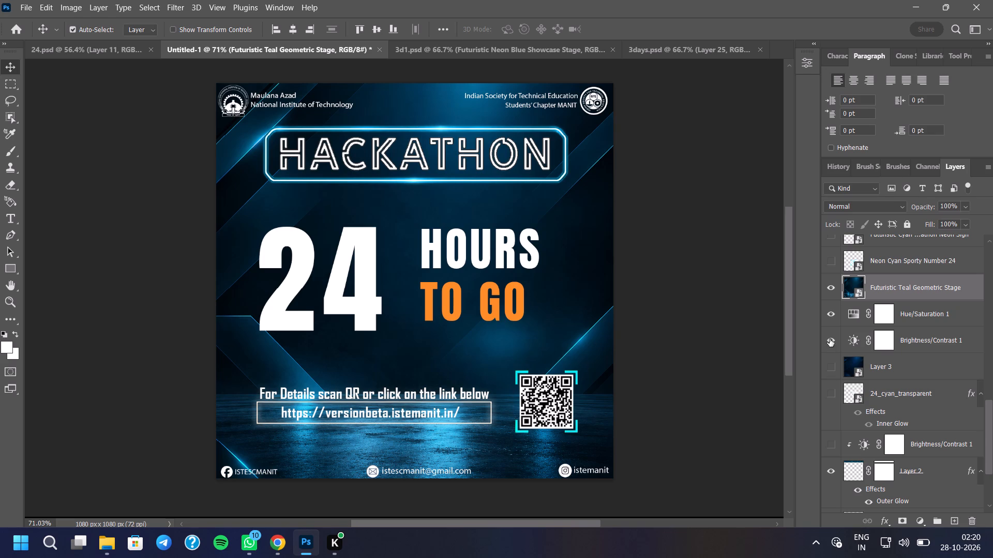
pyautogui.click(830, 339)
pyautogui.click(828, 320)
pyautogui.scroll(-2, 513, 389)
pyautogui.scroll(2, 499, 383)
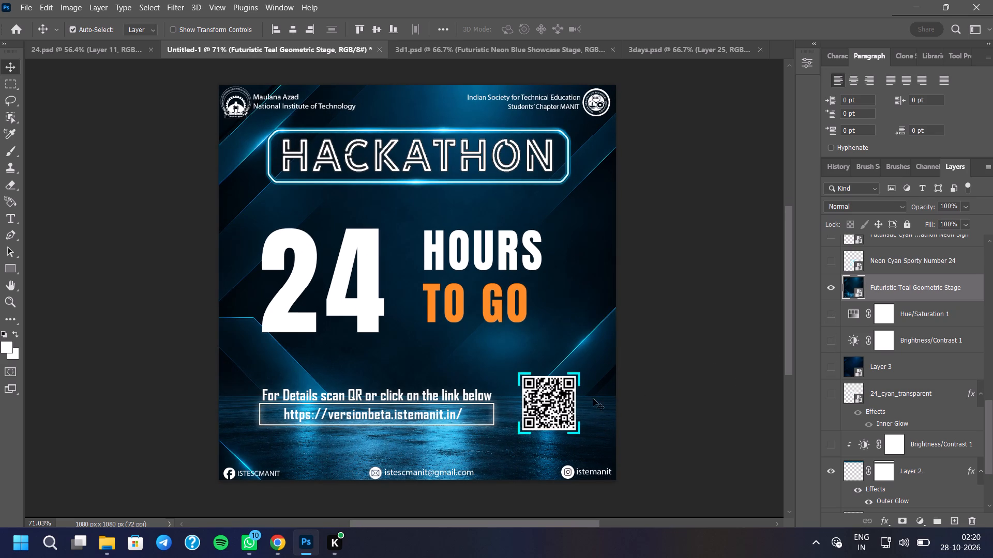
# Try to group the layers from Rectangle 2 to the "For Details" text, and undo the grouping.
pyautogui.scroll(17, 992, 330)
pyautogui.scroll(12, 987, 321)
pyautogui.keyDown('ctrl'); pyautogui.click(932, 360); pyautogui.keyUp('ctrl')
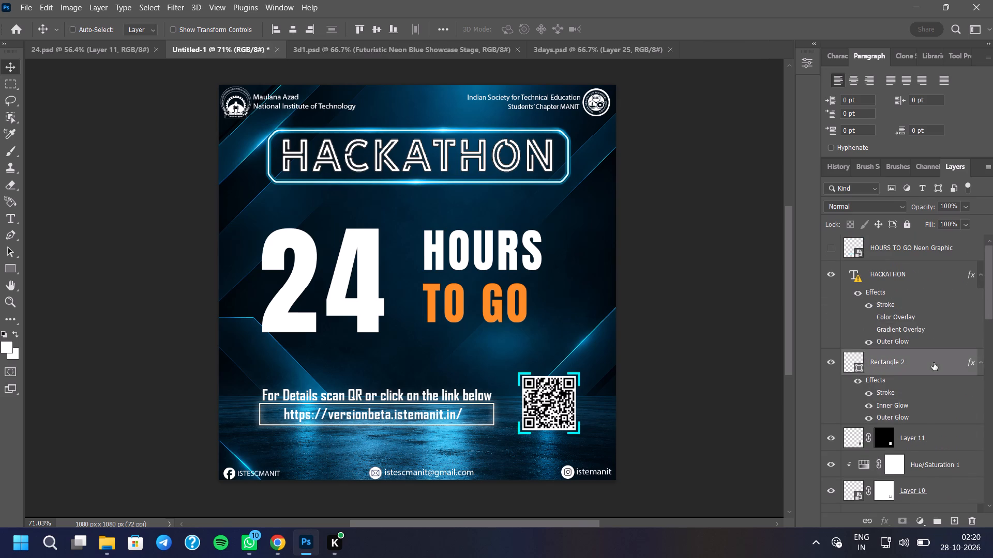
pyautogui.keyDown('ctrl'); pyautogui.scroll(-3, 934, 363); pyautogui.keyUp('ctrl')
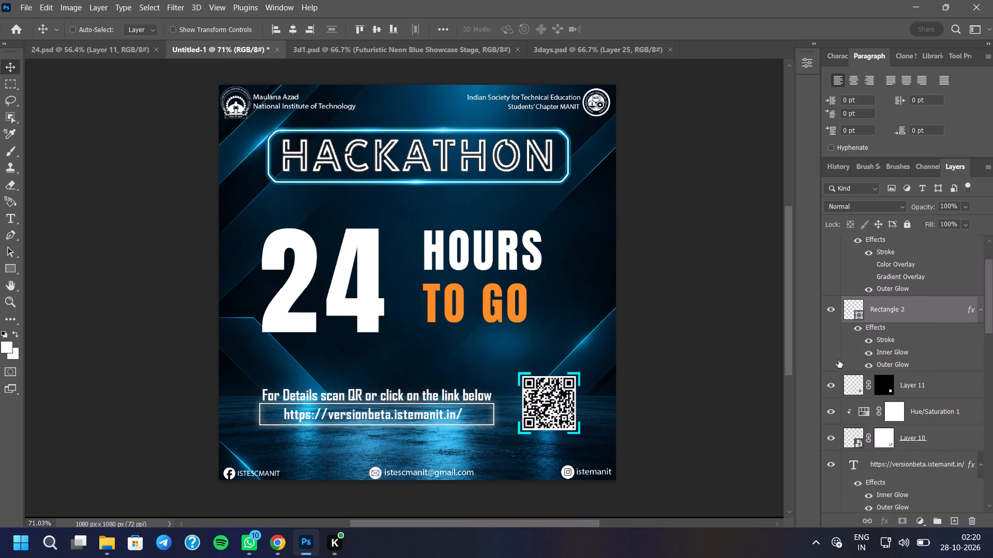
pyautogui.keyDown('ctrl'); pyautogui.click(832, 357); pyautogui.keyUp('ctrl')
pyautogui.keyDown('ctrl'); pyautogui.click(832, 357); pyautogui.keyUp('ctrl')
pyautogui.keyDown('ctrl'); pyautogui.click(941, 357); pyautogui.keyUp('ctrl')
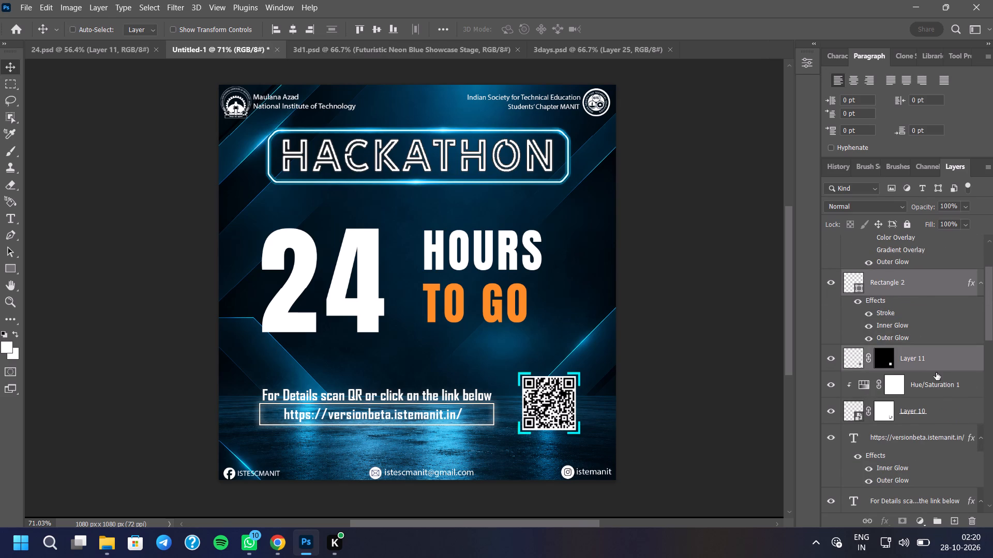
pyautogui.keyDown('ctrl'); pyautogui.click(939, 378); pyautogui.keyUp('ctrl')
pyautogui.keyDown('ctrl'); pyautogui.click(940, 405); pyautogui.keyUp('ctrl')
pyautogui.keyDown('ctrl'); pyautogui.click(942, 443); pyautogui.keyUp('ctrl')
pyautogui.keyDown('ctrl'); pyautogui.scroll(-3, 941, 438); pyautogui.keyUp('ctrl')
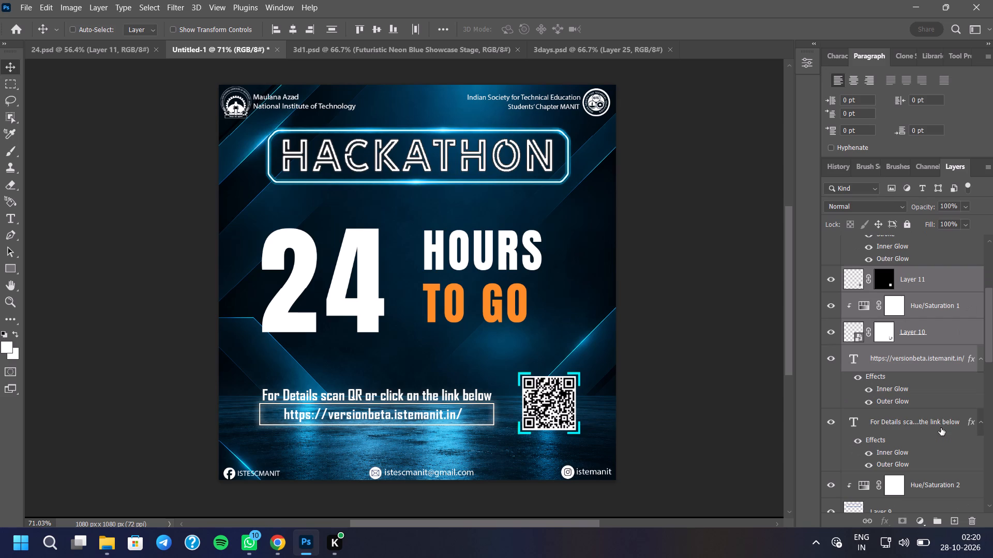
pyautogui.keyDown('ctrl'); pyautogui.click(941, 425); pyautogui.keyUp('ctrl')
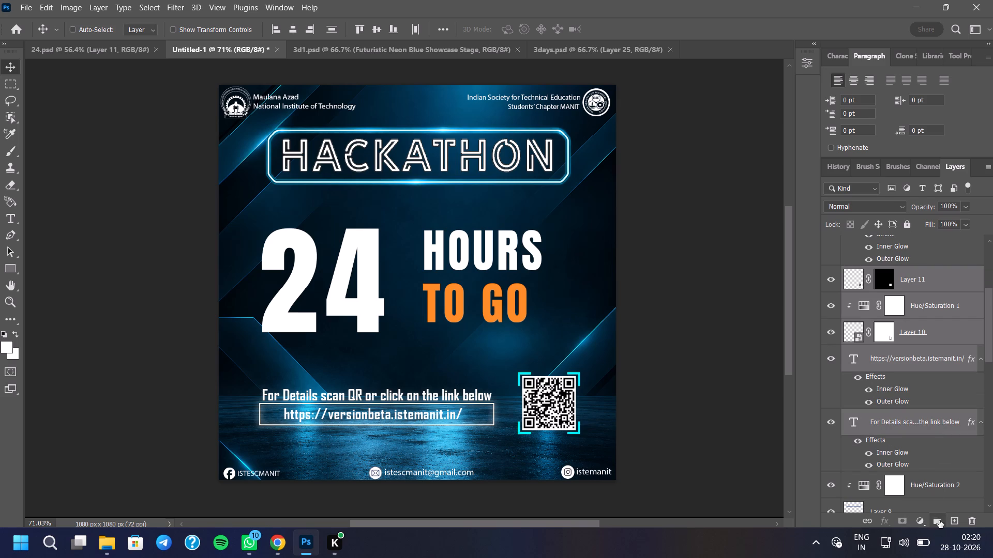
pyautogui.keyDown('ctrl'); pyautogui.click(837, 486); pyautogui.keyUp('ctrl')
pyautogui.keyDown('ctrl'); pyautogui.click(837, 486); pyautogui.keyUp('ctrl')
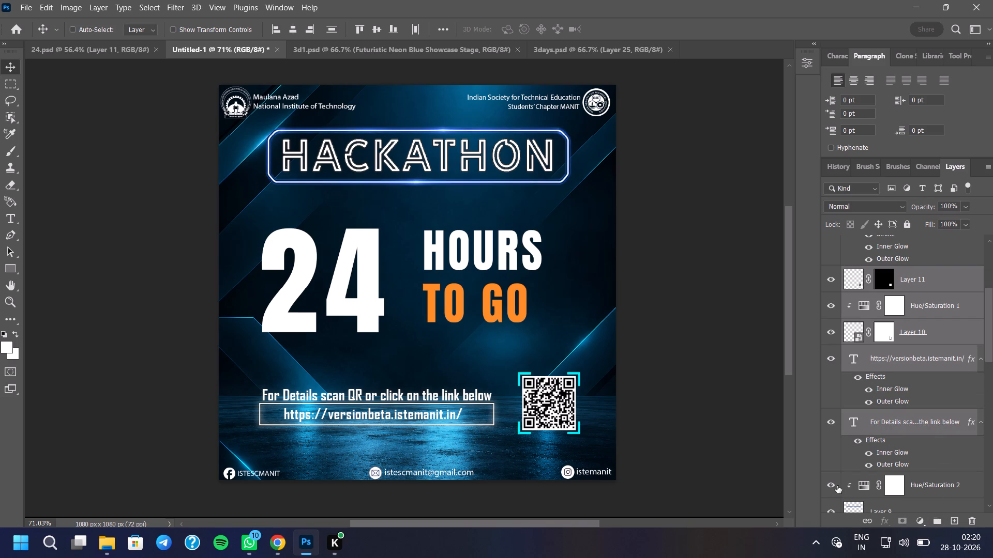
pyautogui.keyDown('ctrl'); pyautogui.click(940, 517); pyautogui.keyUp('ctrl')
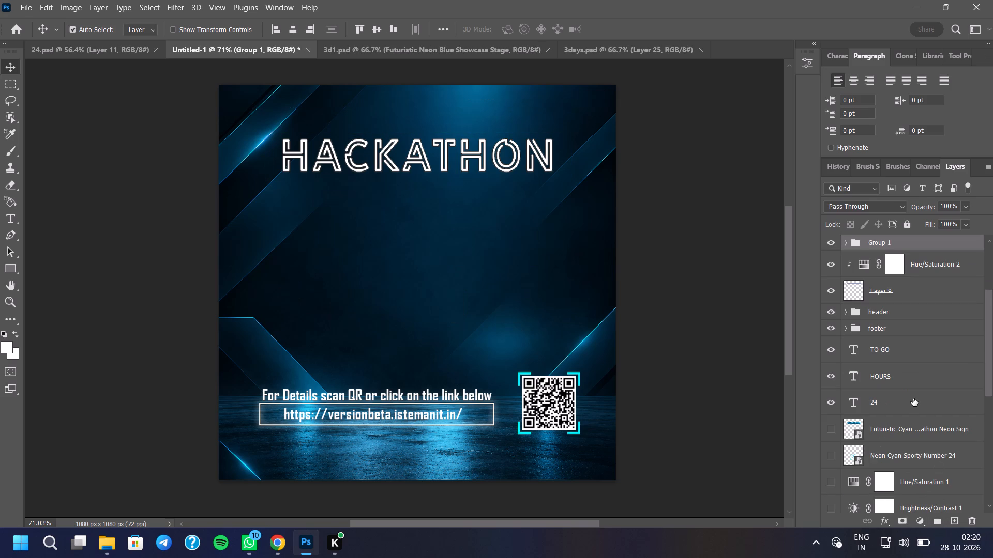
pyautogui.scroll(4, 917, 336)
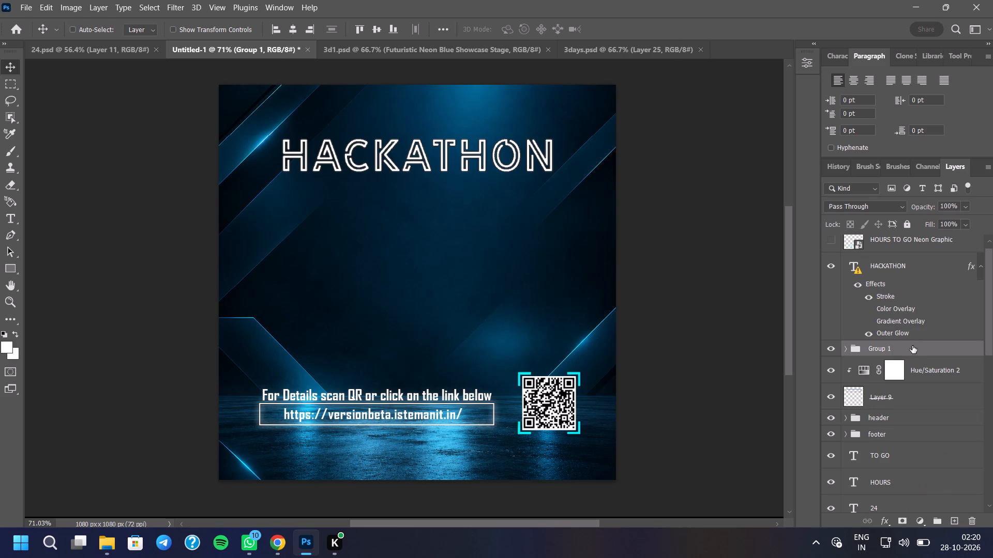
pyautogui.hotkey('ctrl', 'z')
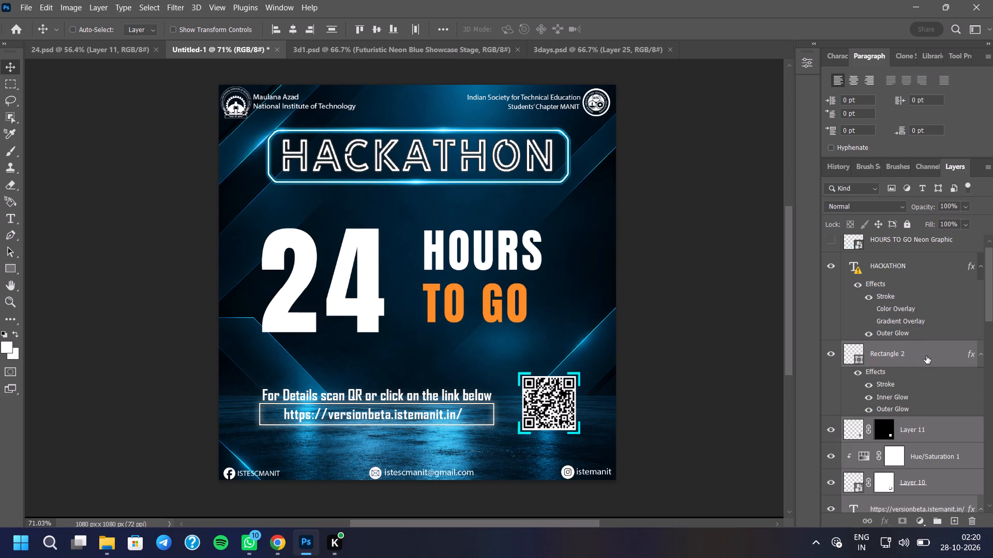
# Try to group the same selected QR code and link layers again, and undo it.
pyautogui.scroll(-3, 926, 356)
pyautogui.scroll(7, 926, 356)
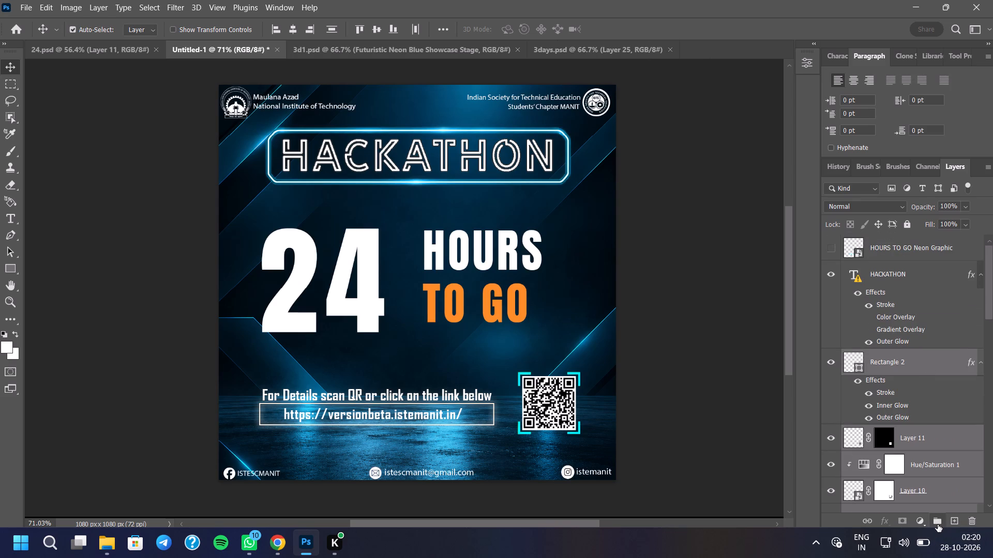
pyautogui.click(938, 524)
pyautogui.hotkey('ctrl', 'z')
# Group Rectangle 2, Layer 11, its Hue/Saturation 1, Layer 10, the website link text and the "For Details" text.
pyautogui.click(911, 366)
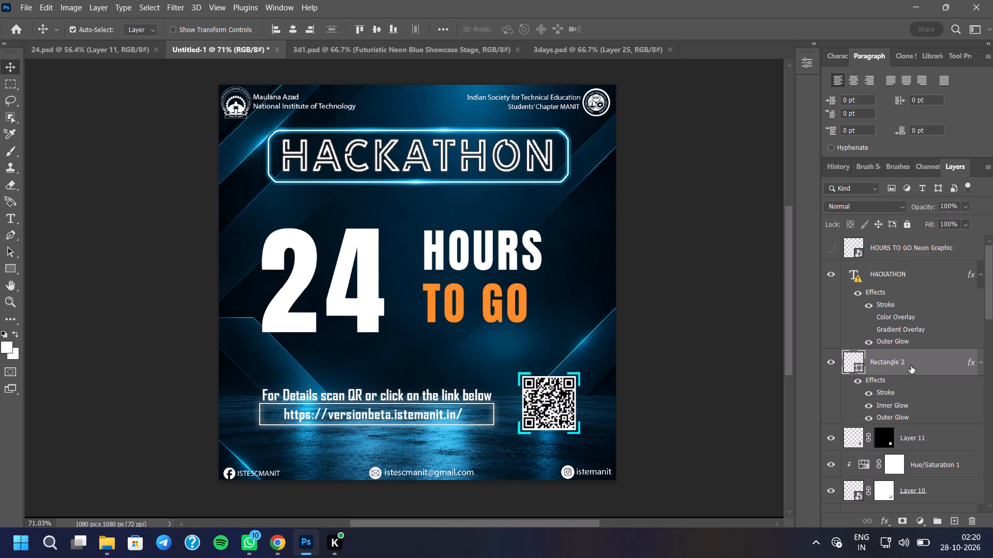
pyautogui.scroll(4, 908, 398)
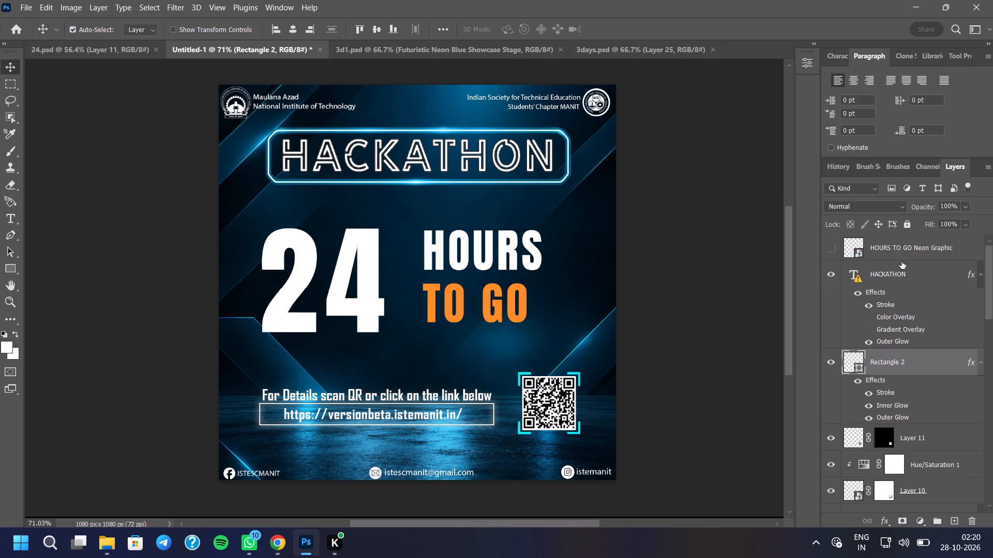
pyautogui.click(832, 359)
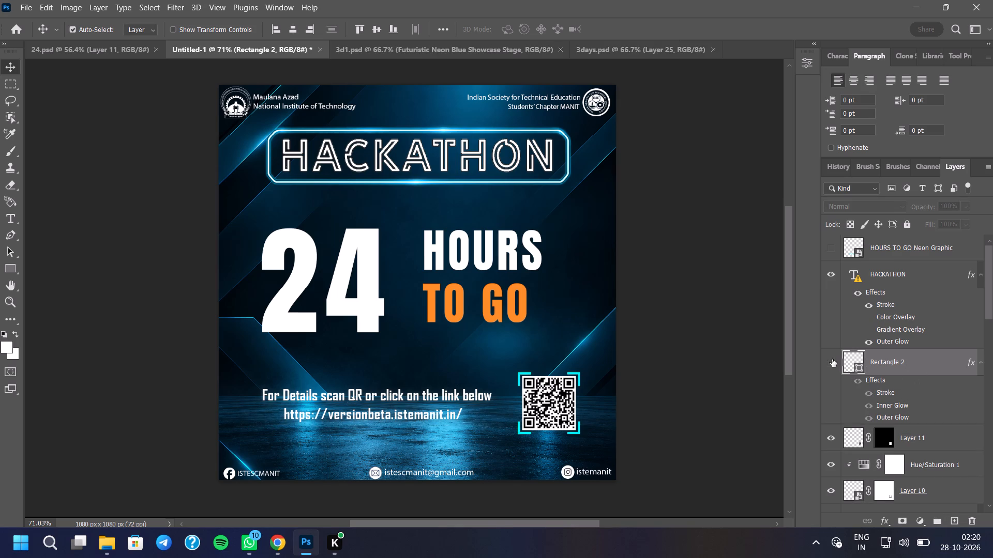
pyautogui.click(832, 359)
pyautogui.keyDown('ctrl'); pyautogui.click(922, 440); pyautogui.keyUp('ctrl')
pyautogui.keyDown('ctrl'); pyautogui.click(929, 468); pyautogui.keyUp('ctrl')
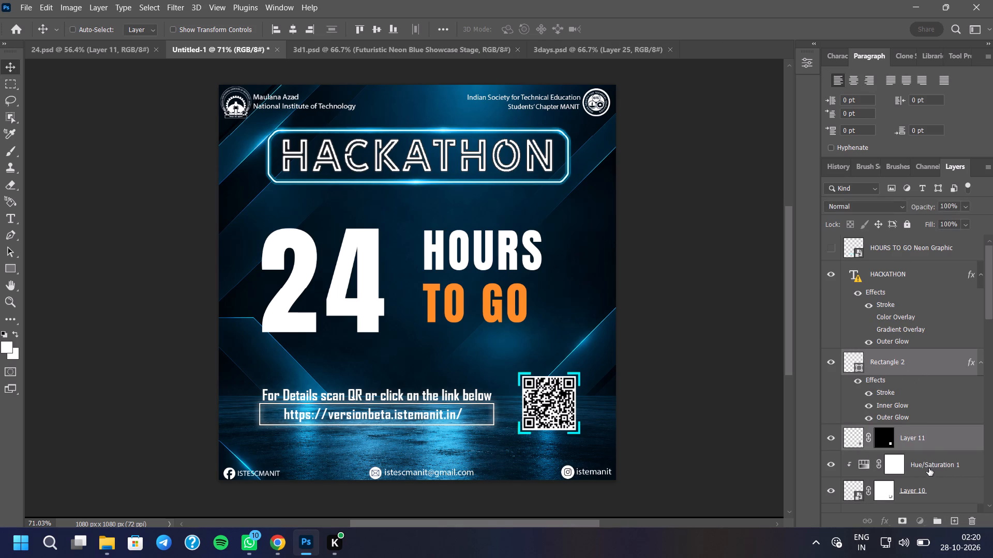
pyautogui.keyDown('ctrl'); pyautogui.scroll(-2, 930, 474); pyautogui.keyUp('ctrl')
pyautogui.keyDown('ctrl'); pyautogui.click(926, 431); pyautogui.keyUp('ctrl')
pyautogui.keyDown('ctrl'); pyautogui.click(926, 468); pyautogui.keyUp('ctrl')
pyautogui.keyDown('ctrl'); pyautogui.scroll(-3, 924, 451); pyautogui.keyUp('ctrl')
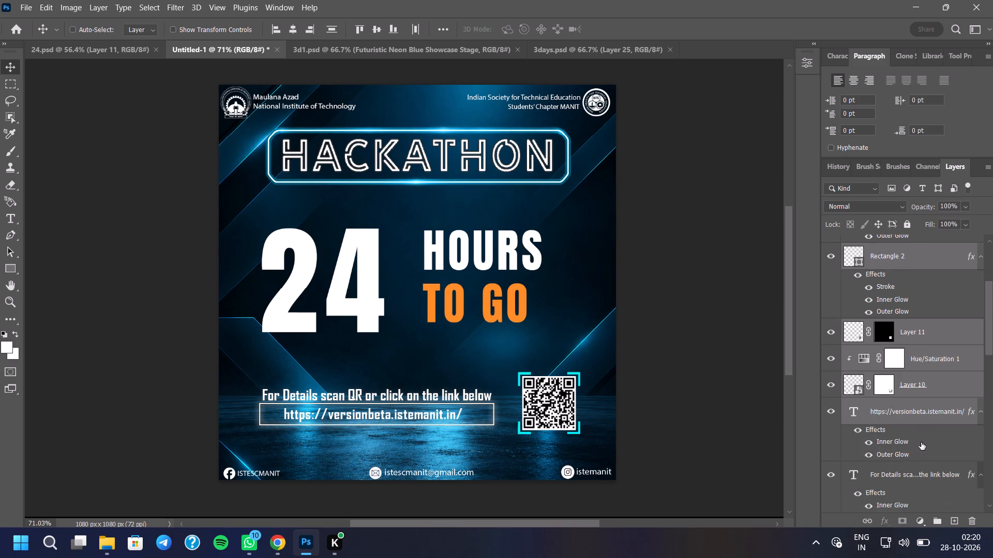
pyautogui.keyDown('ctrl'); pyautogui.click(921, 445); pyautogui.keyUp('ctrl')
pyautogui.click(937, 524)
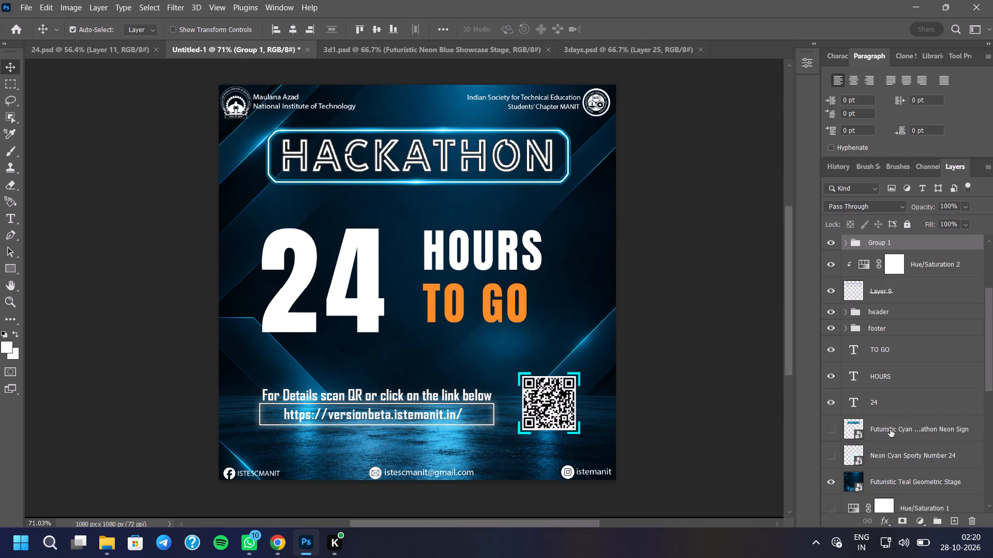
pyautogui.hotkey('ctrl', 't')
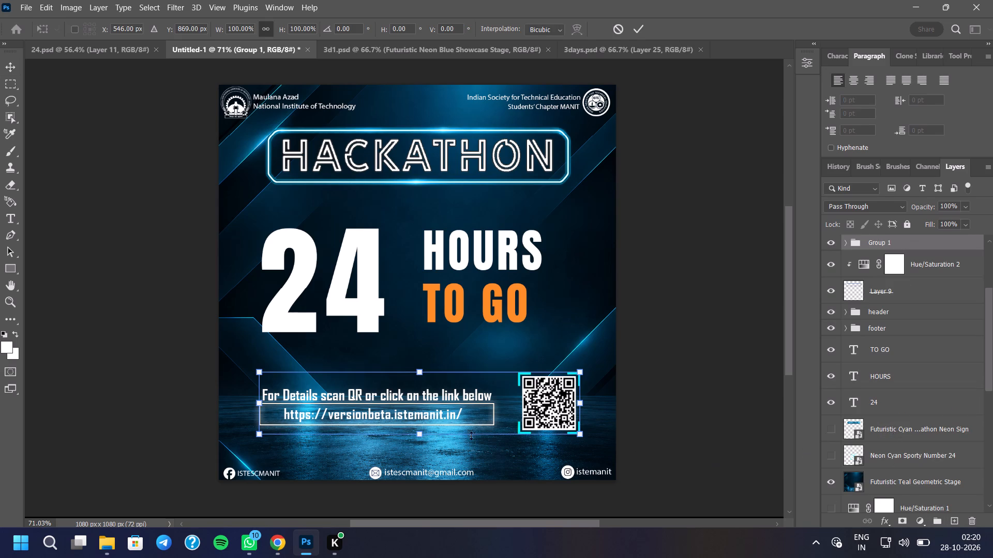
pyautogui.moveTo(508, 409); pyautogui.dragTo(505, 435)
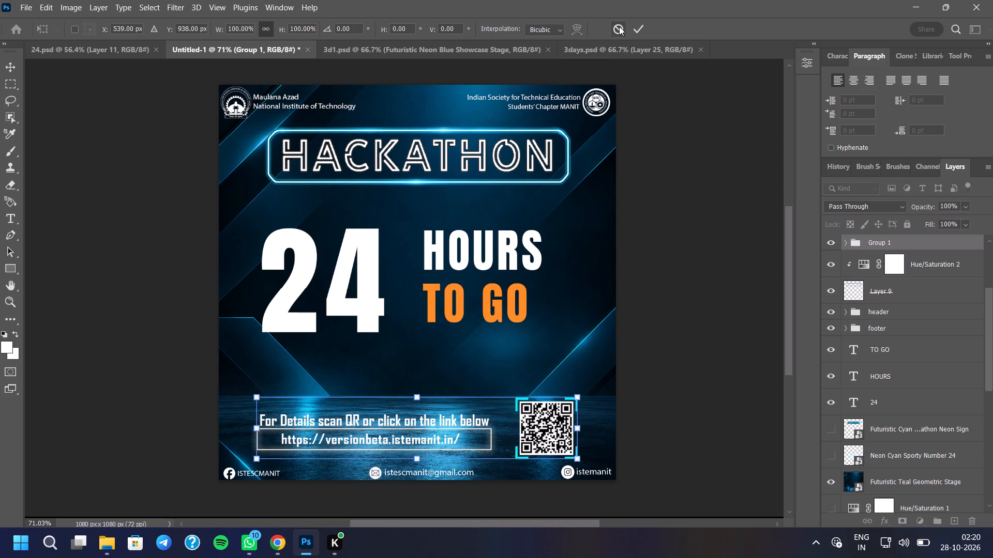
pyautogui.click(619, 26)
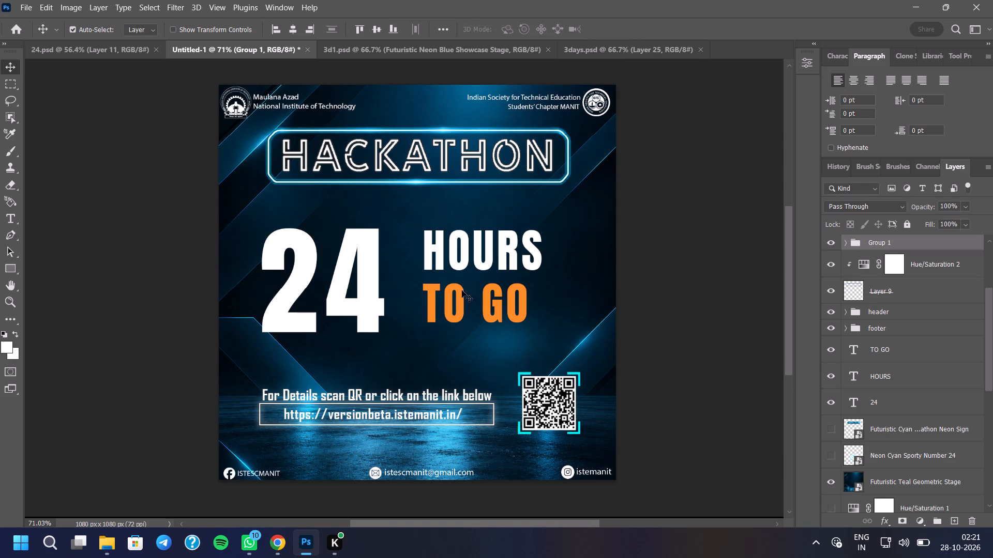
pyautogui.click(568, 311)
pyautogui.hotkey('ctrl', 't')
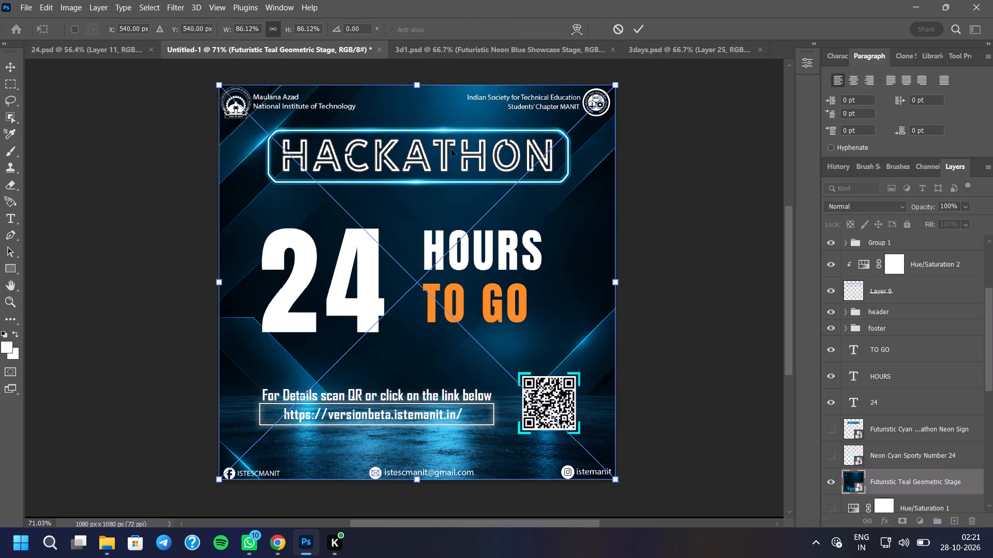
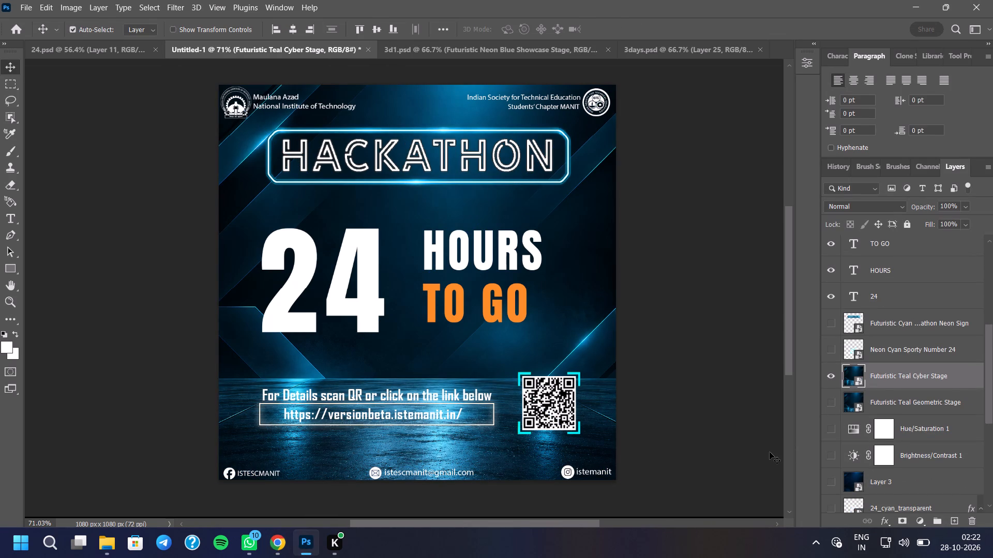
# Move Group 1, holding the QR code and website link, down to about X 552 px, Y 920 px.
pyautogui.hotkey('ctrl', 't')
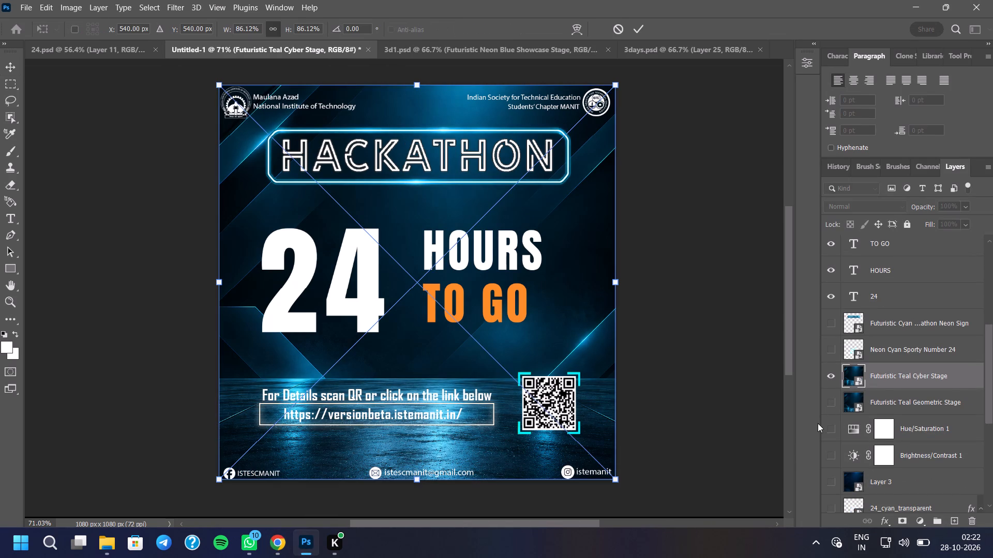
pyautogui.scroll(9, 870, 374)
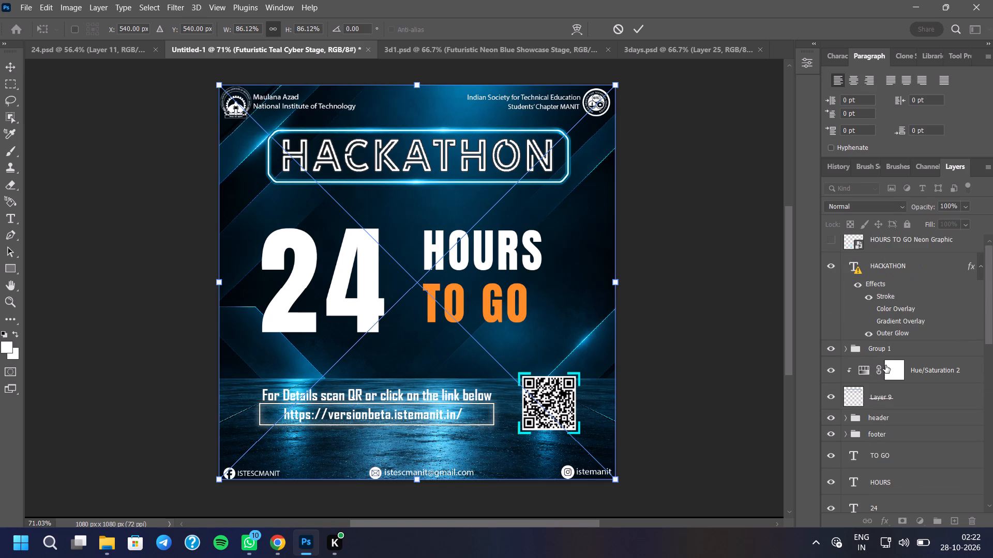
pyautogui.click(888, 358)
pyautogui.hotkey('ctrl', 't')
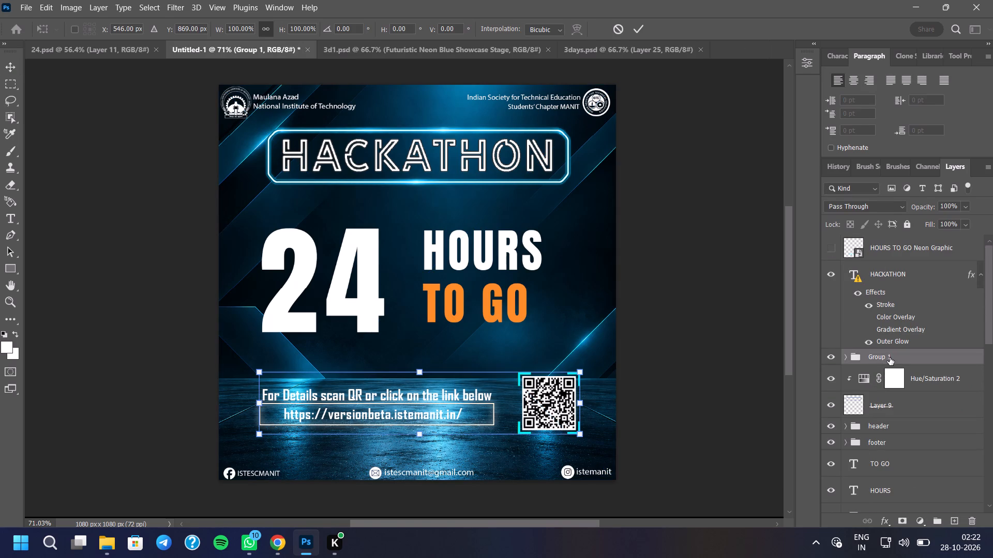
pyautogui.moveTo(515, 401); pyautogui.dragTo(517, 420)
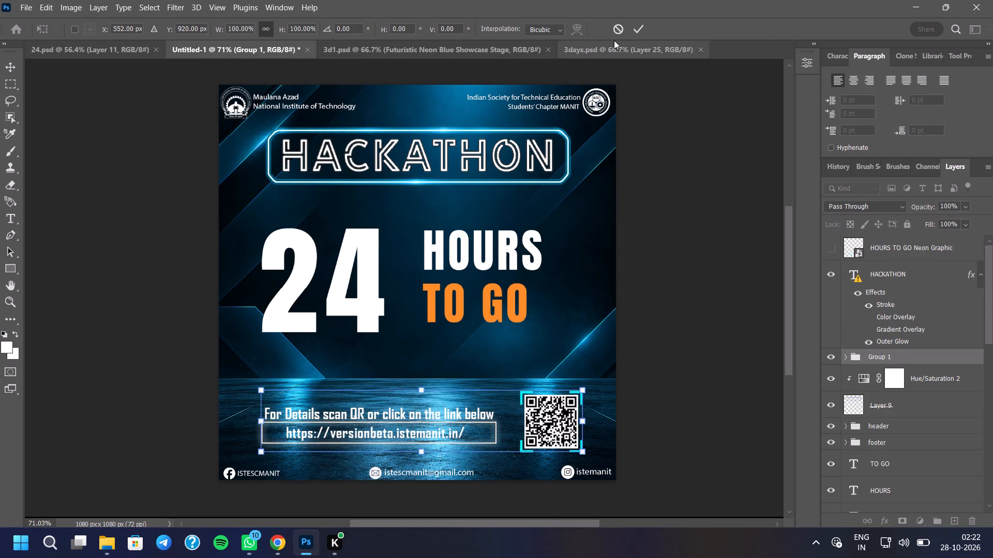
pyautogui.click(636, 30)
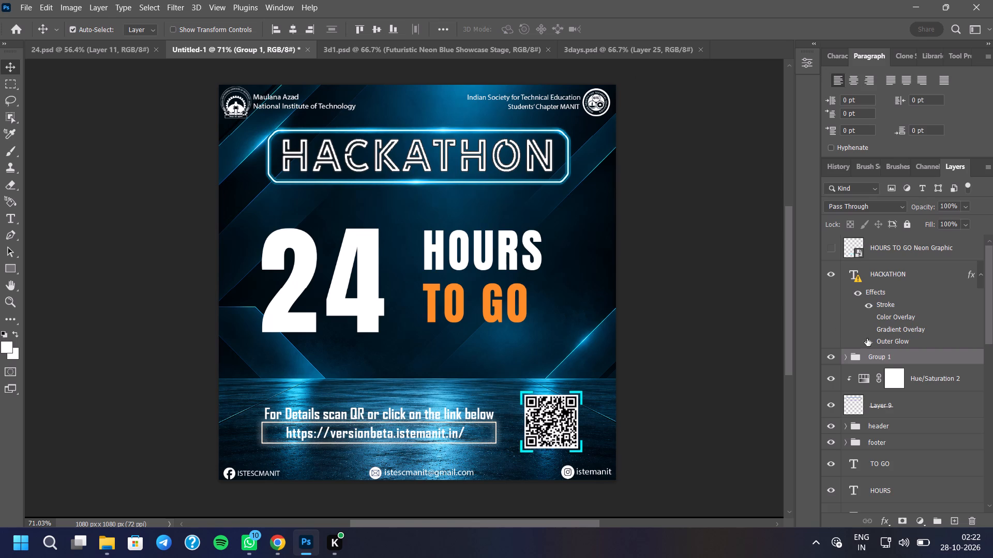
# Add a Brightness/Contrast adjustment clipped to Futuristic Teal Cyber Stage, with brightness 20 and contrast -14.
pyautogui.scroll(-3, 877, 360)
pyautogui.scroll(-4, 907, 417)
pyautogui.click(905, 414)
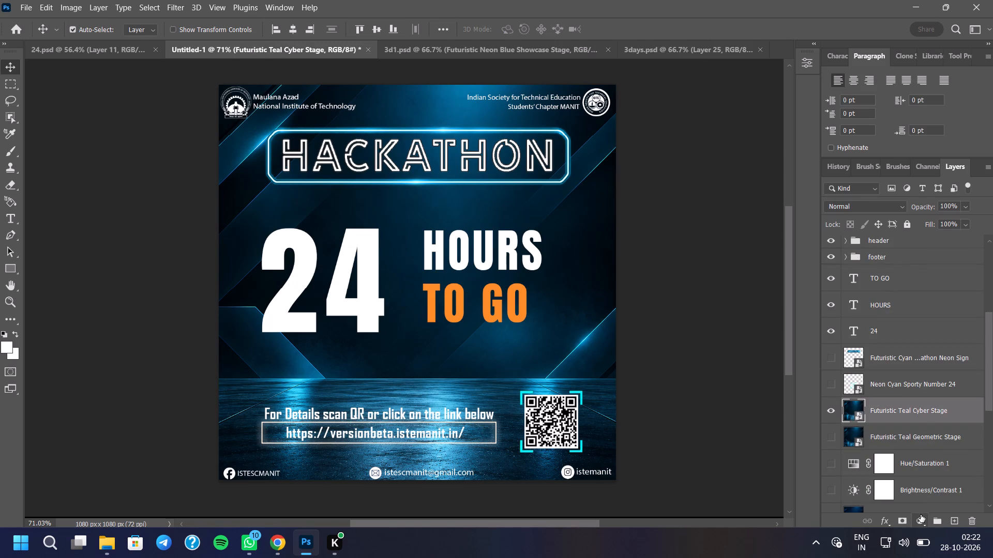
pyautogui.click(922, 518)
pyautogui.click(934, 335)
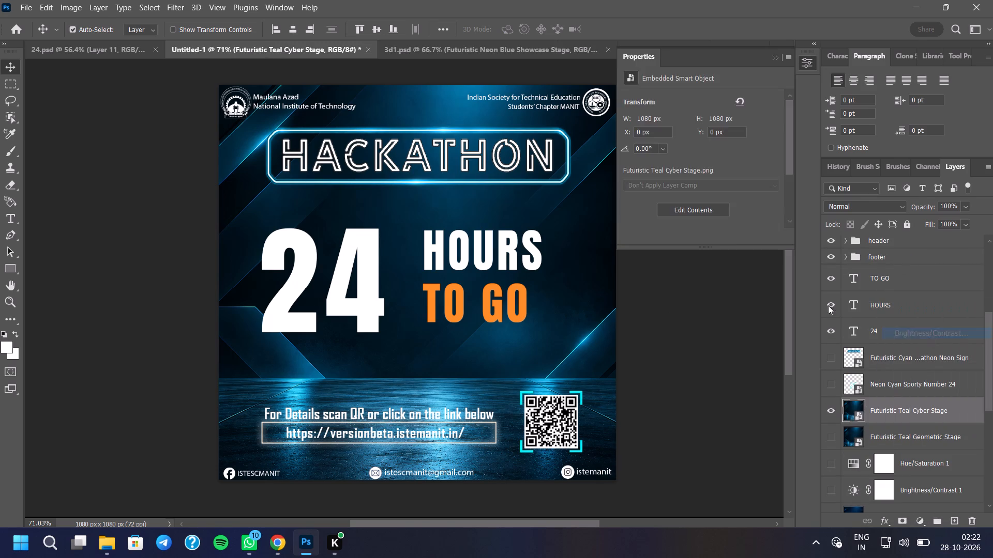
pyautogui.click(701, 233)
pyautogui.moveTo(701, 133); pyautogui.dragTo(713, 130)
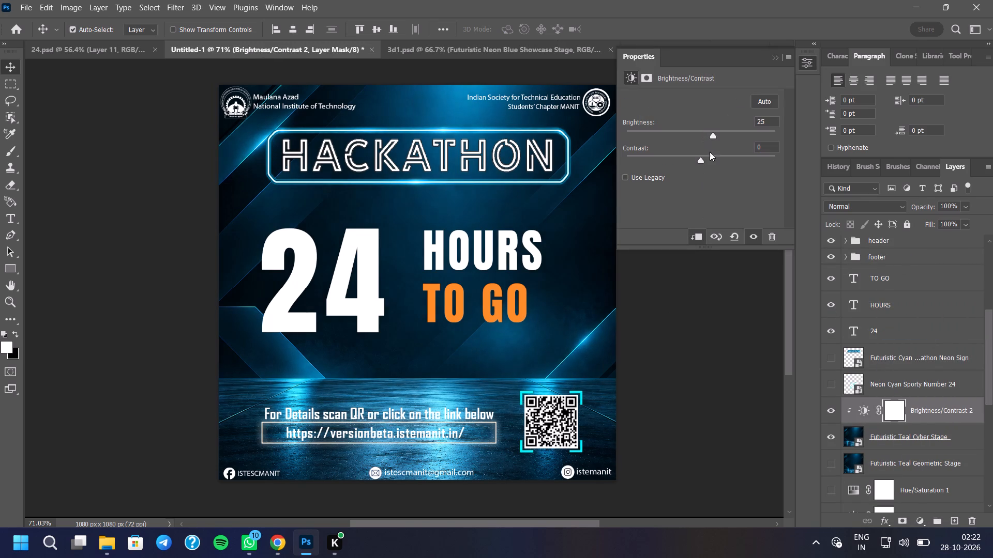
pyautogui.moveTo(697, 160); pyautogui.dragTo(673, 166)
pyautogui.moveTo(673, 166); pyautogui.dragTo(680, 164)
pyautogui.click(714, 134)
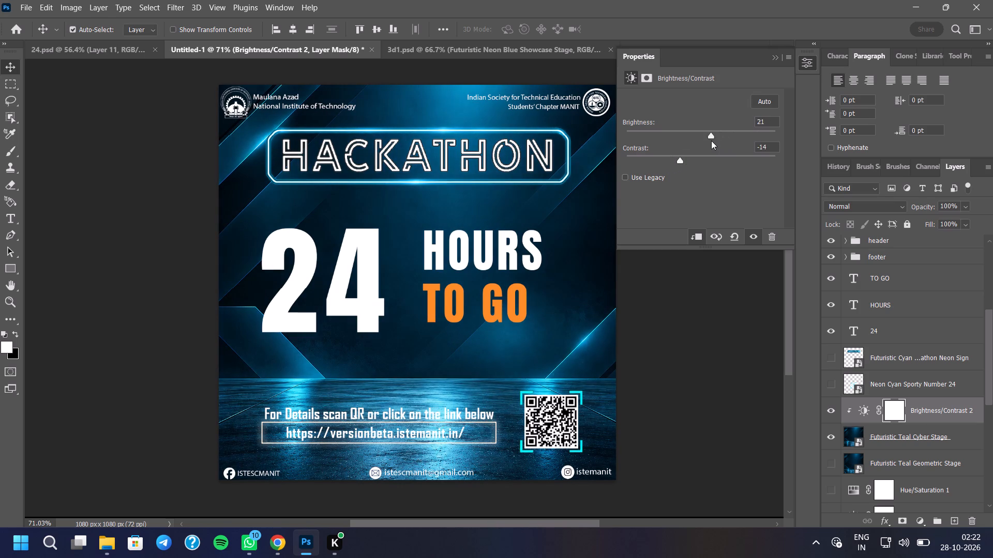
pyautogui.click(774, 61)
pyautogui.click(772, 53)
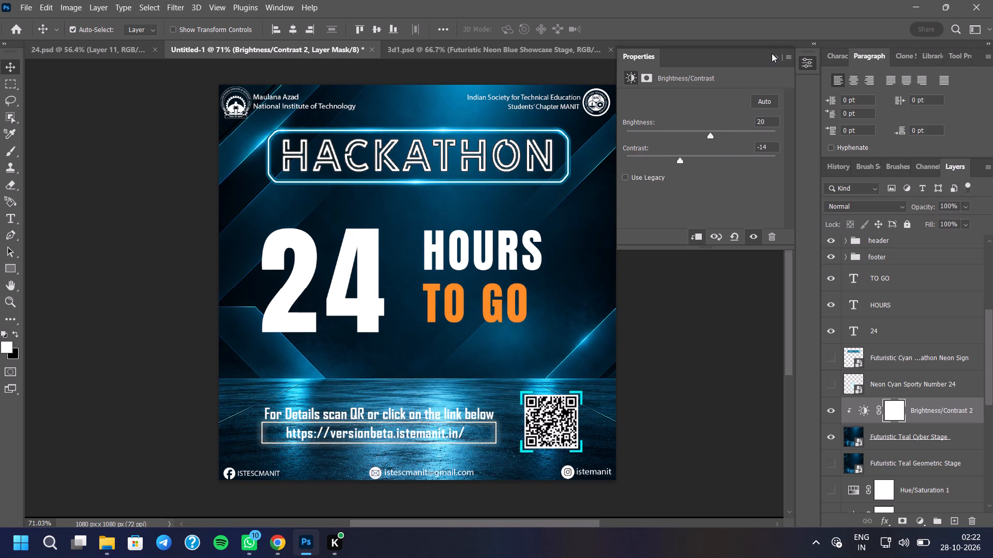
pyautogui.click(775, 54)
# Compare the Futuristic Teal Cyber Stage background with the Layer 3 background by toggling their visibility.
pyautogui.click(898, 437)
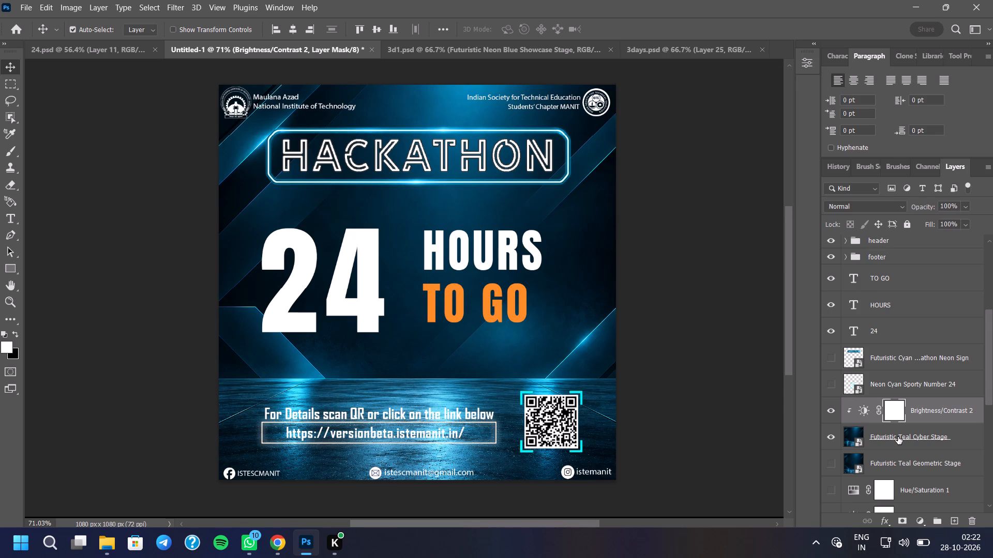
pyautogui.scroll(-9, 891, 434)
pyautogui.scroll(-4, 852, 398)
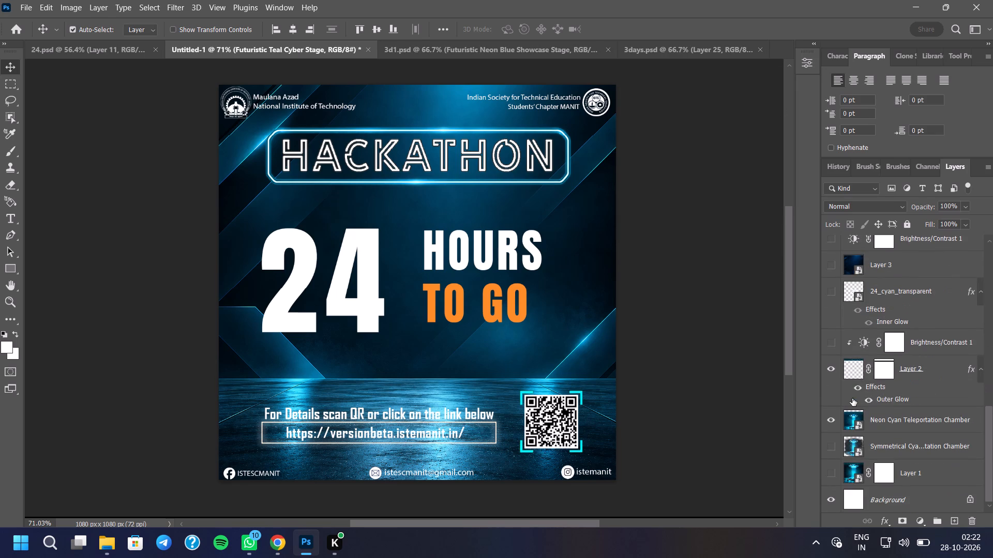
pyautogui.scroll(7, 852, 398)
pyautogui.click(833, 348)
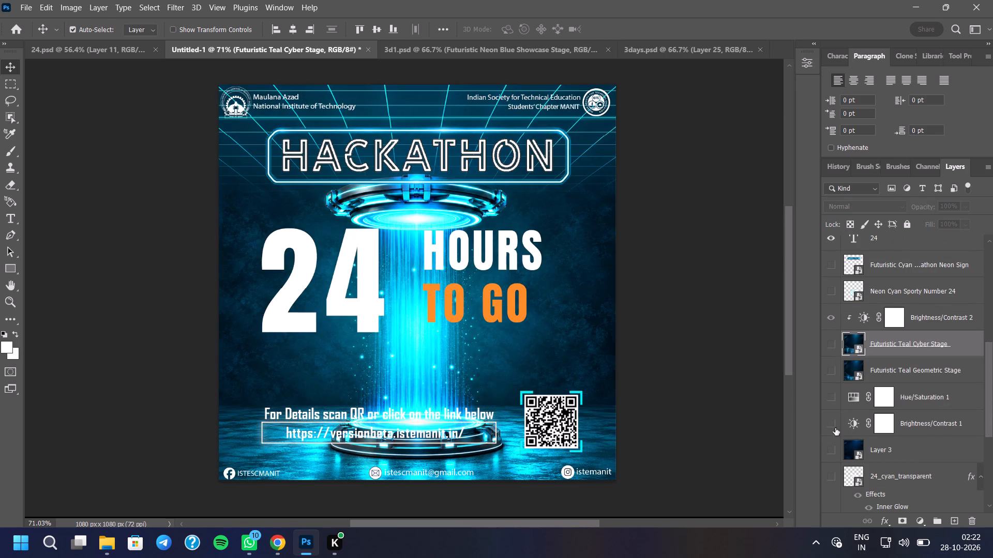
pyautogui.click(836, 444)
pyautogui.click(836, 444)
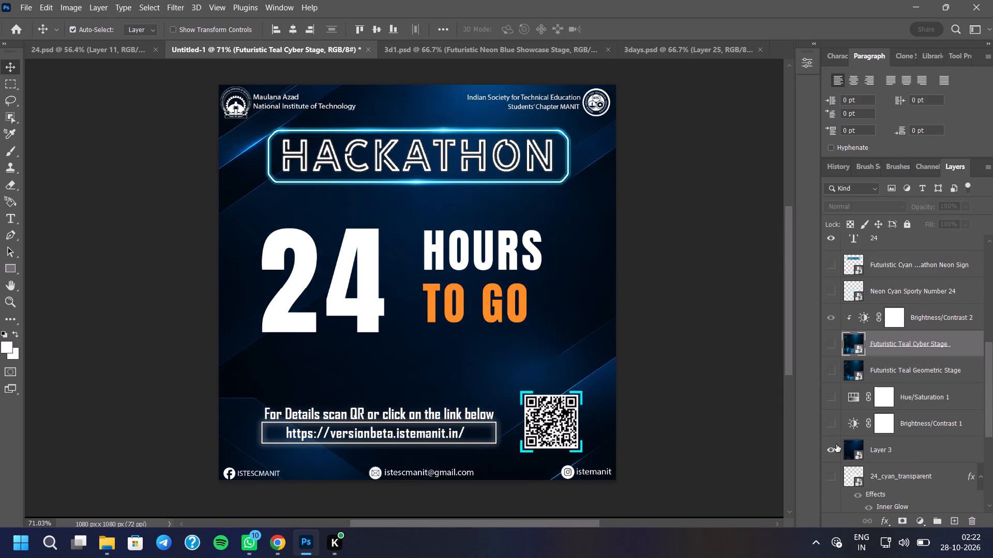
pyautogui.click(837, 349)
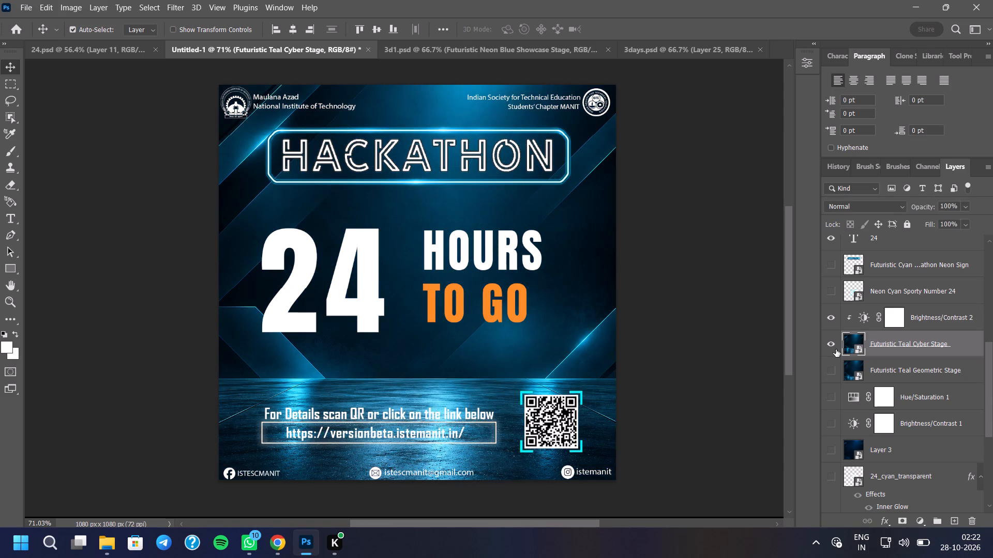
# Add a Vibrance adjustment clipped to Futuristic Teal Cyber Stage and set its saturation to +27.
pyautogui.click(919, 522)
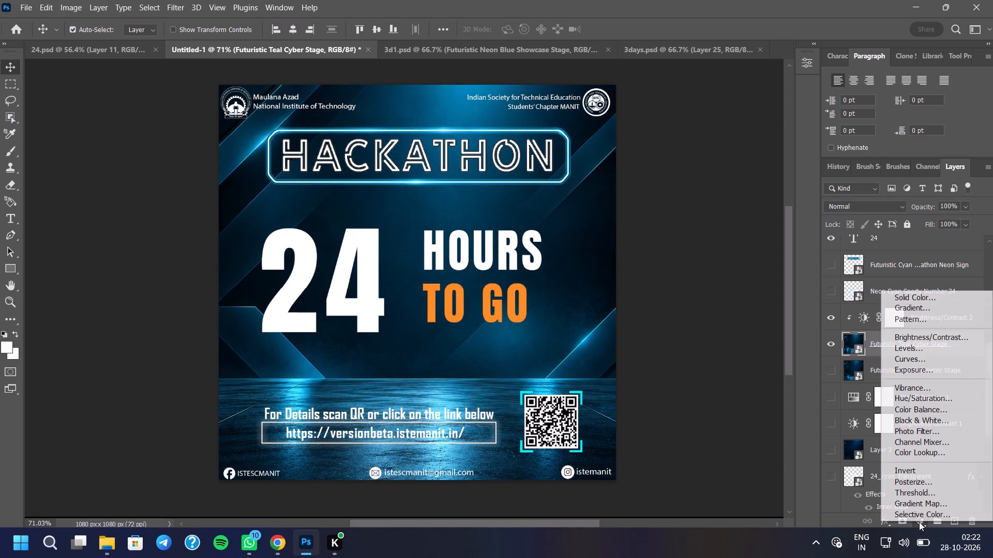
pyautogui.click(917, 391)
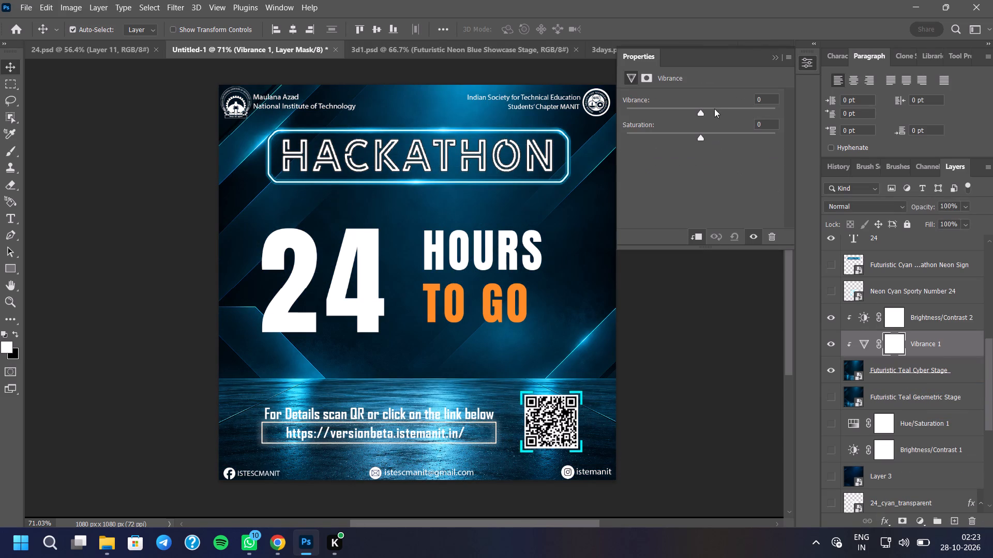
pyautogui.moveTo(702, 112); pyautogui.dragTo(676, 128)
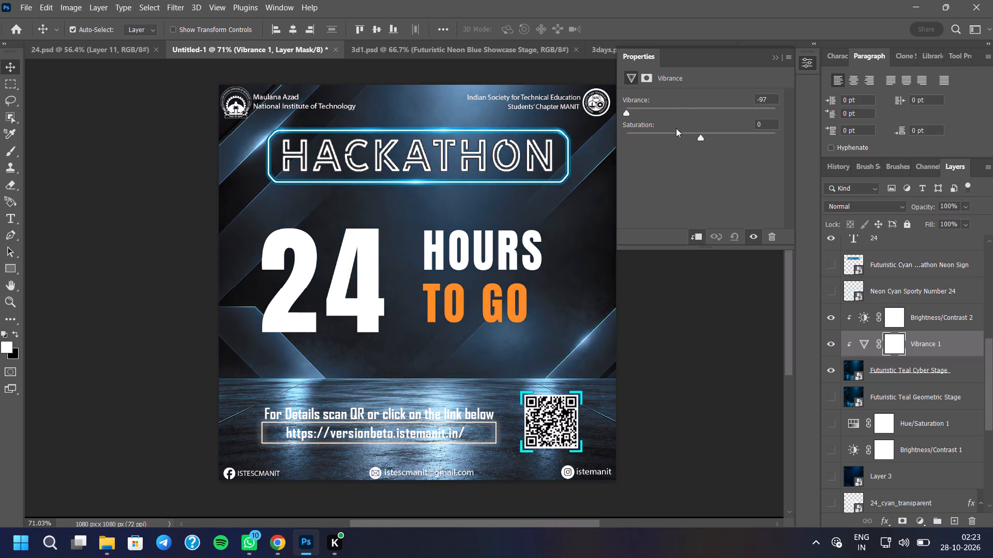
pyautogui.moveTo(676, 128); pyautogui.dragTo(706, 128)
pyautogui.moveTo(718, 129); pyautogui.dragTo(671, 132)
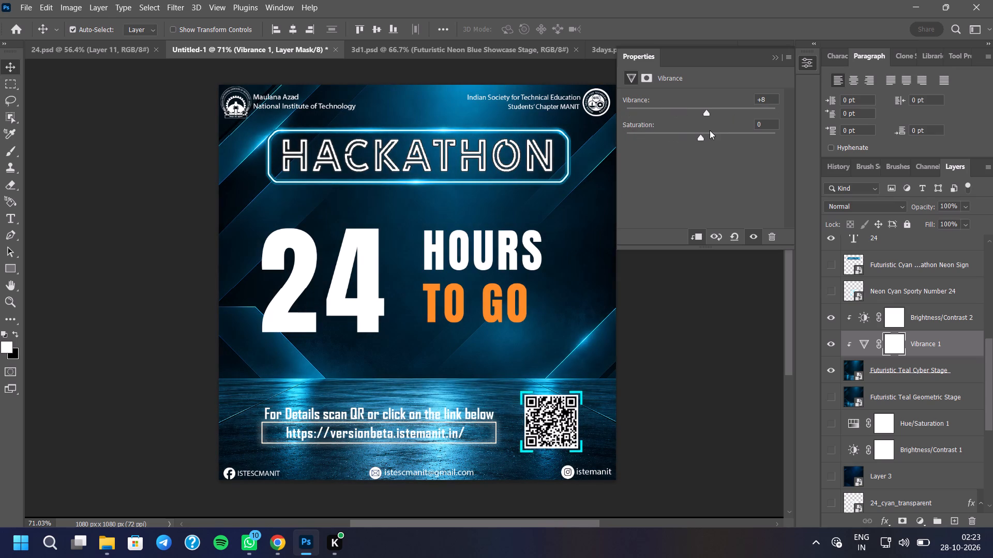
pyautogui.click(710, 130)
pyautogui.moveTo(702, 115); pyautogui.dragTo(736, 121)
pyautogui.moveTo(736, 121); pyautogui.dragTo(809, 130)
pyautogui.moveTo(701, 135); pyautogui.dragTo(802, 137)
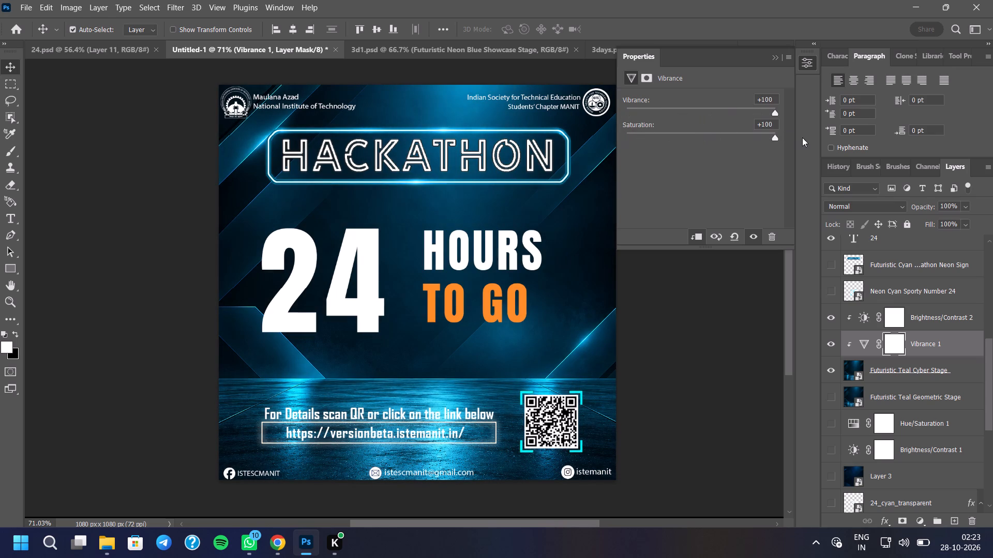
pyautogui.moveTo(802, 137); pyautogui.dragTo(750, 144)
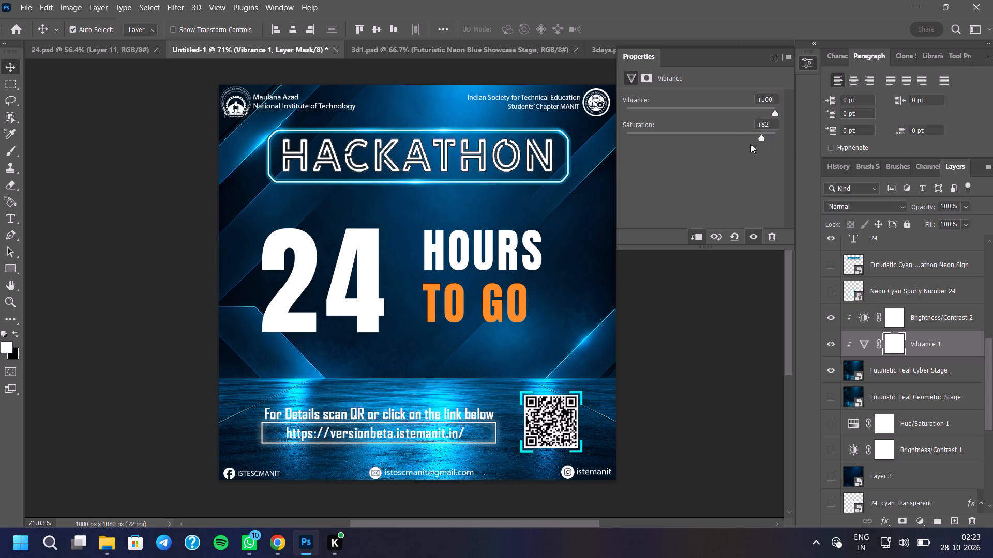
pyautogui.moveTo(750, 144); pyautogui.dragTo(720, 141)
# Set the vibrance of the background's Vibrance adjustment to +40.
pyautogui.click(735, 103)
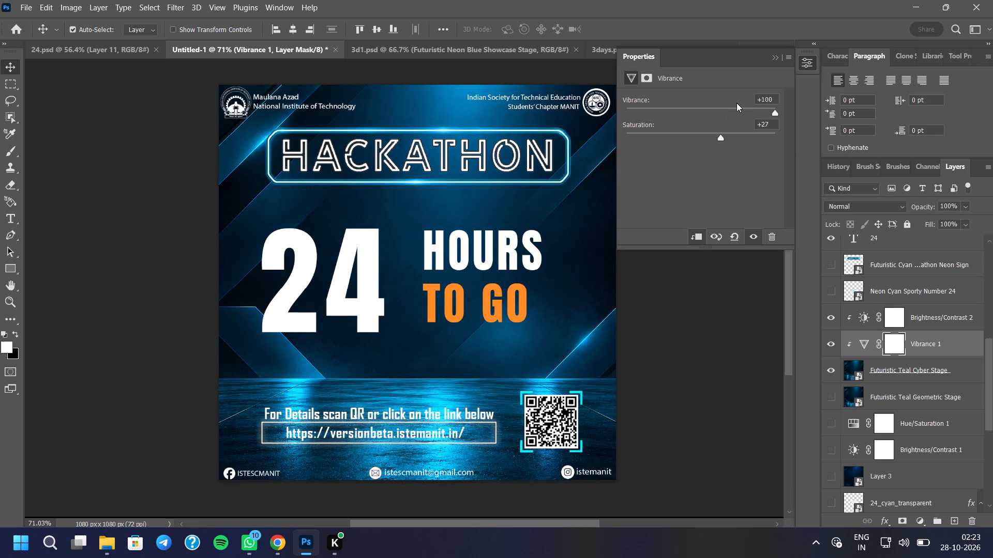
pyautogui.click(745, 103)
pyautogui.click(745, 107)
pyautogui.click(744, 108)
pyautogui.click(737, 108)
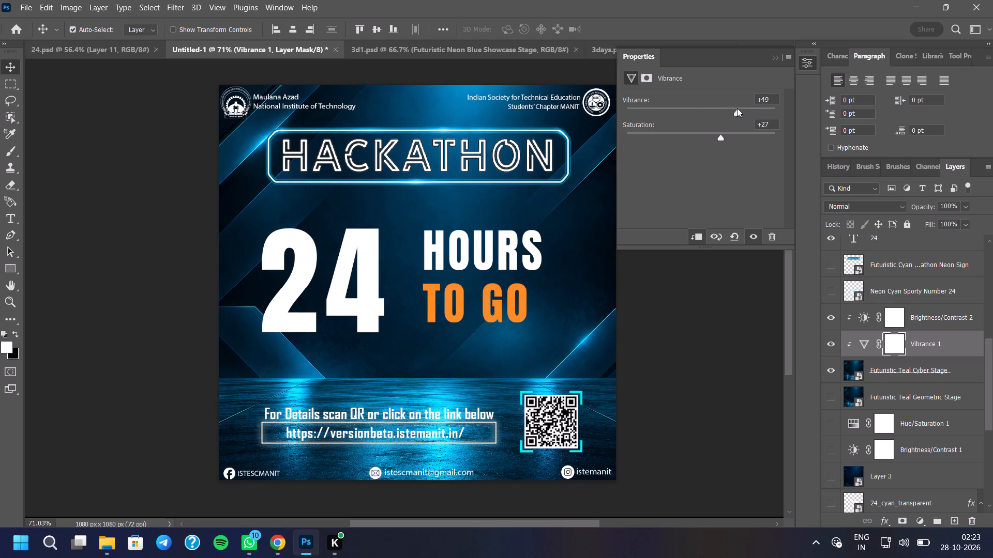
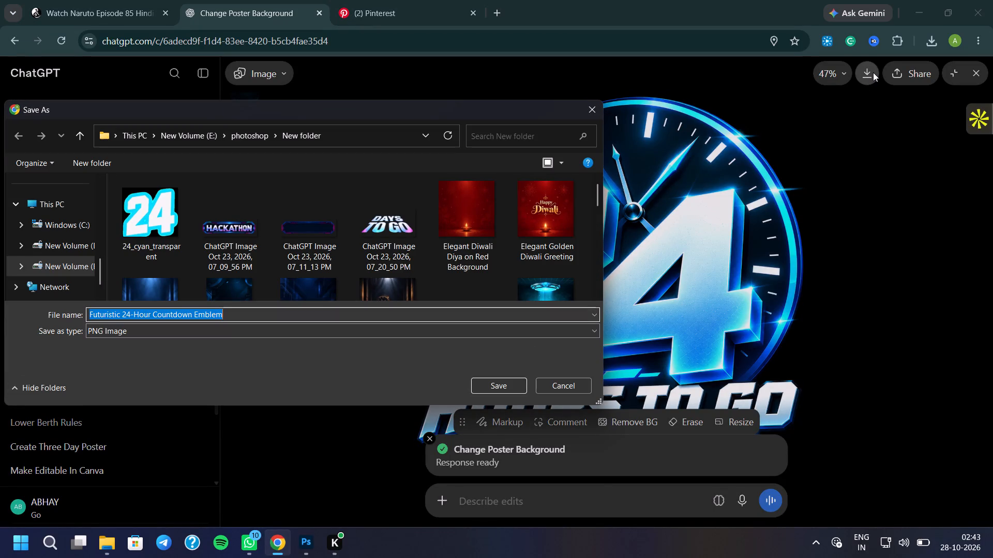
pyautogui.click(873, 72)
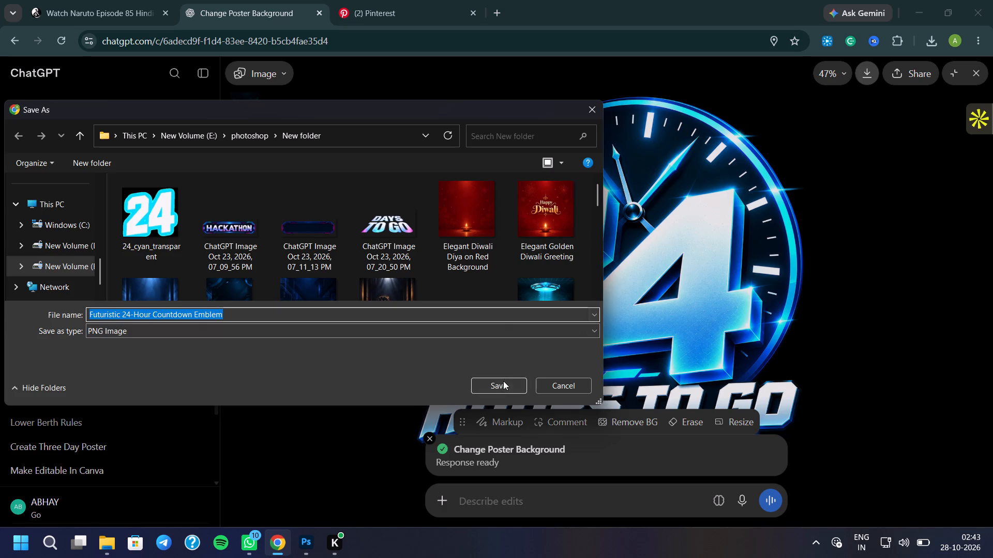
pyautogui.click(503, 381)
# Switch to Photoshop and place the downloaded 24-Hour Countdown Emblem image into the Untitled-1 poster.
pyautogui.moveTo(845, 83); pyautogui.dragTo(745, 119)
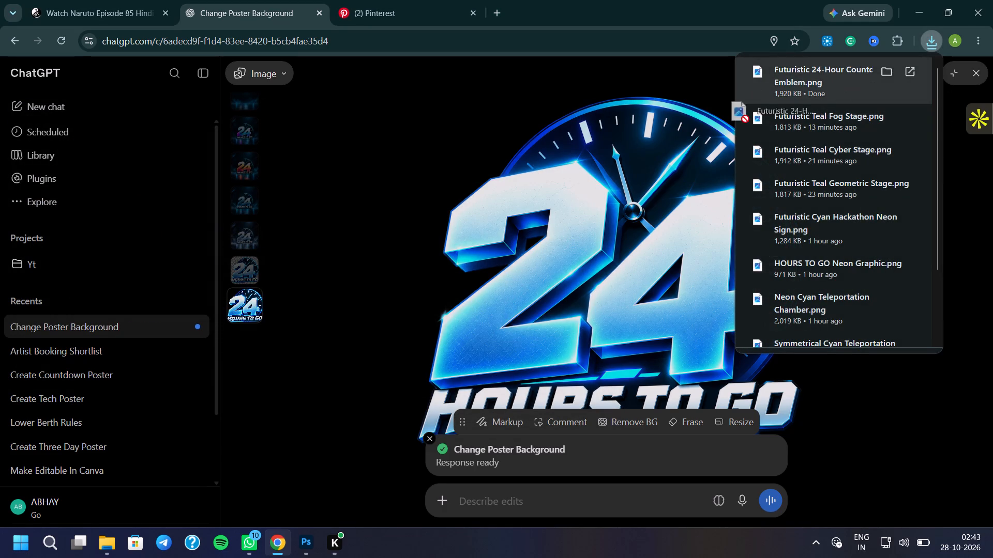
pyautogui.moveTo(745, 119); pyautogui.dragTo(307, 530)
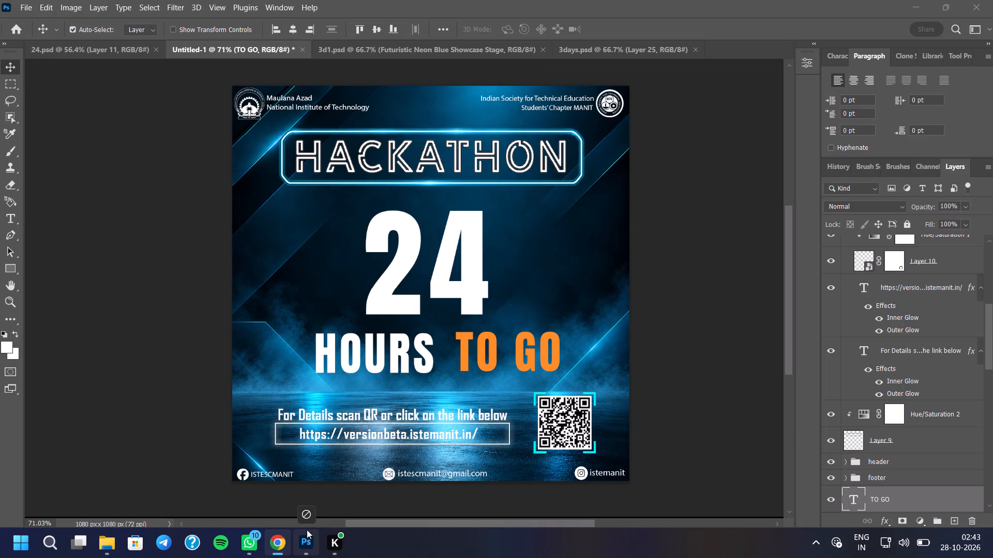
pyautogui.moveTo(307, 530); pyautogui.dragTo(448, 272)
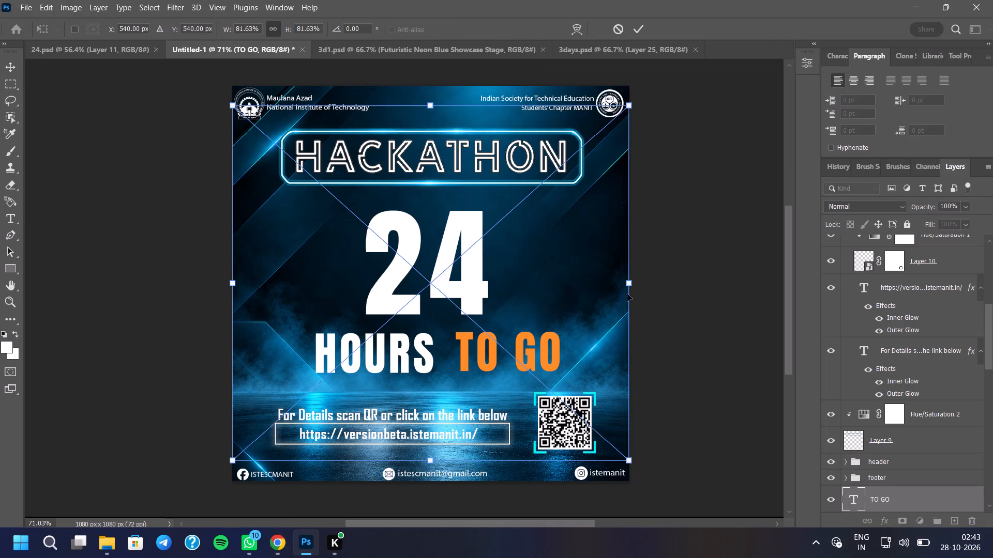
# Hide the 24, HOURS and TO GO text layers beneath the placed emblem.
pyautogui.scroll(7, 894, 346)
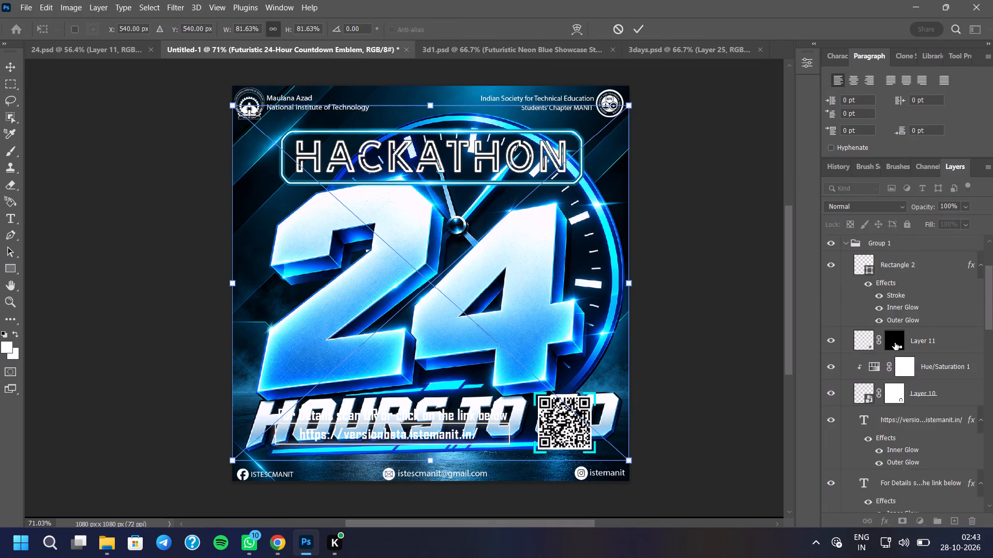
pyautogui.scroll(11, 895, 343)
pyautogui.scroll(-7, 887, 326)
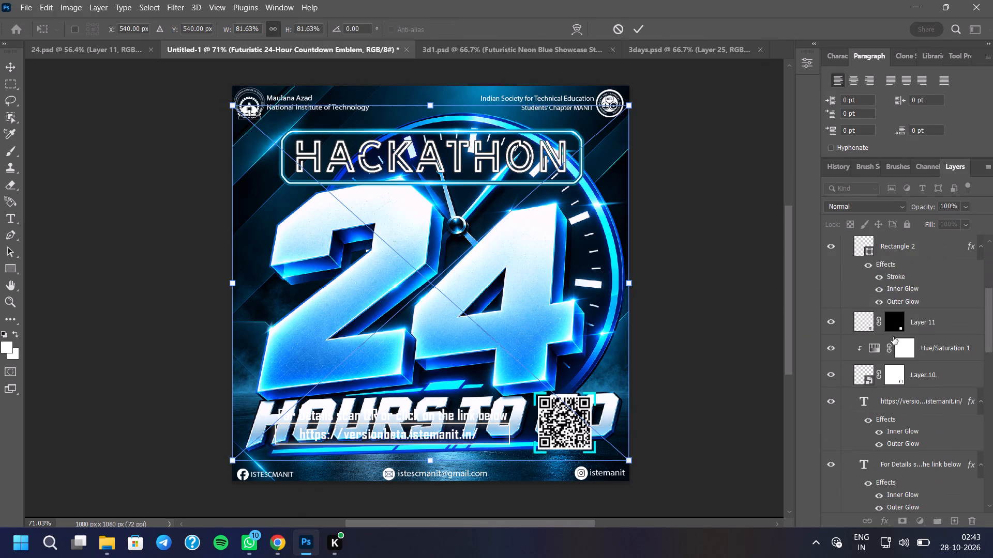
pyautogui.scroll(-9, 892, 342)
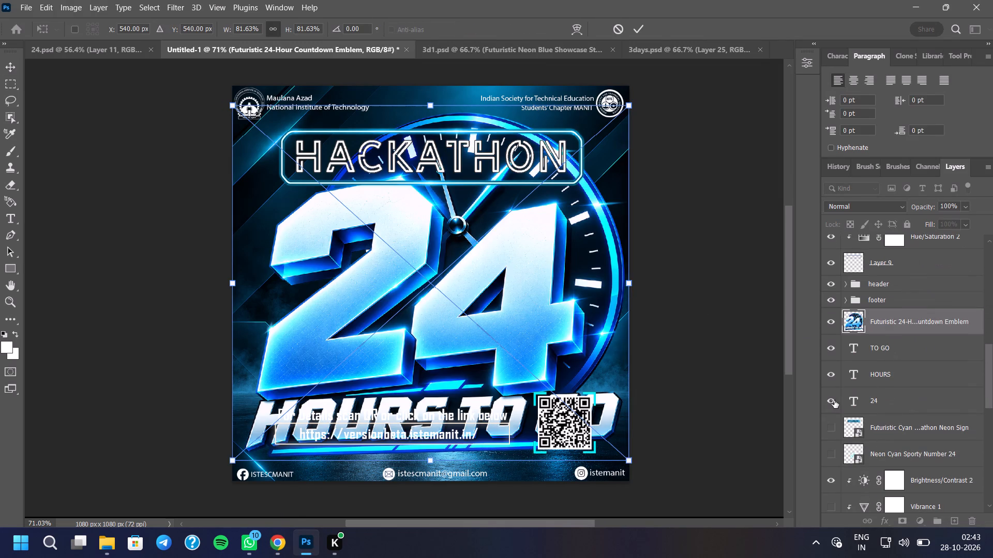
pyautogui.click(831, 402)
pyautogui.click(831, 382)
pyautogui.click(825, 351)
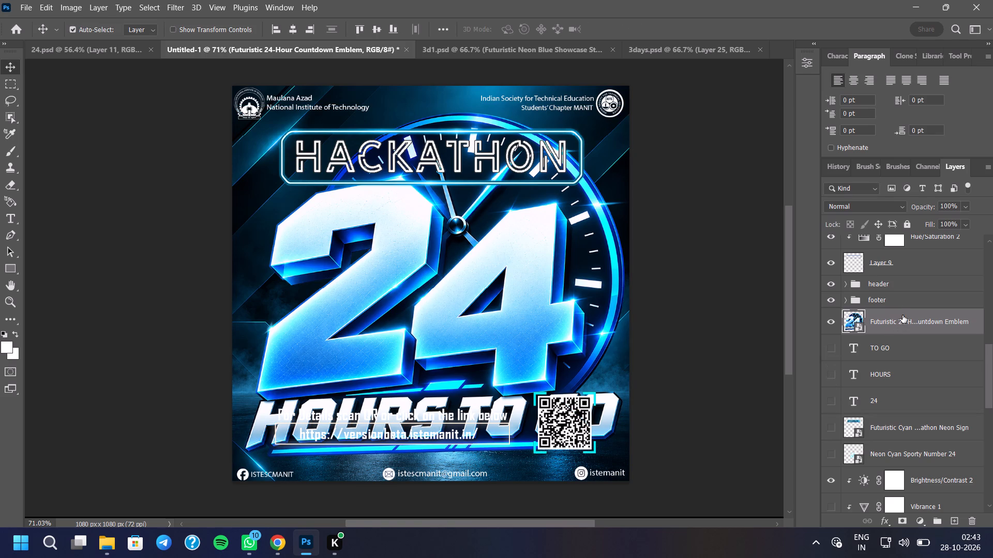
# Convert the Futuristic 24-Hour Countdown Emblem layer to a smart object.
pyautogui.rightClick(902, 315)
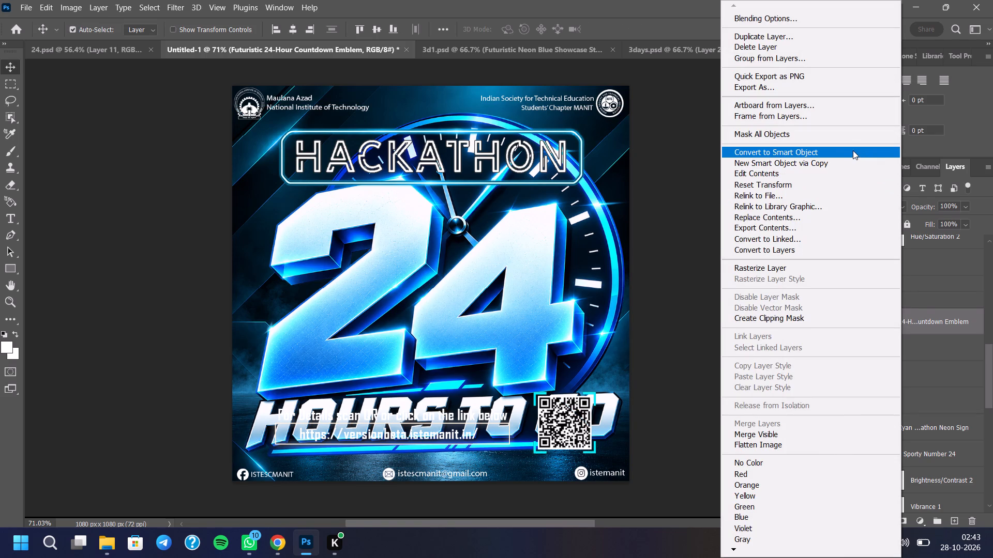
pyautogui.click(852, 150)
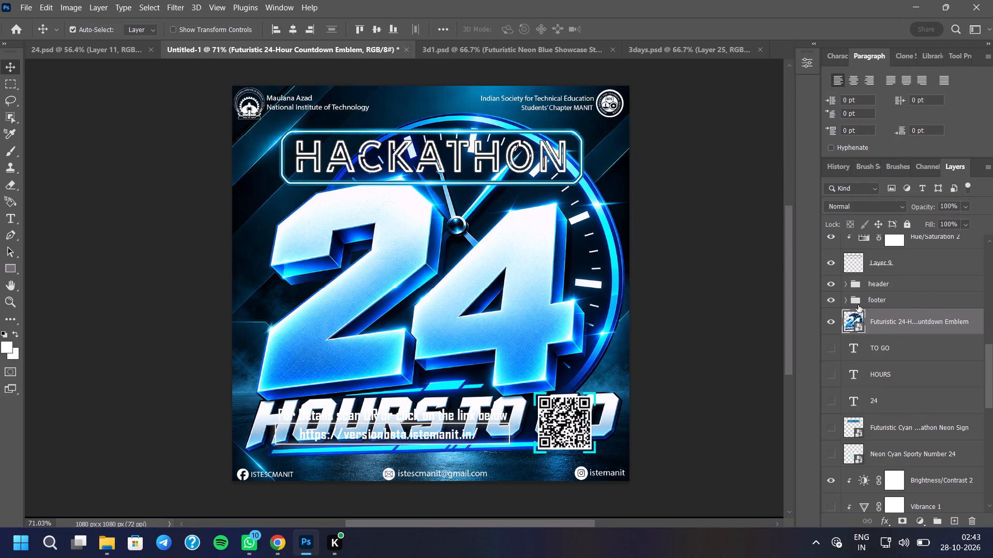
# Scale the clock emblem to about 55% and position it between the HACKATHON title and the details text.
pyautogui.hotkey('ctrl', 't')
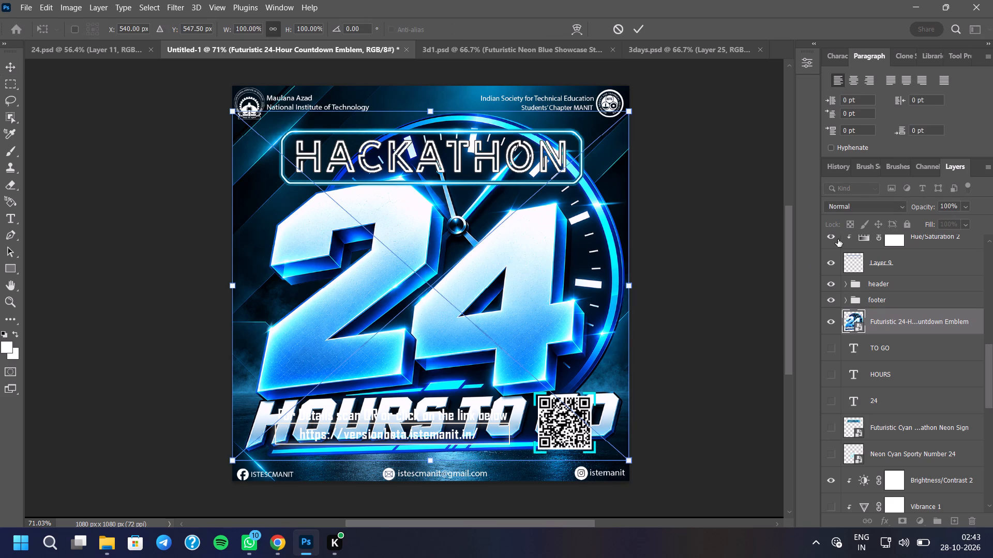
pyautogui.moveTo(627, 111); pyautogui.dragTo(488, 313)
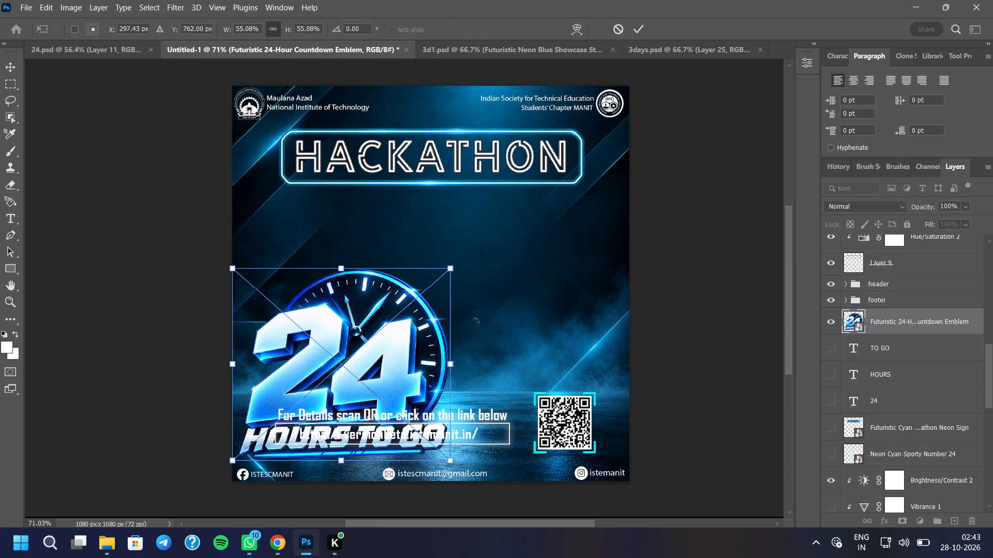
pyautogui.moveTo(357, 357); pyautogui.dragTo(456, 288)
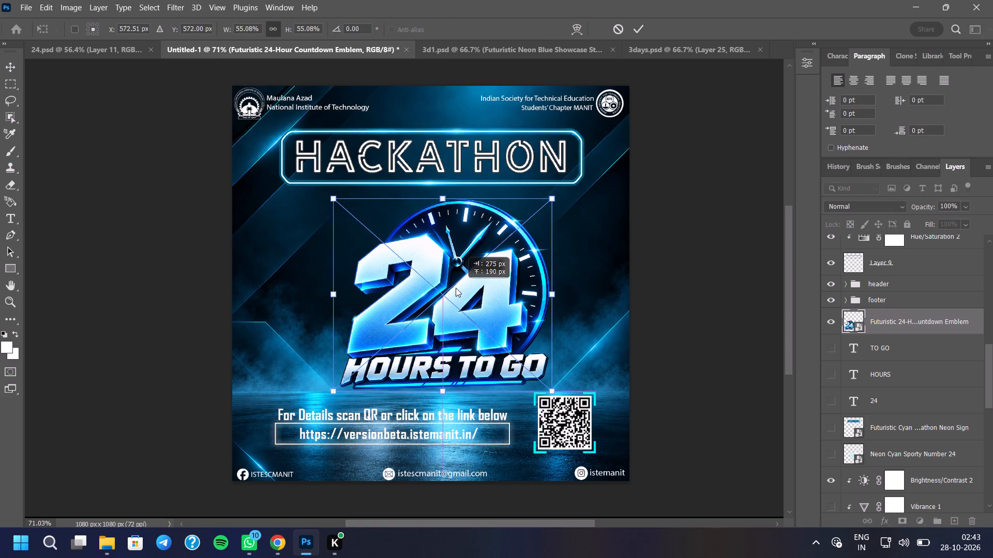
pyautogui.moveTo(456, 288); pyautogui.dragTo(442, 289)
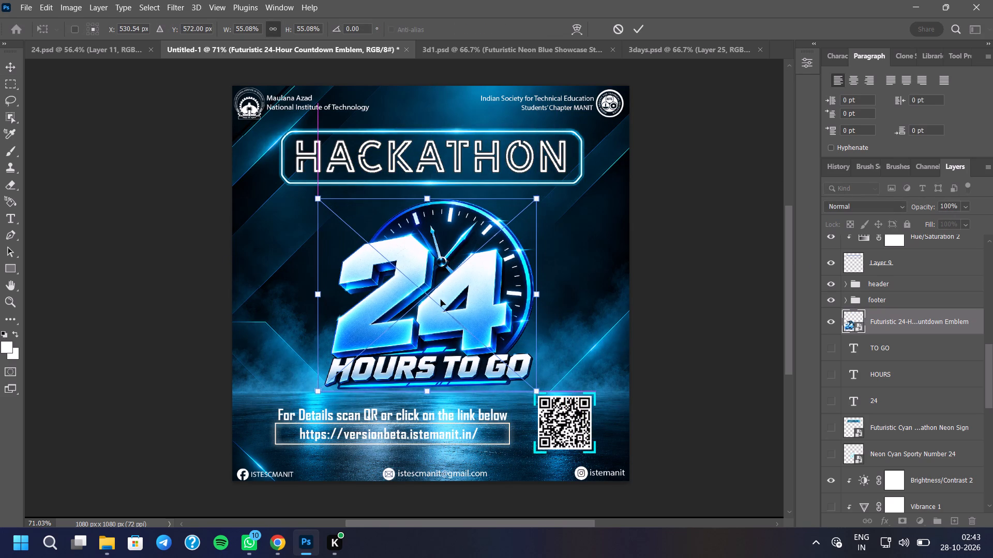
pyautogui.scroll(3, 443, 310)
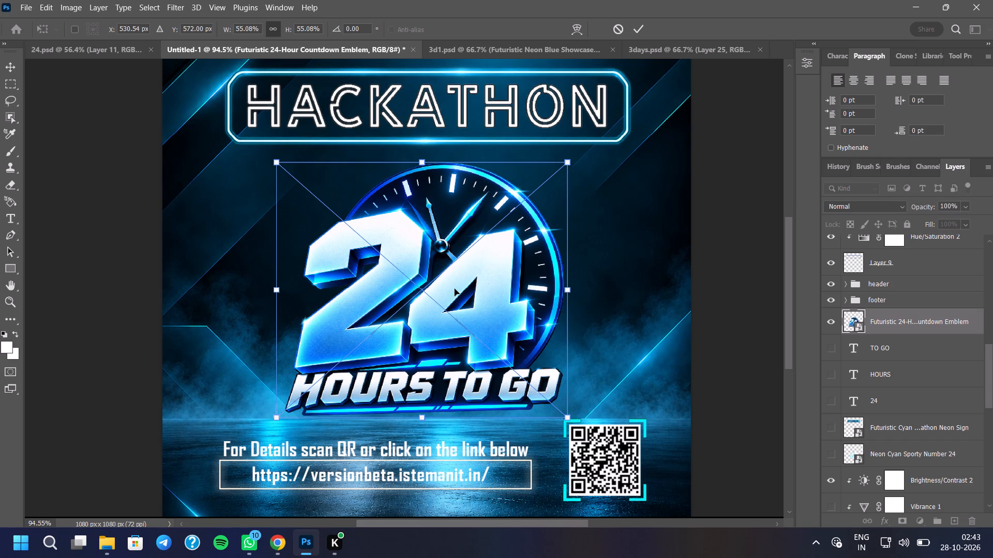
pyautogui.scroll(-6, 471, 285)
pyautogui.moveTo(447, 303); pyautogui.dragTo(442, 307)
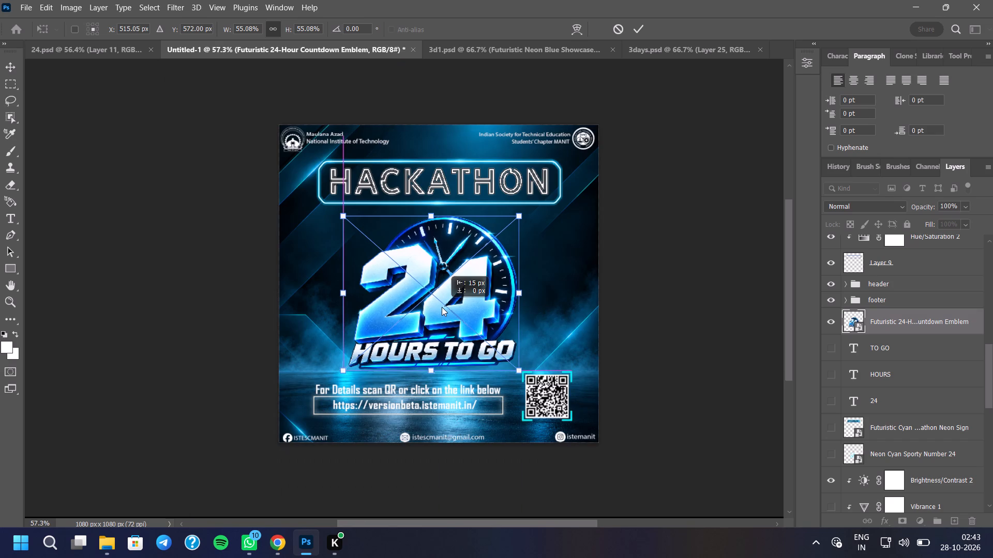
pyautogui.moveTo(442, 307); pyautogui.dragTo(442, 304)
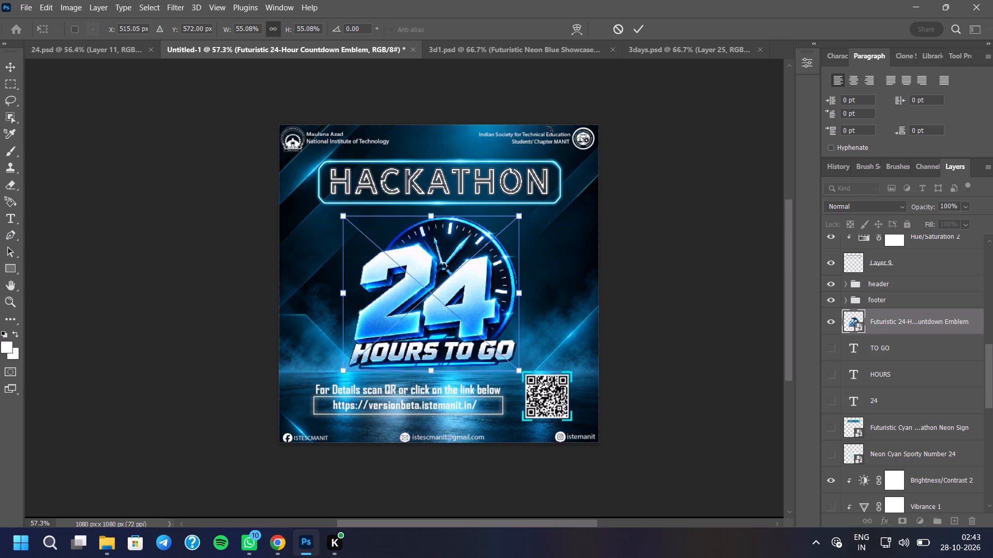
pyautogui.click(642, 32)
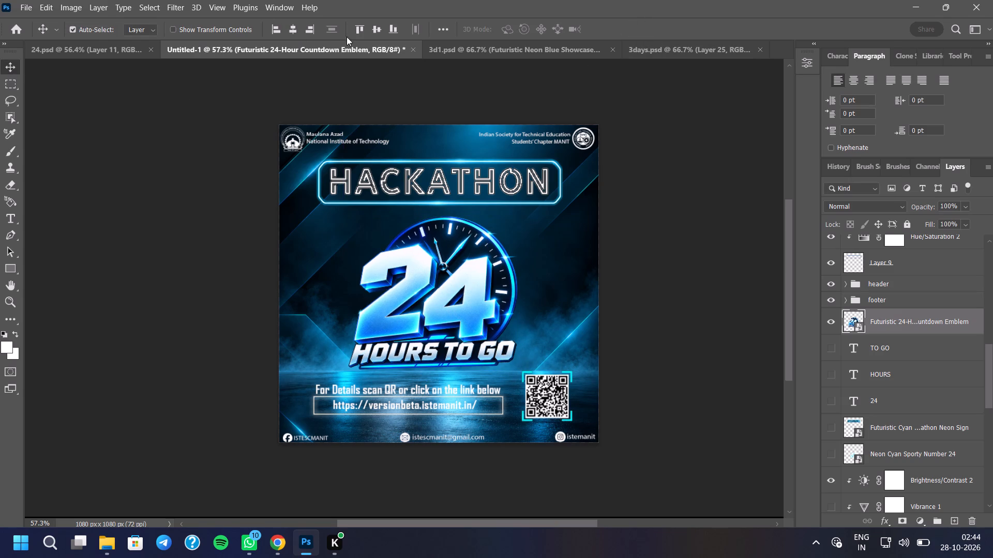
# Align the clock emblem to the horizontal centre of the poster.
pyautogui.click(295, 27)
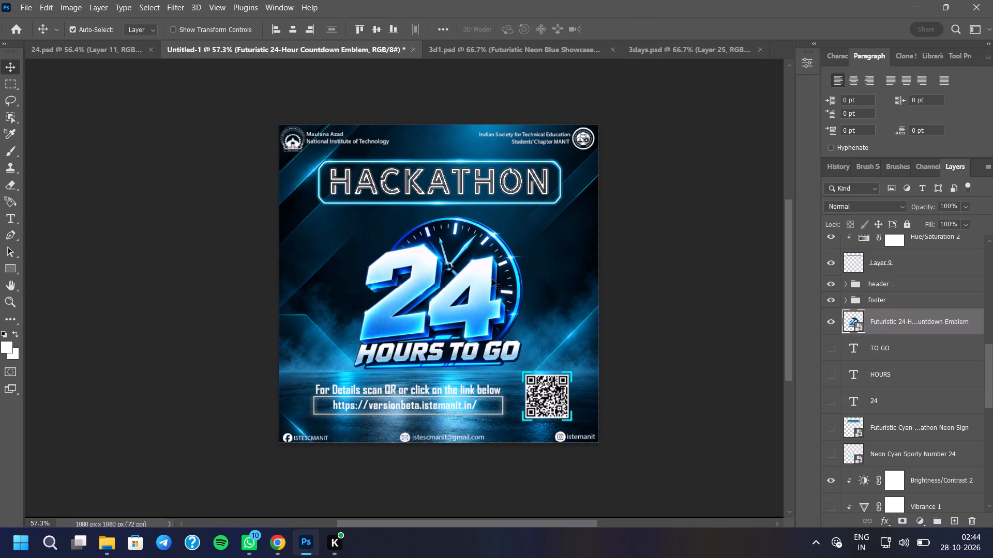
pyautogui.scroll(3, 511, 321)
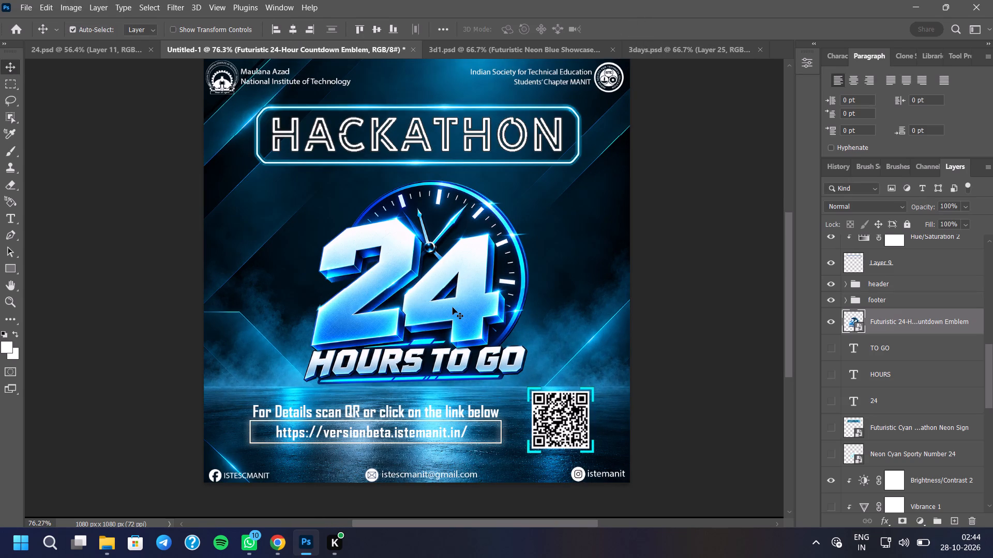
pyautogui.press('space')
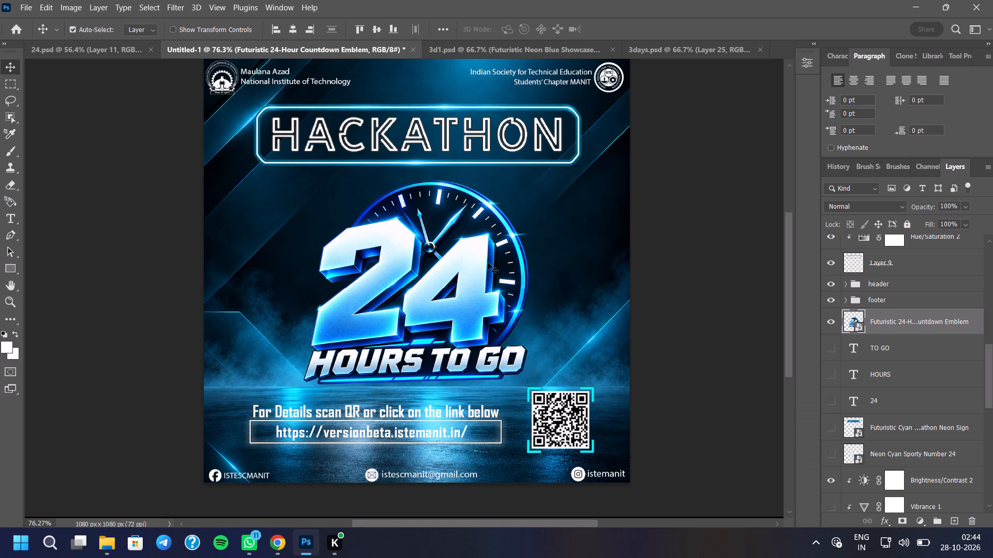
# Hide the Futuristic 24-Hour Countdown Emblem layer to leave the foggy background clear.
pyautogui.click(831, 323)
pyautogui.scroll(-1, 459, 387)
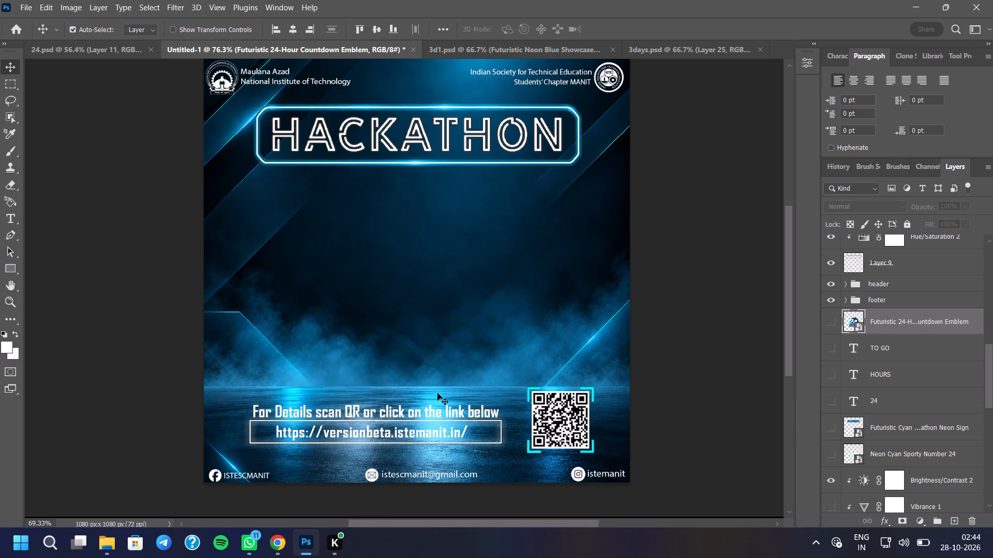
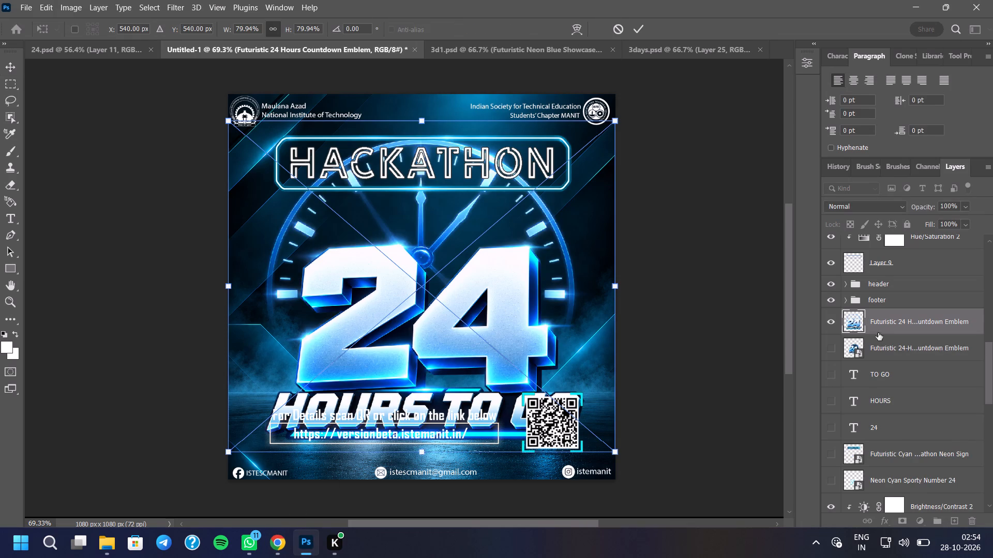
pyautogui.rightClick(890, 318)
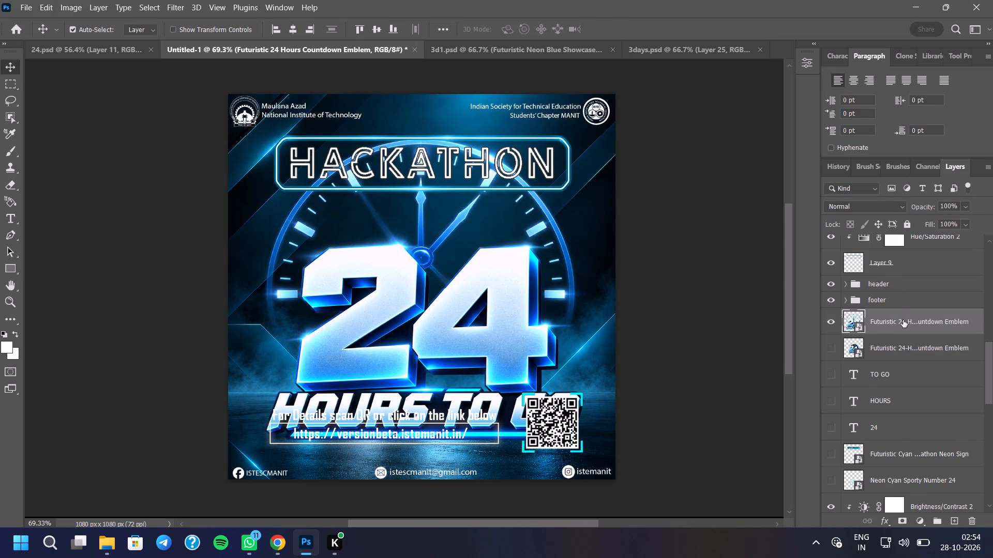
# Convert the newly placed 24 Hours emblem layer to a smart object.
pyautogui.rightClick(902, 319)
pyautogui.click(822, 152)
# Scale the emblem to about 65% and centre it horizontally between the HACKATHON banner and the footer details.
pyautogui.hotkey('ctrl', 't')
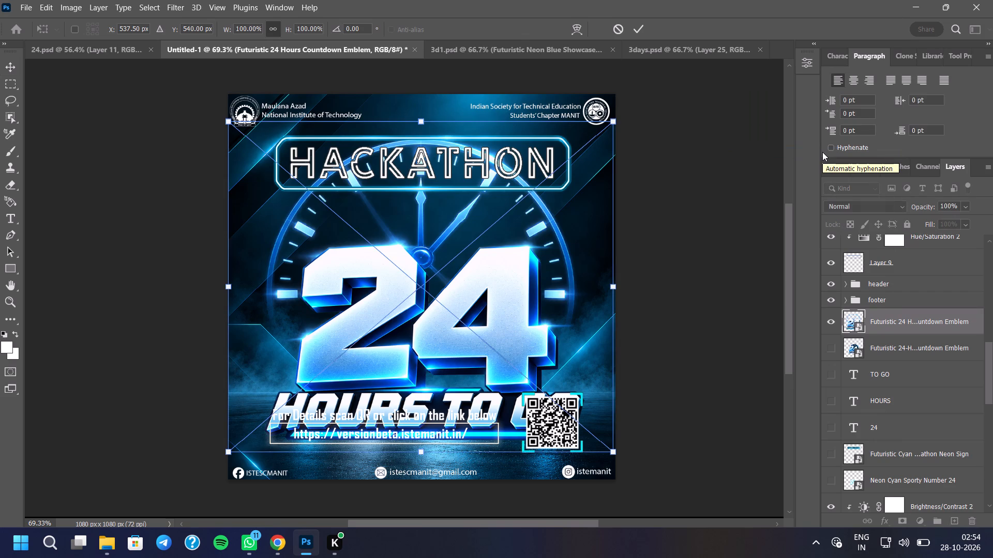
pyautogui.moveTo(225, 119); pyautogui.dragTo(260, 180)
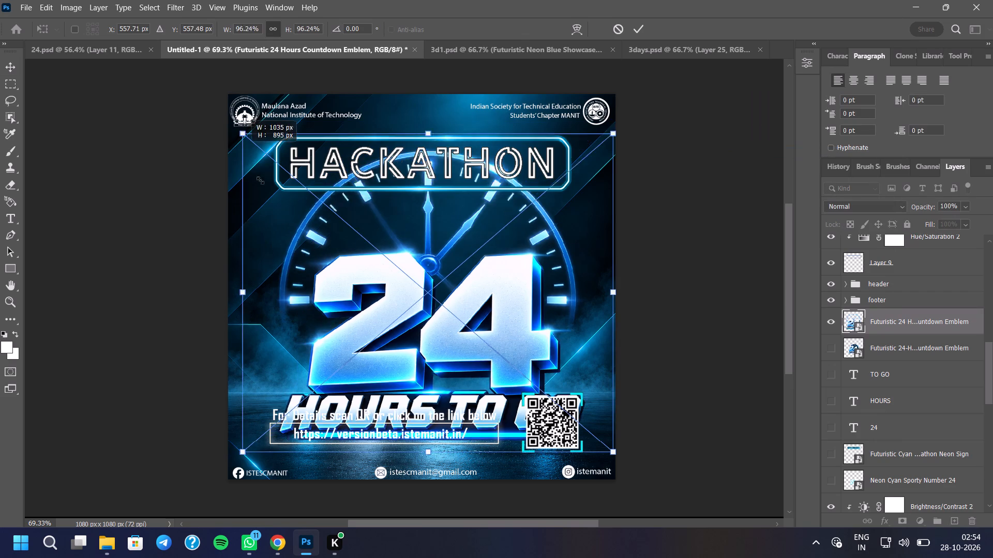
pyautogui.moveTo(260, 180); pyautogui.dragTo(394, 291)
pyautogui.moveTo(479, 328); pyautogui.dragTo(388, 255)
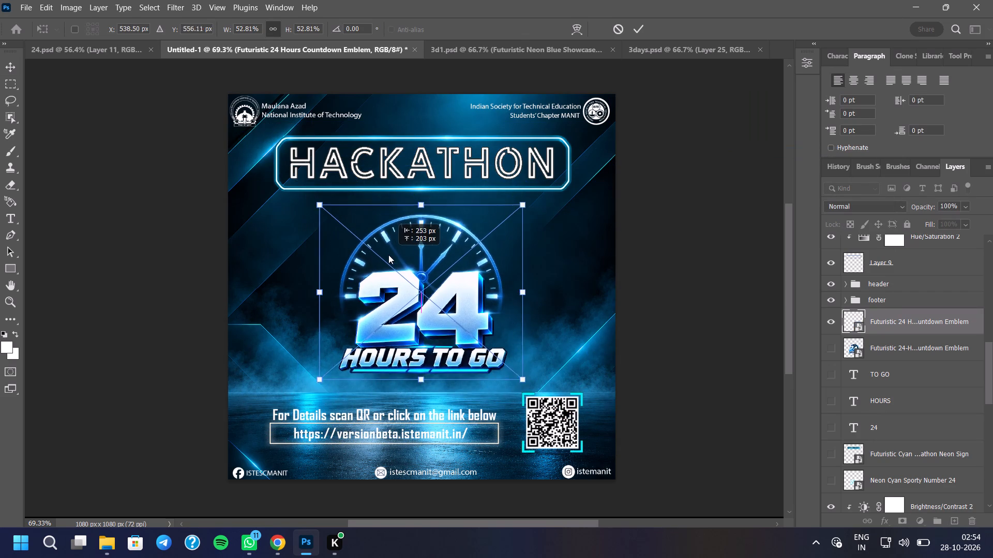
pyautogui.moveTo(388, 255); pyautogui.dragTo(390, 269)
pyautogui.moveTo(323, 219); pyautogui.dragTo(305, 190)
pyautogui.moveTo(526, 193); pyautogui.dragTo(560, 184)
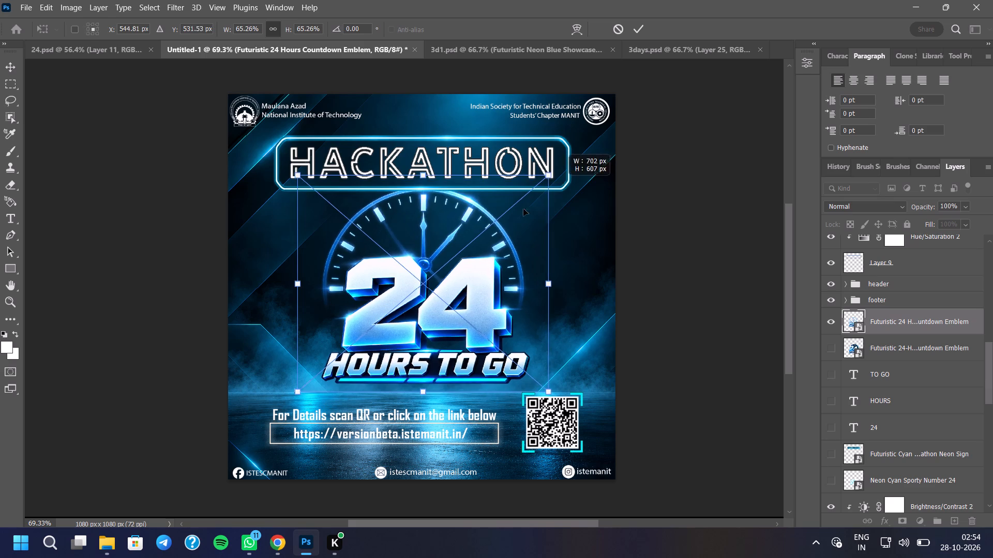
pyautogui.moveTo(501, 224); pyautogui.dragTo(499, 234)
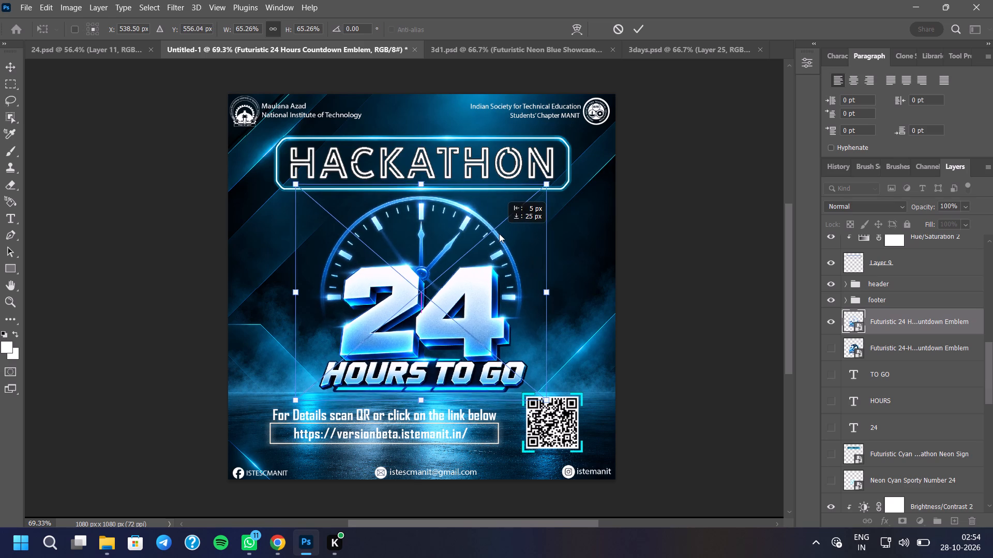
pyautogui.moveTo(499, 234); pyautogui.dragTo(499, 232)
pyautogui.click(638, 22)
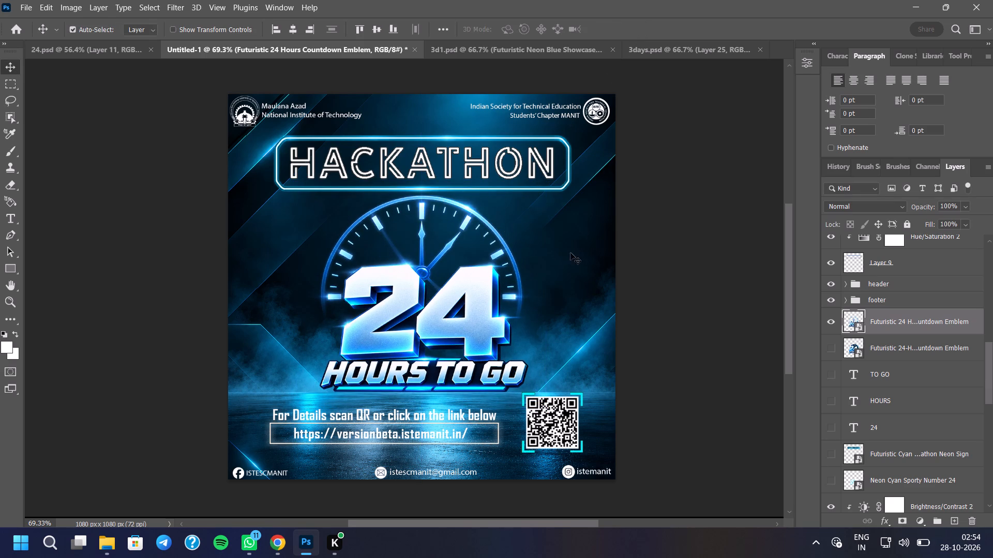
# Add a Hue/Saturation adjustment clipped to the emblem, with hue -11 and saturation +30.
pyautogui.click(925, 518)
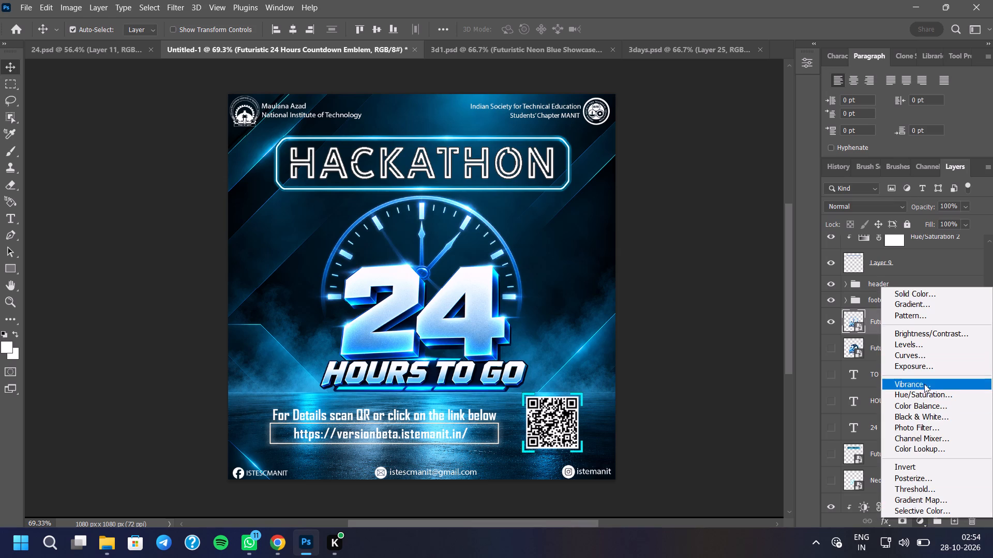
pyautogui.click(925, 396)
pyautogui.click(697, 241)
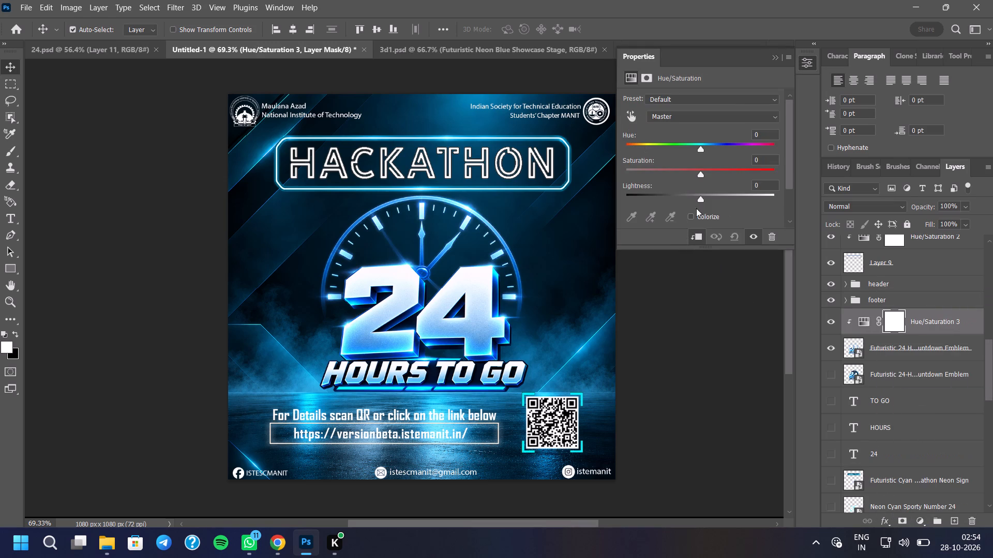
pyautogui.moveTo(698, 145); pyautogui.dragTo(667, 147)
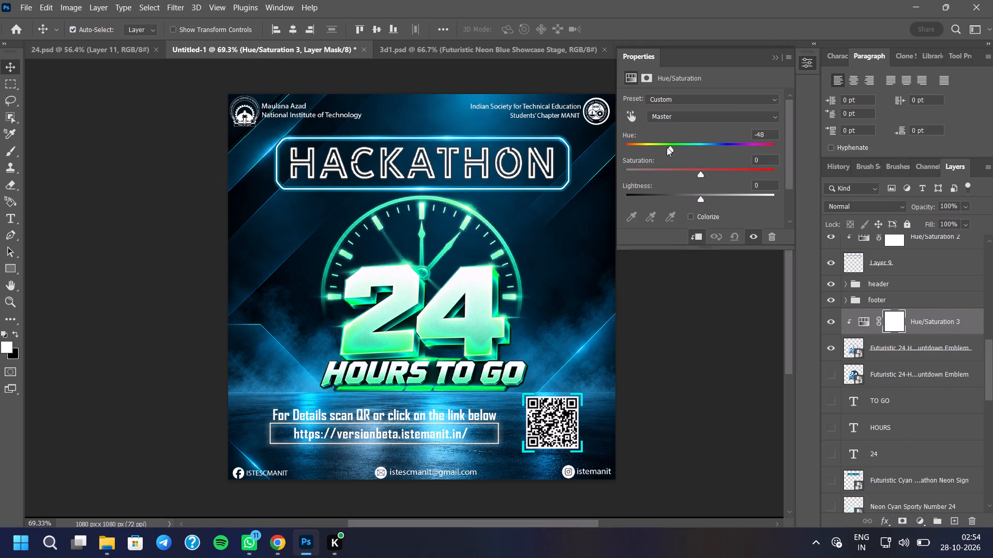
pyautogui.moveTo(667, 147); pyautogui.dragTo(691, 145)
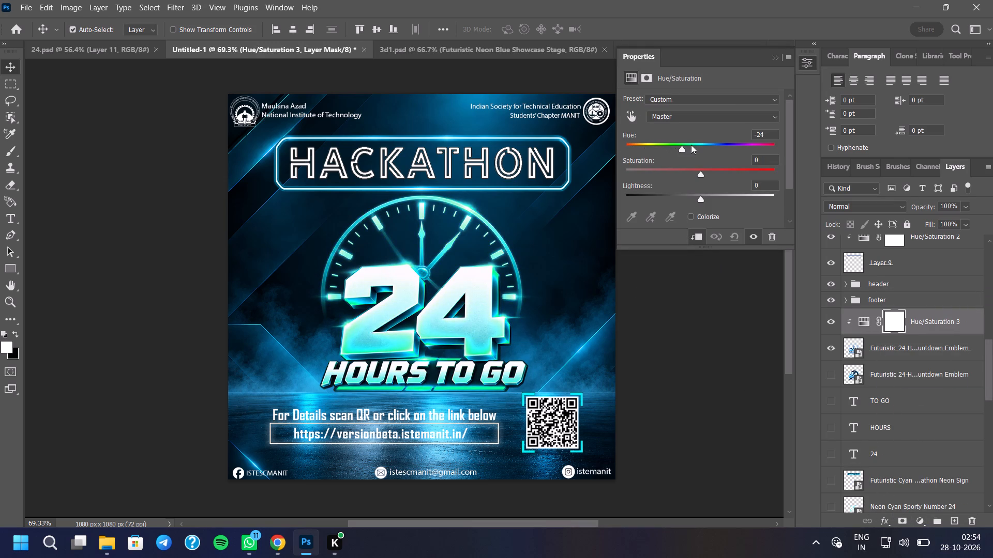
pyautogui.moveTo(691, 145); pyautogui.dragTo(689, 142)
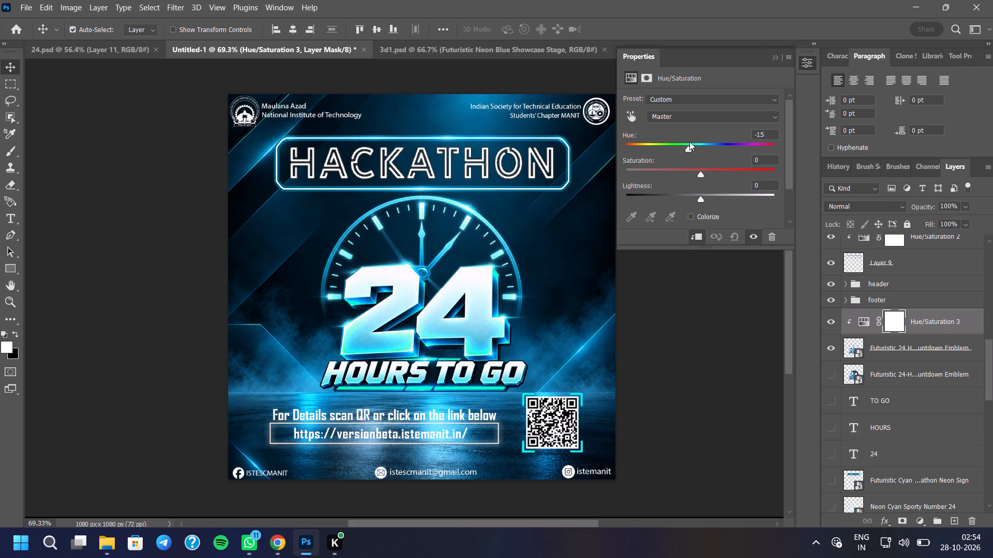
pyautogui.moveTo(689, 142); pyautogui.dragTo(690, 139)
pyautogui.moveTo(690, 139); pyautogui.dragTo(692, 138)
pyautogui.moveTo(699, 171); pyautogui.dragTo(808, 188)
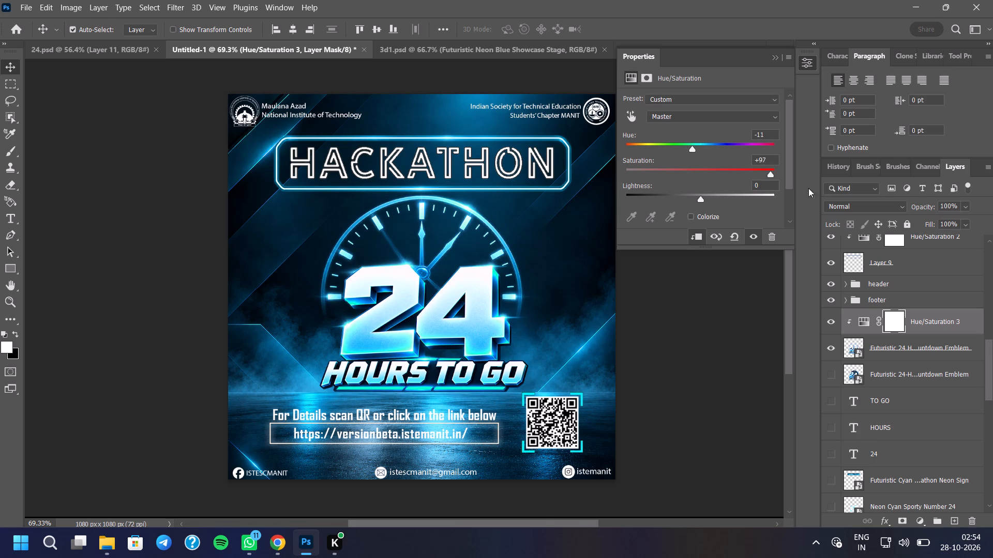
pyautogui.moveTo(808, 188); pyautogui.dragTo(708, 183)
pyautogui.moveTo(708, 183); pyautogui.dragTo(724, 176)
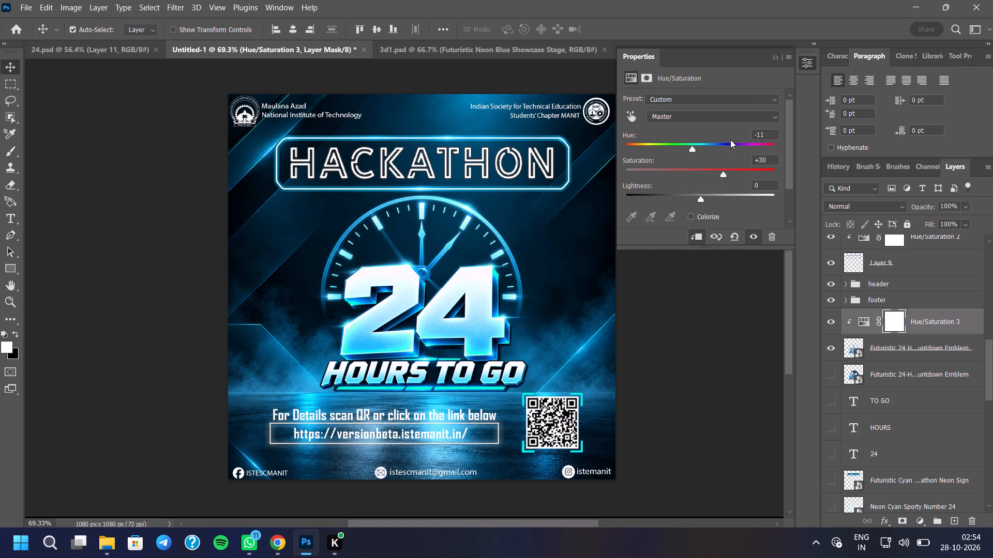
pyautogui.click(774, 56)
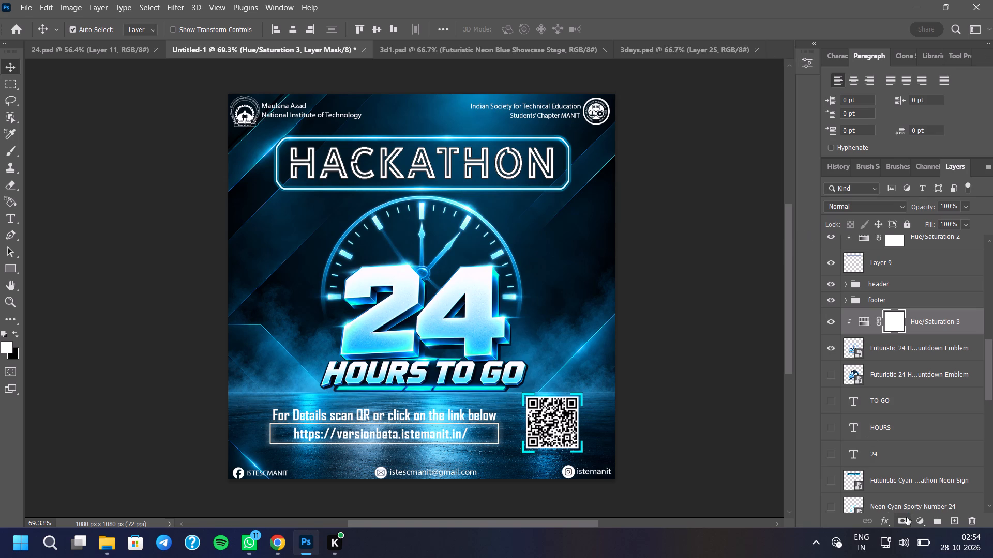
# Add a Brightness/Contrast adjustment clipped to the emblem, with brightness -13 and contrast -7.
pyautogui.click(914, 520)
pyautogui.click(920, 334)
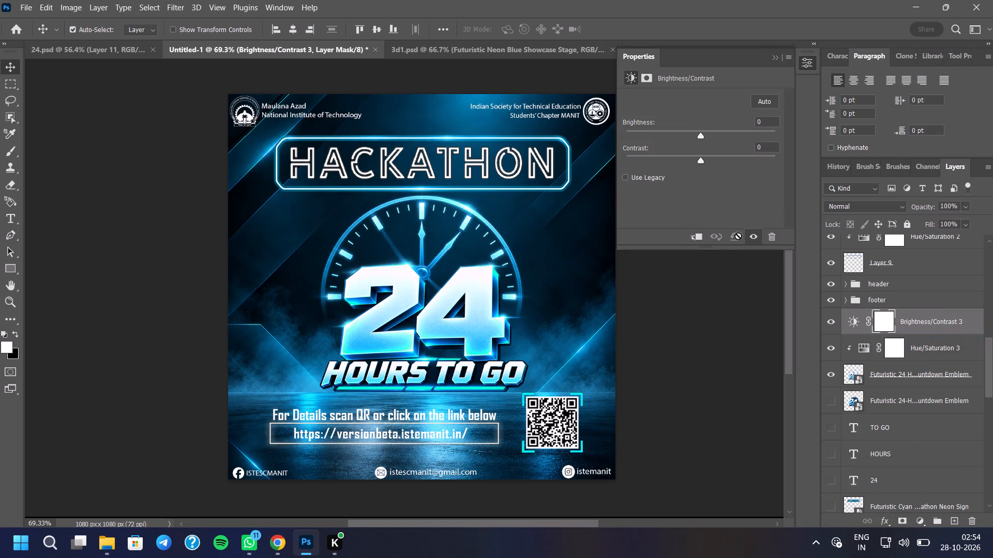
pyautogui.click(703, 240)
pyautogui.moveTo(700, 138); pyautogui.dragTo(713, 135)
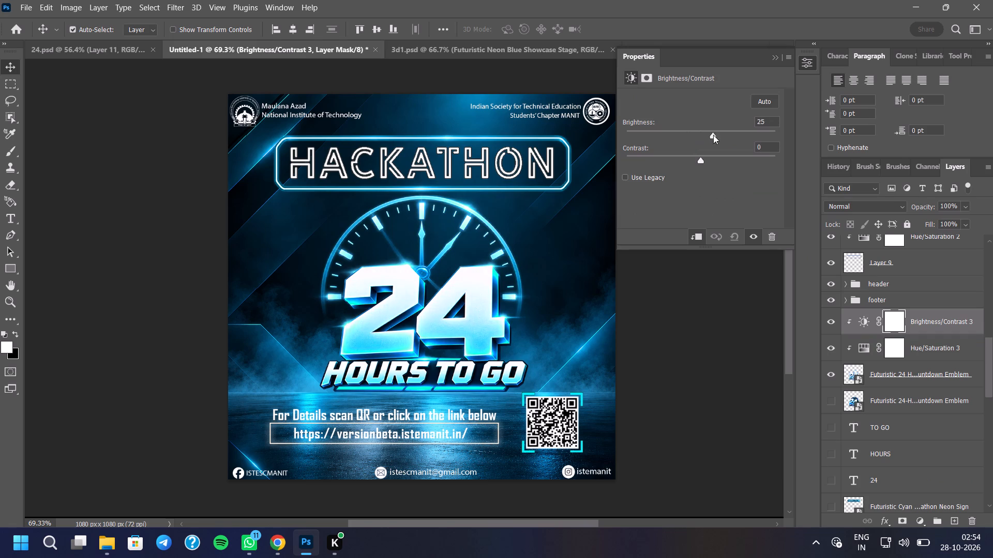
pyautogui.moveTo(713, 135); pyautogui.dragTo(694, 136)
pyautogui.moveTo(705, 168); pyautogui.dragTo(575, 164)
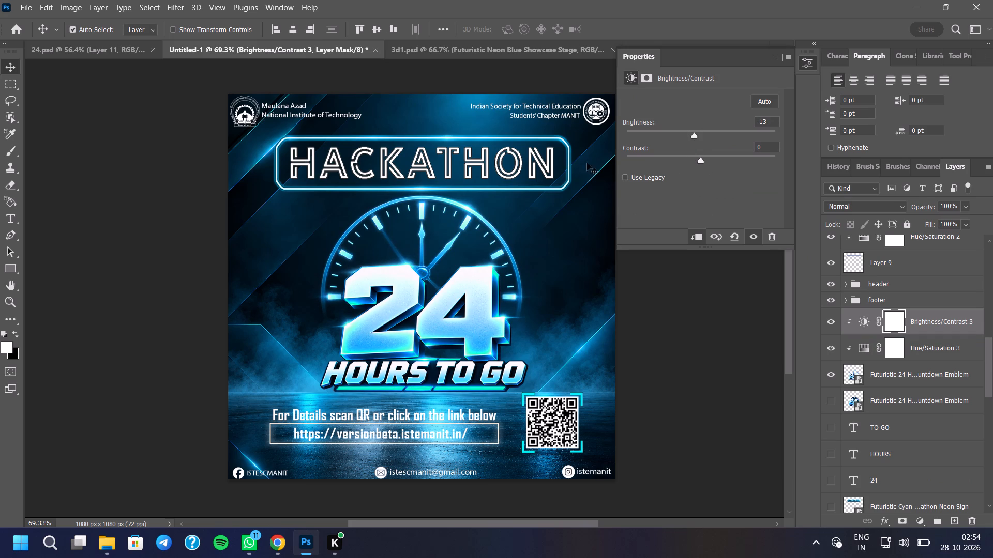
pyautogui.moveTo(697, 157); pyautogui.dragTo(595, 148)
pyautogui.moveTo(682, 154); pyautogui.dragTo(803, 169)
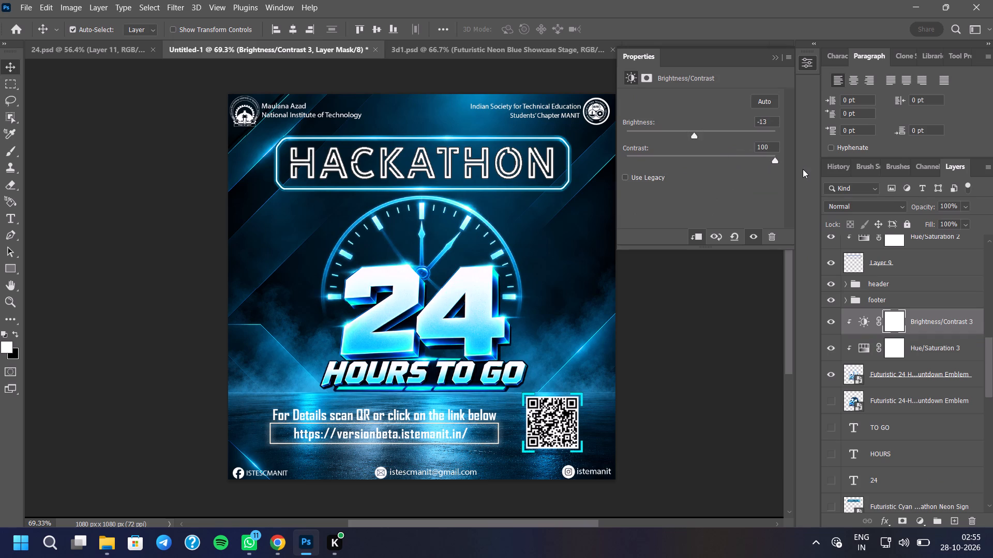
pyautogui.moveTo(803, 169); pyautogui.dragTo(710, 150)
pyautogui.click(698, 158)
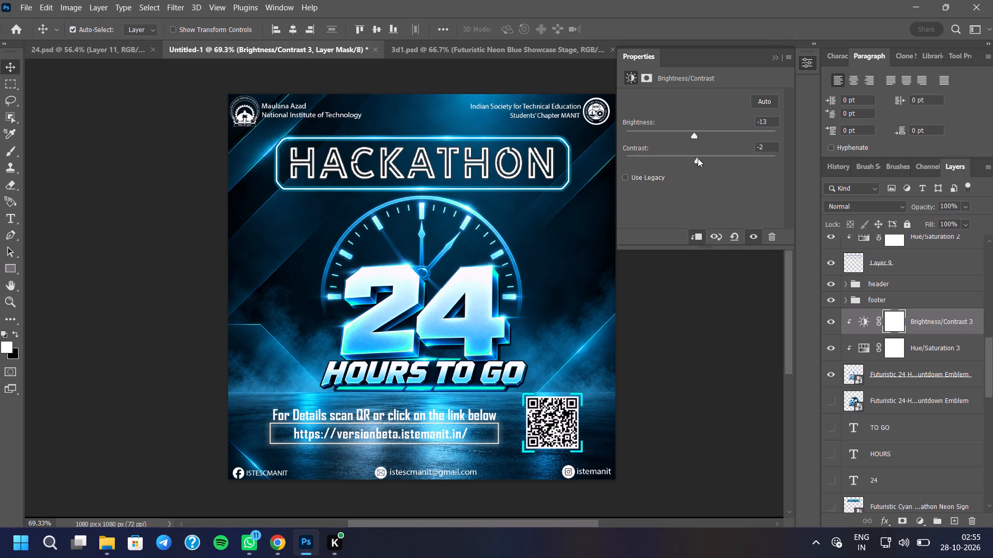
pyautogui.click(678, 157)
pyautogui.click(689, 154)
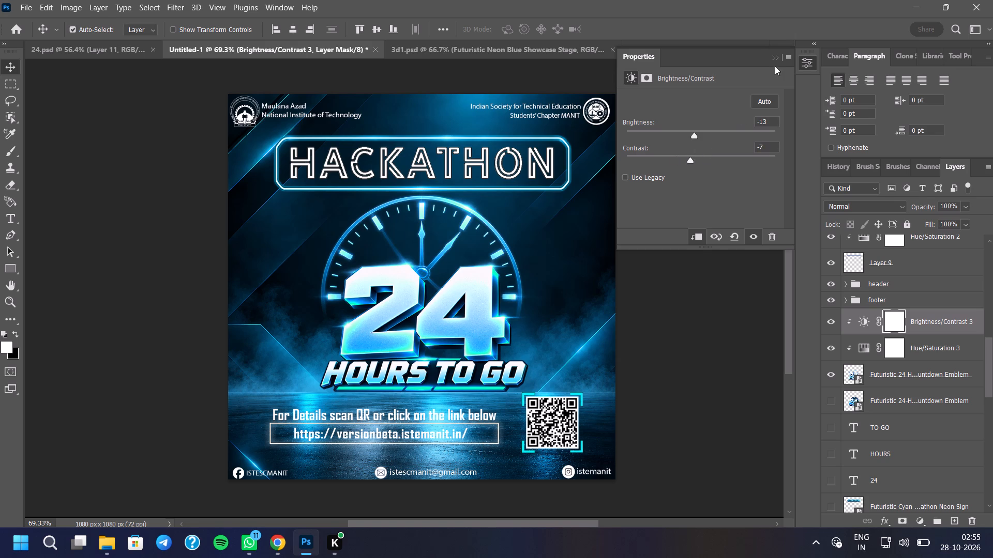
pyautogui.click(773, 60)
# Add a Vibrance adjustment clipped to the emblem, with vibrance -34 and saturation -1.
pyautogui.click(915, 519)
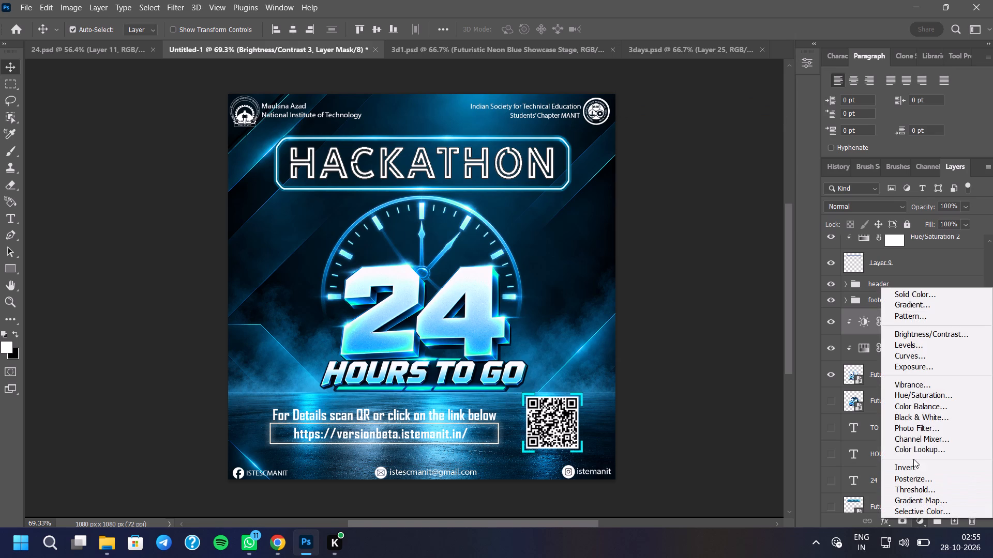
pyautogui.click(939, 387)
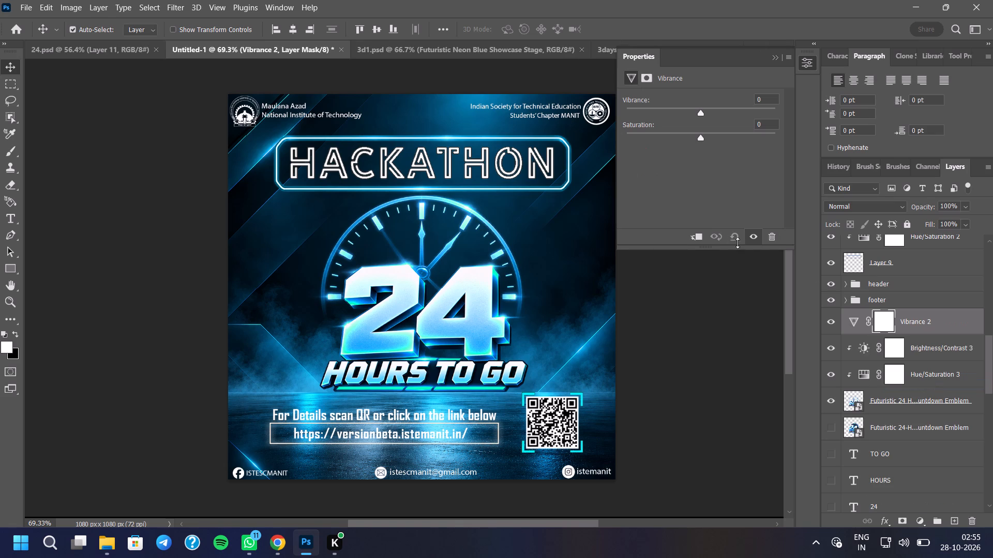
pyautogui.click(704, 238)
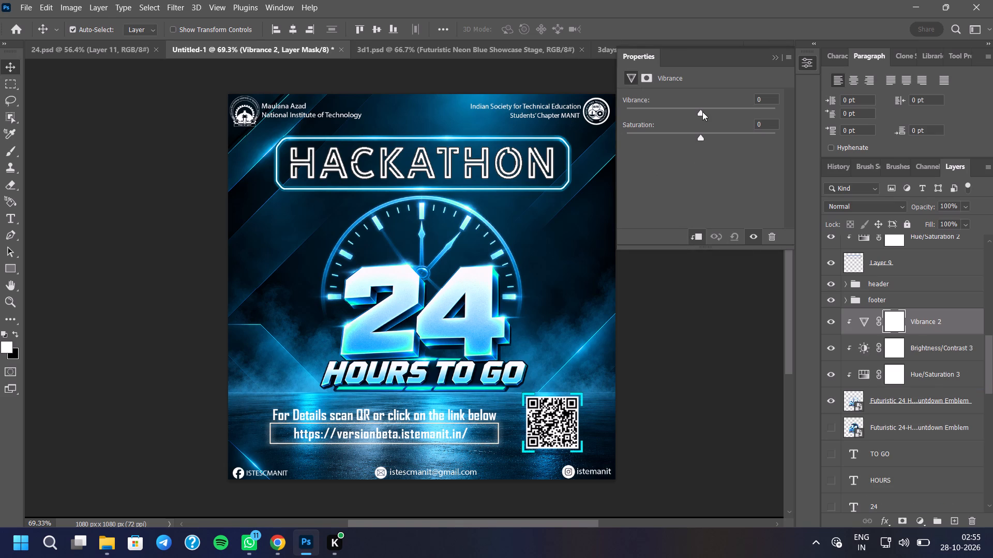
pyautogui.moveTo(702, 112); pyautogui.dragTo(635, 105)
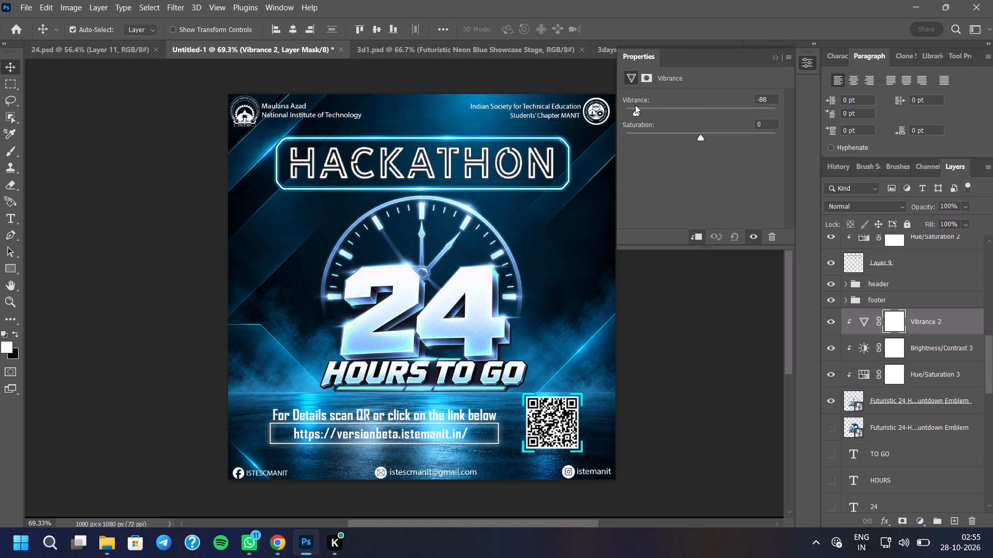
pyautogui.moveTo(635, 105); pyautogui.dragTo(673, 107)
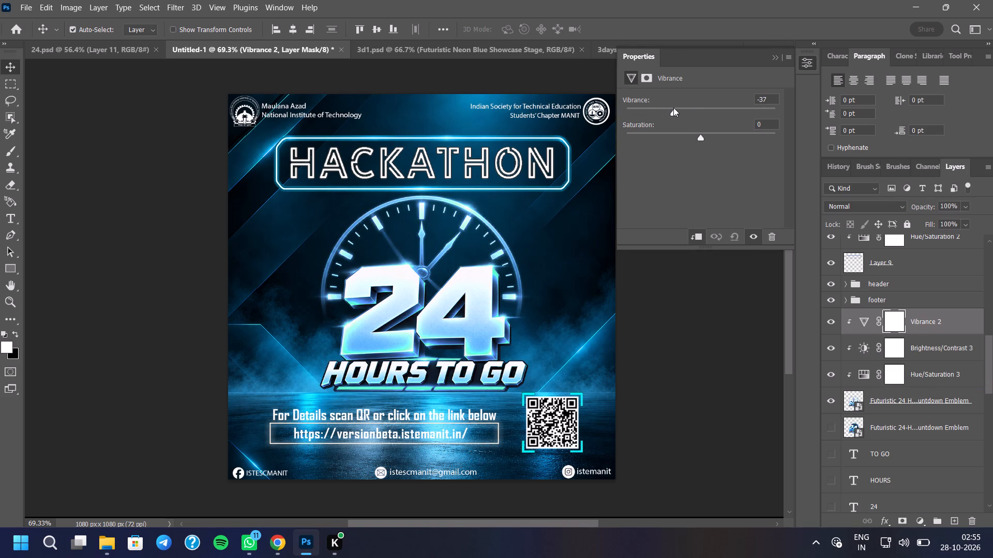
pyautogui.moveTo(673, 107); pyautogui.dragTo(675, 107)
pyautogui.moveTo(701, 136); pyautogui.dragTo(730, 150)
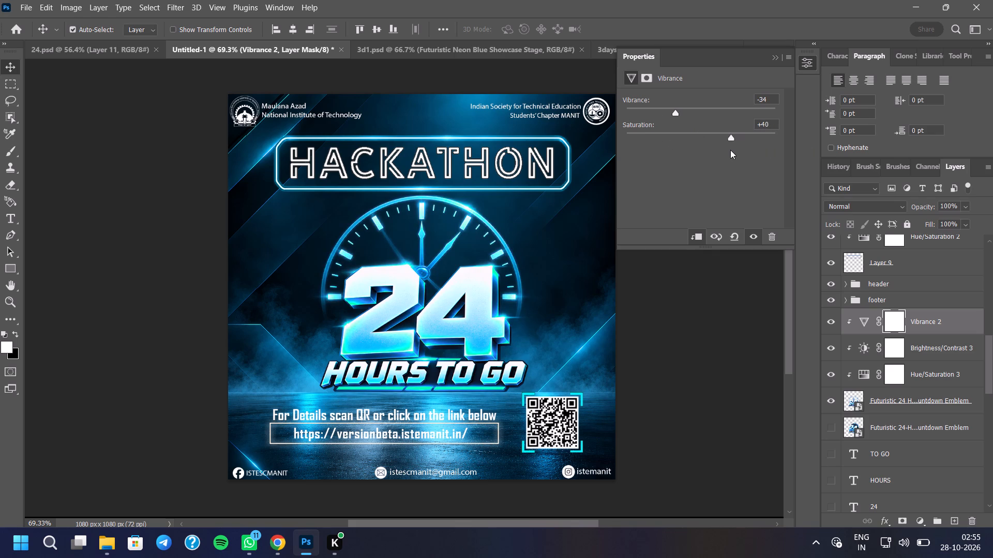
pyautogui.moveTo(730, 150); pyautogui.dragTo(698, 148)
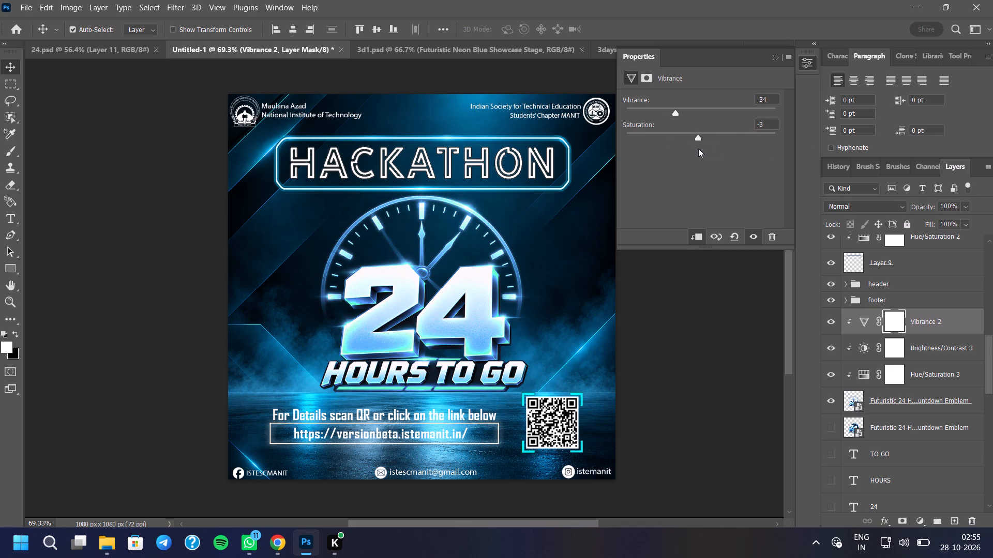
pyautogui.moveTo(698, 148); pyautogui.dragTo(696, 149)
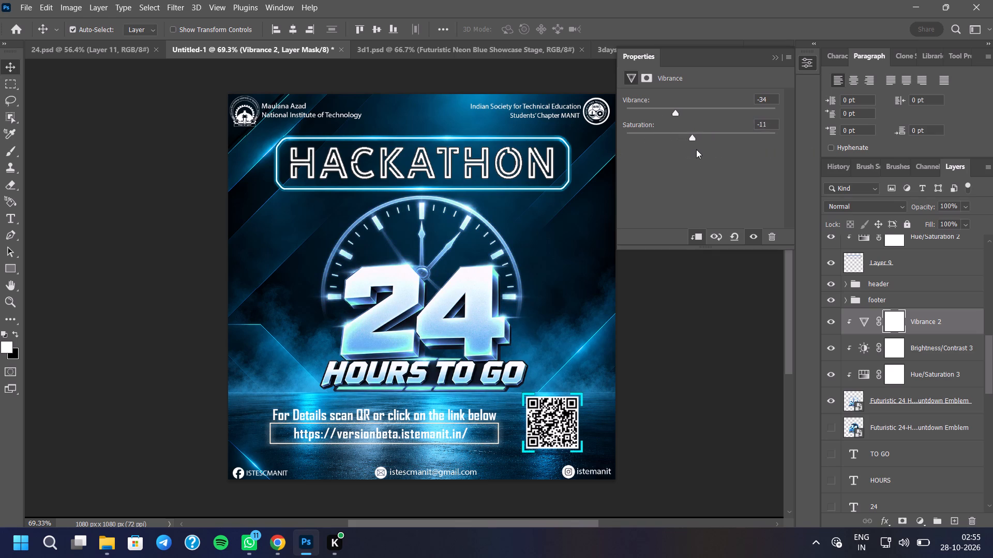
pyautogui.moveTo(696, 149); pyautogui.dragTo(699, 148)
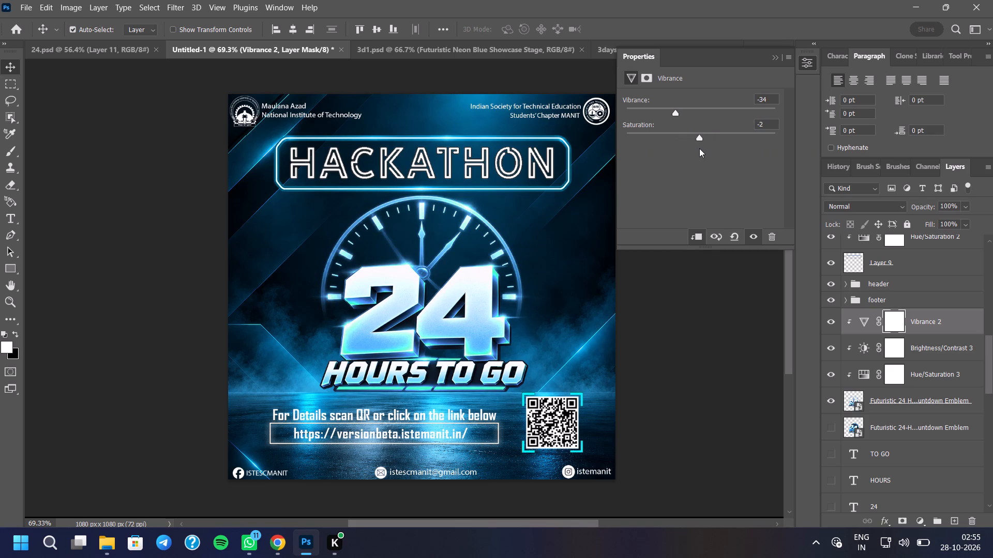
pyautogui.moveTo(699, 148); pyautogui.dragTo(700, 147)
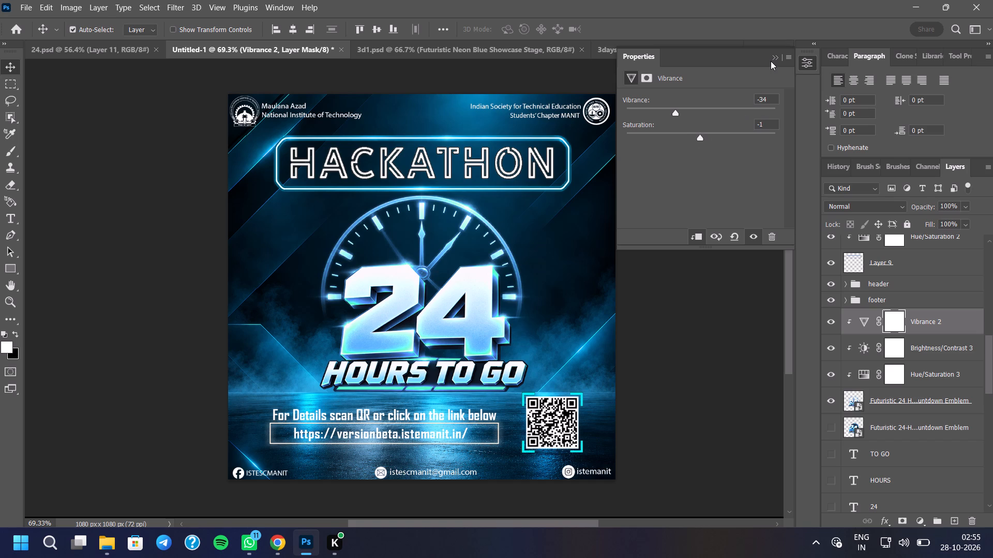
pyautogui.click(771, 61)
pyautogui.click(773, 60)
# Add a layer mask to the visible 24 Hours emblem layer.
pyautogui.click(917, 398)
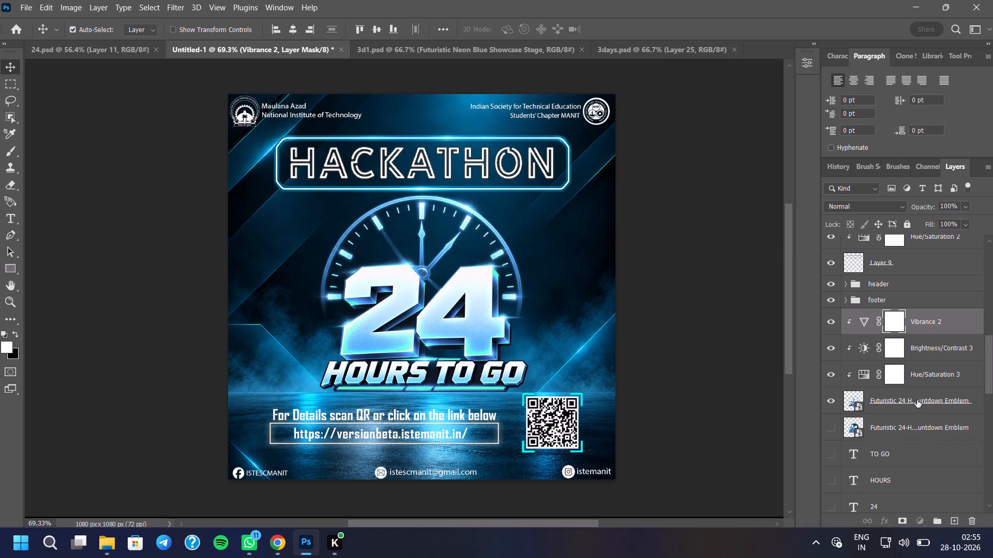
pyautogui.click(907, 519)
# Erase the light flare around the 2's upper-left bevel on the emblem's mask with an 18 px hard round eraser.
pyautogui.scroll(7, 412, 281)
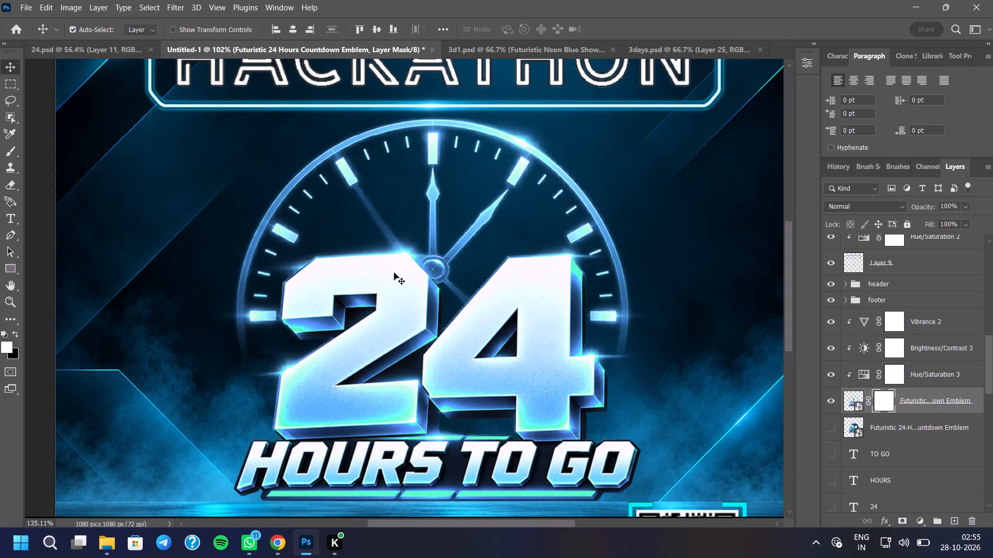
pyautogui.click(16, 181)
pyautogui.scroll(9, 283, 219)
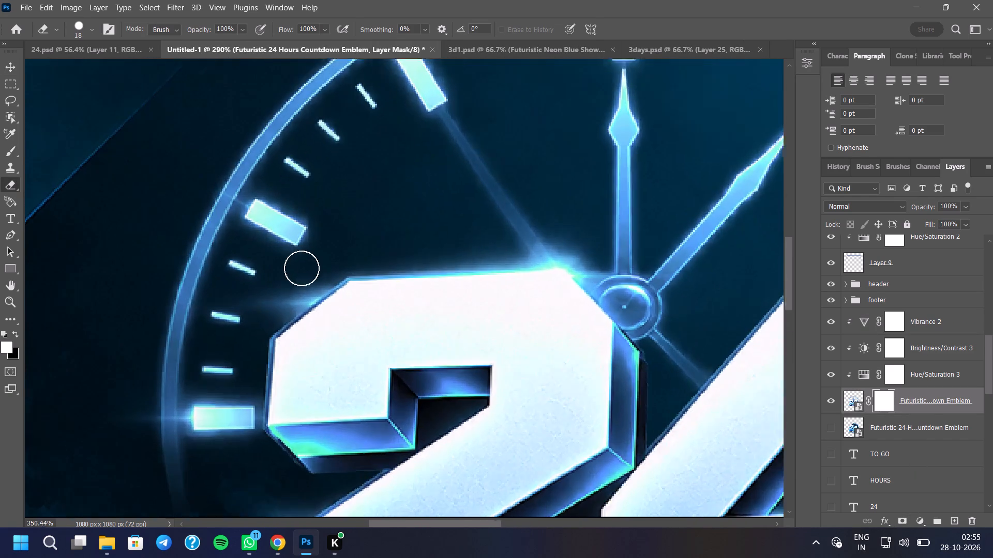
pyautogui.scroll(6, 302, 268)
pyautogui.moveTo(298, 290); pyautogui.dragTo(253, 329)
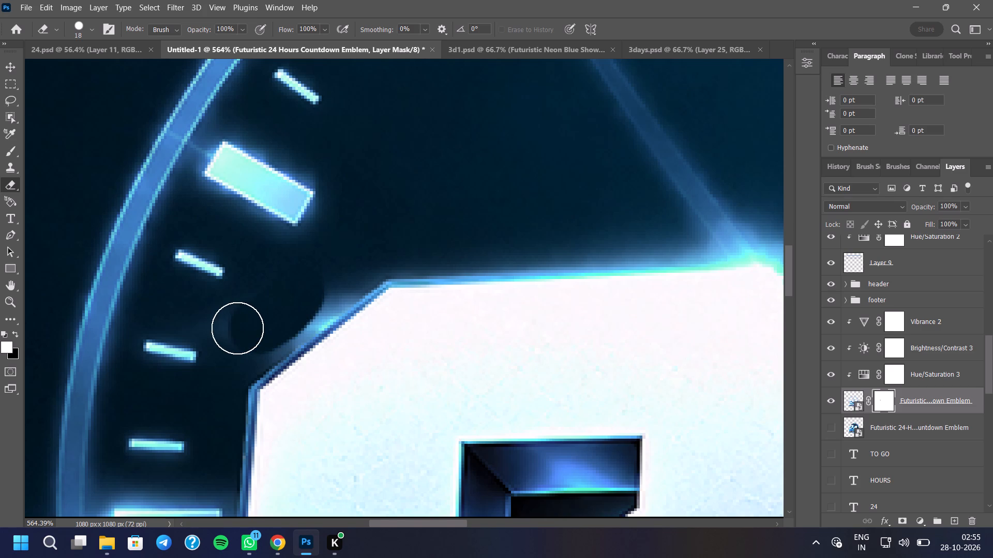
pyautogui.moveTo(225, 327); pyautogui.dragTo(319, 284)
pyautogui.moveTo(337, 277); pyautogui.dragTo(324, 286)
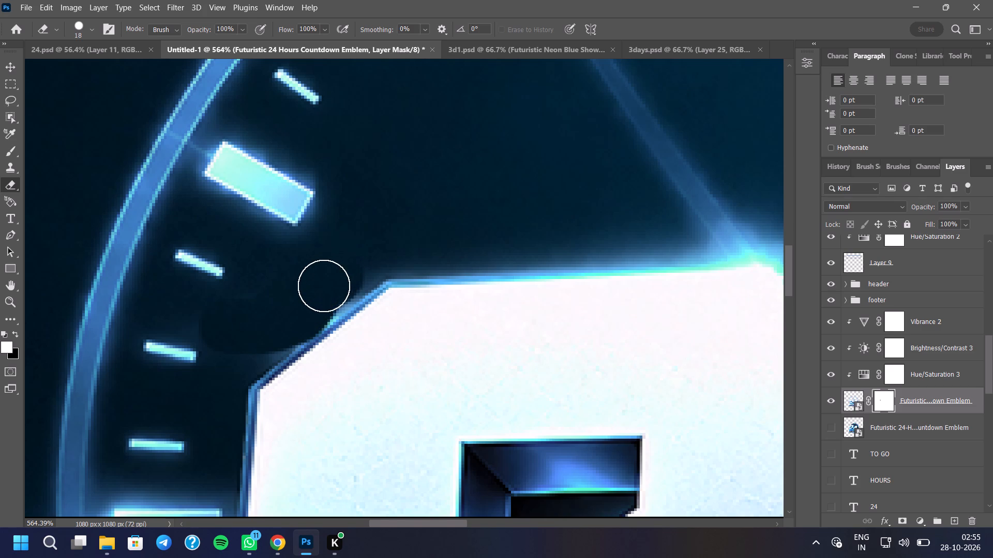
pyautogui.moveTo(324, 286); pyautogui.dragTo(282, 325)
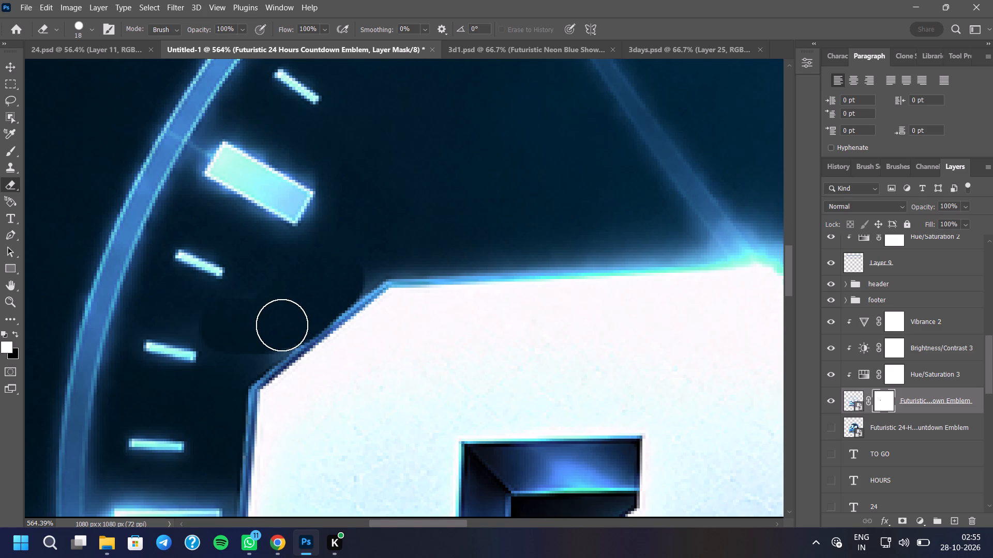
pyautogui.moveTo(282, 325); pyautogui.dragTo(247, 348)
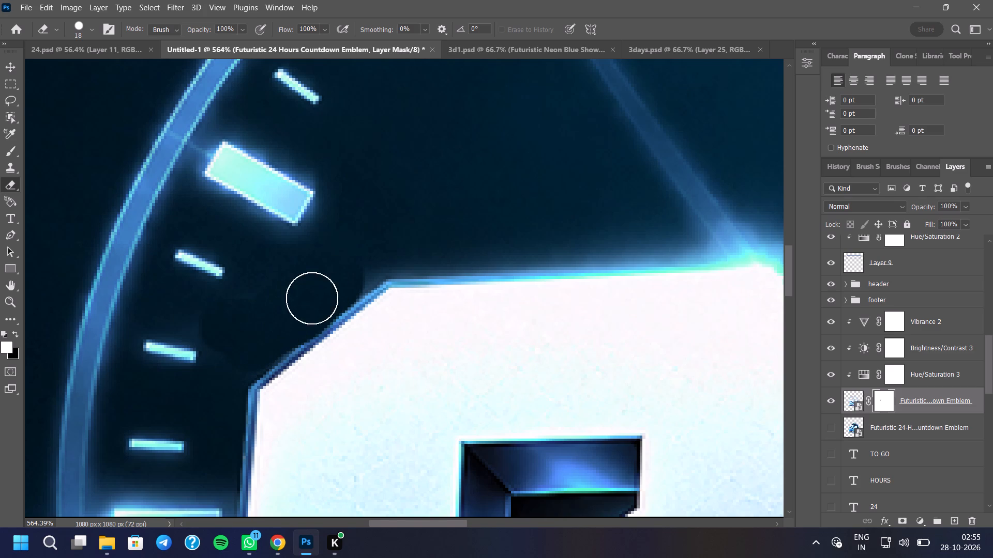
pyautogui.moveTo(344, 275); pyautogui.dragTo(354, 267)
pyautogui.moveTo(373, 252); pyautogui.dragTo(378, 249)
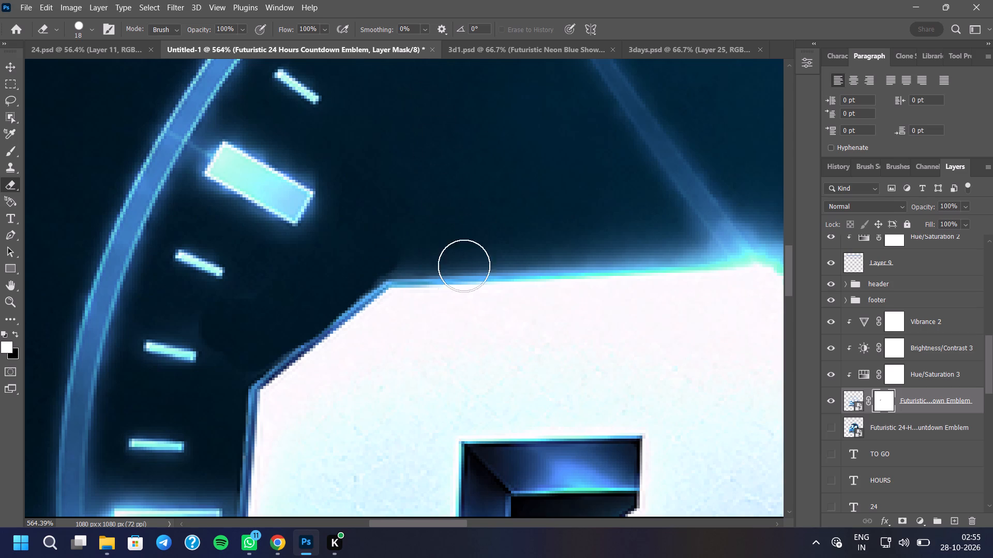
pyautogui.scroll(-9, 327, 364)
pyautogui.scroll(-4, 402, 305)
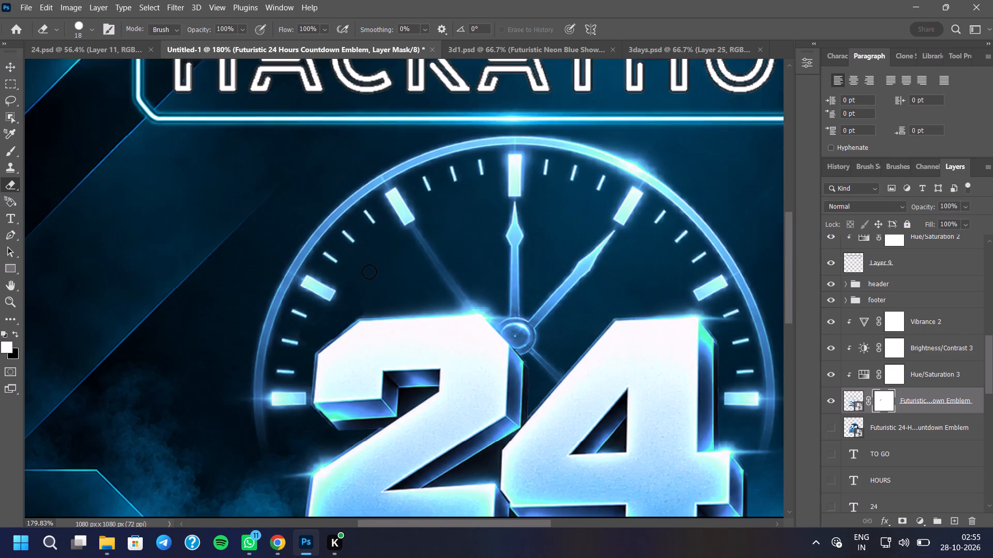
# Erase the glow above the 4's top edge on the mask with the eraser reduced to 14 px.
pyautogui.scroll(2, 531, 319)
pyautogui.scroll(12, 755, 318)
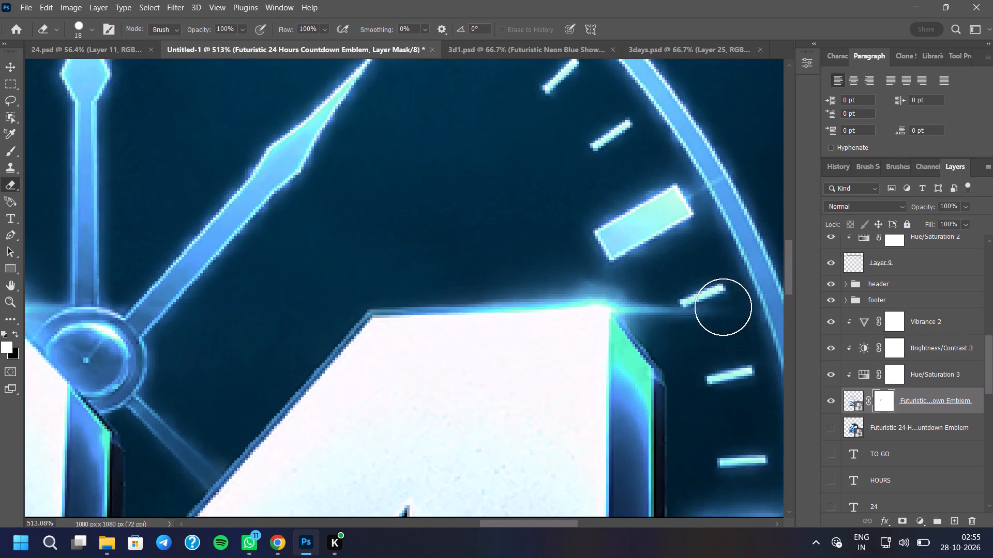
pyautogui.scroll(1, 723, 307)
pyautogui.rightClick(438, 223)
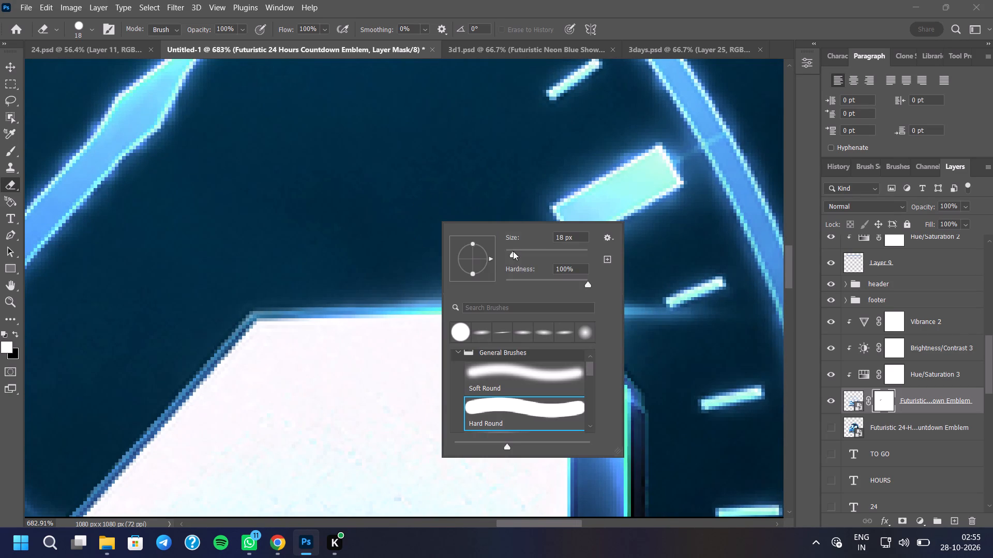
pyautogui.click(513, 251)
pyautogui.click(389, 242)
pyautogui.moveTo(474, 252); pyautogui.dragTo(526, 267)
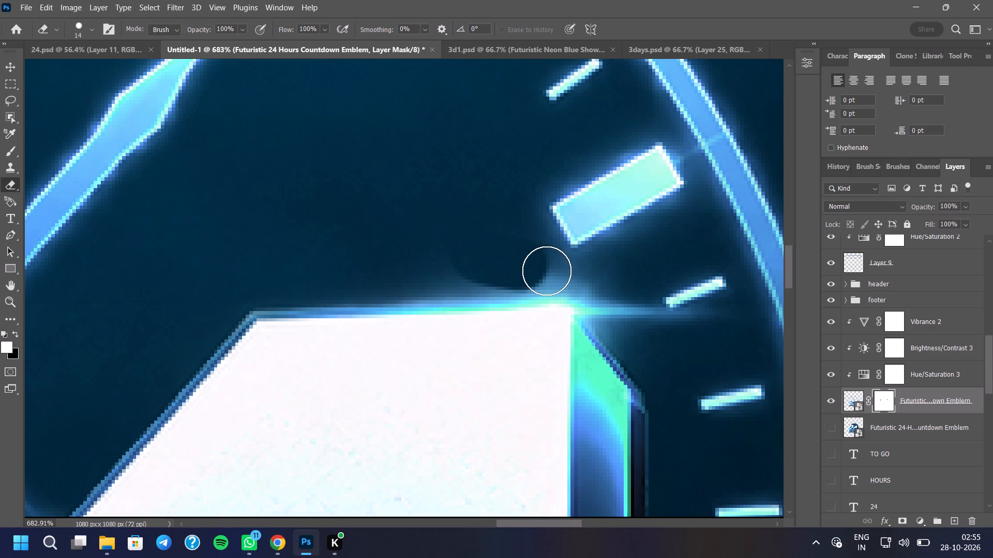
pyautogui.moveTo(428, 264); pyautogui.dragTo(498, 268)
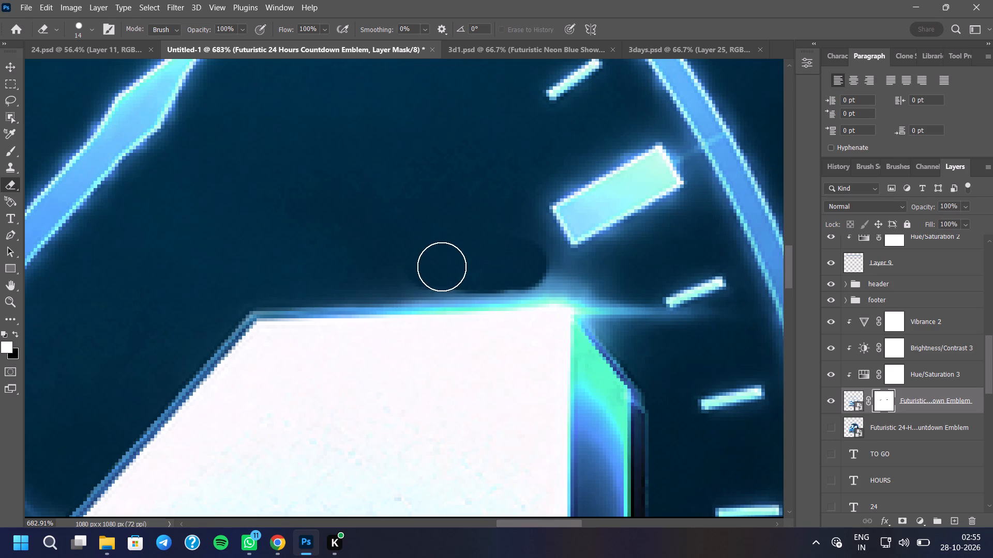
pyautogui.moveTo(409, 268); pyautogui.dragTo(439, 267)
pyautogui.moveTo(454, 268); pyautogui.dragTo(511, 269)
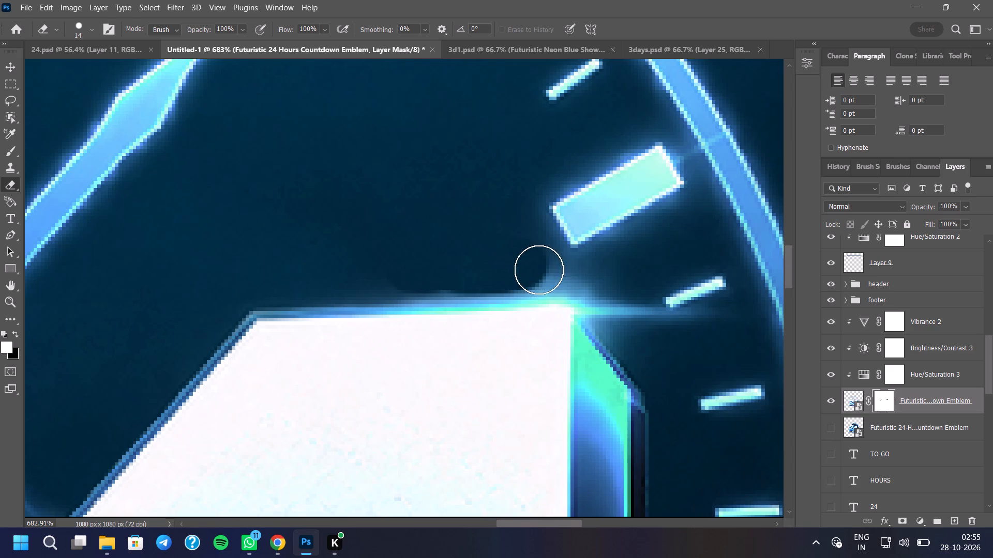
# Erase the flare streak running from the 4's top-right corner past the small clock tick with a 10 px eraser.
pyautogui.rightClick(511, 255)
pyautogui.click(583, 284)
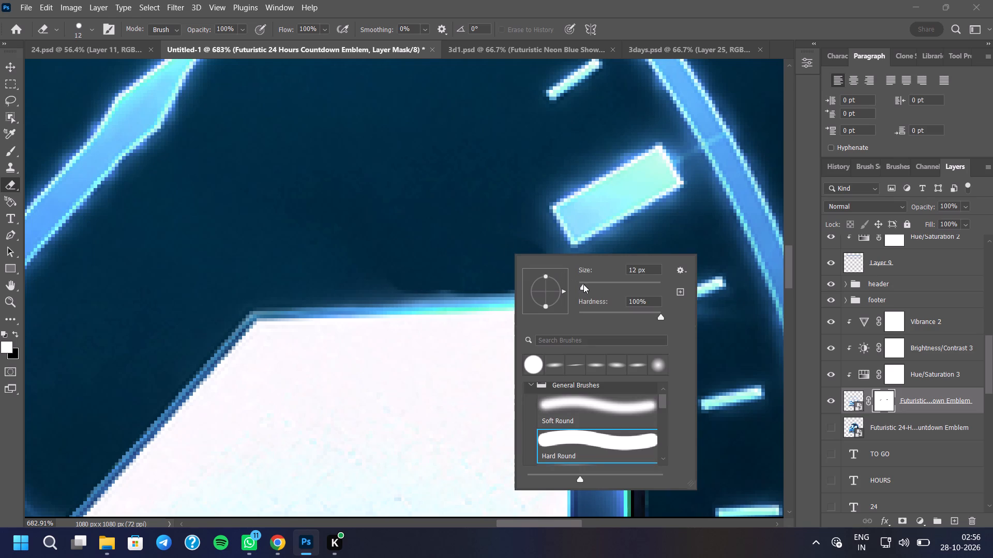
pyautogui.click(455, 254)
pyautogui.moveTo(530, 269); pyautogui.dragTo(586, 283)
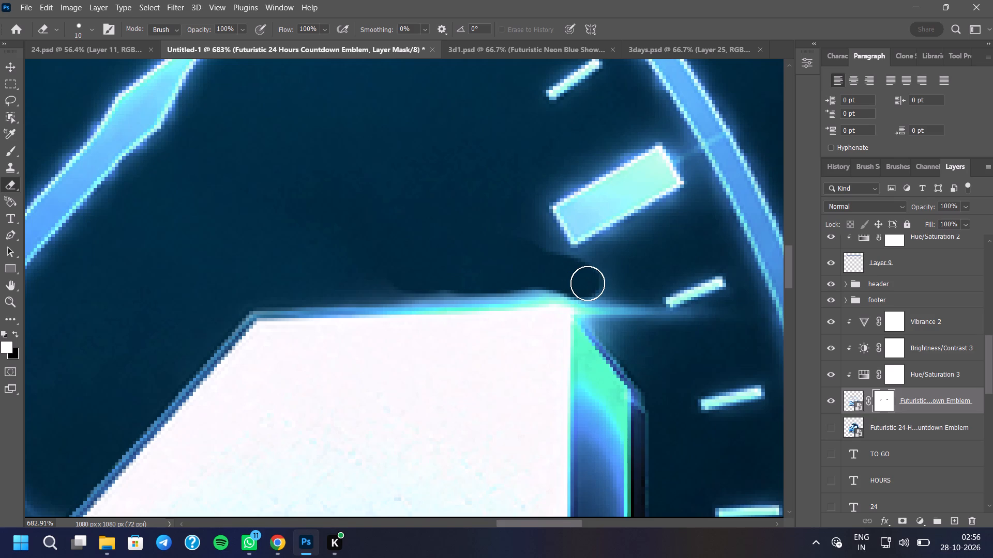
pyautogui.moveTo(606, 296); pyautogui.dragTo(640, 316)
pyautogui.moveTo(646, 319); pyautogui.dragTo(688, 323)
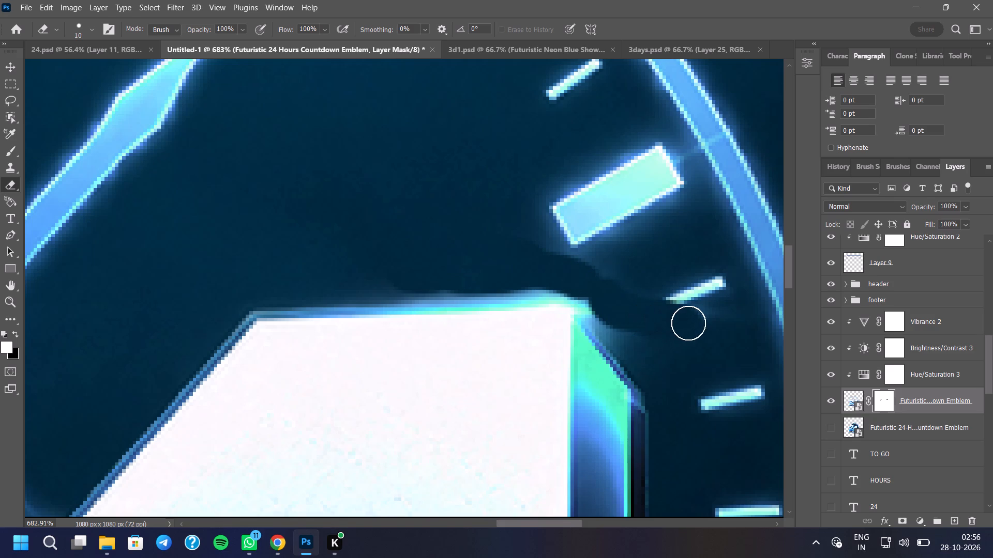
pyautogui.moveTo(688, 323); pyautogui.dragTo(693, 321)
pyautogui.moveTo(720, 314); pyautogui.dragTo(711, 317)
pyautogui.click(705, 320)
pyautogui.click(697, 322)
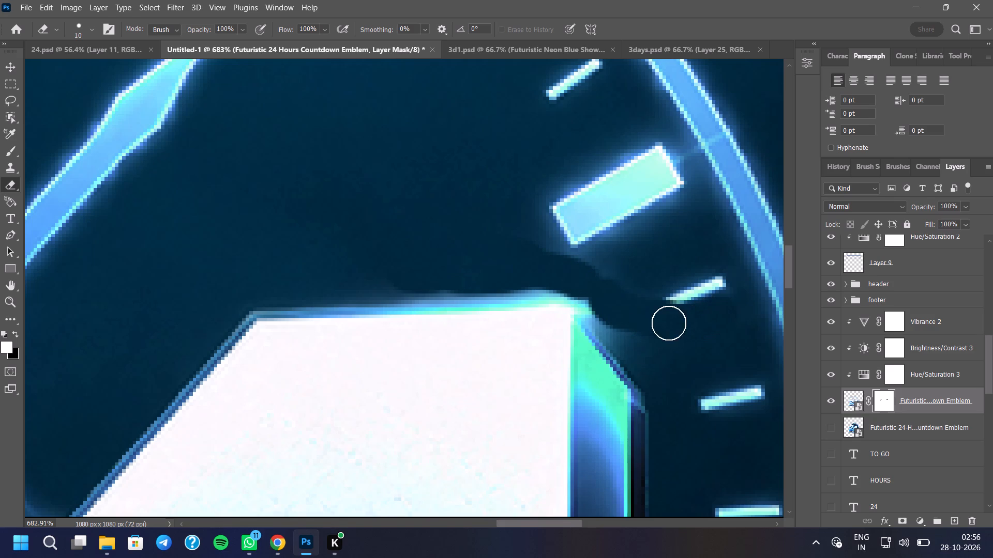
# Erase the remaining glow hugging the 4's top-right corner and its slanted side bevel.
pyautogui.click(606, 321)
pyautogui.click(605, 313)
pyautogui.doubleClick(598, 303)
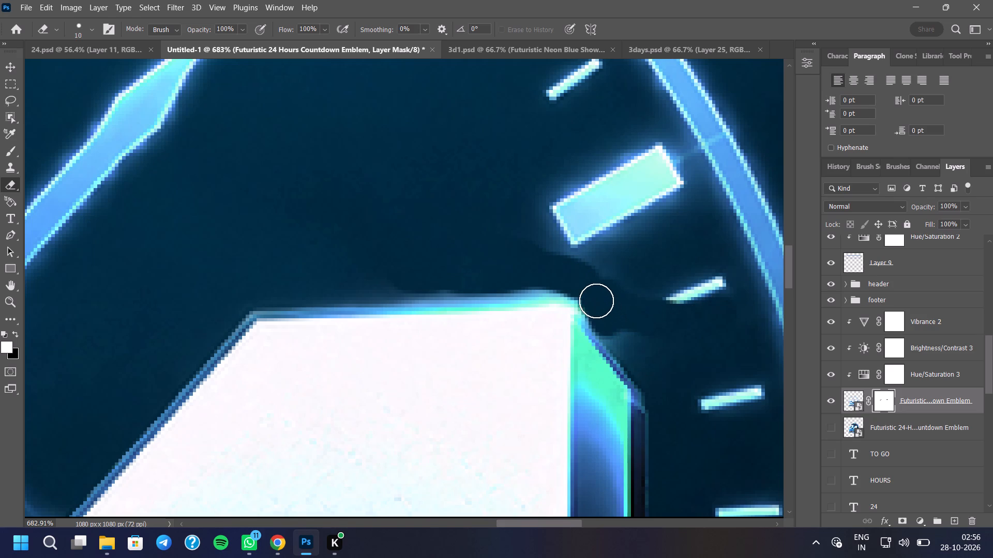
pyautogui.click(602, 308)
pyautogui.moveTo(612, 320); pyautogui.dragTo(640, 341)
pyautogui.moveTo(623, 332); pyautogui.dragTo(633, 349)
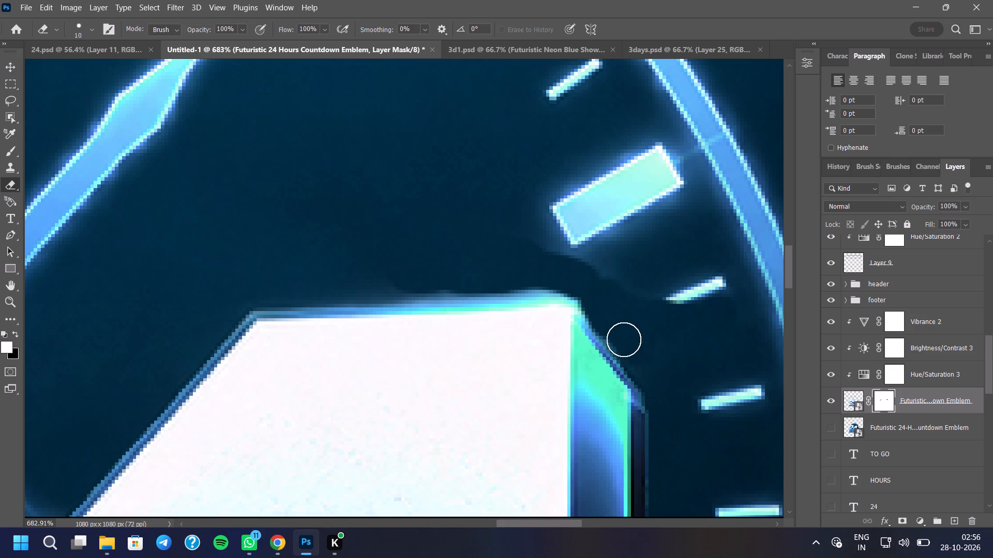
pyautogui.click(624, 339)
pyautogui.click(630, 348)
pyautogui.click(628, 336)
pyautogui.moveTo(621, 312); pyautogui.dragTo(620, 307)
# Clean up the leftover haze beneath the thick hour marker and along the 4's top edge.
pyautogui.click(611, 274)
pyautogui.click(609, 268)
pyautogui.click(606, 267)
pyautogui.click(598, 267)
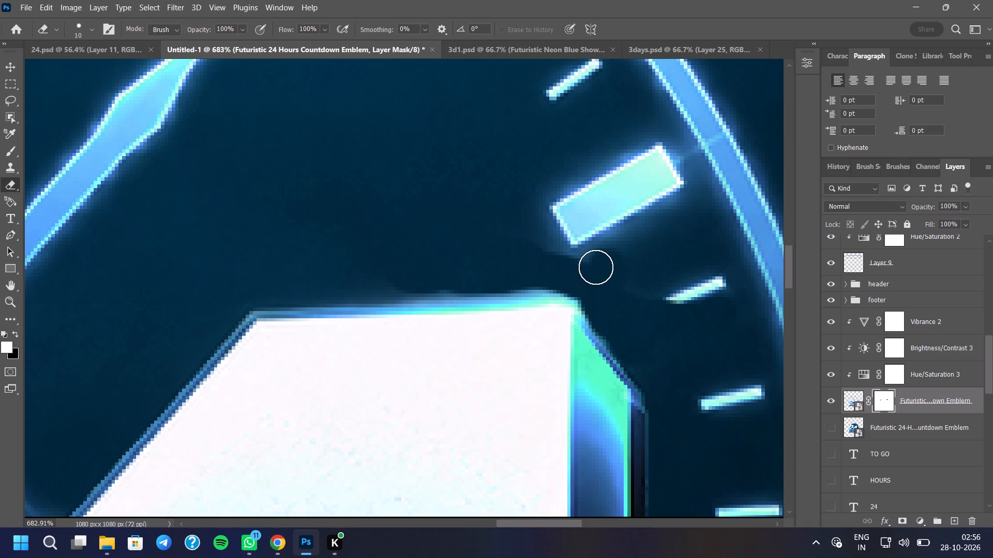
pyautogui.click(560, 263)
pyautogui.click(592, 271)
pyautogui.click(595, 269)
pyautogui.click(600, 267)
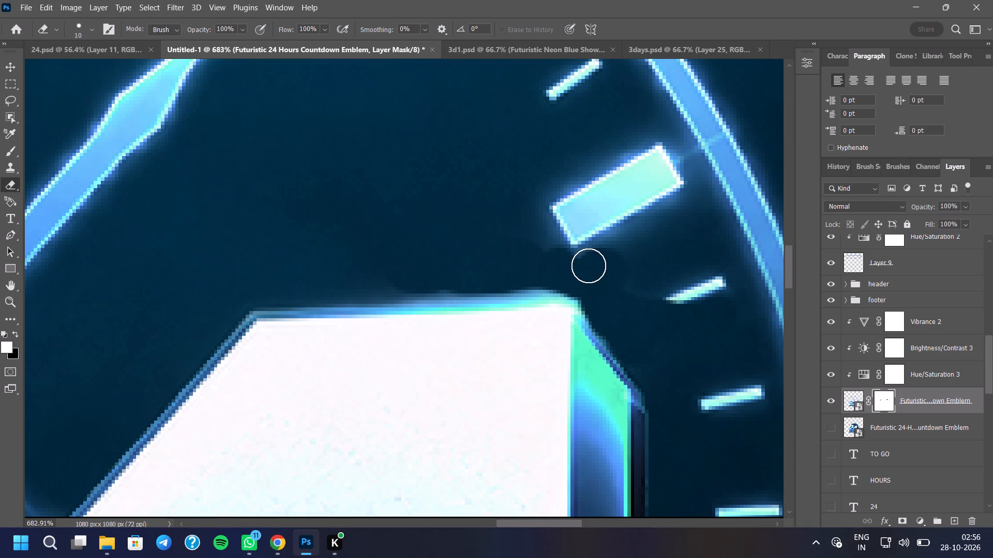
pyautogui.click(584, 266)
pyautogui.moveTo(397, 274); pyautogui.dragTo(476, 282)
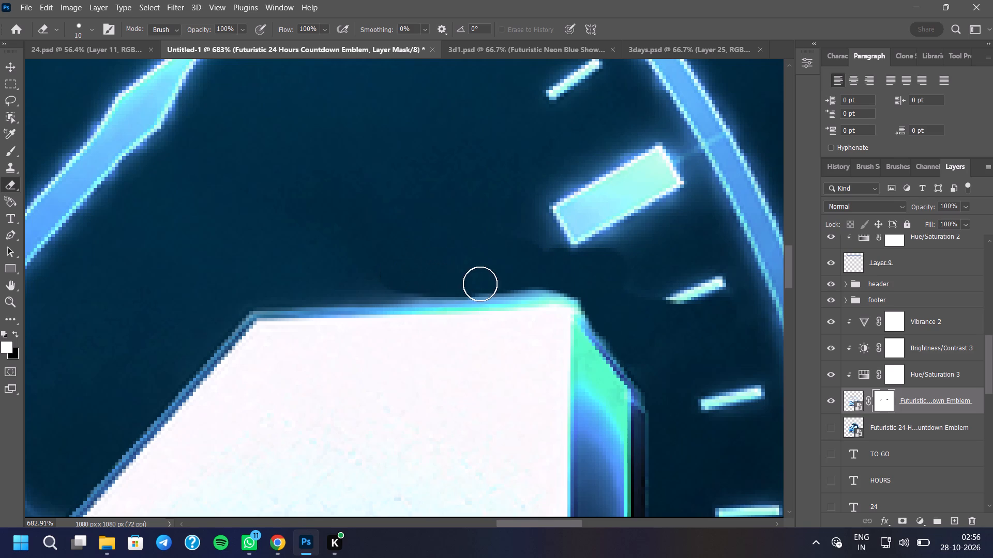
# Delete a thin rectangular strip of glow, about 6 px tall, just above the 4's top edge on the mask, and deselect.
pyautogui.click(0, 85)
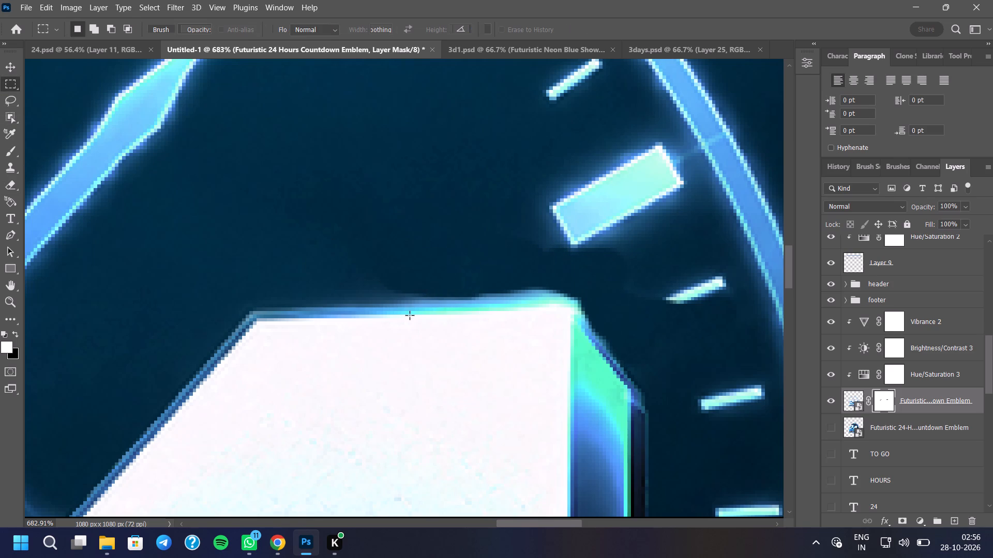
pyautogui.moveTo(382, 280); pyautogui.dragTo(575, 295)
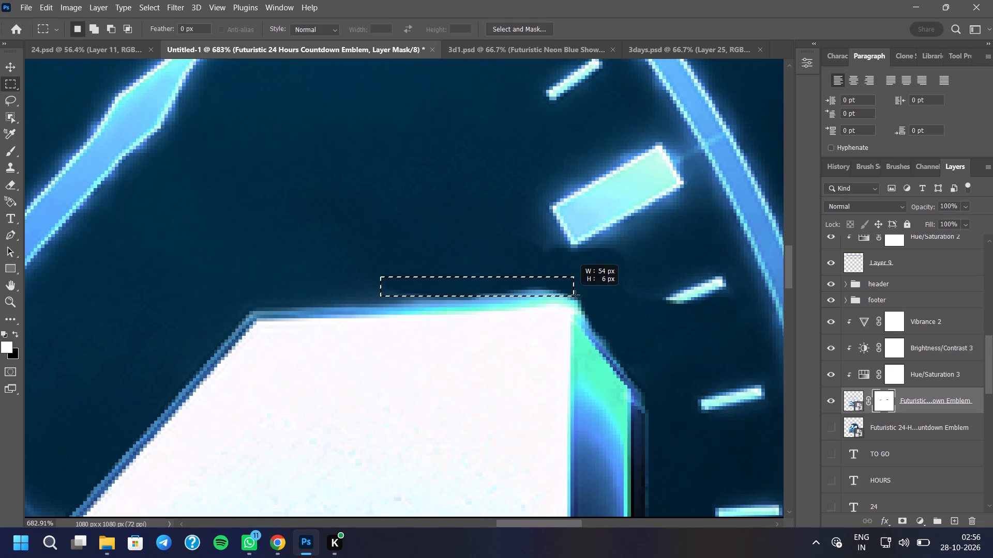
pyautogui.moveTo(575, 295); pyautogui.dragTo(593, 297)
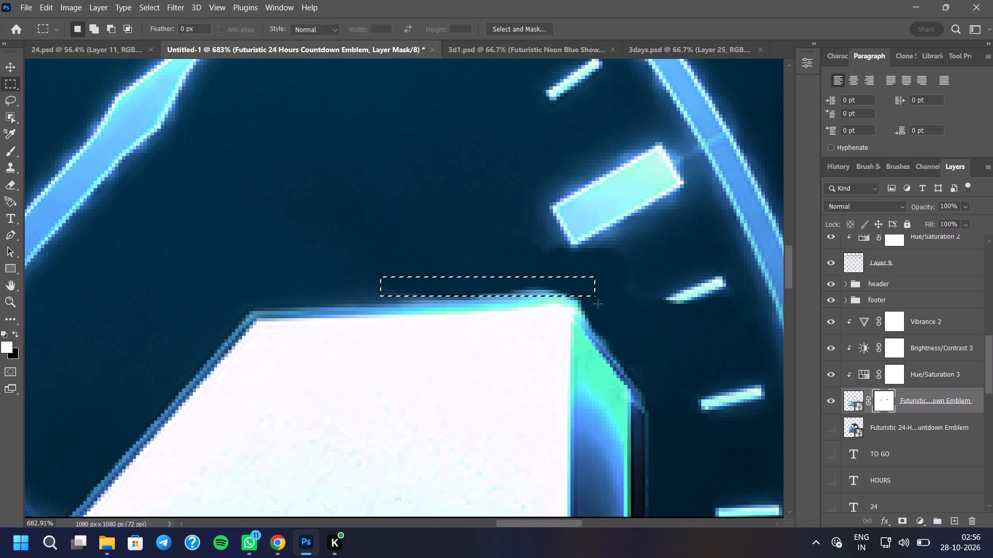
pyautogui.press('Delete')
pyautogui.click(593, 233)
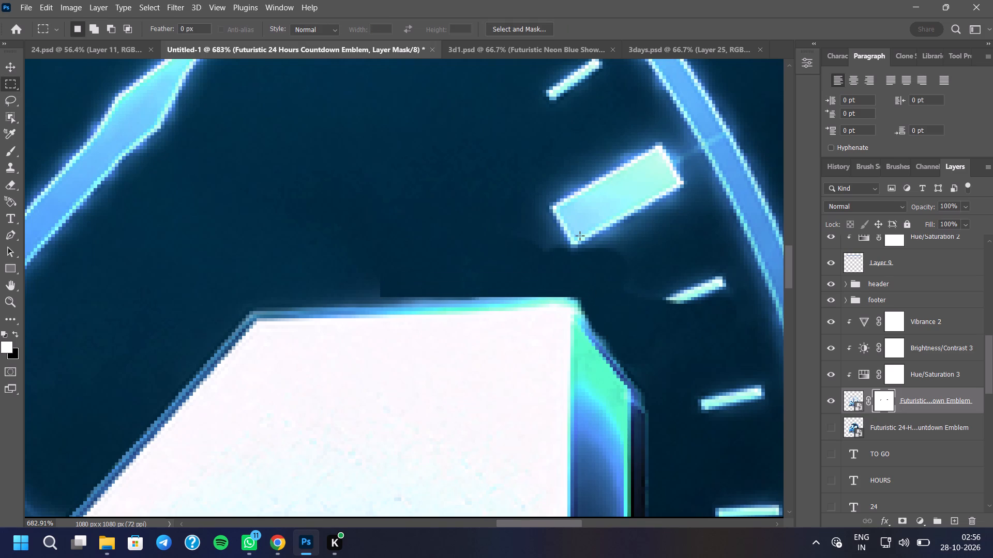
# Blend the left end of the cleared strip above the 4's top edge using a slightly smaller eraser.
pyautogui.click(2, 182)
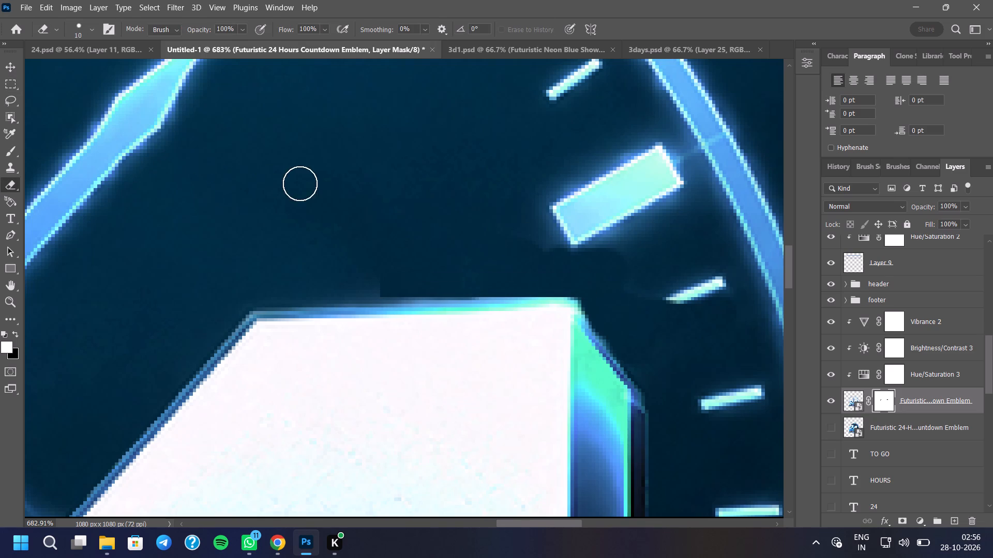
pyautogui.click(375, 276)
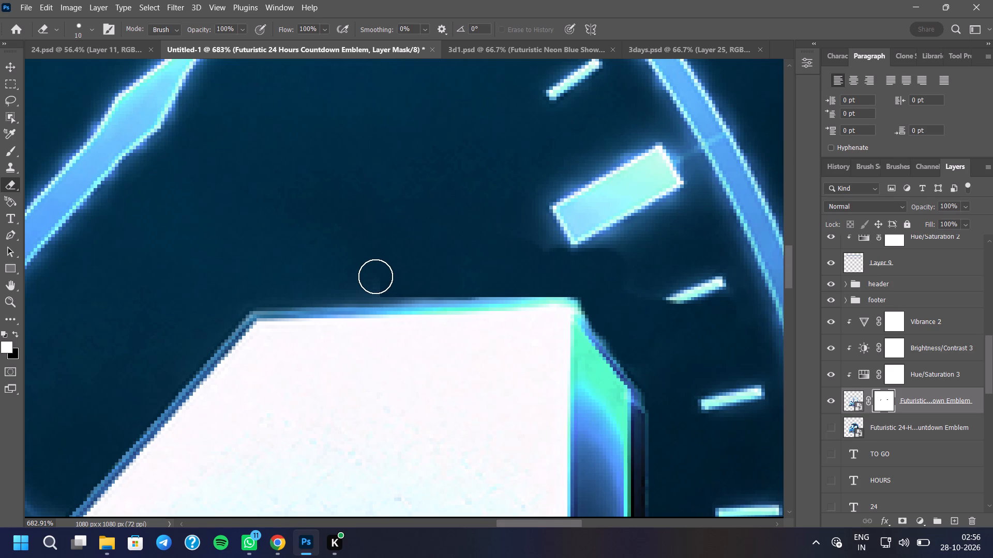
pyautogui.click(374, 278)
pyautogui.rightClick(373, 212)
pyautogui.click(435, 364)
pyautogui.click(285, 201)
pyautogui.click(358, 284)
pyautogui.click(355, 281)
pyautogui.moveTo(400, 276); pyautogui.dragTo(413, 276)
# Erase the faint haze edge running beneath the thick hour marker above the 4's top-right corner.
pyautogui.click(491, 250)
pyautogui.click(503, 251)
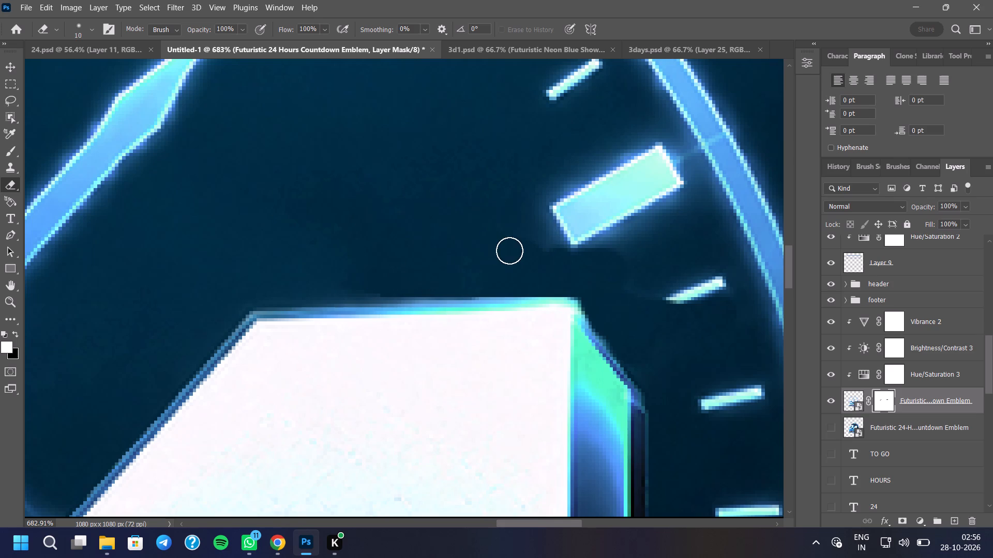
pyautogui.click(516, 250)
pyautogui.click(531, 249)
pyautogui.click(534, 249)
pyautogui.click(538, 247)
pyautogui.click(541, 250)
pyautogui.click(545, 250)
pyautogui.doubleClick(545, 245)
pyautogui.doubleClick(606, 254)
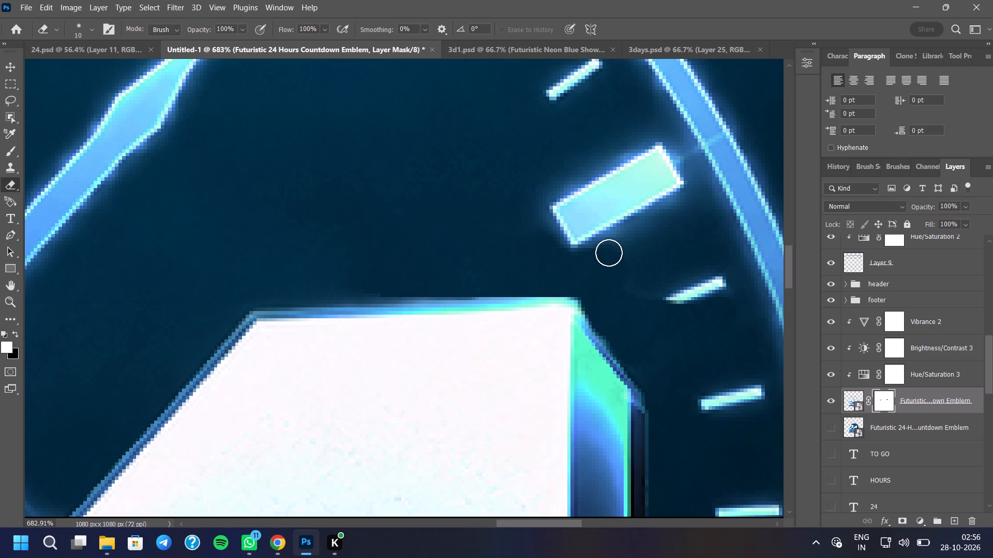
pyautogui.click(610, 251)
# Erase the leftover haze between the thick hour marker and the small tick below it, and beside that tick towards the ring.
pyautogui.moveTo(616, 254); pyautogui.dragTo(623, 262)
pyautogui.moveTo(626, 267); pyautogui.dragTo(628, 271)
pyautogui.moveTo(630, 275); pyautogui.dragTo(632, 280)
pyautogui.click(638, 287)
pyautogui.click(643, 291)
pyautogui.click(648, 293)
pyautogui.click(641, 272)
pyautogui.click(634, 257)
pyautogui.click(630, 250)
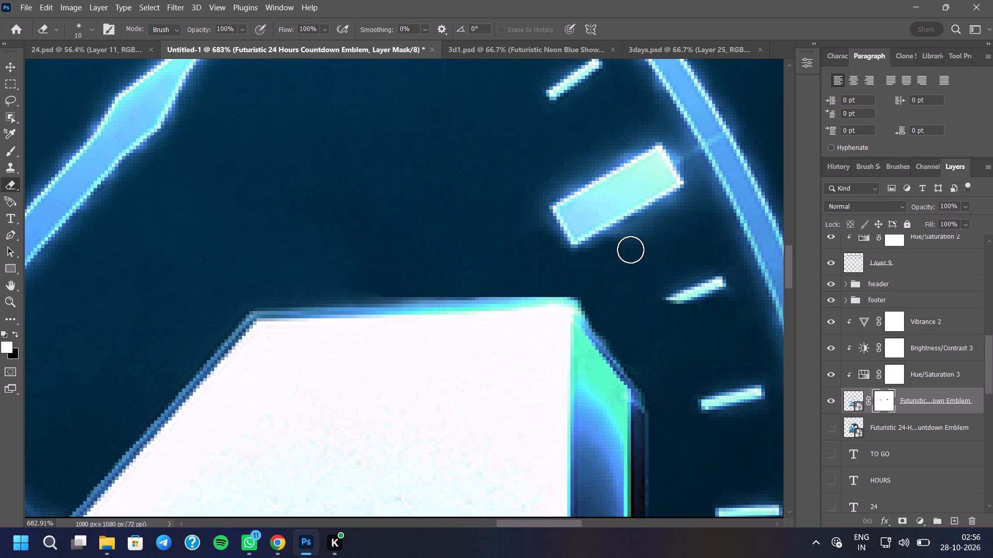
pyautogui.click(632, 244)
pyautogui.click(642, 241)
pyautogui.moveTo(654, 233); pyautogui.dragTo(660, 229)
pyautogui.click(662, 227)
pyautogui.click(668, 222)
pyautogui.click(741, 307)
pyautogui.moveTo(744, 315); pyautogui.dragTo(745, 324)
pyautogui.click(745, 329)
# Erase the flare burst and its horizontal streak at the right tip of the 4's crossbar, out past the clock ring.
pyautogui.scroll(-14, 656, 280)
pyautogui.scroll(-4, 569, 212)
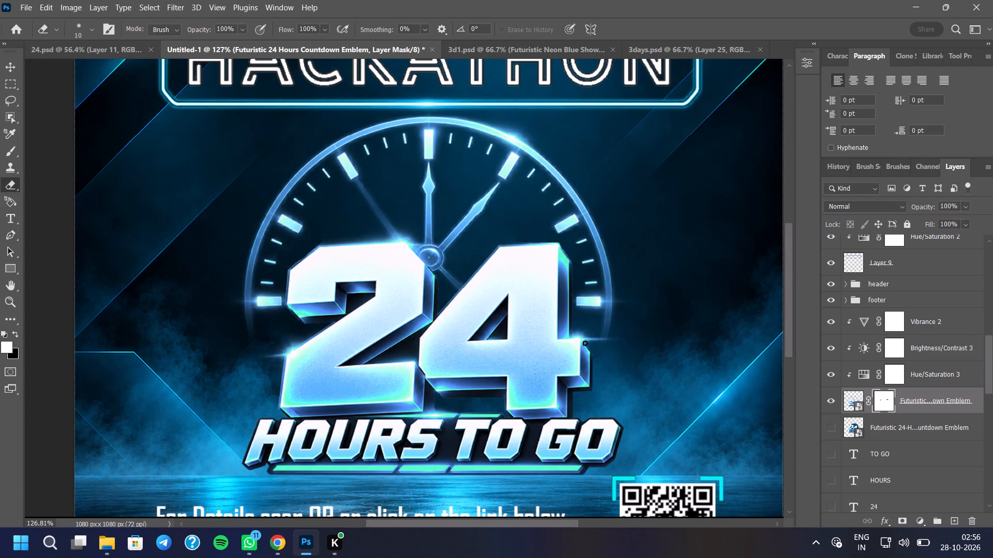
pyautogui.scroll(18, 589, 342)
pyautogui.moveTo(518, 283); pyautogui.dragTo(504, 297)
pyautogui.click(499, 295)
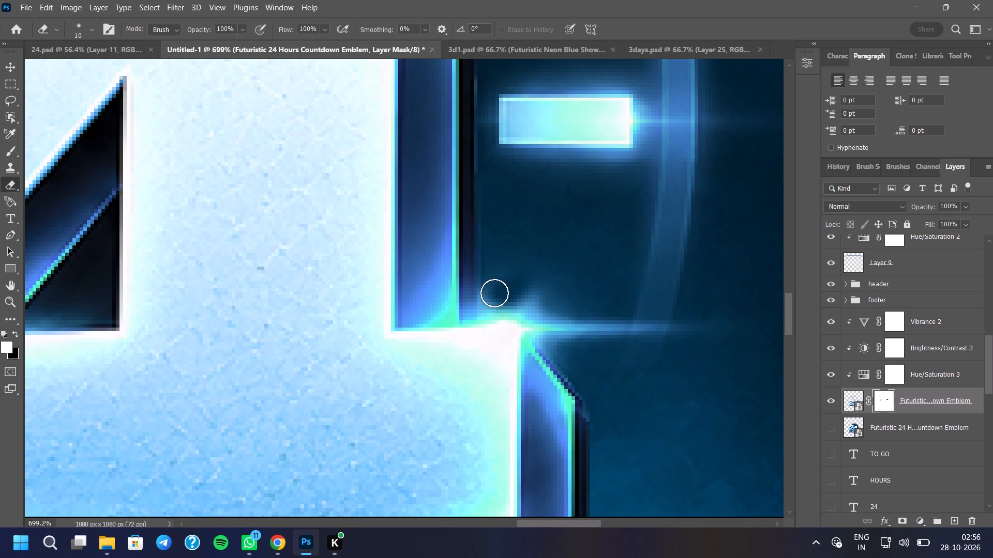
pyautogui.doubleClick(494, 293)
pyautogui.moveTo(498, 287); pyautogui.dragTo(504, 287)
pyautogui.moveTo(510, 289); pyautogui.dragTo(521, 293)
pyautogui.click(527, 296)
pyautogui.moveTo(529, 297); pyautogui.dragTo(542, 308)
pyautogui.click(544, 313)
pyautogui.moveTo(547, 315); pyautogui.dragTo(642, 332)
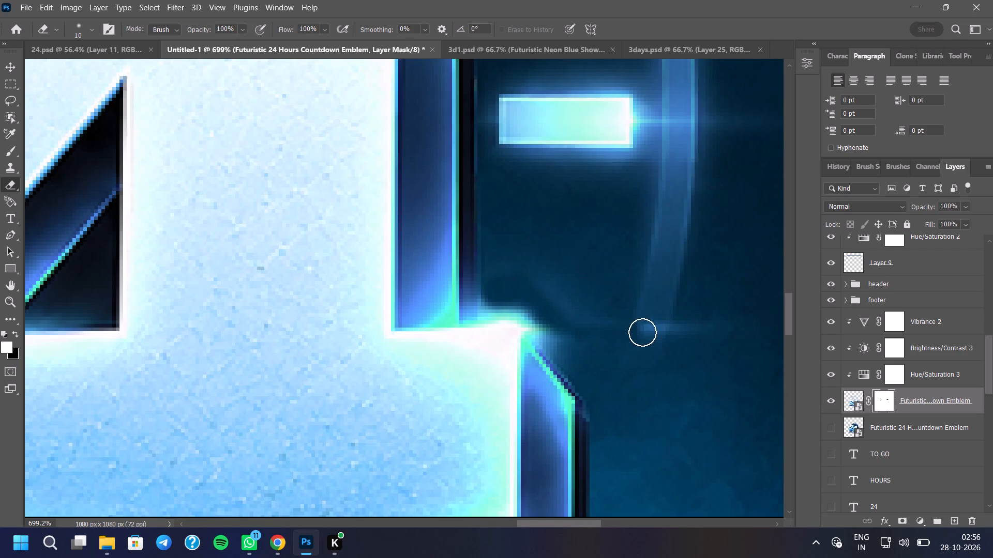
pyautogui.moveTo(642, 332); pyautogui.dragTo(710, 335)
# Erase the remaining glow hugging the crossbar's upper-right corner and slanted bevel on the 4.
pyautogui.moveTo(569, 341); pyautogui.dragTo(564, 343)
pyautogui.doubleClick(562, 343)
pyautogui.click(561, 338)
pyautogui.click(561, 343)
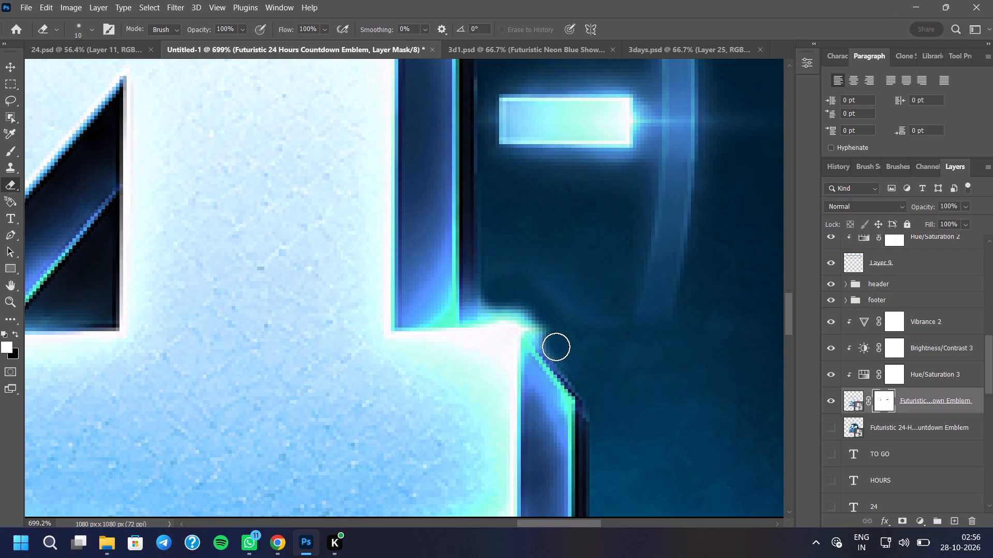
pyautogui.click(556, 347)
pyautogui.click(554, 340)
pyautogui.moveTo(550, 331); pyautogui.dragTo(547, 325)
pyautogui.click(545, 322)
pyautogui.click(535, 312)
pyautogui.click(529, 308)
pyautogui.click(520, 306)
pyautogui.click(510, 305)
pyautogui.click(503, 305)
pyautogui.moveTo(508, 307); pyautogui.dragTo(514, 307)
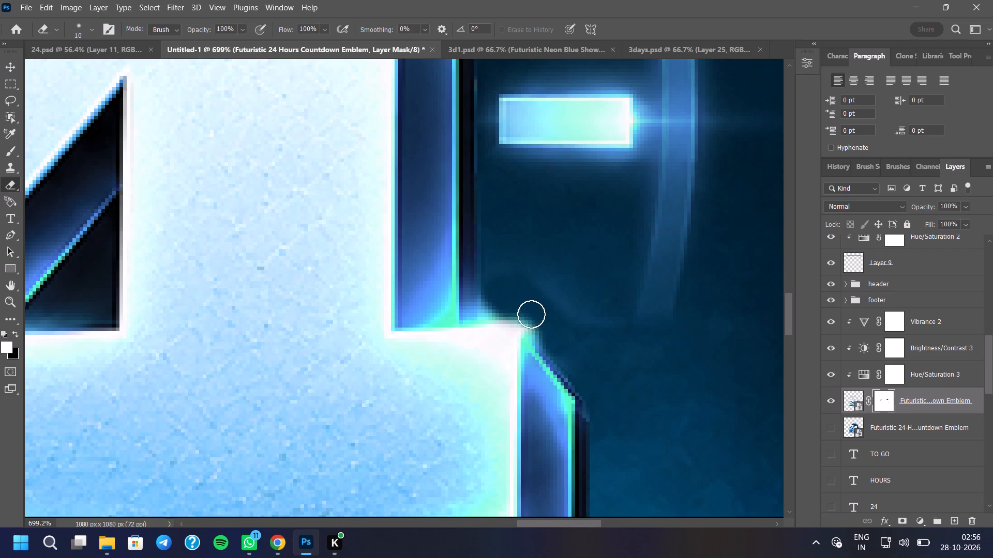
pyautogui.click(536, 319)
pyautogui.scroll(-10, 516, 287)
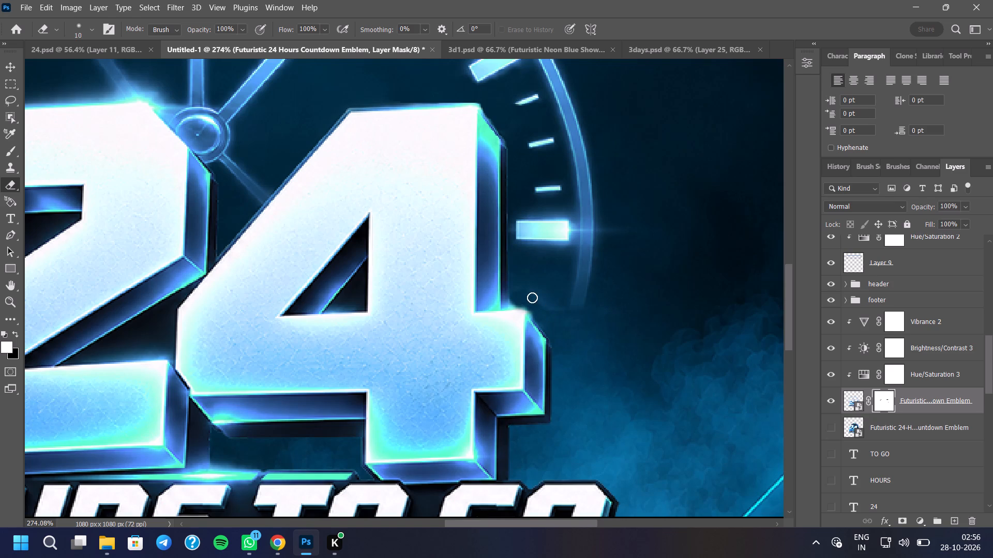
# Clean up the faint haze above the crossbar corner, between the 4's stem and the lower end of the clock ring.
pyautogui.scroll(9, 531, 292)
pyautogui.moveTo(534, 281); pyautogui.dragTo(536, 292)
pyautogui.moveTo(544, 299); pyautogui.dragTo(554, 304)
pyautogui.moveTo(561, 308); pyautogui.dragTo(593, 326)
pyautogui.moveTo(598, 330); pyautogui.dragTo(608, 334)
pyautogui.moveTo(585, 319); pyautogui.dragTo(560, 302)
pyautogui.moveTo(536, 277); pyautogui.dragTo(531, 277)
pyautogui.click(520, 273)
pyautogui.moveTo(517, 277); pyautogui.dragTo(512, 285)
pyautogui.click(507, 278)
pyautogui.moveTo(504, 276); pyautogui.dragTo(504, 283)
pyautogui.click(504, 289)
# Erase the flare streak extending outside the clock ring beside the horizontal hour marker next to the 4.
pyautogui.scroll(-8, 514, 318)
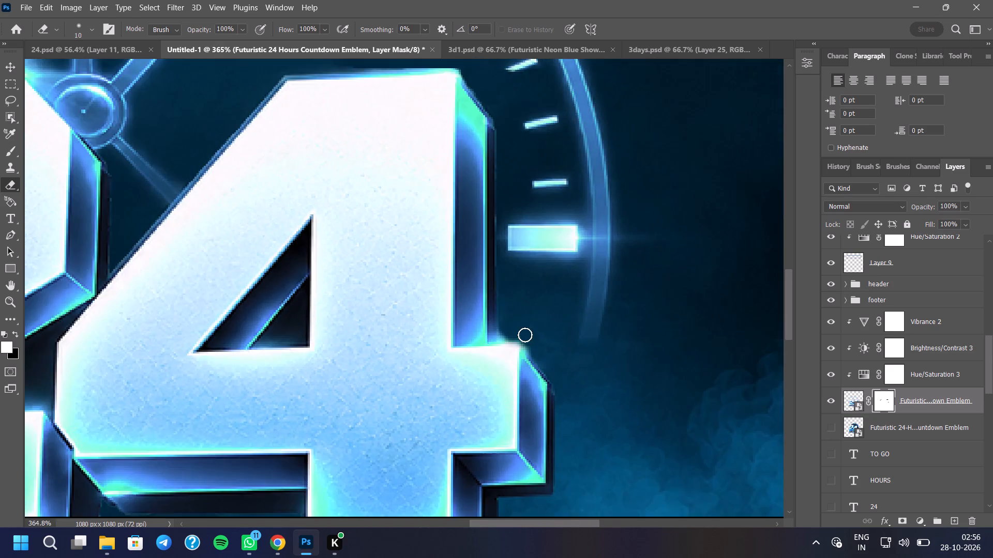
pyautogui.scroll(-3, 525, 335)
pyautogui.scroll(9, 591, 273)
pyautogui.click(600, 272)
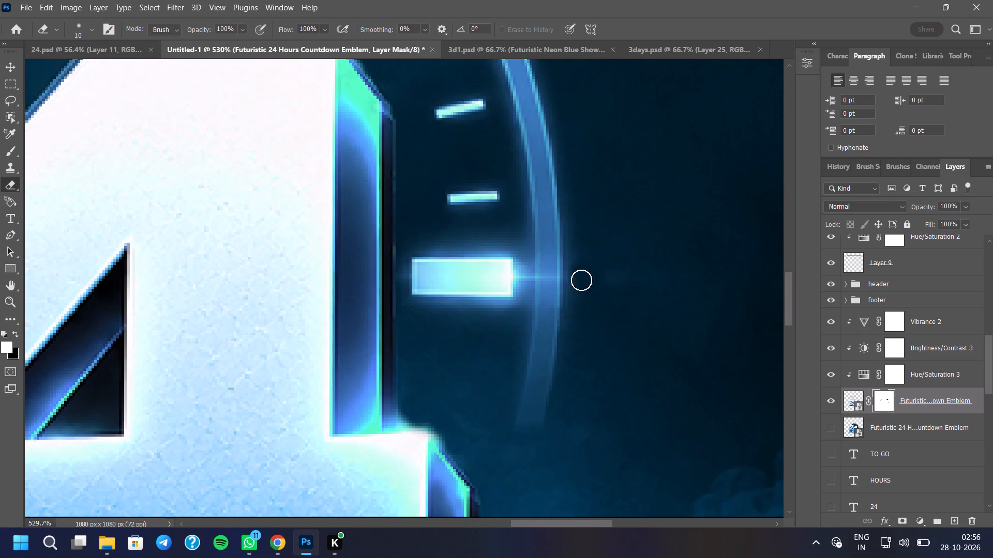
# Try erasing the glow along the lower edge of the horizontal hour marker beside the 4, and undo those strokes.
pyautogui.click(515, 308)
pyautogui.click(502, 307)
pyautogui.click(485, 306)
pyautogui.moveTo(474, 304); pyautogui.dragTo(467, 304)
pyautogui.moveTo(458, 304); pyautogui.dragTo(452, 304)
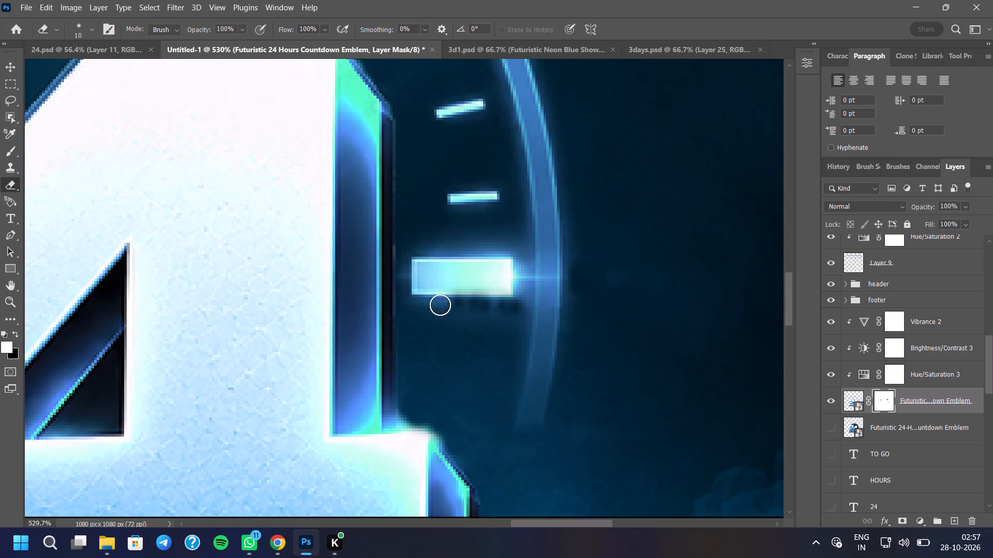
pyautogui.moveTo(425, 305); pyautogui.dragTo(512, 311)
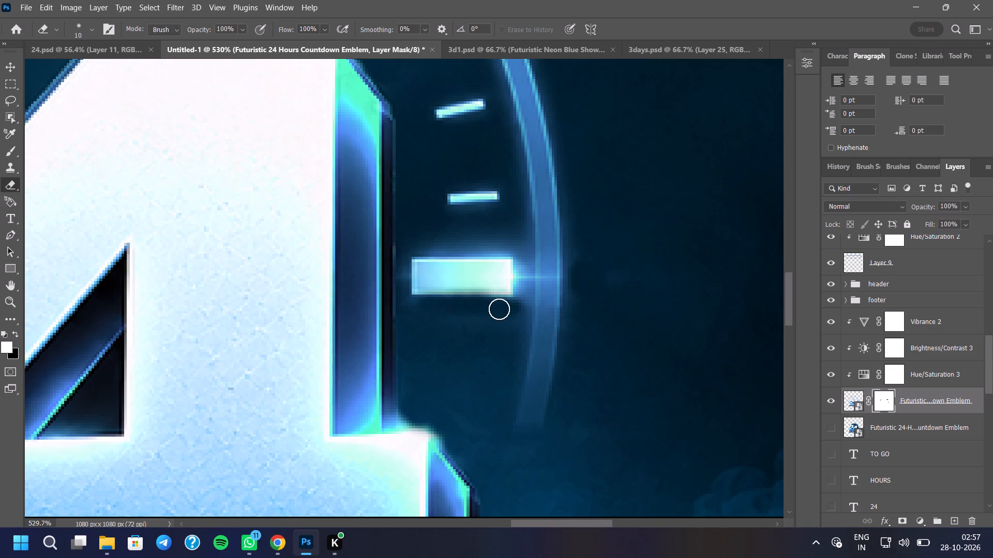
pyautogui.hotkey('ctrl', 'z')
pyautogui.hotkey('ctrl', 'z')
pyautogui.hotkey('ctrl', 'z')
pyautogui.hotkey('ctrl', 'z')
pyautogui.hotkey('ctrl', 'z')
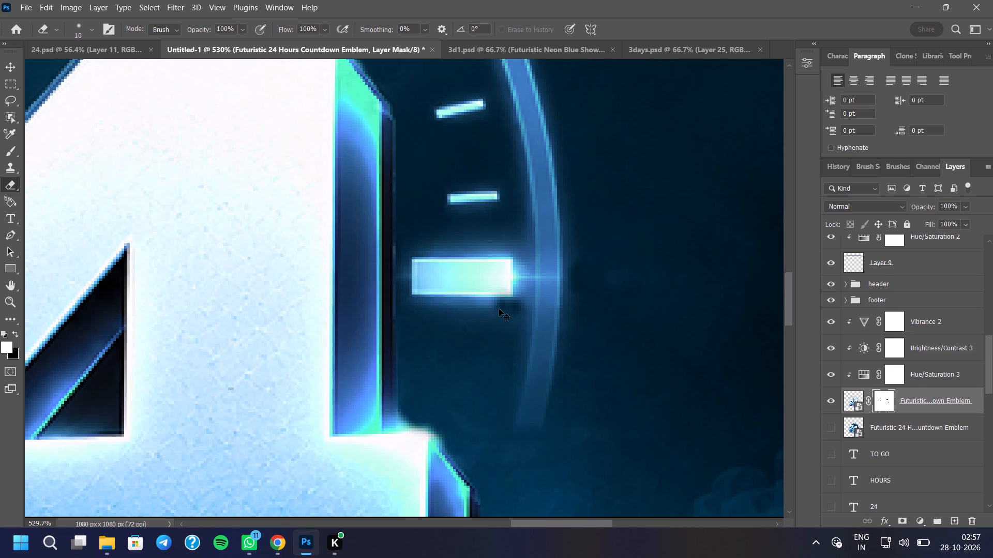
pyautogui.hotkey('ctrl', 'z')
# Review the emblem against the whole poster for remaining flares, switching the emblem layer's visibility off and on to compare.
pyautogui.scroll(-7, 503, 350)
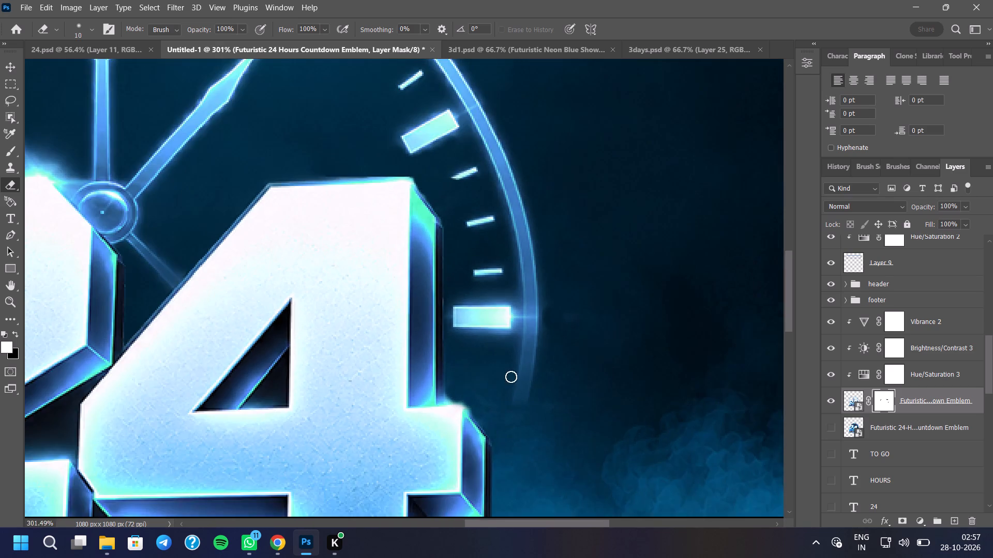
pyautogui.scroll(-4, 511, 377)
pyautogui.scroll(-6, 551, 251)
pyautogui.scroll(4, 345, 271)
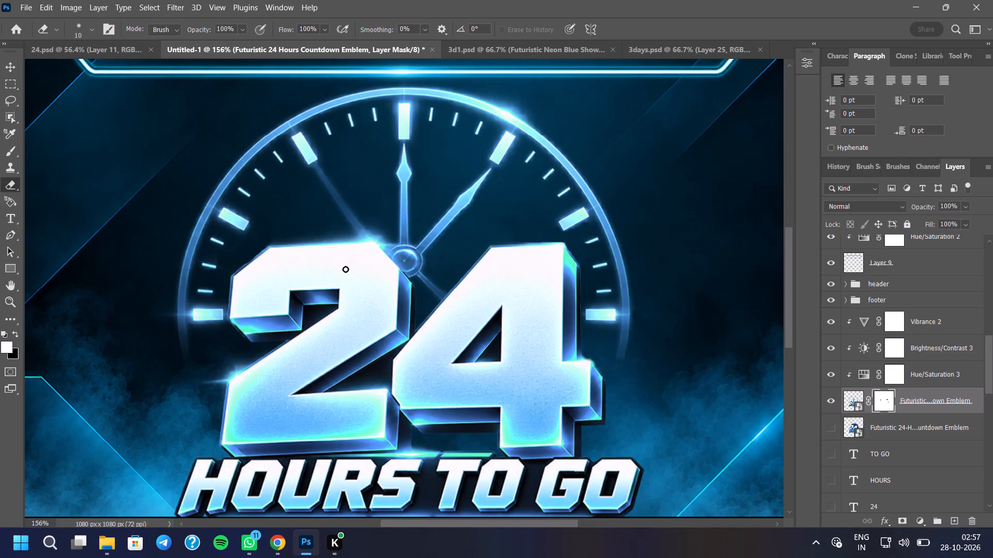
pyautogui.scroll(7, 189, 410)
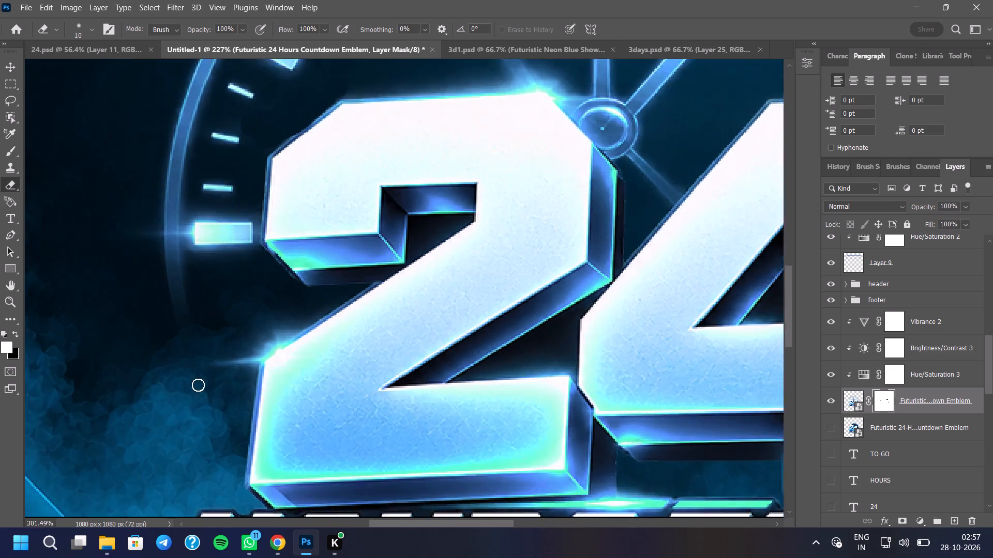
pyautogui.scroll(5, 198, 385)
pyautogui.scroll(-19, 238, 364)
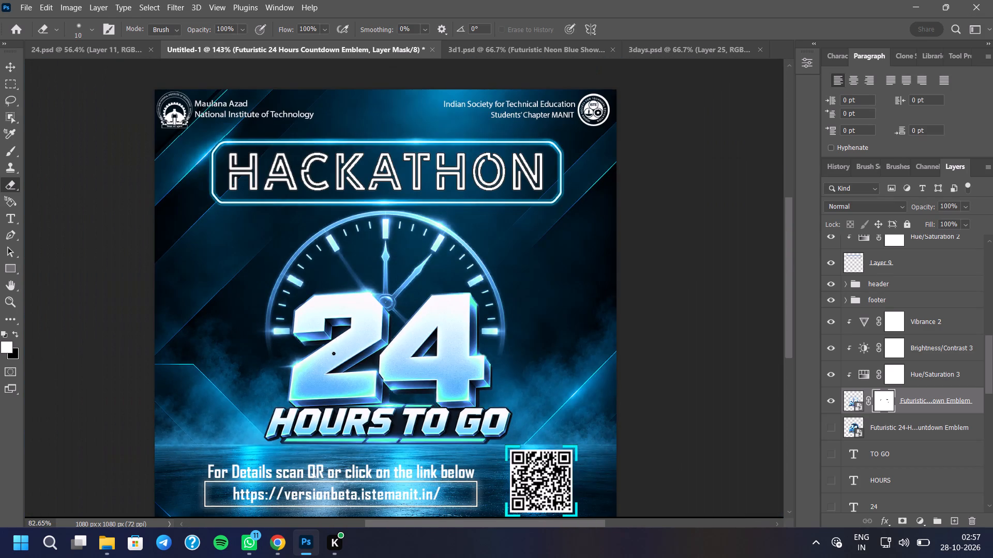
pyautogui.scroll(-5, 360, 307)
pyautogui.scroll(5, 341, 357)
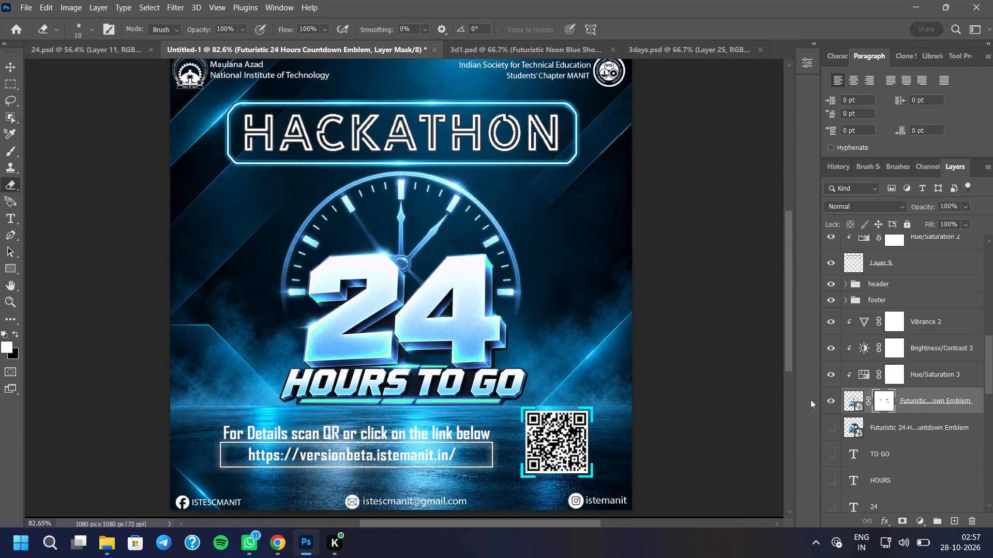
pyautogui.click(827, 399)
pyautogui.click(828, 399)
# Erase the flare burst and streak at the outer corner of the 2's lower left side, including the wisp at its tip.
pyautogui.scroll(13, 260, 386)
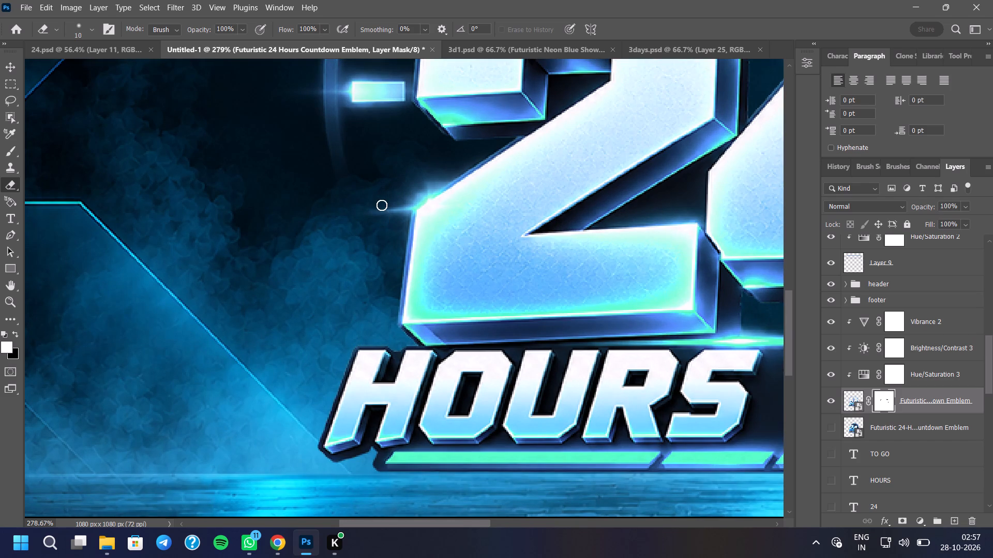
pyautogui.scroll(-2, 383, 249)
pyautogui.scroll(7, 408, 190)
pyautogui.click(348, 245)
pyautogui.moveTo(346, 248); pyautogui.dragTo(388, 239)
pyautogui.moveTo(457, 194); pyautogui.dragTo(437, 200)
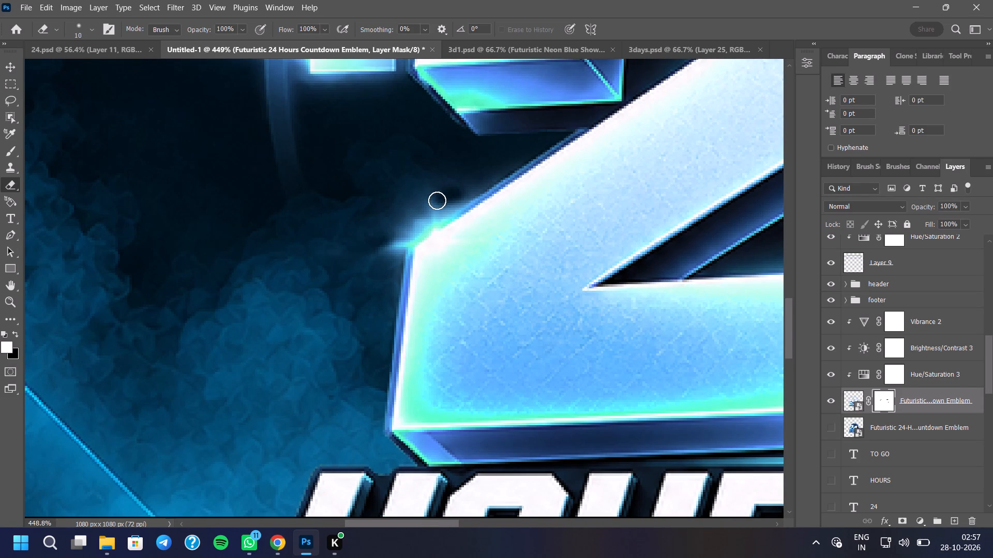
pyautogui.moveTo(437, 200); pyautogui.dragTo(389, 207)
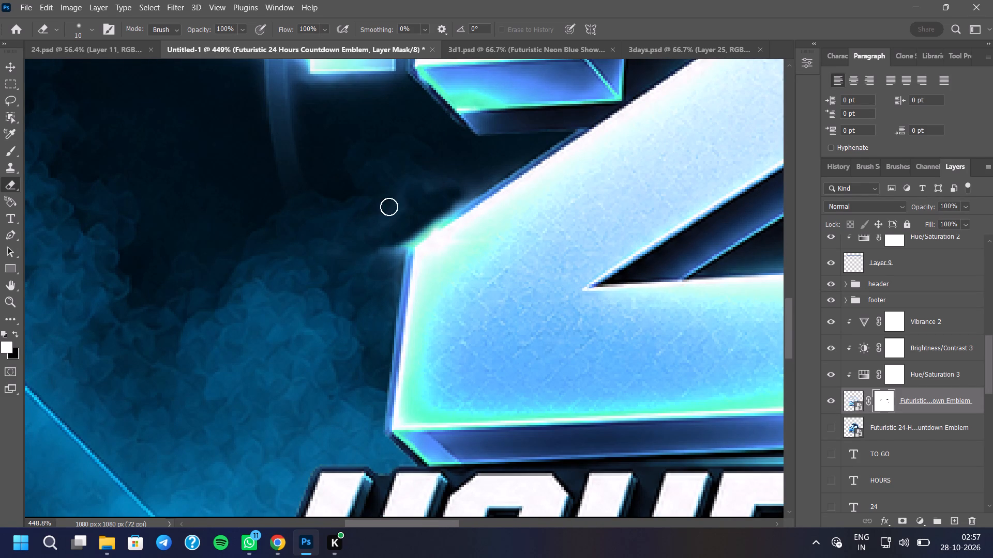
pyautogui.moveTo(389, 207); pyautogui.dragTo(434, 183)
pyautogui.scroll(1, 378, 171)
pyautogui.moveTo(434, 183); pyautogui.dragTo(450, 193)
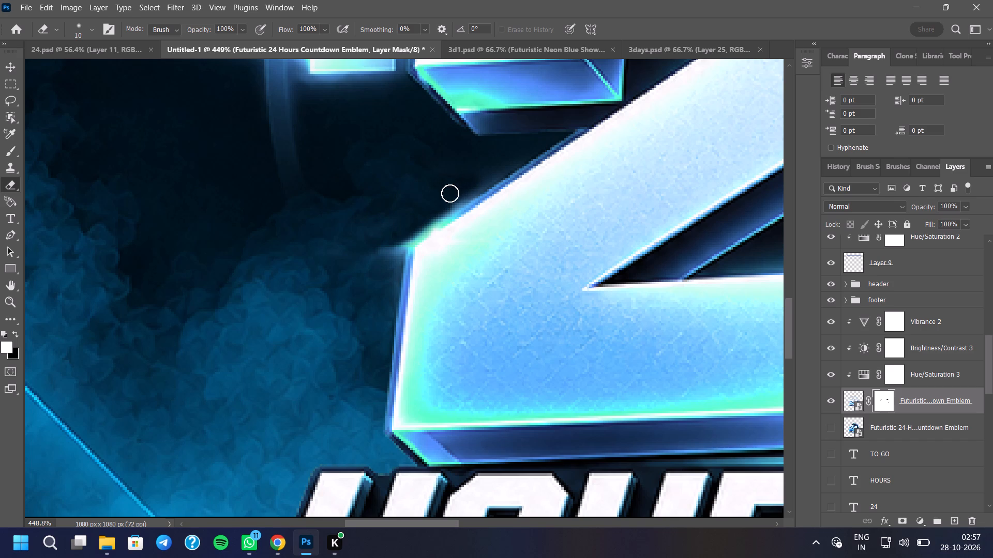
pyautogui.moveTo(450, 193); pyautogui.dragTo(388, 247)
pyautogui.tripleClick(390, 249)
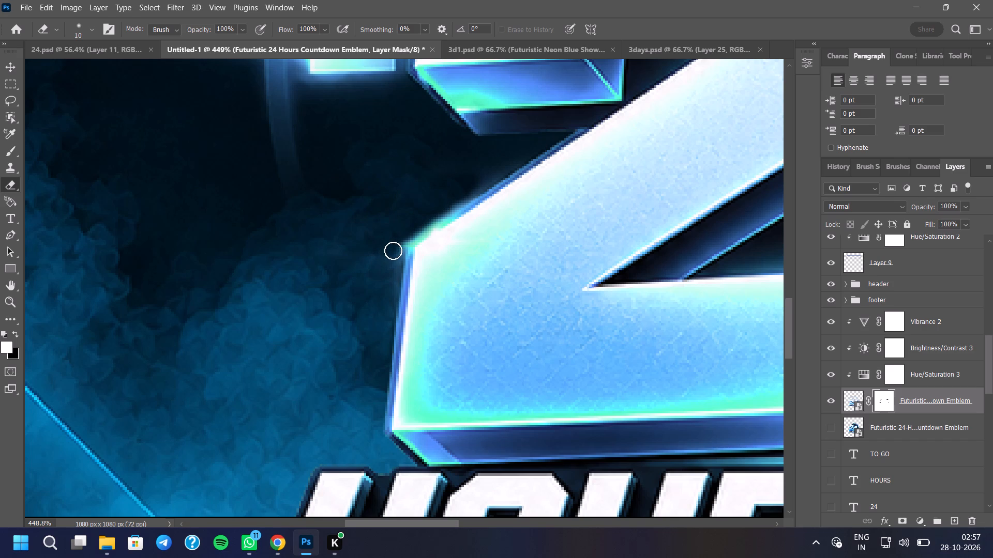
pyautogui.doubleClick(393, 251)
pyautogui.scroll(-10, 329, 326)
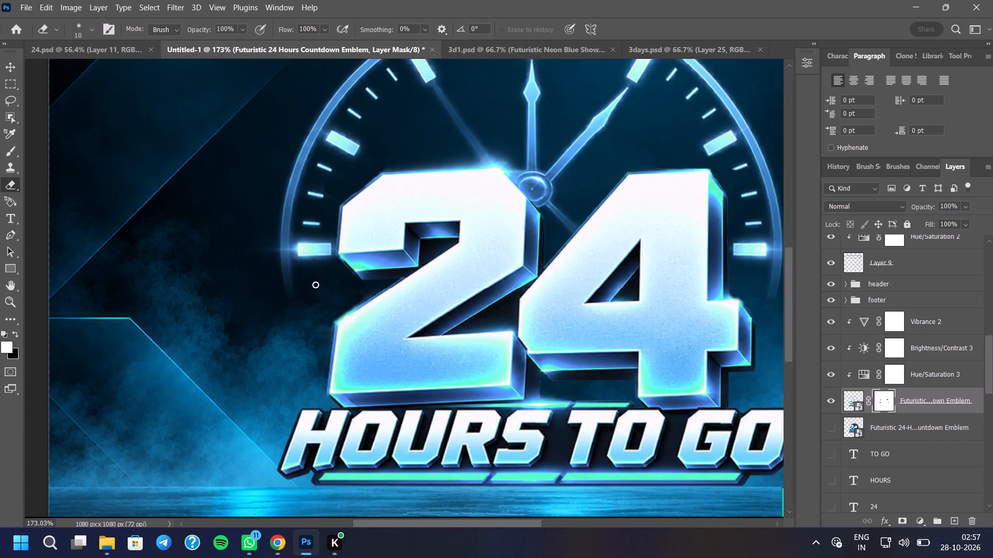
# Erase the flare streak extending outside the clock ring beside the horizontal hour marker next to the 2.
pyautogui.scroll(14, 287, 244)
pyautogui.doubleClick(233, 266)
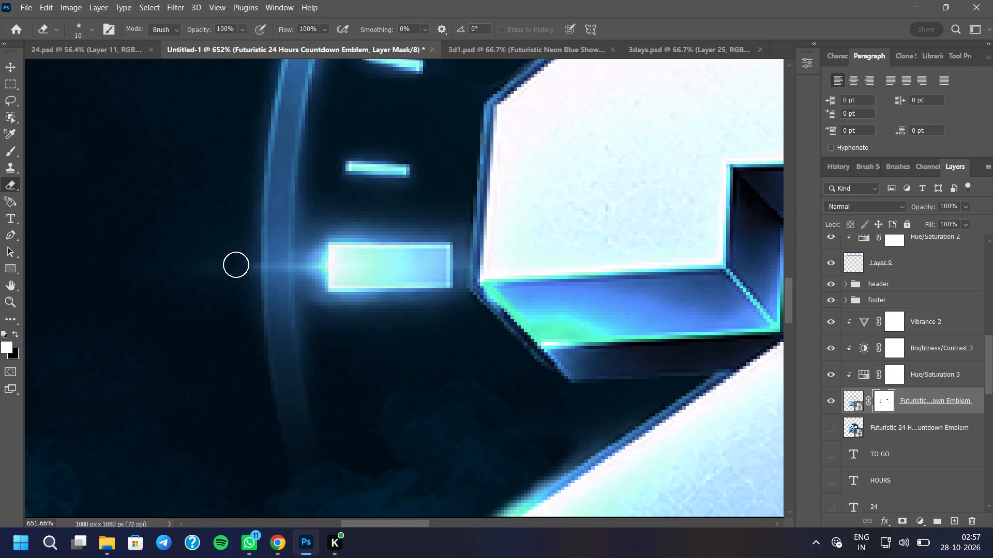
pyautogui.doubleClick(241, 267)
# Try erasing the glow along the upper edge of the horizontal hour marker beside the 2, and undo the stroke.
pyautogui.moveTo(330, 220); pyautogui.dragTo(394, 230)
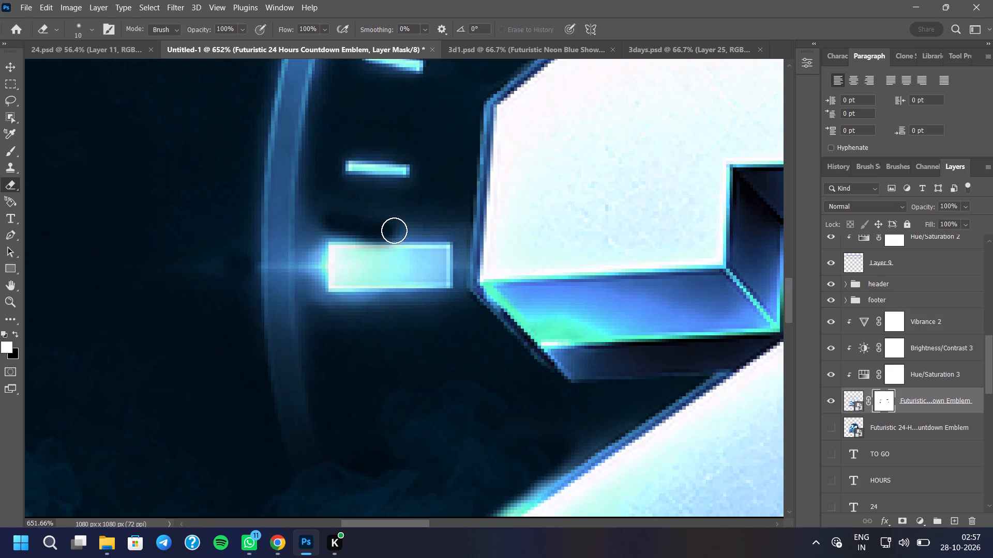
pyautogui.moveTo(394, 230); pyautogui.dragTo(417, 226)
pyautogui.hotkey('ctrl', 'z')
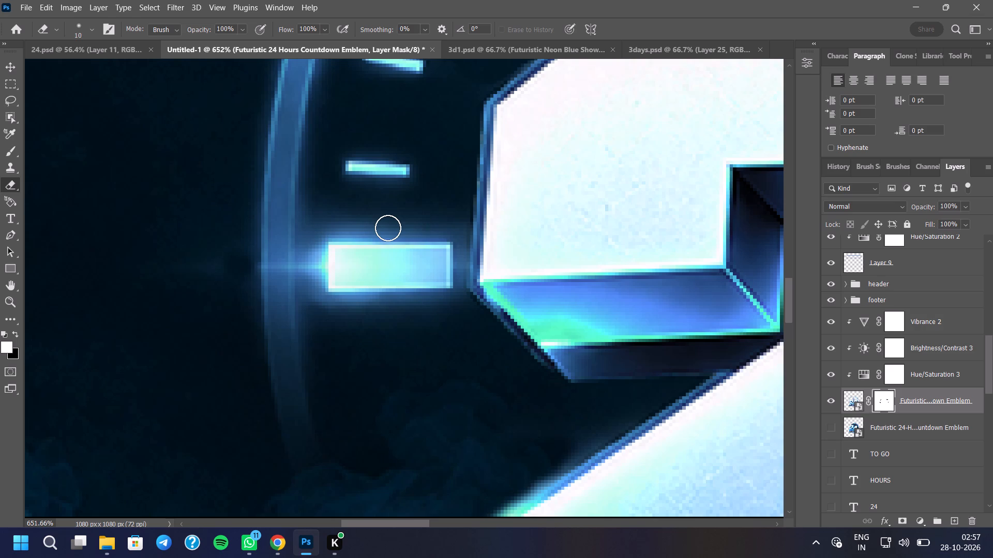
# Erase the glow above the horizontal hour marker beside the 2, from near the clock ring across to the digit.
pyautogui.scroll(6, 388, 228)
pyautogui.click(314, 194)
pyautogui.click(294, 197)
pyautogui.click(286, 202)
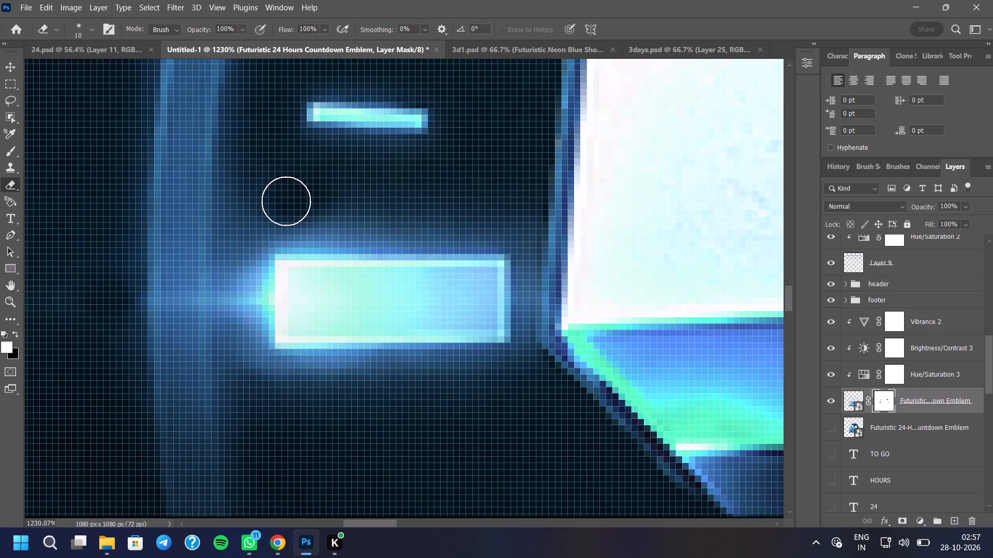
pyautogui.moveTo(288, 201); pyautogui.dragTo(319, 207)
pyautogui.moveTo(329, 207); pyautogui.dragTo(397, 206)
pyautogui.moveTo(335, 203); pyautogui.dragTo(488, 207)
pyautogui.moveTo(459, 209); pyautogui.dragTo(524, 214)
pyautogui.moveTo(450, 214); pyautogui.dragTo(384, 215)
pyautogui.click(271, 198)
pyautogui.click(264, 188)
pyautogui.moveTo(270, 206); pyautogui.dragTo(275, 208)
pyautogui.moveTo(282, 209); pyautogui.dragTo(298, 212)
pyautogui.moveTo(308, 212); pyautogui.dragTo(334, 212)
pyautogui.click(368, 212)
pyautogui.moveTo(382, 215); pyautogui.dragTo(388, 218)
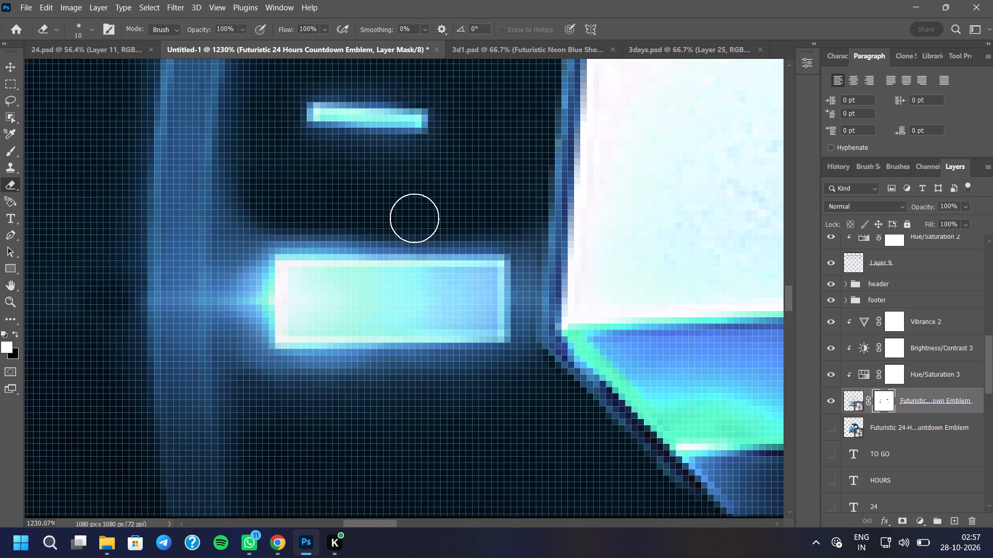
pyautogui.moveTo(415, 218); pyautogui.dragTo(422, 218)
# Erase the glow below the same hour marker beside the 2, including the haze near the clock ring's inner edge.
pyautogui.moveTo(270, 391); pyautogui.dragTo(373, 393)
pyautogui.moveTo(344, 392); pyautogui.dragTo(468, 391)
pyautogui.moveTo(419, 391); pyautogui.dragTo(508, 391)
pyautogui.click(505, 391)
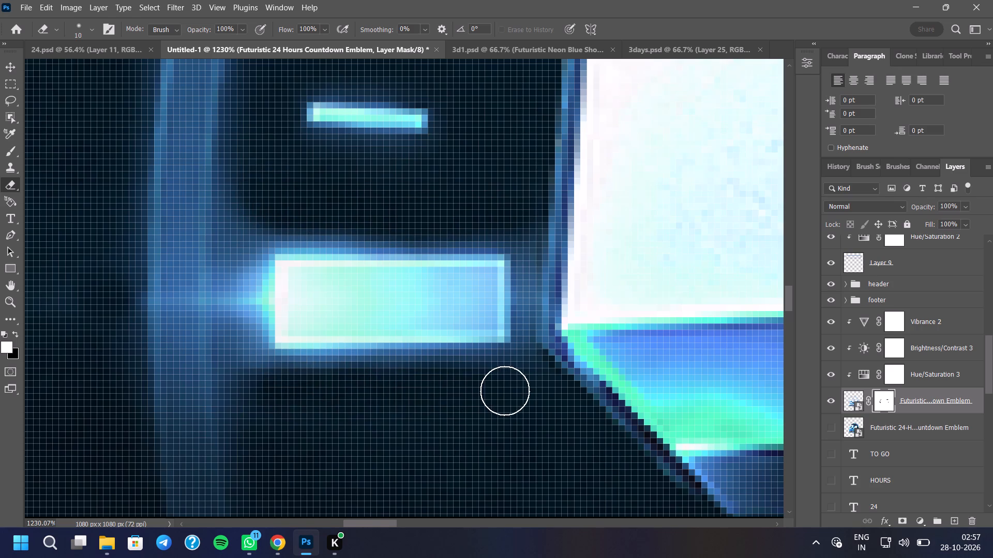
pyautogui.click(293, 403)
pyautogui.click(274, 408)
pyautogui.moveTo(267, 425); pyautogui.dragTo(269, 435)
pyautogui.moveTo(267, 438); pyautogui.dragTo(269, 444)
pyautogui.click(271, 434)
pyautogui.click(278, 407)
# Review the cleaned-up emblem against the whole poster for remaining stray details.
pyautogui.scroll(-3, 298, 395)
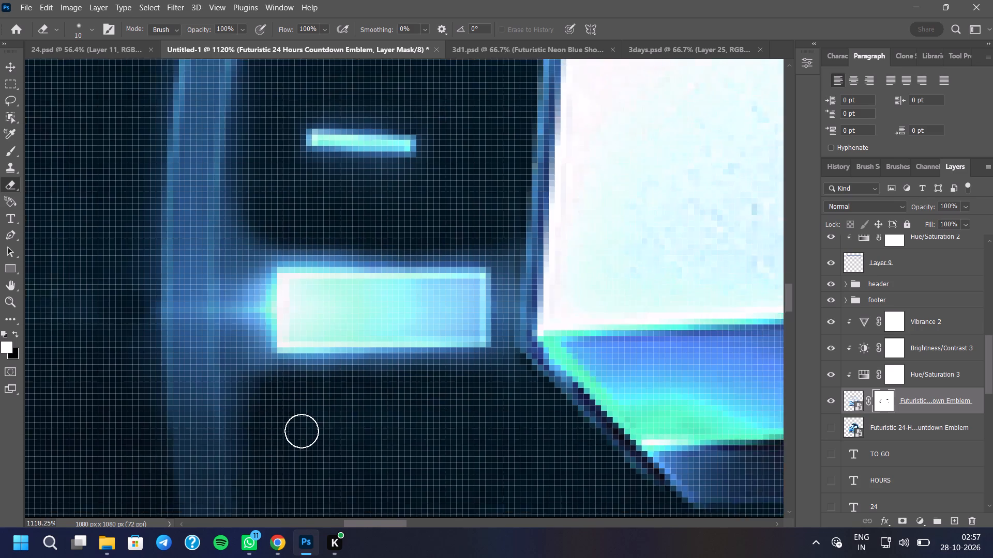
pyautogui.scroll(-13, 302, 431)
pyautogui.scroll(-3, 219, 271)
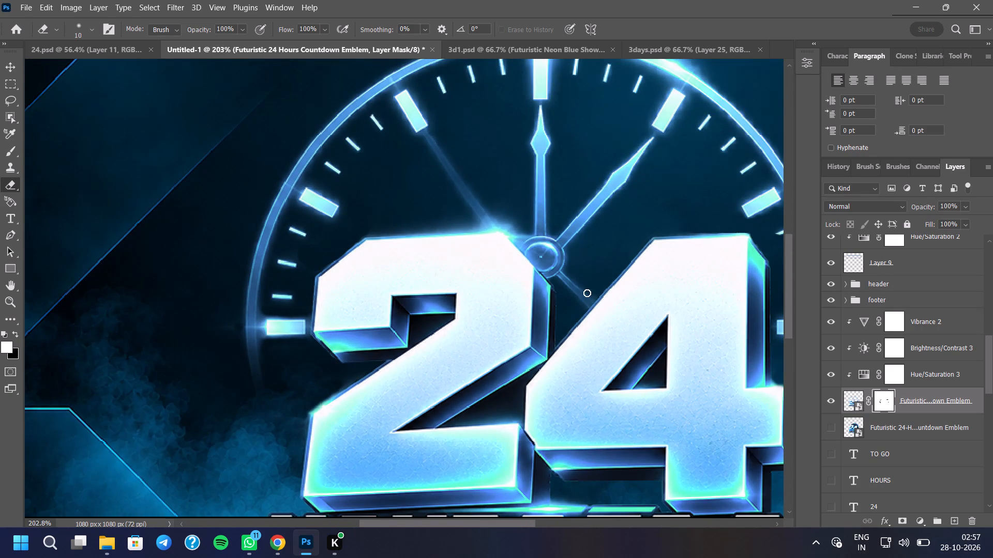
pyautogui.scroll(-5, 521, 290)
pyautogui.scroll(-4, 603, 357)
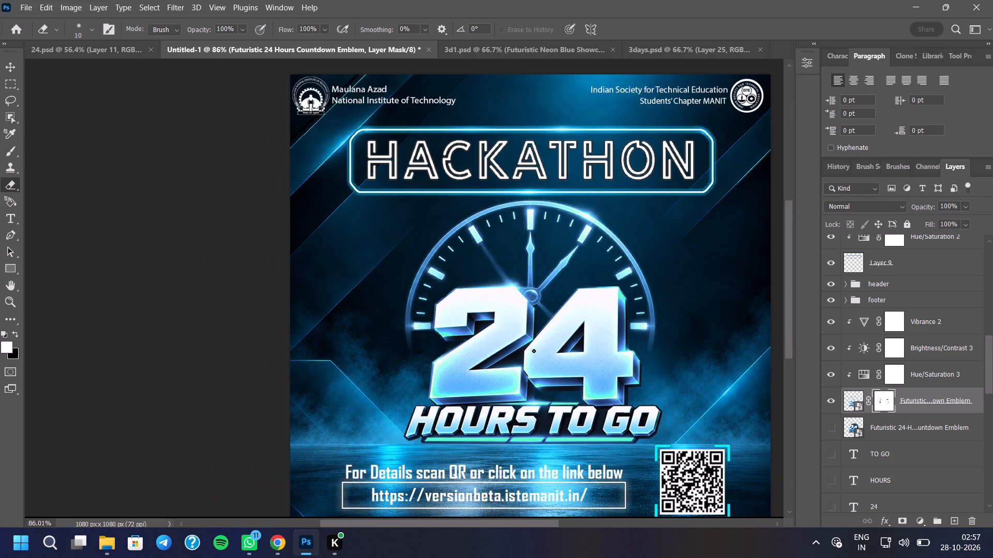
pyautogui.scroll(-3, 477, 315)
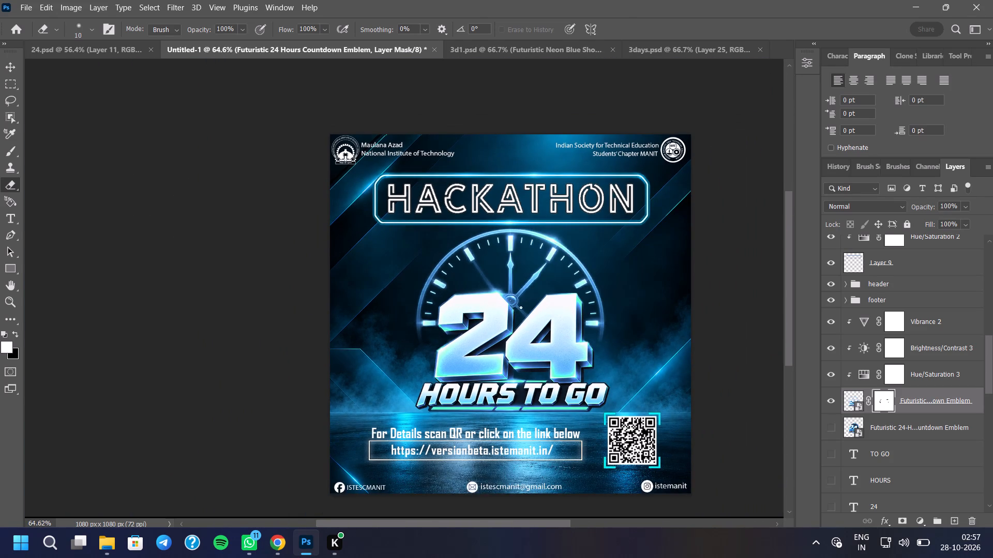
pyautogui.scroll(-3, 452, 299)
pyautogui.scroll(3, 501, 345)
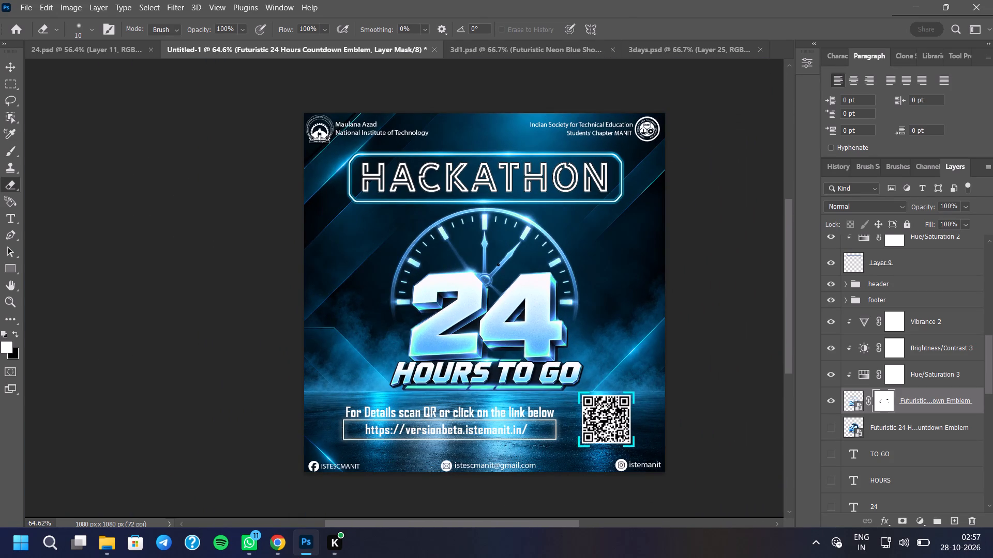
# Remove the segmented green bar beneath HOURS TO GO on the emblem's layer mask using a rectangular selection, and deselect.
pyautogui.scroll(9, 491, 383)
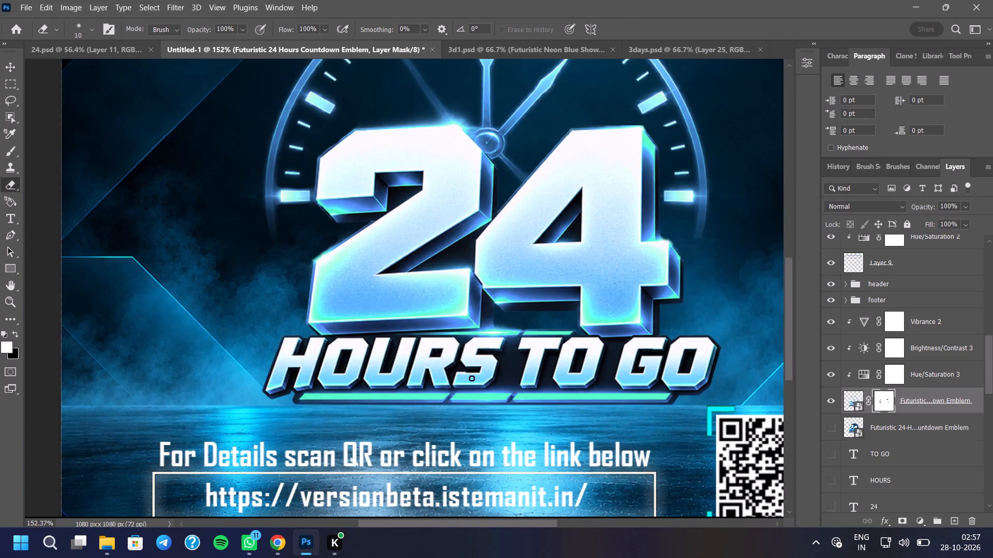
pyautogui.scroll(9, 396, 401)
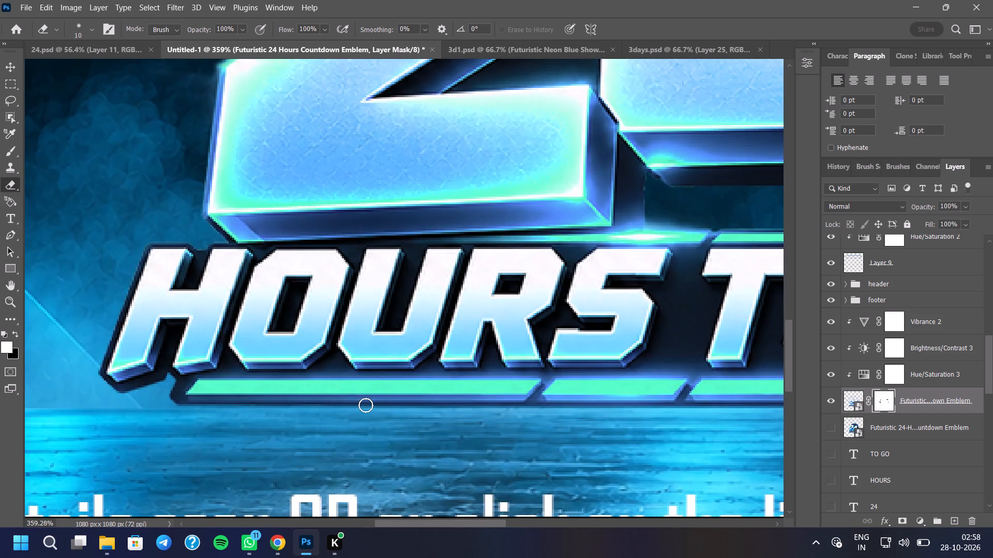
pyautogui.click(876, 425)
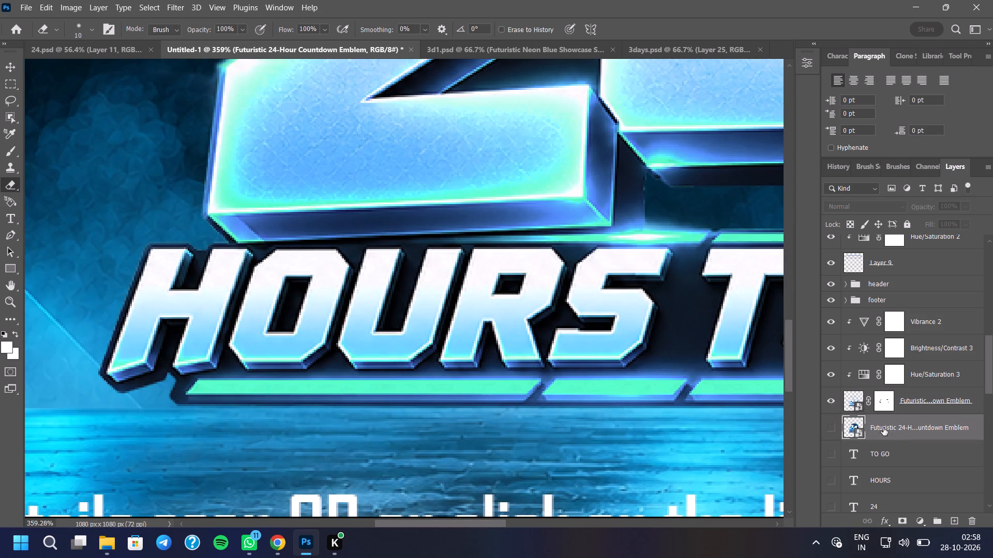
pyautogui.click(902, 395)
pyautogui.scroll(1, 902, 395)
pyautogui.click(889, 426)
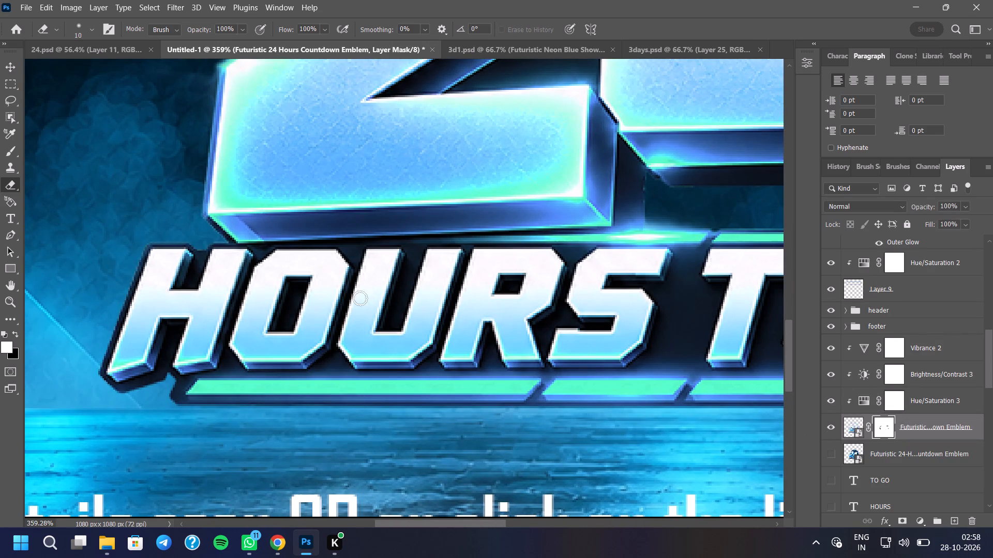
pyautogui.click(1, 81)
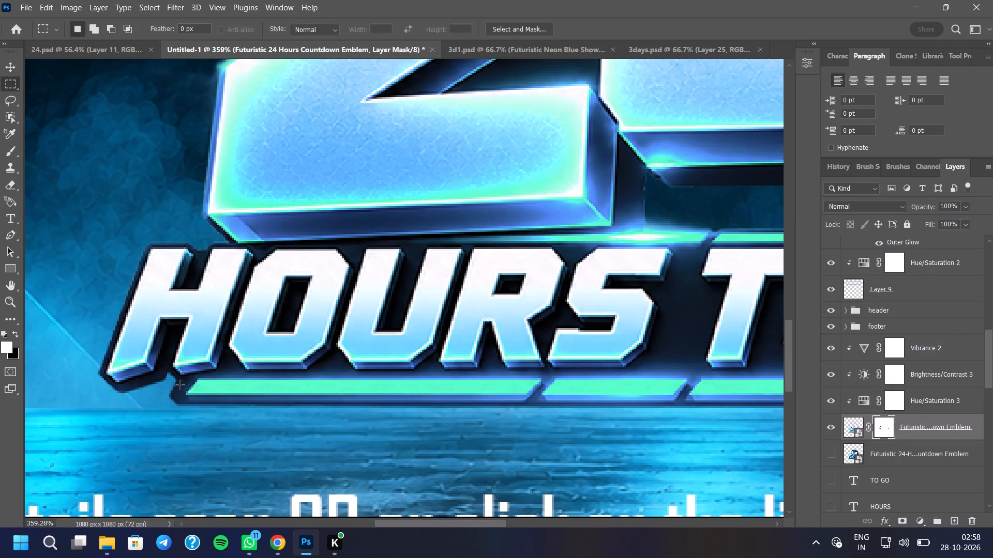
pyautogui.moveTo(191, 380); pyautogui.dragTo(219, 391)
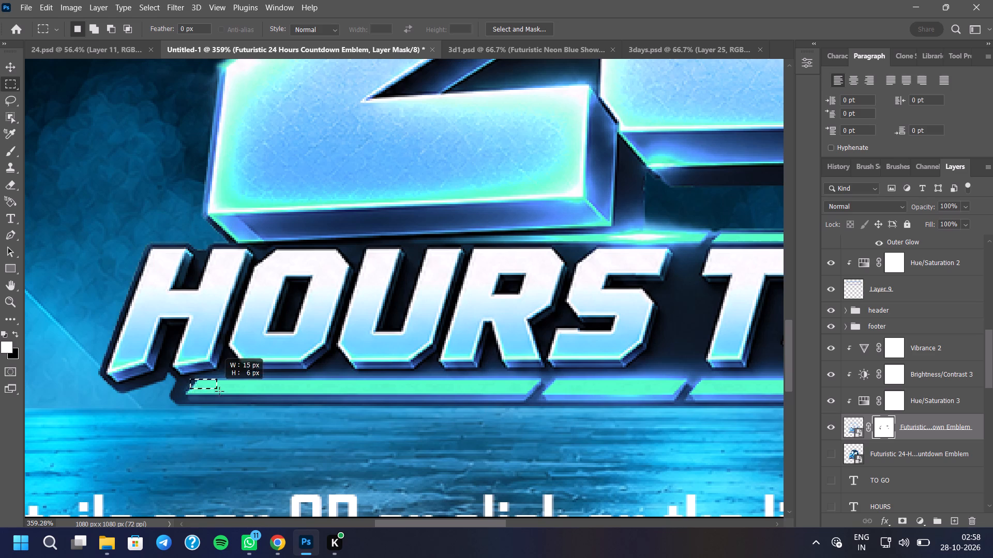
pyautogui.moveTo(219, 391); pyautogui.dragTo(728, 426)
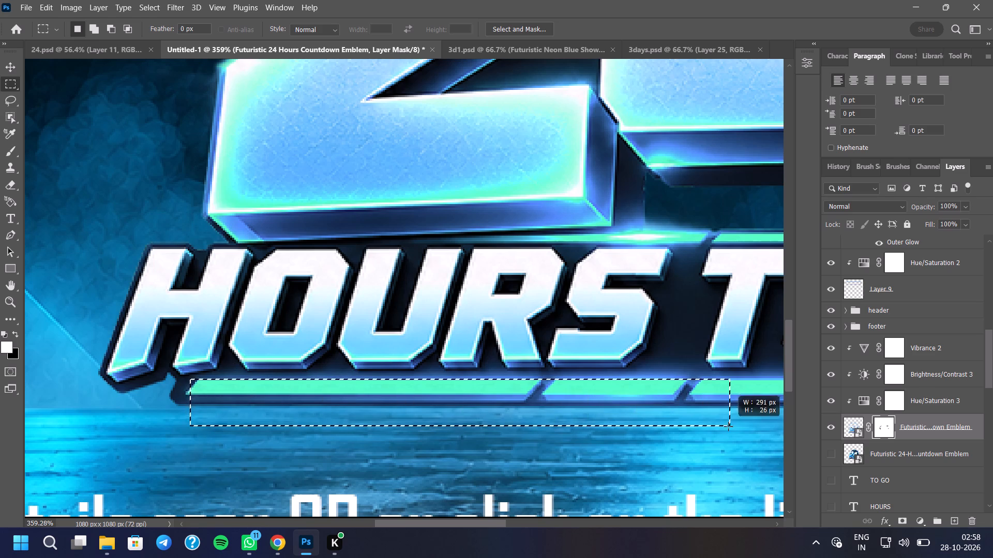
pyautogui.moveTo(728, 426); pyautogui.dragTo(791, 414)
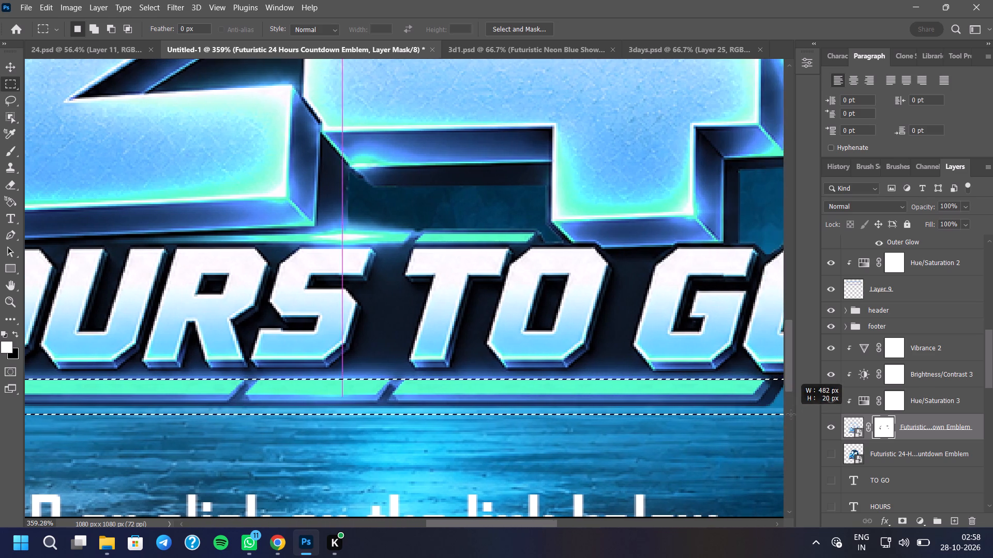
pyautogui.moveTo(791, 414); pyautogui.dragTo(708, 418)
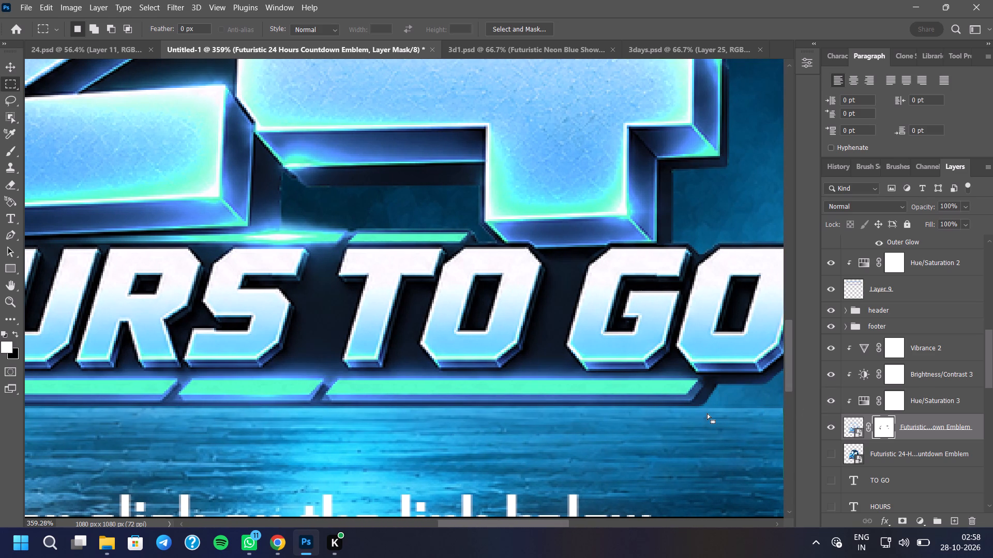
pyautogui.press('Delete')
pyautogui.click(704, 412)
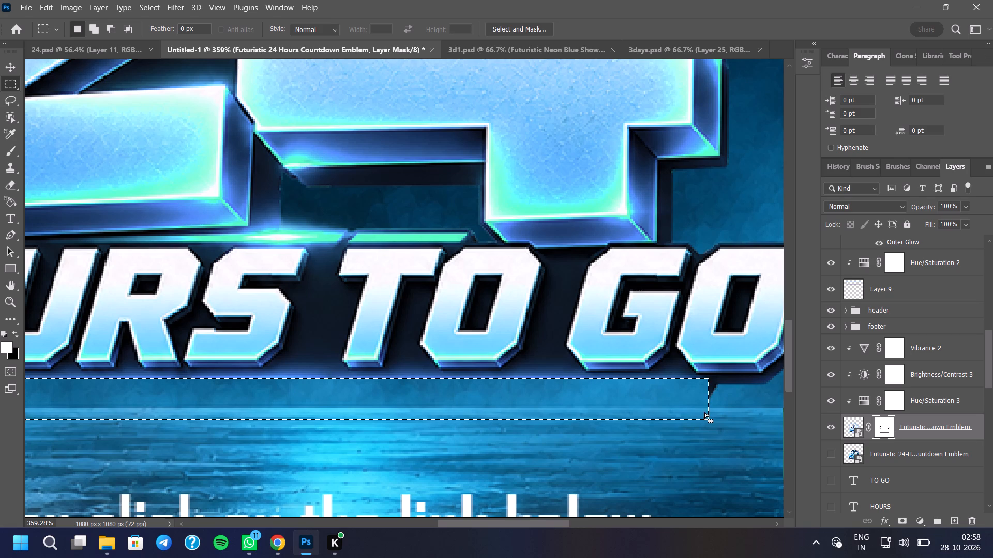
# Remove the leftover end of the green bar beneath the H of HOURS using a small rectangular selection on the mask, and deselect.
pyautogui.scroll(-5, 660, 399)
pyautogui.scroll(-3, 512, 409)
pyautogui.scroll(4, 65, 439)
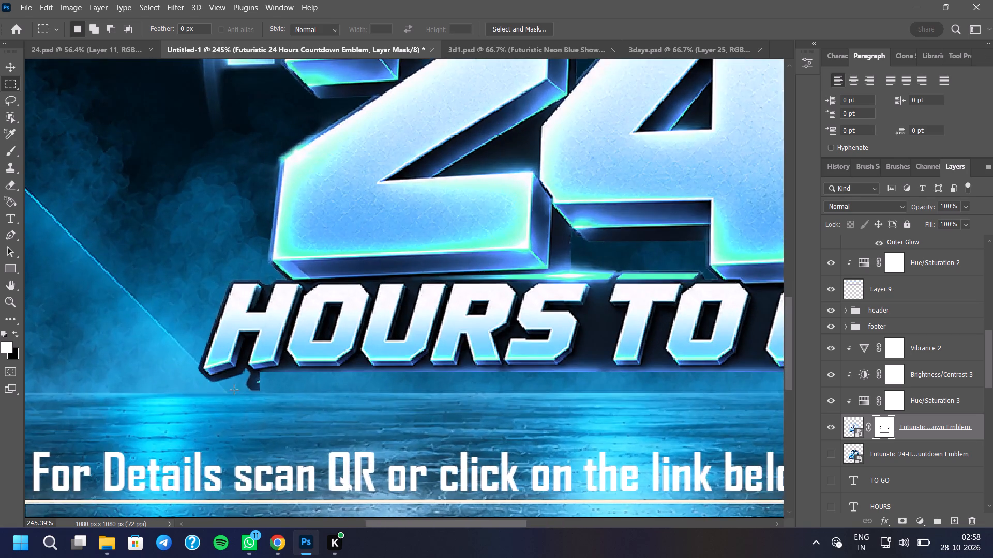
pyautogui.scroll(10, 247, 381)
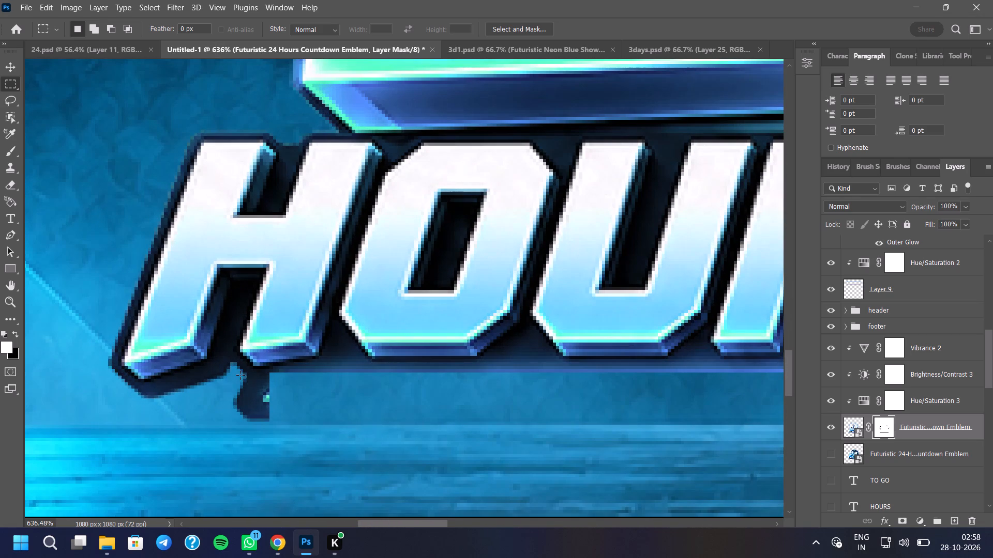
pyautogui.moveTo(239, 374); pyautogui.dragTo(283, 431)
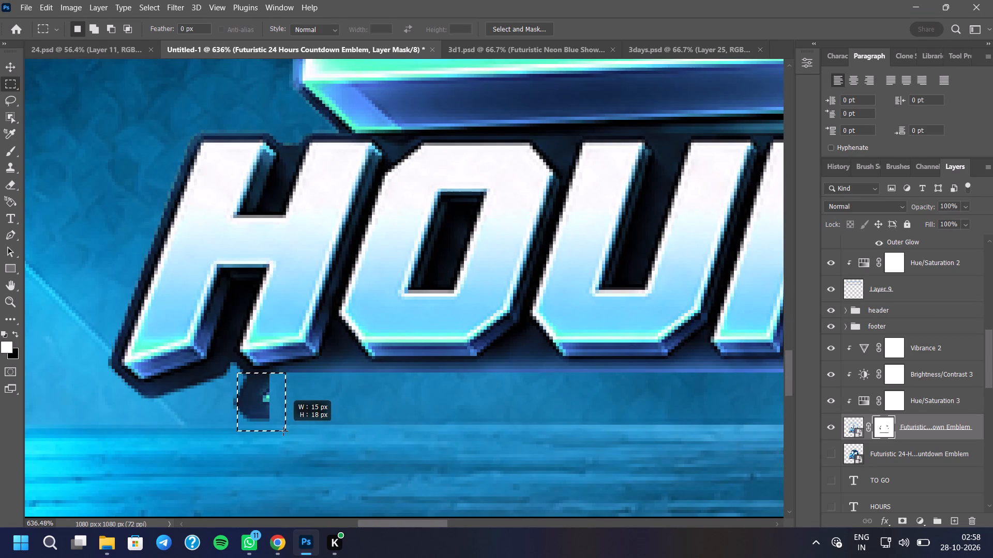
pyautogui.moveTo(283, 431); pyautogui.dragTo(287, 433)
pyautogui.press('Left')
pyautogui.press('Left')
pyautogui.press('Left')
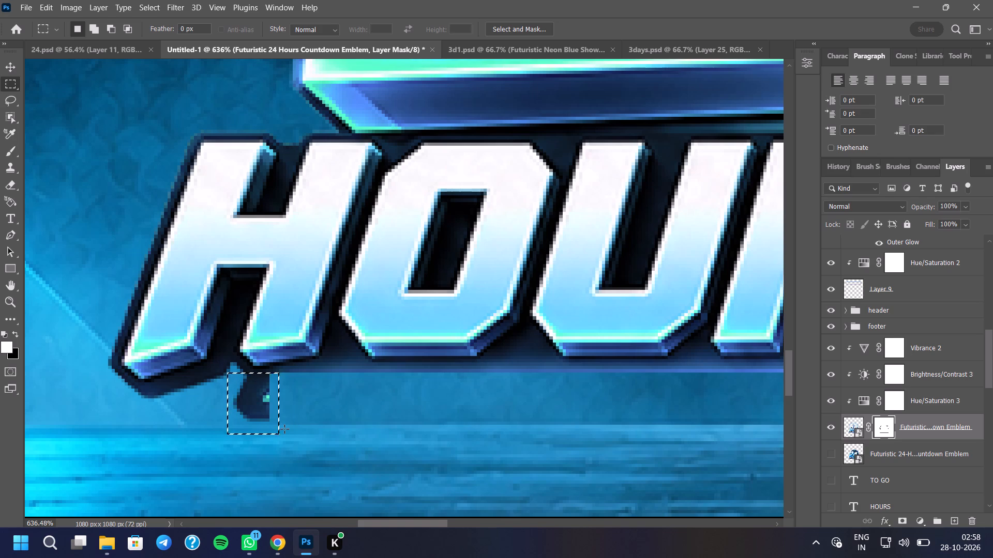
pyautogui.press('Delete')
pyautogui.click(336, 437)
# Remove the leftover dark spike beneath the O of GO with a rectangular selection about 42 by 12 px on the mask.
pyautogui.scroll(-7, 302, 445)
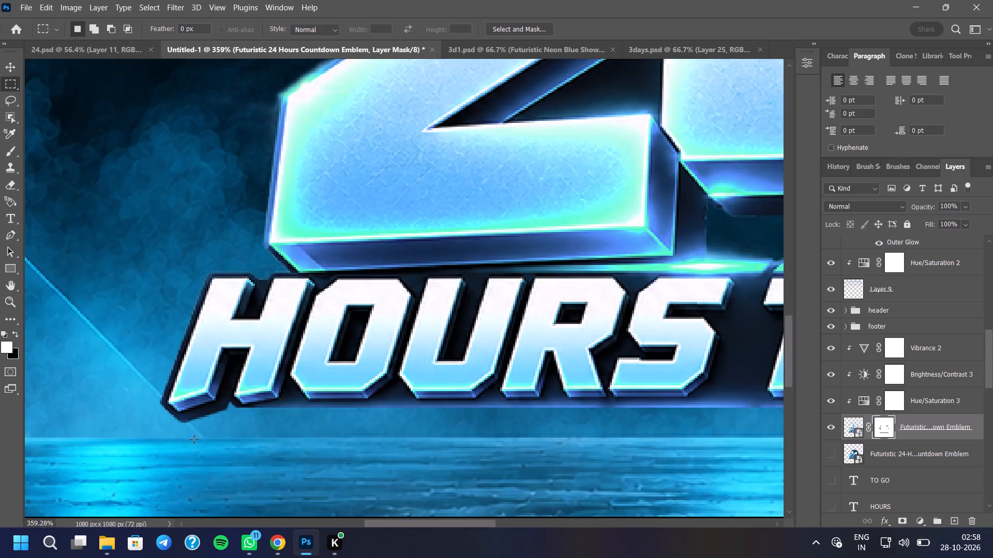
pyautogui.scroll(-4, 194, 439)
pyautogui.scroll(-8, 507, 428)
pyautogui.scroll(13, 567, 408)
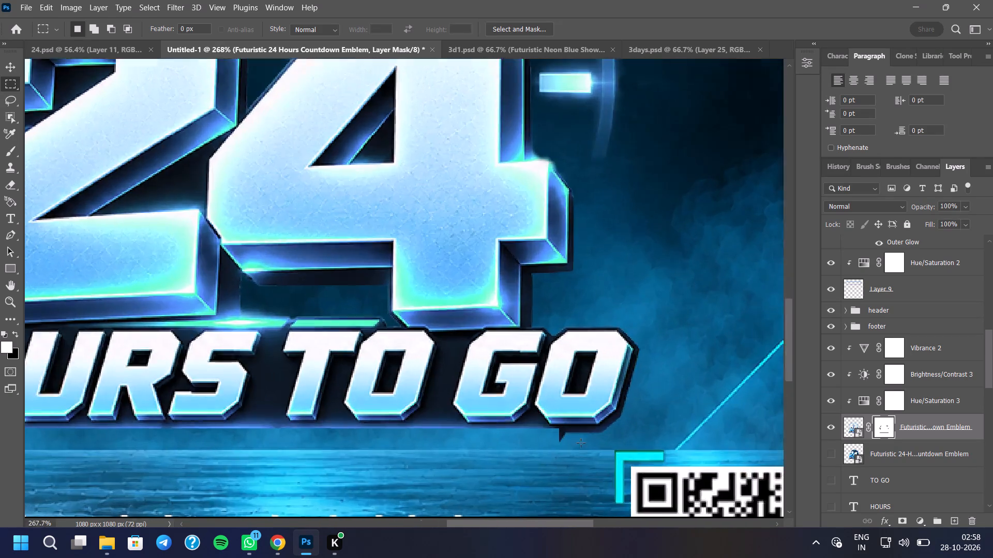
pyautogui.scroll(6, 581, 443)
pyautogui.moveTo(525, 419); pyautogui.dragTo(672, 456)
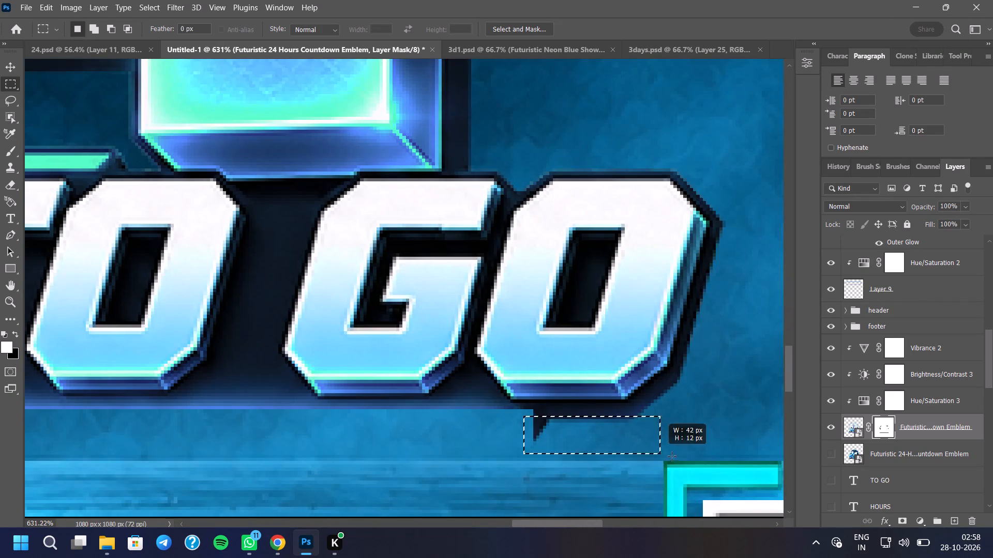
pyautogui.moveTo(672, 456); pyautogui.dragTo(661, 455)
pyautogui.press('Delete')
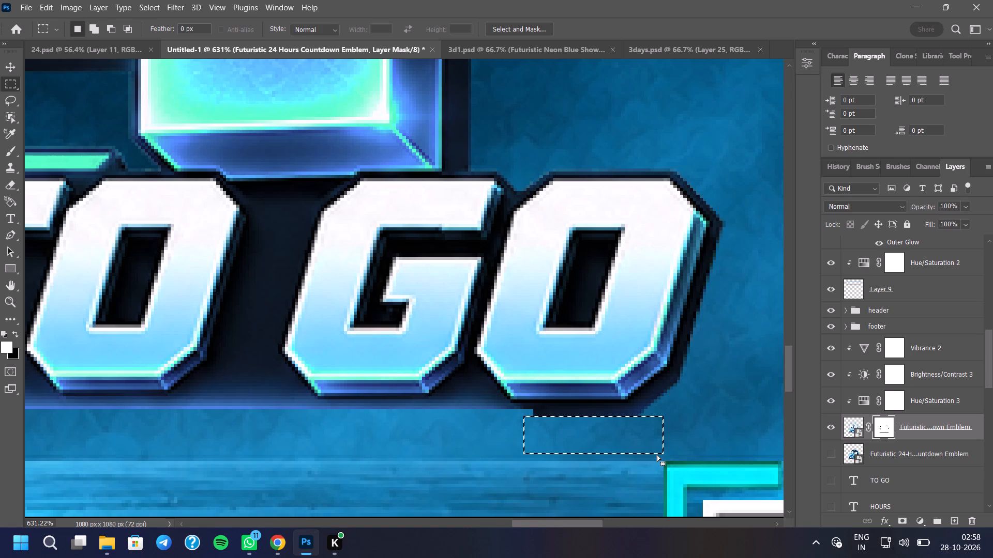
pyautogui.click(657, 458)
# Trim the remaining dark strip beneath the O of GO level with the rest of the text's lower edge.
pyautogui.scroll(-10, 622, 455)
pyautogui.scroll(-4, 626, 412)
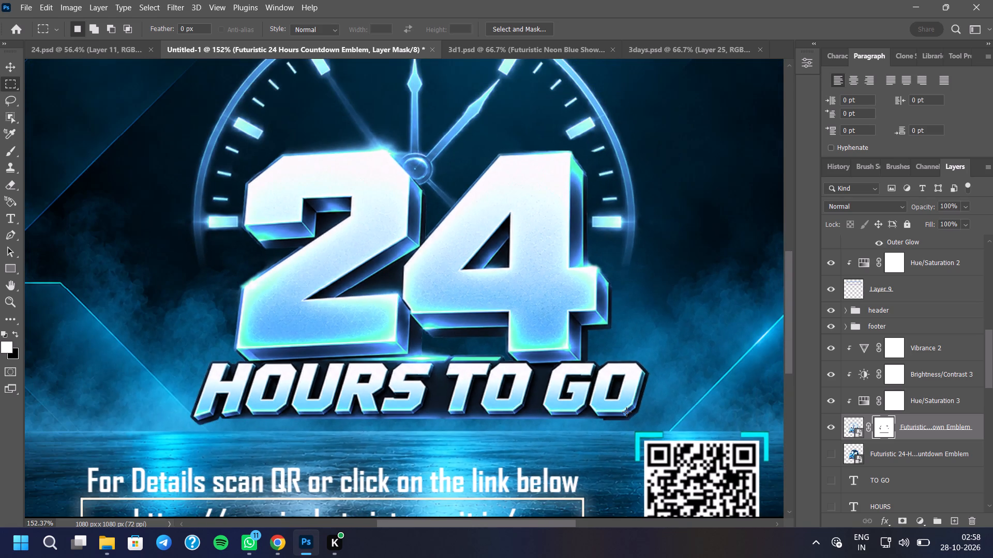
pyautogui.scroll(18, 631, 423)
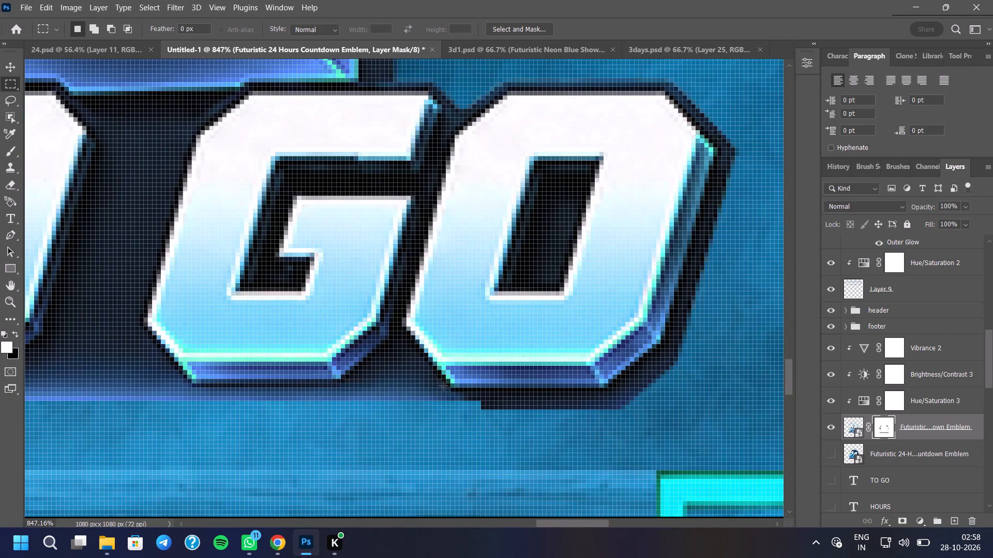
pyautogui.moveTo(468, 405); pyautogui.dragTo(663, 456)
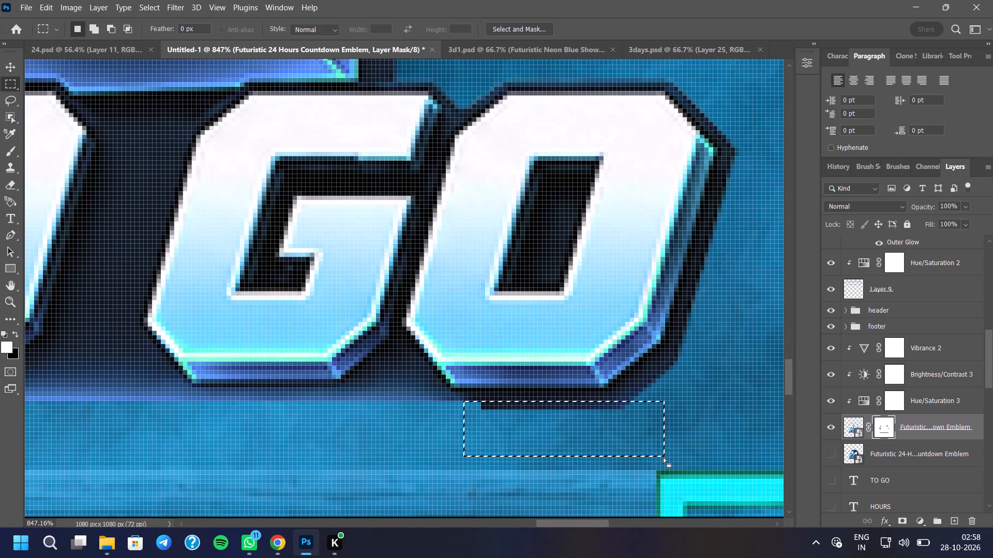
pyautogui.press('Delete')
pyautogui.click(669, 459)
# Compare the Futuristic Teal Fog Stage and Futuristic Teal Geometric Stage backgrounds, and leave both layers visible.
pyautogui.scroll(-3, 657, 454)
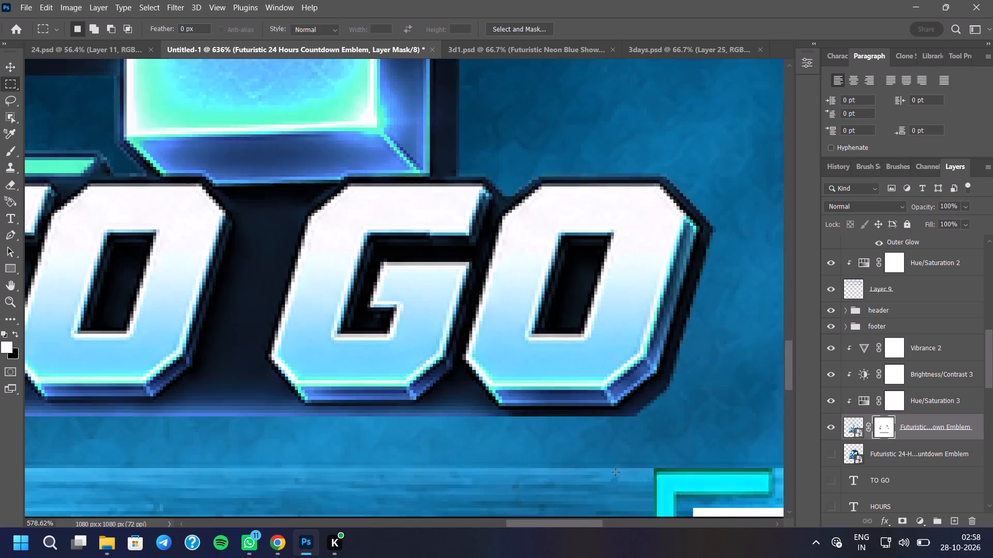
pyautogui.scroll(-20, 615, 472)
pyautogui.scroll(-1, 615, 472)
pyautogui.scroll(-2, 922, 398)
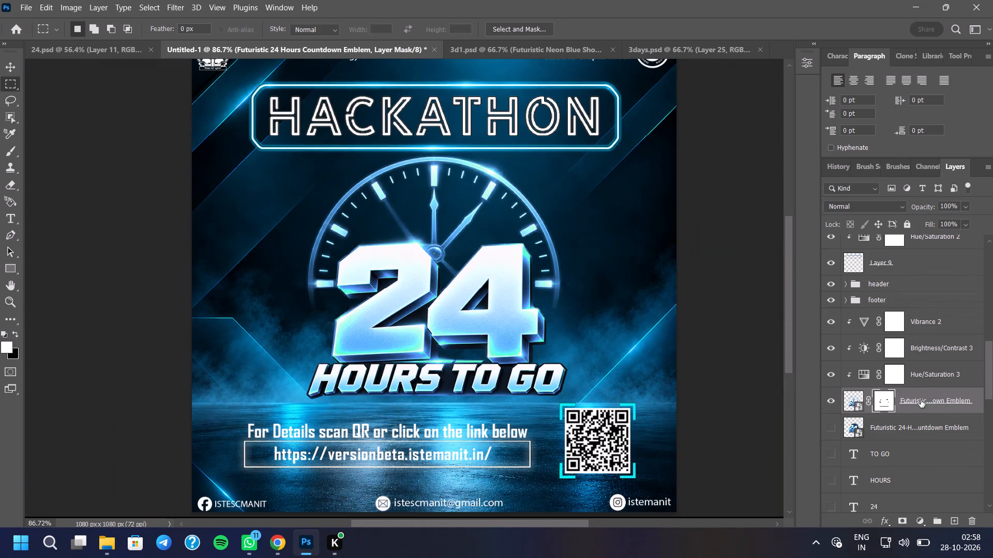
pyautogui.scroll(-11, 921, 400)
pyautogui.click(837, 324)
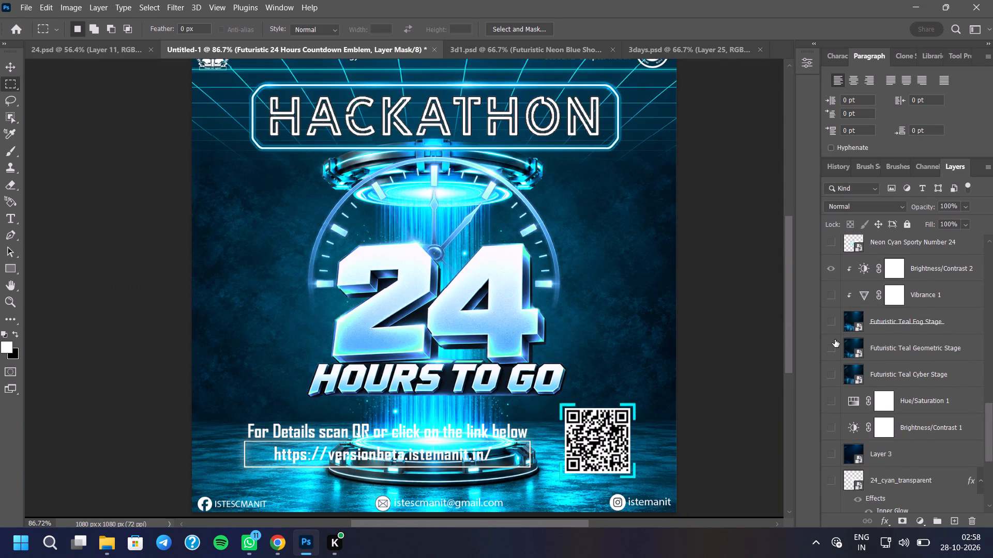
pyautogui.click(833, 343)
pyautogui.click(833, 343)
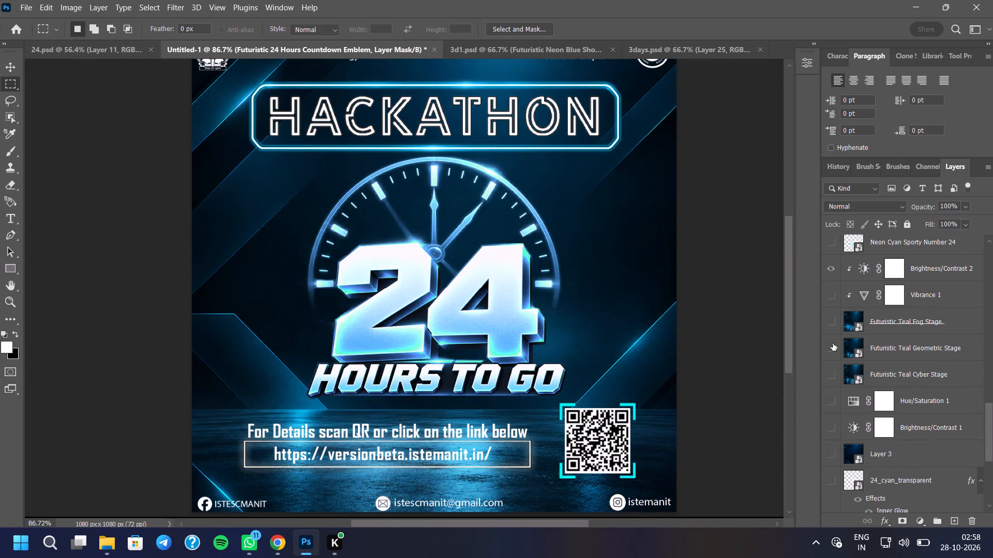
pyautogui.click(833, 326)
pyautogui.click(834, 344)
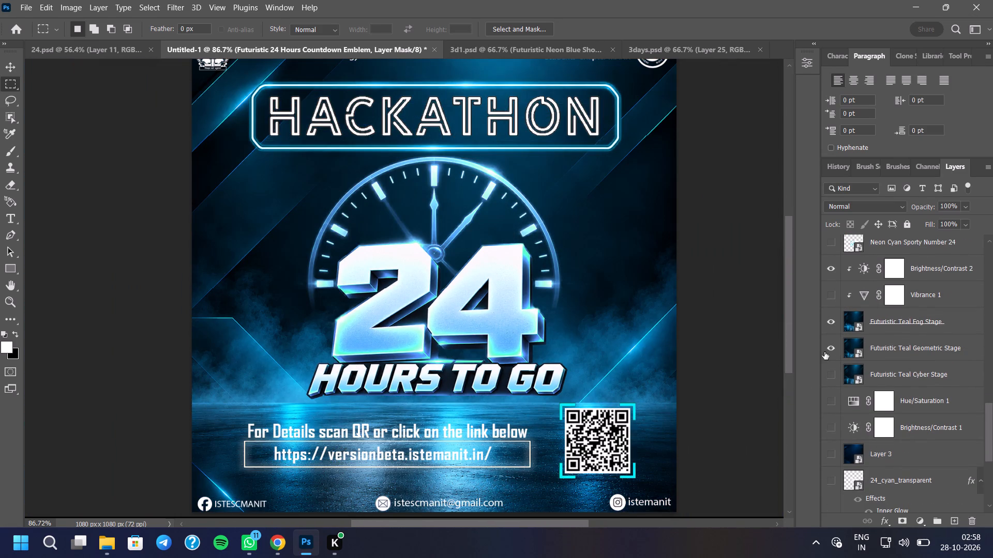
# Add a layer mask to the Futuristic Teal Fog Stage background layer.
pyautogui.click(902, 327)
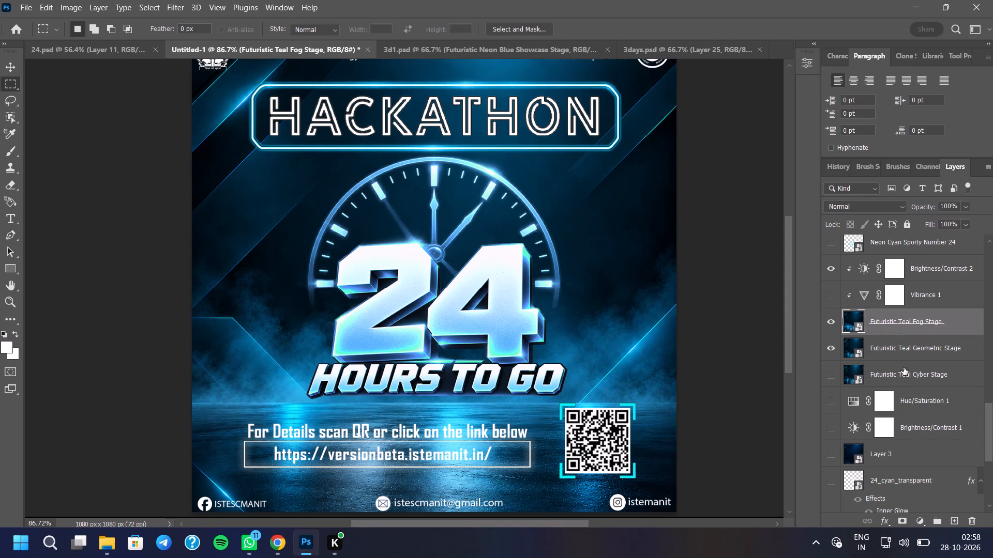
pyautogui.click(910, 519)
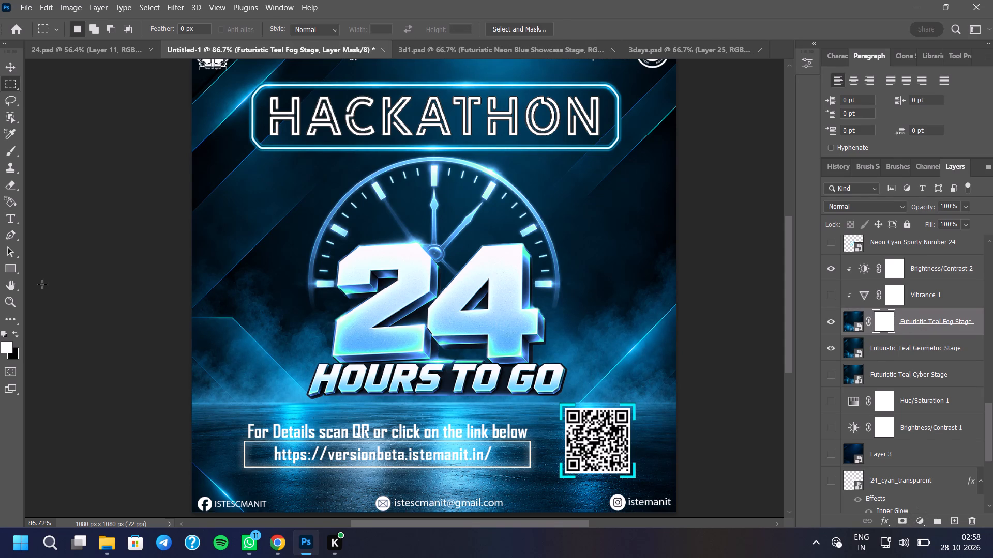
pyautogui.rightClick(240, 255)
pyautogui.rightClick(374, 226)
# Erase the upper fog near the poster's left side on the mask with a soft 77 px eraser, 62% opacity, 74% flow.
pyautogui.click(12, 185)
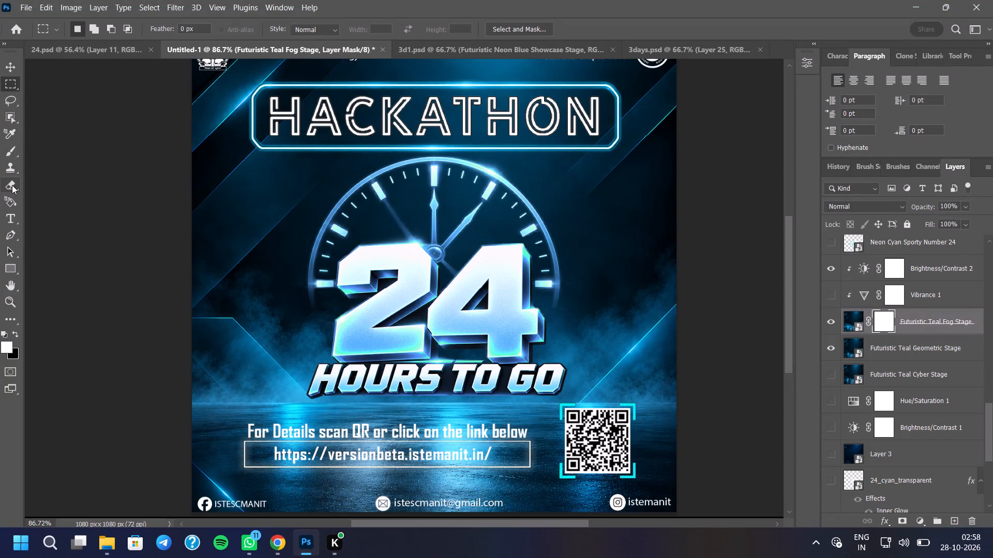
pyautogui.click(14, 187)
pyautogui.rightClick(244, 233)
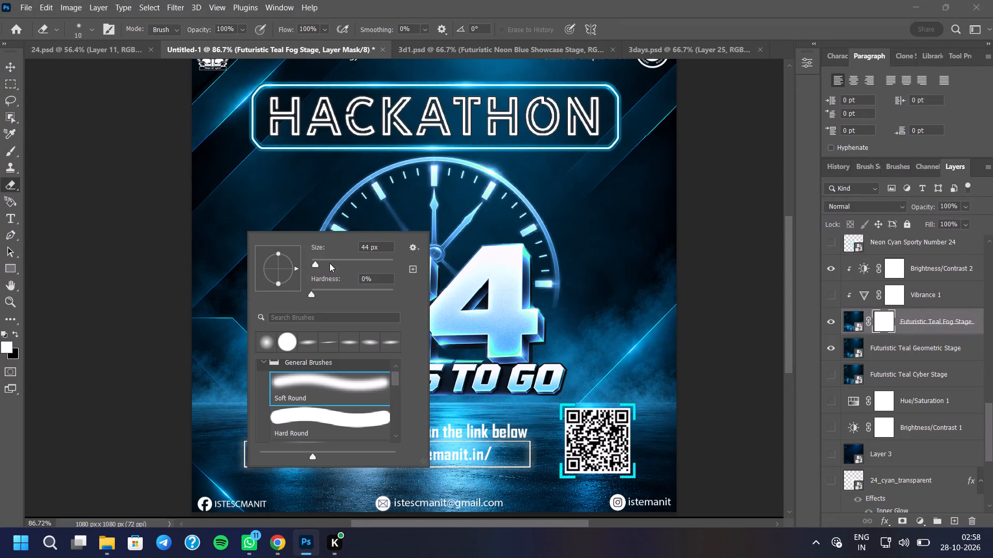
pyautogui.click(329, 263)
pyautogui.click(343, 263)
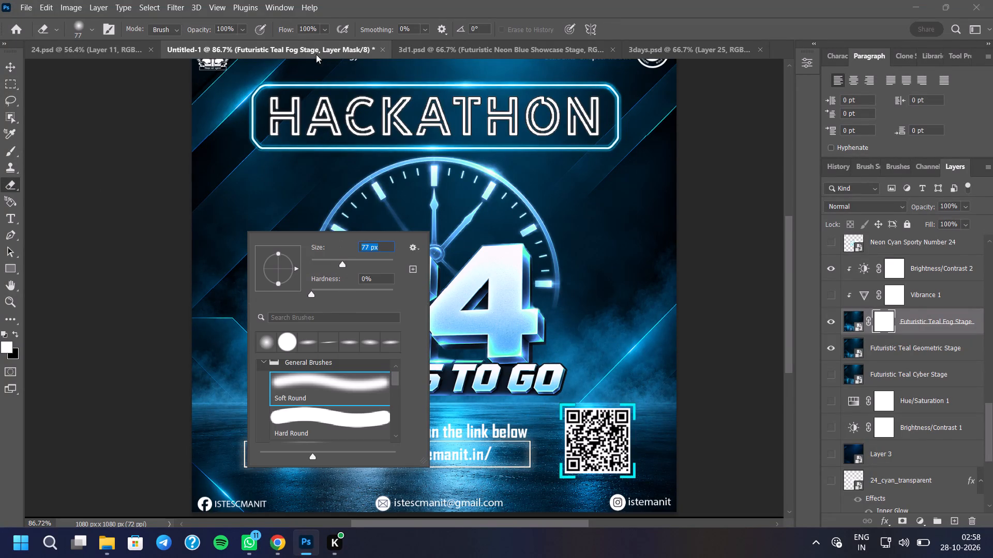
pyautogui.click(320, 25)
pyautogui.click(323, 45)
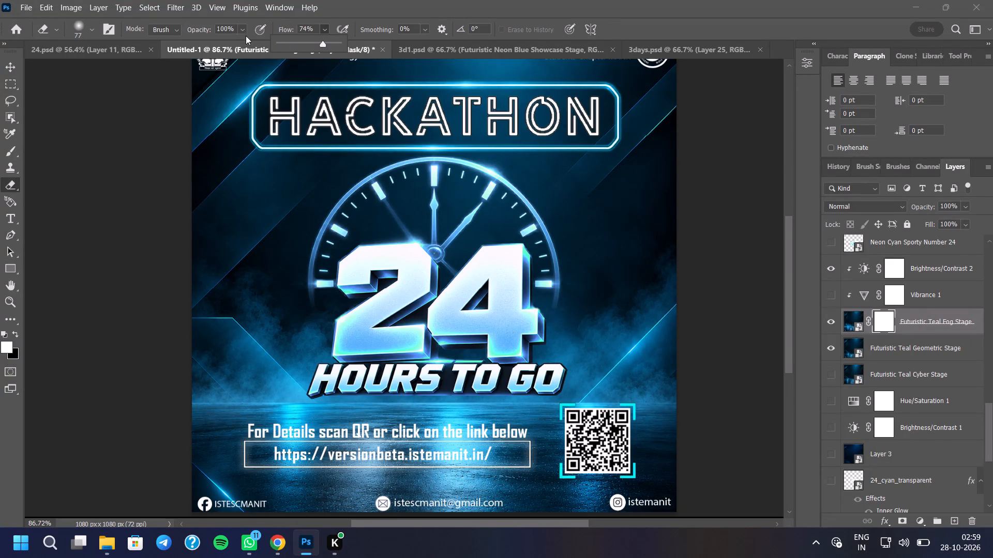
pyautogui.click(239, 29)
pyautogui.click(234, 41)
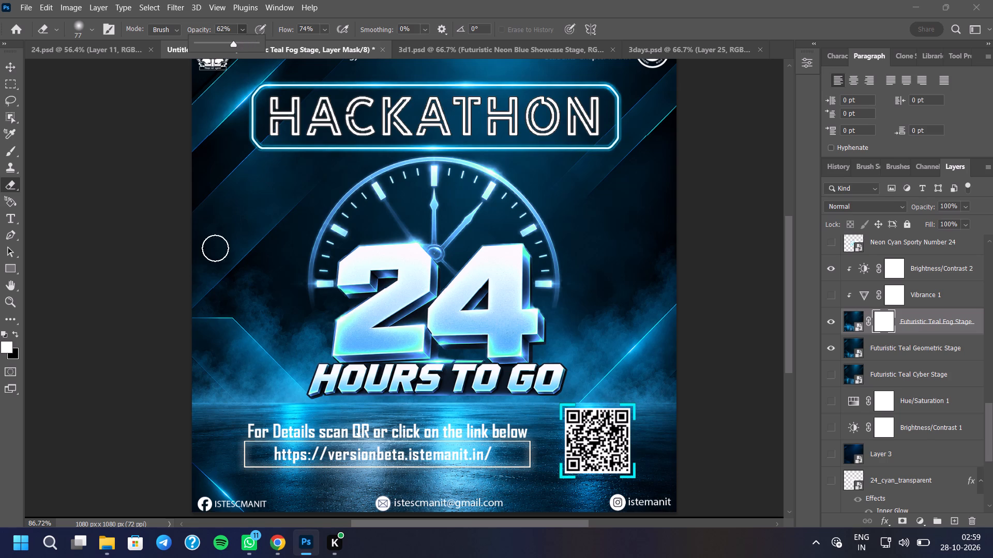
pyautogui.click(220, 289)
pyautogui.moveTo(230, 293); pyautogui.dragTo(254, 319)
pyautogui.moveTo(253, 286); pyautogui.dragTo(262, 315)
pyautogui.moveTo(254, 302); pyautogui.dragTo(261, 322)
pyautogui.moveTo(264, 329); pyautogui.dragTo(274, 331)
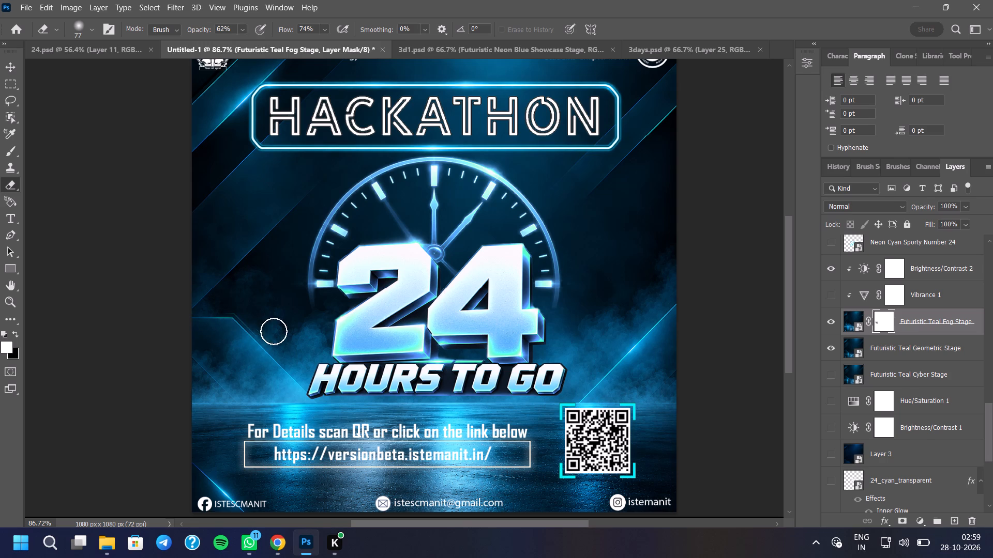
pyautogui.moveTo(274, 331); pyautogui.dragTo(272, 331)
pyautogui.moveTo(276, 329); pyautogui.dragTo(281, 332)
# Soften the fog between the left diagonal line and the base of the digit 2 on the fog layer's mask.
pyautogui.click(308, 332)
pyautogui.click(312, 334)
pyautogui.click(316, 342)
pyautogui.moveTo(316, 339); pyautogui.dragTo(302, 336)
pyautogui.moveTo(296, 331); pyautogui.dragTo(301, 337)
pyautogui.moveTo(315, 348); pyautogui.dragTo(320, 351)
pyautogui.click(322, 352)
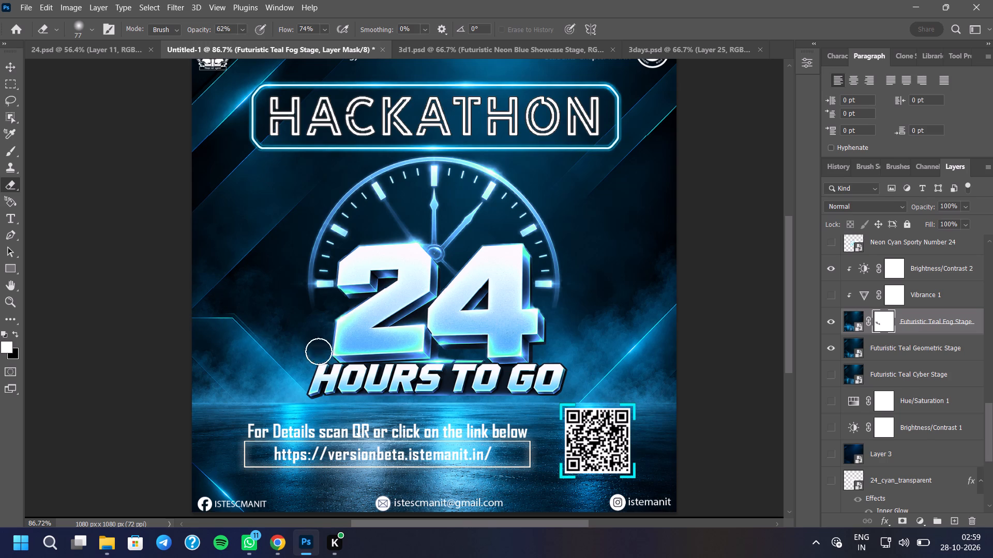
pyautogui.moveTo(302, 346); pyautogui.dragTo(297, 345)
pyautogui.click(280, 339)
pyautogui.moveTo(268, 331); pyautogui.dragTo(283, 338)
pyautogui.moveTo(298, 349); pyautogui.dragTo(311, 359)
pyautogui.click(318, 363)
# Erase the remaining fog from the poster's left edge to the 2 and behind the start of HOURS on the mask.
pyautogui.moveTo(281, 329); pyautogui.dragTo(273, 319)
pyautogui.moveTo(259, 280); pyautogui.dragTo(238, 272)
pyautogui.moveTo(236, 263); pyautogui.dragTo(200, 276)
pyautogui.moveTo(199, 272); pyautogui.dragTo(205, 287)
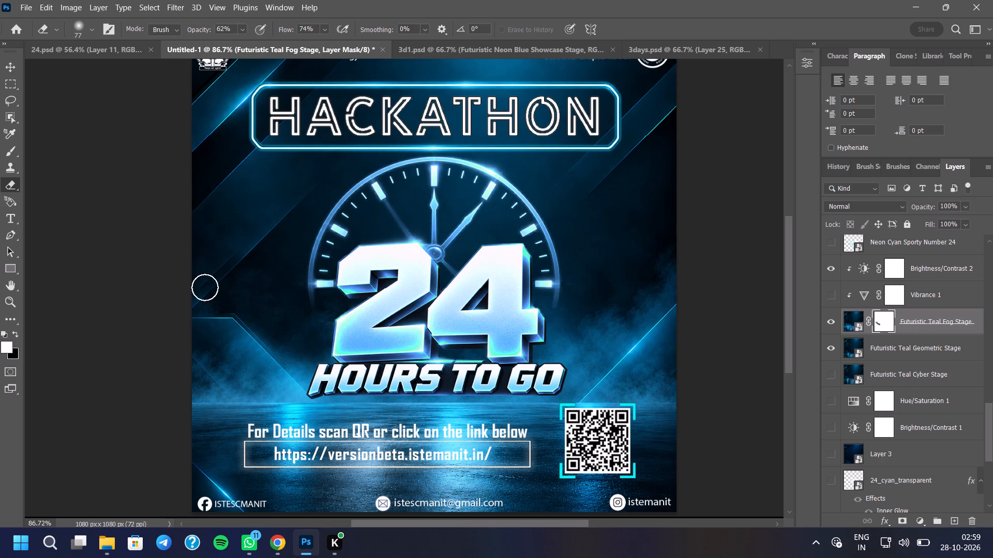
pyautogui.moveTo(205, 287); pyautogui.dragTo(315, 336)
pyautogui.click(327, 322)
pyautogui.moveTo(323, 329); pyautogui.dragTo(323, 343)
pyautogui.moveTo(327, 348); pyautogui.dragTo(329, 353)
pyautogui.moveTo(324, 340); pyautogui.dragTo(323, 346)
pyautogui.moveTo(327, 345); pyautogui.dragTo(331, 365)
pyautogui.click(334, 364)
pyautogui.moveTo(344, 374); pyautogui.dragTo(349, 380)
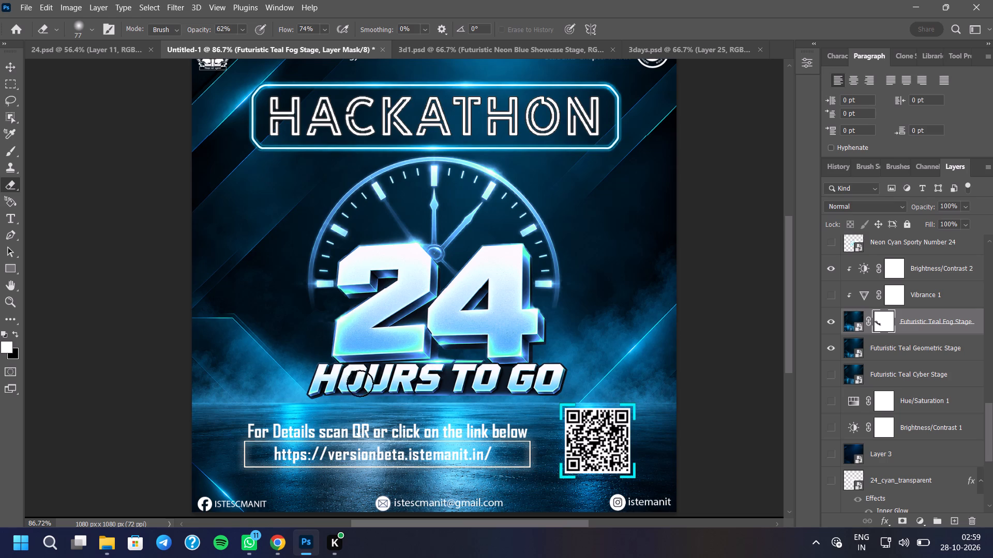
pyautogui.click(360, 383)
pyautogui.click(344, 377)
# Erase the upper fog from the right side of the digit 4 out to the poster's right edge on the fog mask.
pyautogui.moveTo(576, 324); pyautogui.dragTo(540, 348)
pyautogui.click(540, 343)
pyautogui.moveTo(552, 320); pyautogui.dragTo(553, 327)
pyautogui.moveTo(553, 328); pyautogui.dragTo(558, 336)
pyautogui.moveTo(558, 336); pyautogui.dragTo(558, 336)
pyautogui.moveTo(568, 325); pyautogui.dragTo(568, 337)
pyautogui.moveTo(591, 317); pyautogui.dragTo(588, 326)
pyautogui.moveTo(599, 314); pyautogui.dragTo(599, 326)
pyautogui.moveTo(604, 323); pyautogui.dragTo(604, 328)
pyautogui.moveTo(627, 320); pyautogui.dragTo(614, 330)
pyautogui.moveTo(621, 312); pyautogui.dragTo(618, 320)
pyautogui.click(632, 297)
pyautogui.moveTo(668, 285); pyautogui.dragTo(656, 298)
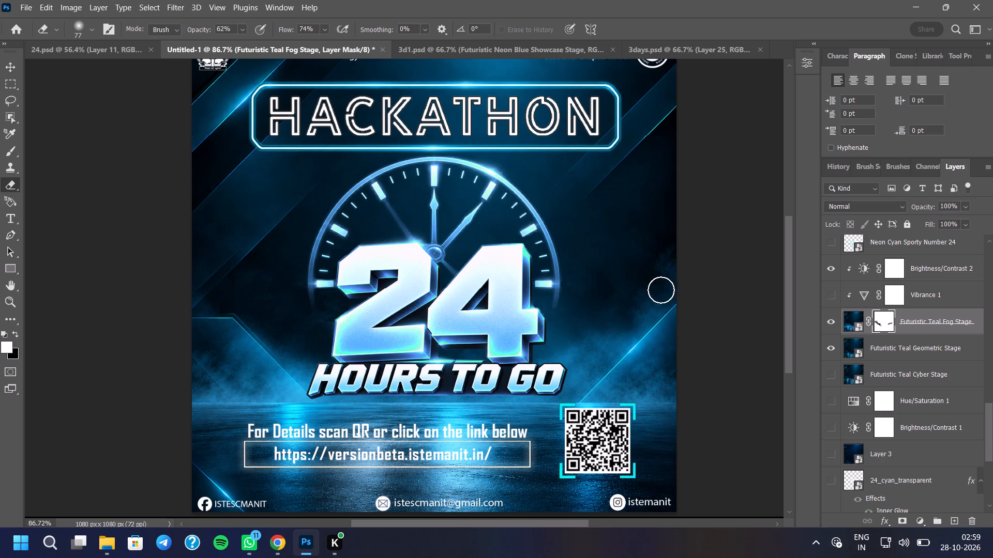
# Fade the fog along the poster's right edge, around and below the right diagonal line, on the fog layer's mask.
pyautogui.moveTo(669, 277); pyautogui.dragTo(655, 309)
pyautogui.moveTo(649, 298); pyautogui.dragTo(626, 311)
pyautogui.moveTo(636, 306); pyautogui.dragTo(631, 314)
pyautogui.click(640, 305)
pyautogui.moveTo(643, 310); pyautogui.dragTo(643, 315)
pyautogui.moveTo(643, 319); pyautogui.dragTo(637, 322)
pyautogui.moveTo(644, 320); pyautogui.dragTo(651, 323)
pyautogui.moveTo(654, 322); pyautogui.dragTo(684, 321)
pyautogui.click(673, 320)
pyautogui.moveTo(677, 318); pyautogui.dragTo(678, 324)
pyautogui.click(673, 339)
pyautogui.click(674, 350)
pyautogui.moveTo(672, 347); pyautogui.dragTo(676, 358)
pyautogui.moveTo(681, 364); pyautogui.dragTo(684, 369)
pyautogui.moveTo(676, 356); pyautogui.dragTo(666, 334)
pyautogui.moveTo(661, 322); pyautogui.dragTo(671, 350)
pyautogui.doubleClick(681, 362)
pyautogui.click(669, 338)
# Fade the fog at the poster's left edge beside the lower geometric panel, and check the whole poster.
pyautogui.click(192, 359)
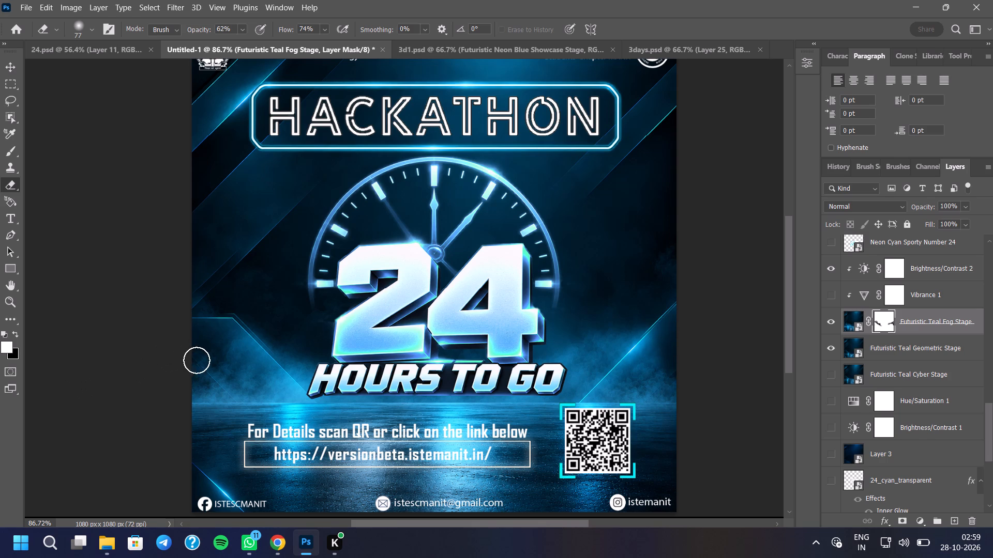
pyautogui.click(197, 360)
pyautogui.click(204, 354)
pyautogui.moveTo(203, 343); pyautogui.dragTo(209, 338)
pyautogui.scroll(-4, 360, 274)
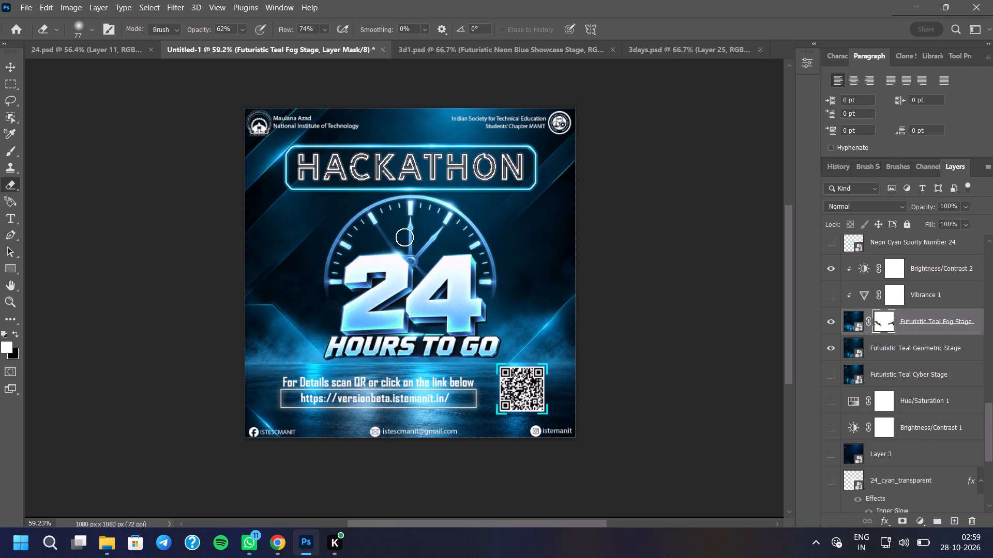
pyautogui.scroll(3, 410, 213)
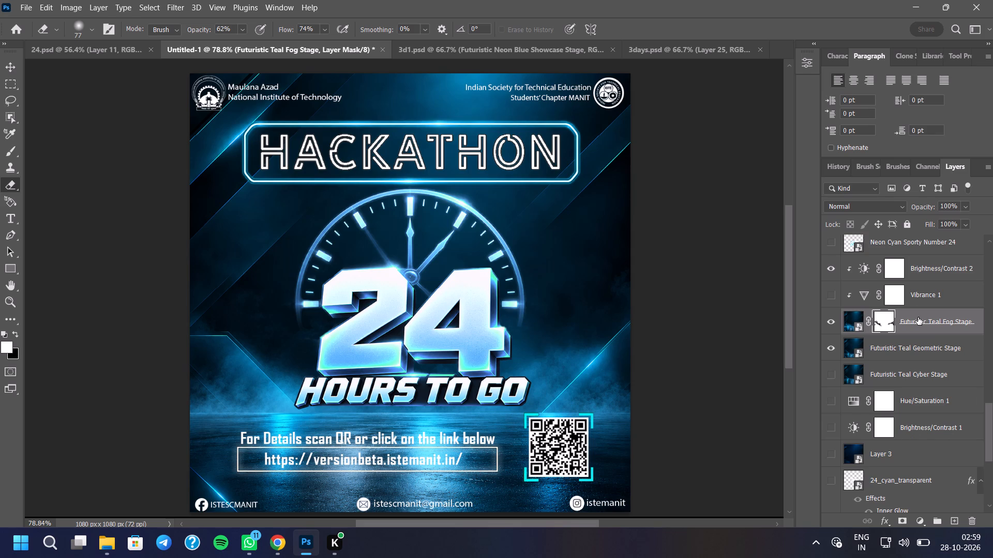
# Nudge the Futuristic 24 Hours Countdown Emblem layer slightly down toward the floor line.
pyautogui.scroll(9, 919, 317)
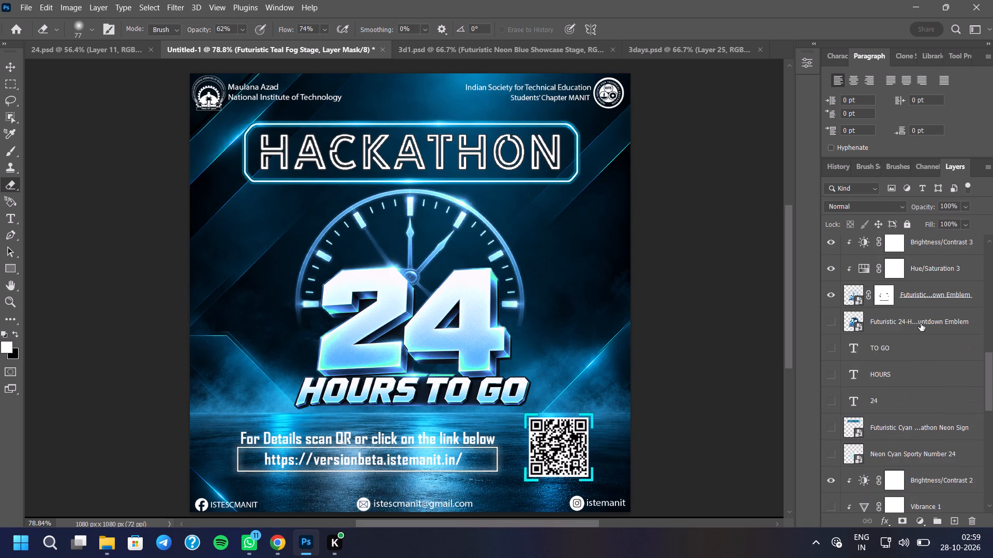
pyautogui.click(921, 323)
pyautogui.click(6, 60)
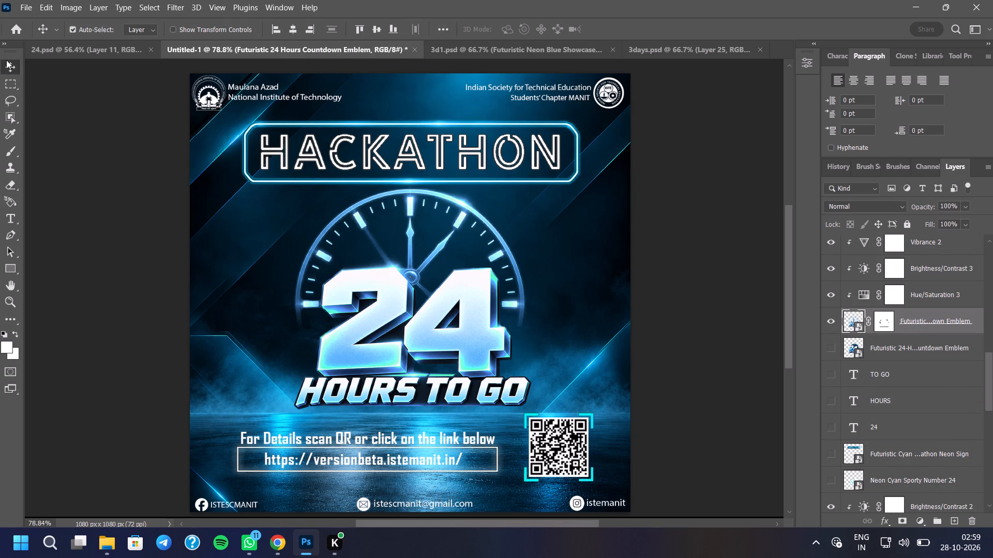
pyautogui.press('Down')
pyautogui.press('Down')
pyautogui.press('Down')
pyautogui.press('Down')
pyautogui.press('Down')
pyautogui.press('Down')
pyautogui.press('Down')
pyautogui.press('Down')
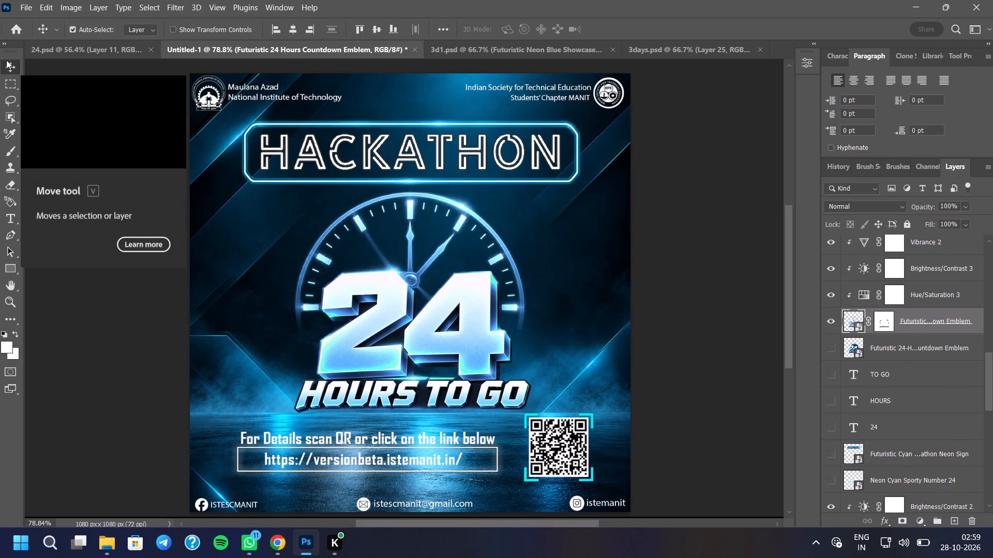
pyautogui.press('Down')
pyautogui.press('Down')
pyautogui.press('Down')
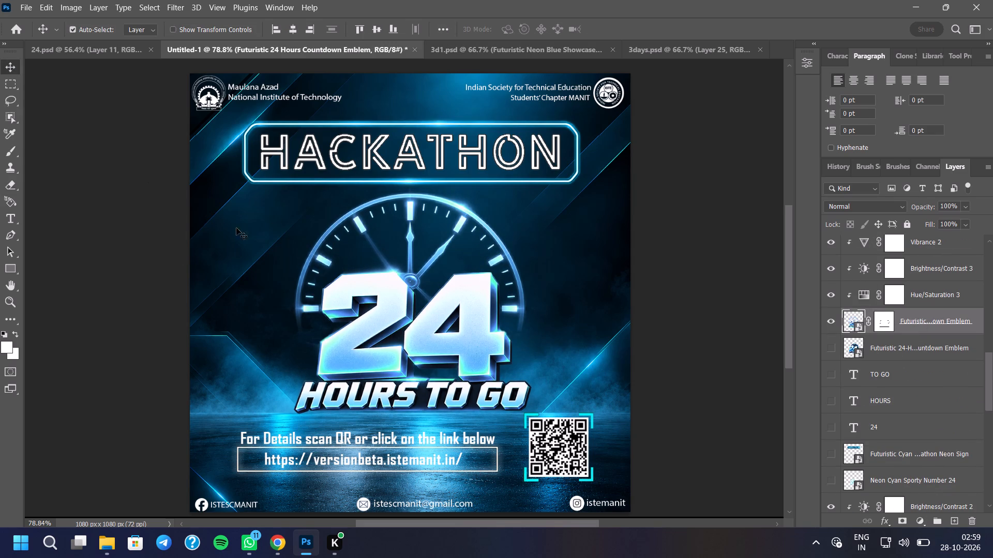
# Examine the repositioned emblem and its lettering against the background, both close up and across the whole poster.
pyautogui.scroll(-2, 281, 258)
pyautogui.scroll(15, 350, 362)
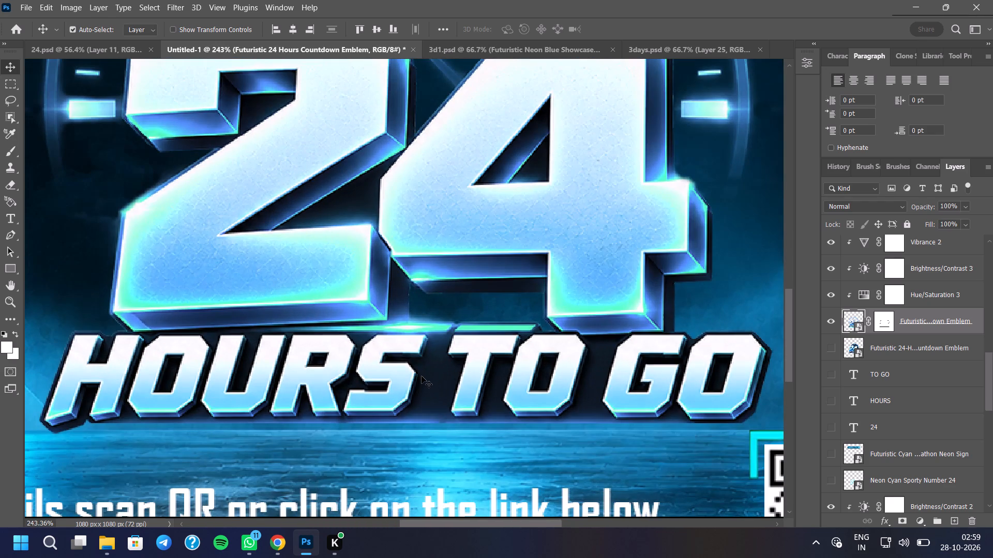
pyautogui.scroll(-9, 425, 394)
pyautogui.scroll(-3, 400, 344)
pyautogui.scroll(1, 396, 342)
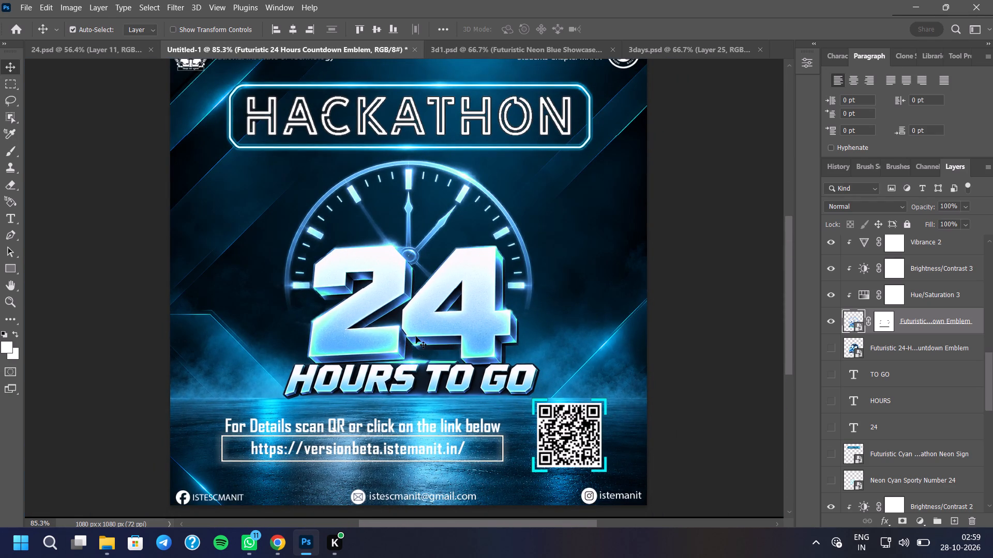
pyautogui.scroll(-3, 416, 336)
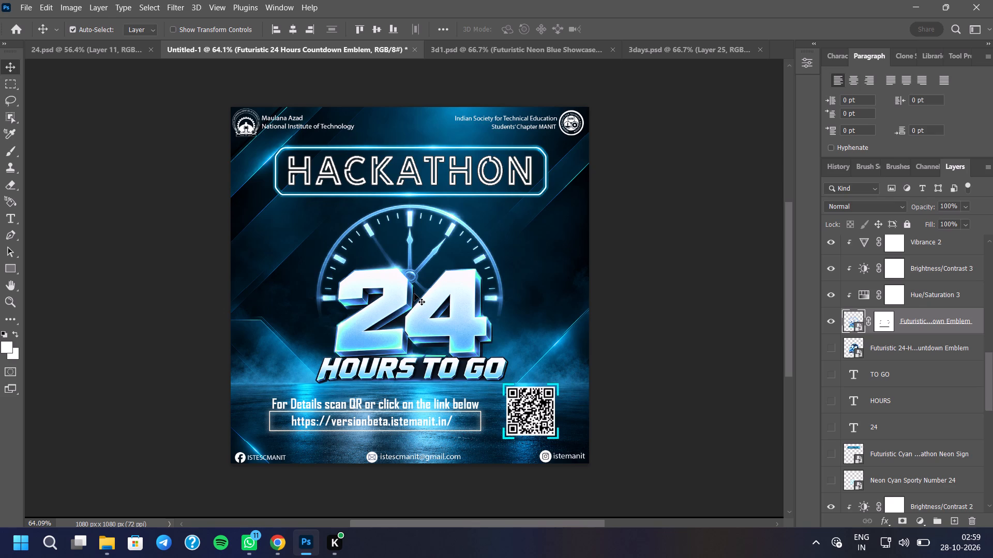
pyautogui.scroll(1, 418, 300)
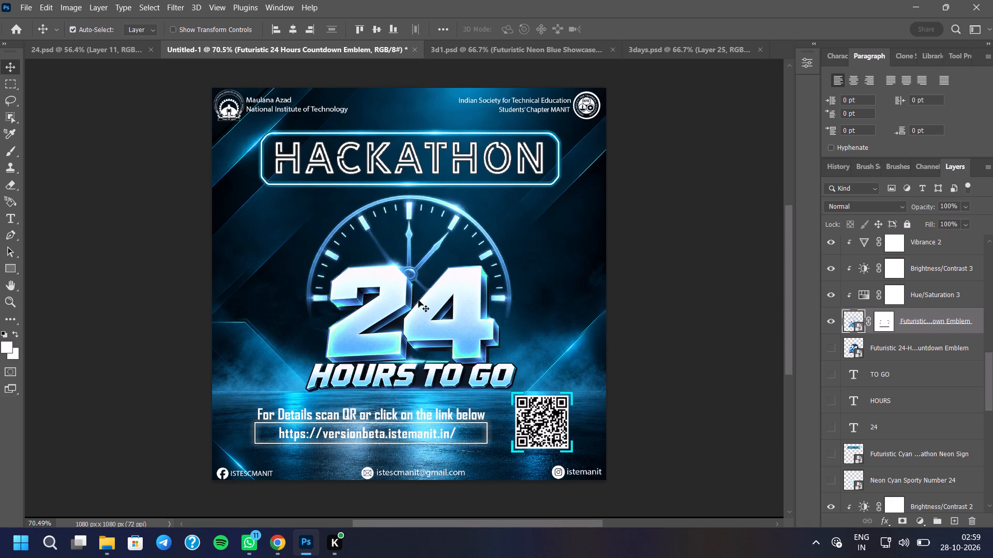
# Target the 24 Hours Countdown Emblem layer's mask and set the Eraser's brush size to 18 px.
pyautogui.scroll(8, 418, 300)
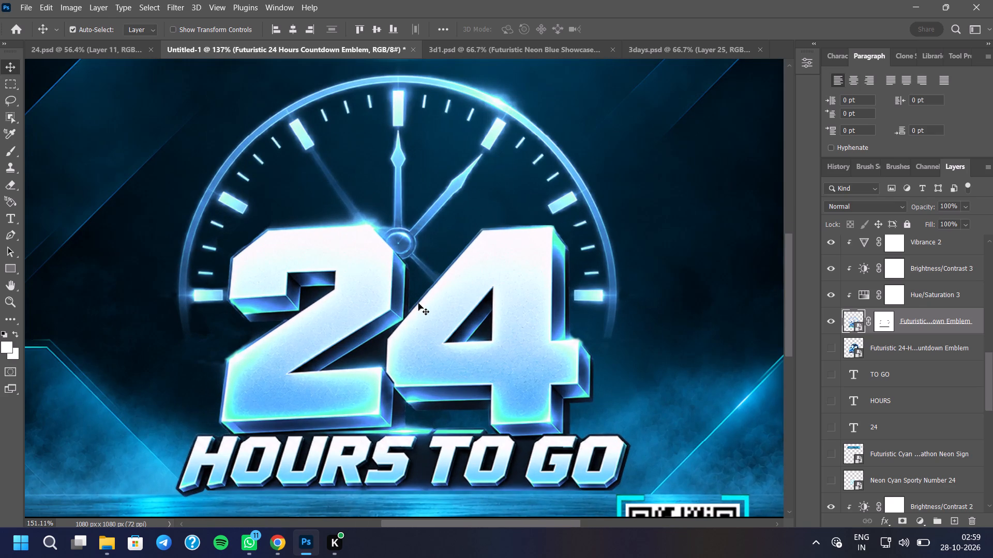
pyautogui.scroll(11, 434, 457)
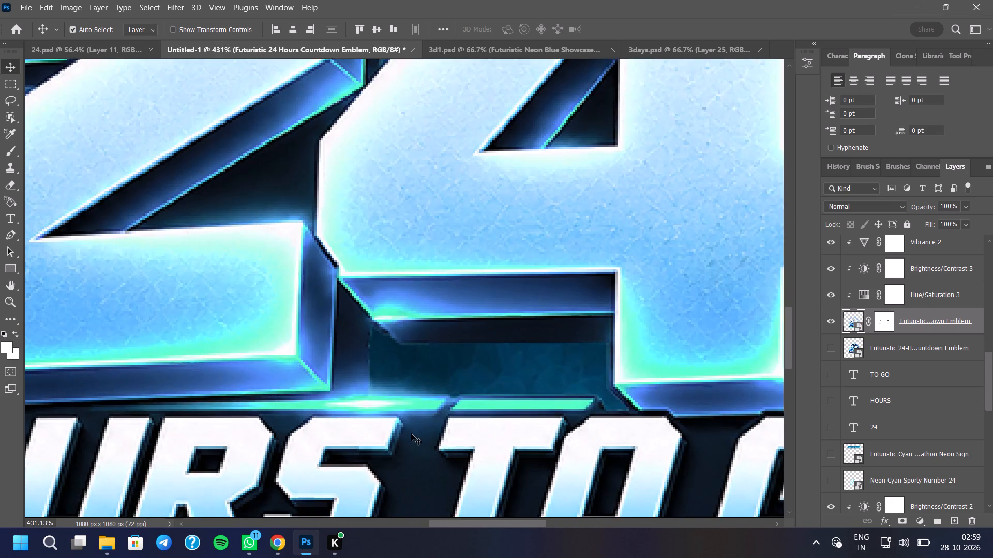
pyautogui.scroll(4, 411, 432)
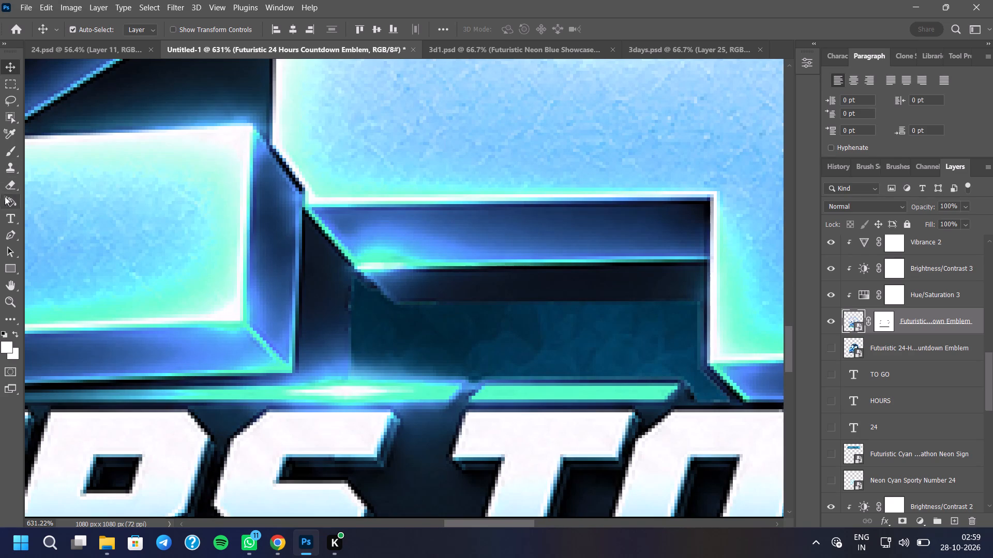
pyautogui.click(11, 188)
pyautogui.click(881, 315)
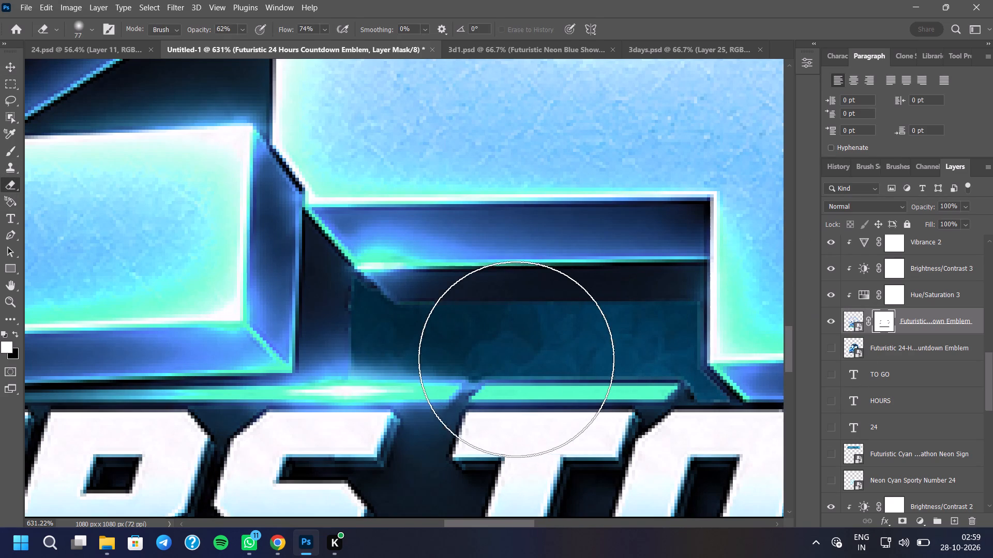
pyautogui.rightClick(213, 202)
pyautogui.click(288, 233)
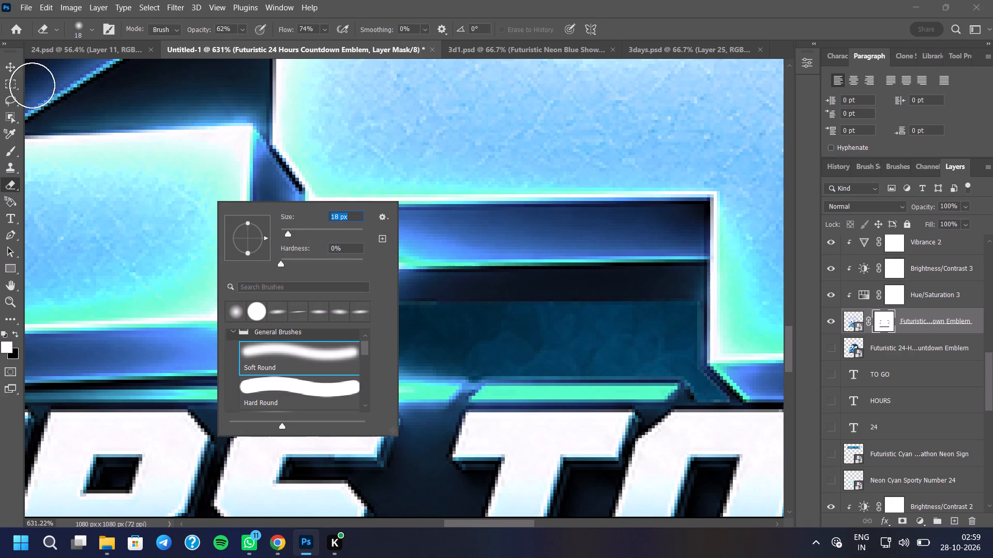
# Delete a rectangular area about 107 px wide from the emblem's mask over the green bar between the 4 and HOURS TO GO.
pyautogui.click(11, 82)
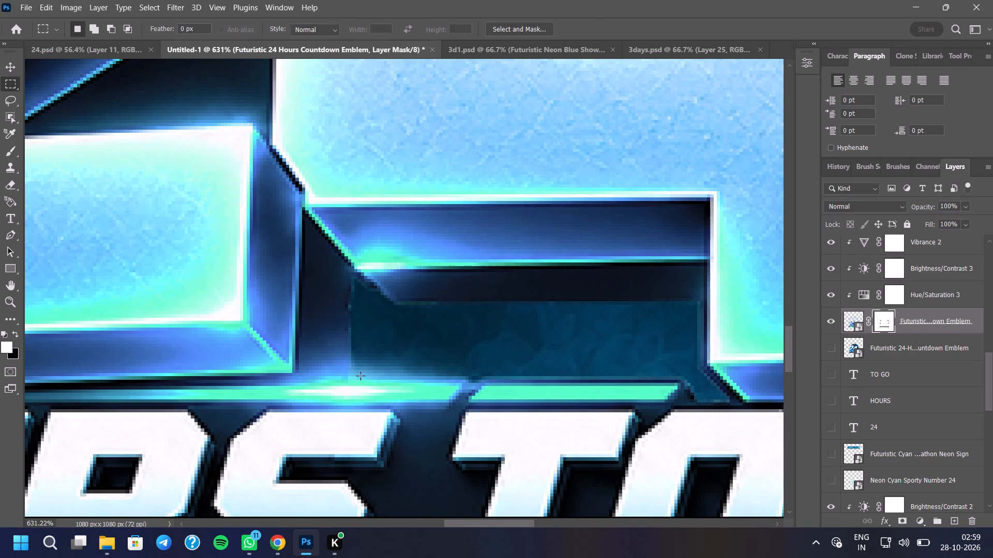
pyautogui.moveTo(353, 375); pyautogui.dragTo(652, 401)
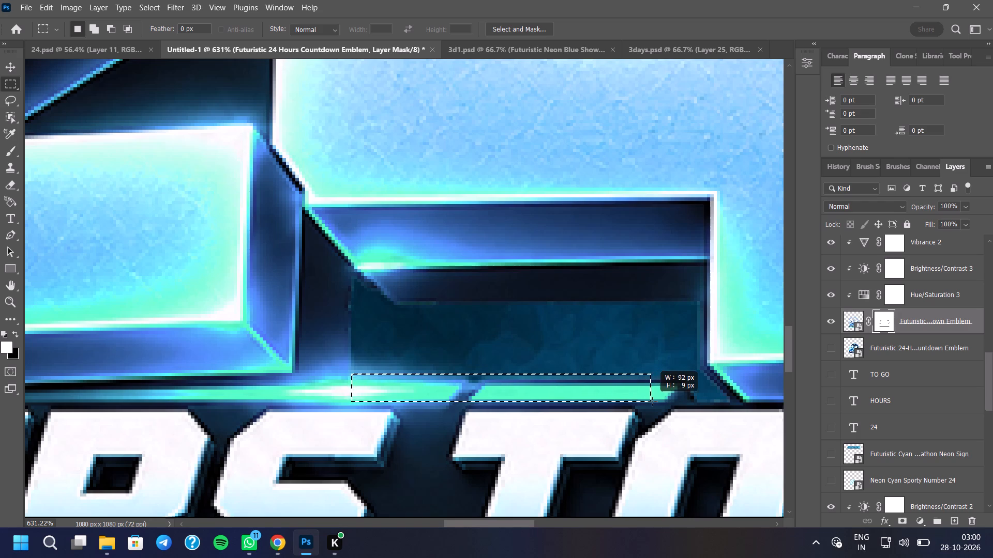
pyautogui.moveTo(652, 401); pyautogui.dragTo(697, 402)
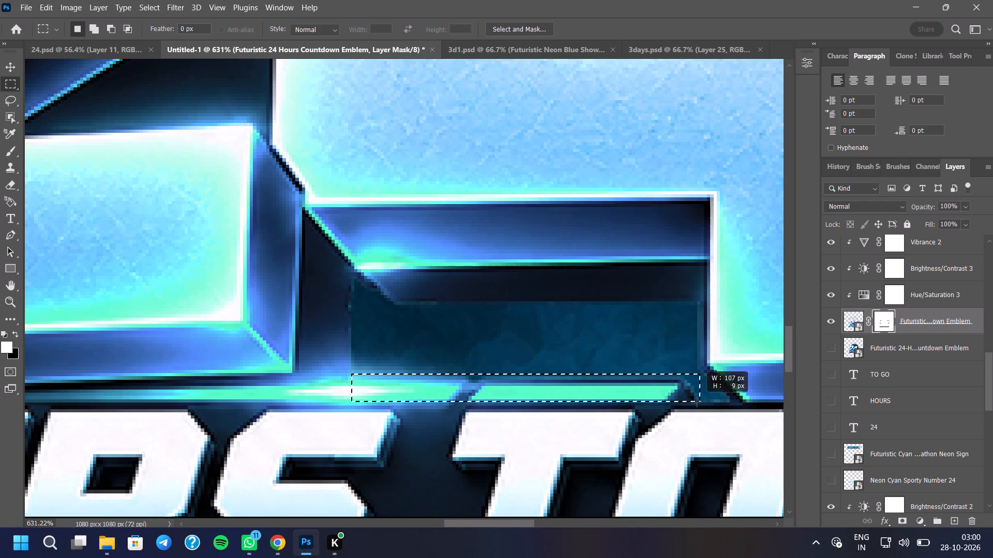
pyautogui.moveTo(697, 402); pyautogui.dragTo(700, 406)
pyautogui.press('Delete')
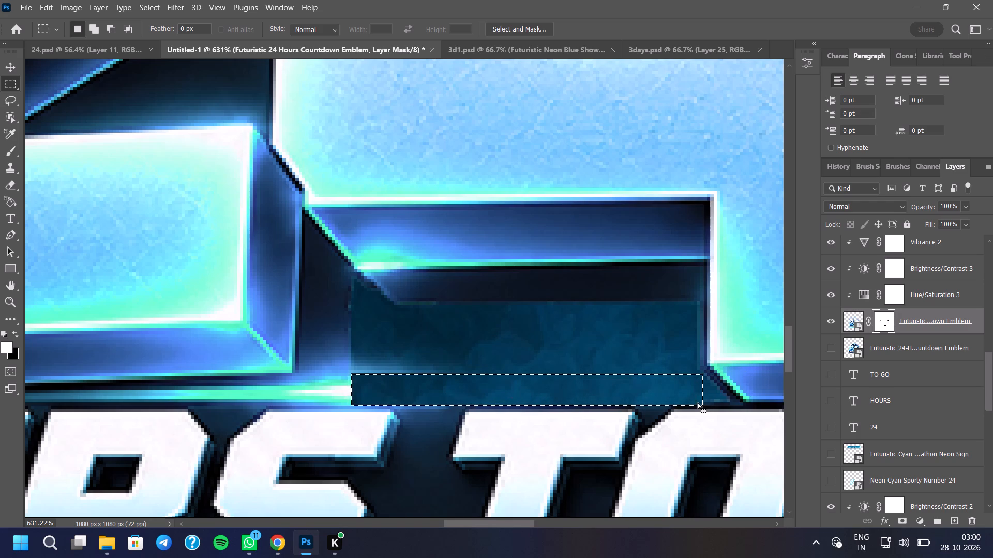
pyautogui.click(625, 356)
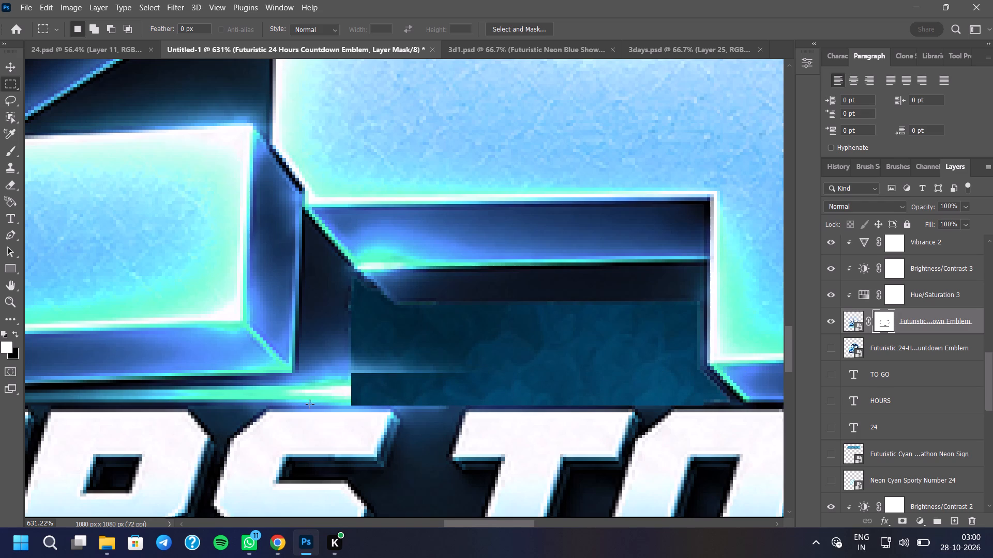
# Remove the glowing line's remaining bright end and the faint glow strip beside the 2's lower corner from the emblem's mask.
pyautogui.scroll(-5, 417, 374)
pyautogui.scroll(7, 324, 382)
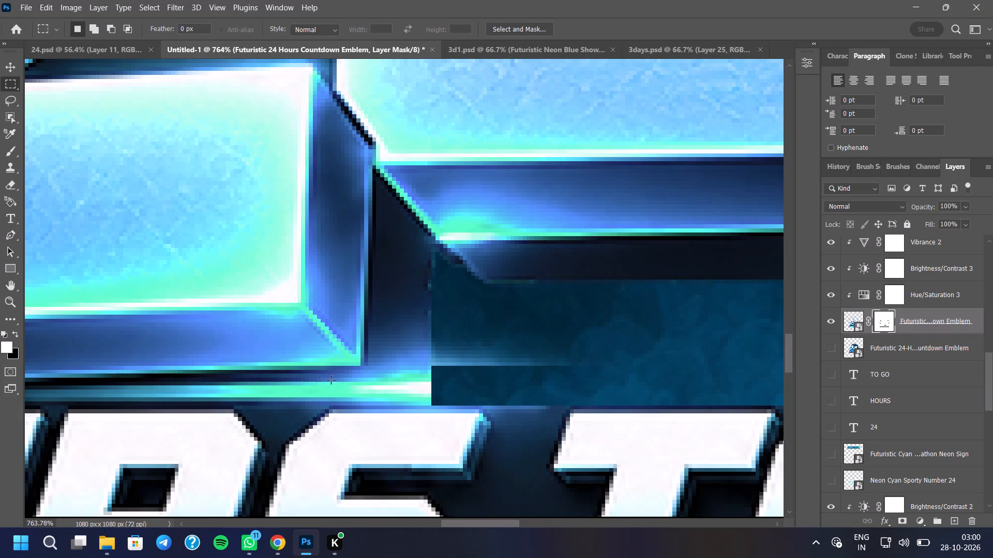
pyautogui.moveTo(332, 372); pyautogui.dragTo(472, 396)
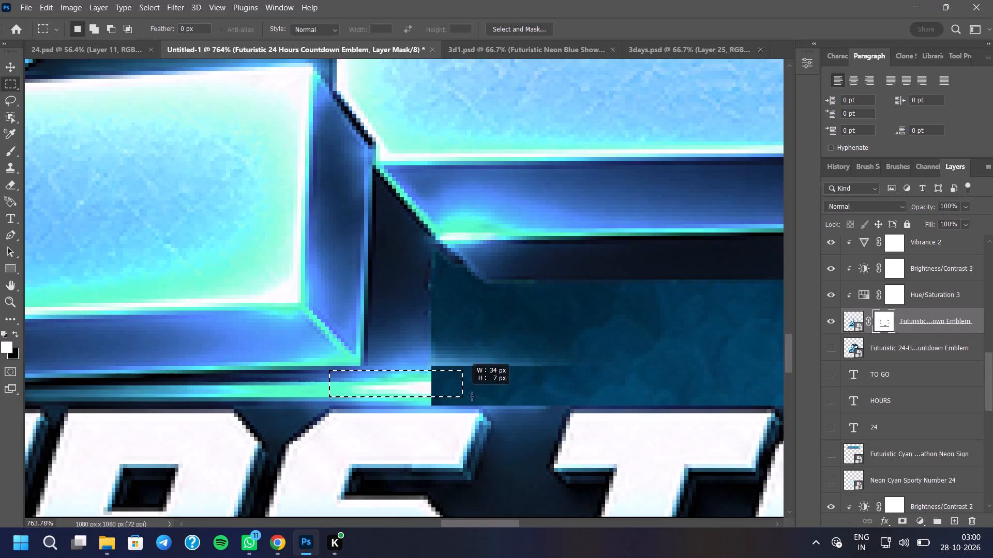
pyautogui.moveTo(472, 396); pyautogui.dragTo(482, 403)
pyautogui.press('Delete')
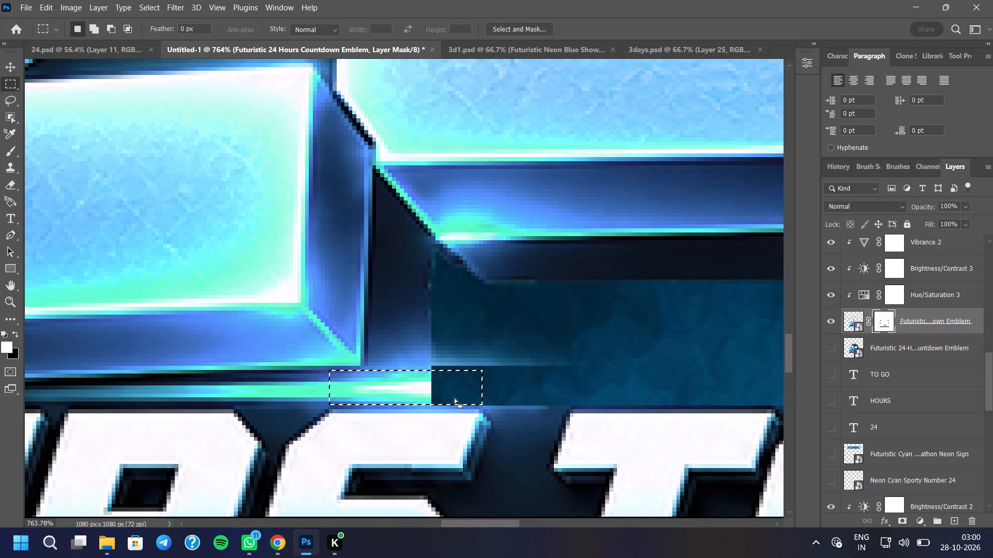
pyautogui.click(593, 344)
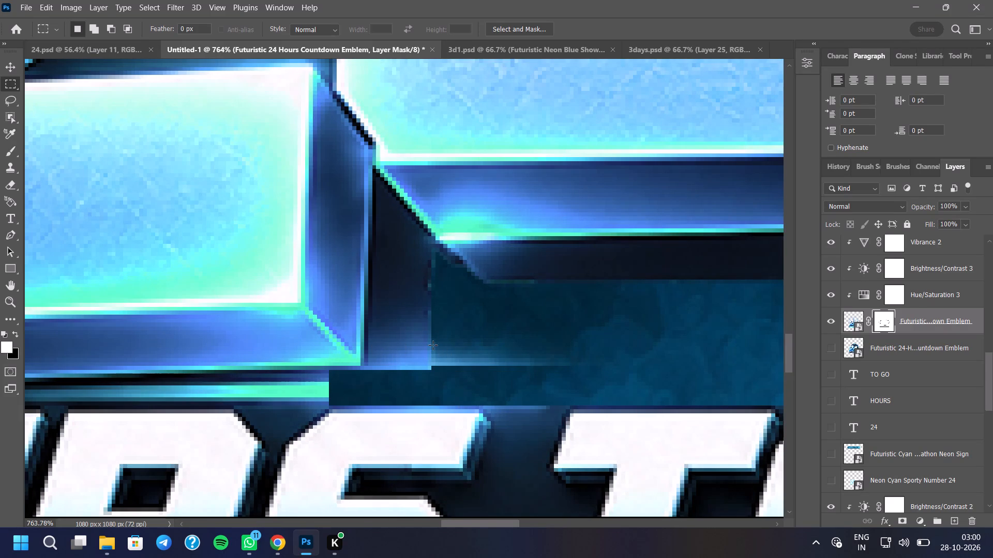
pyautogui.moveTo(433, 345); pyautogui.dragTo(593, 377)
pyautogui.press('Delete')
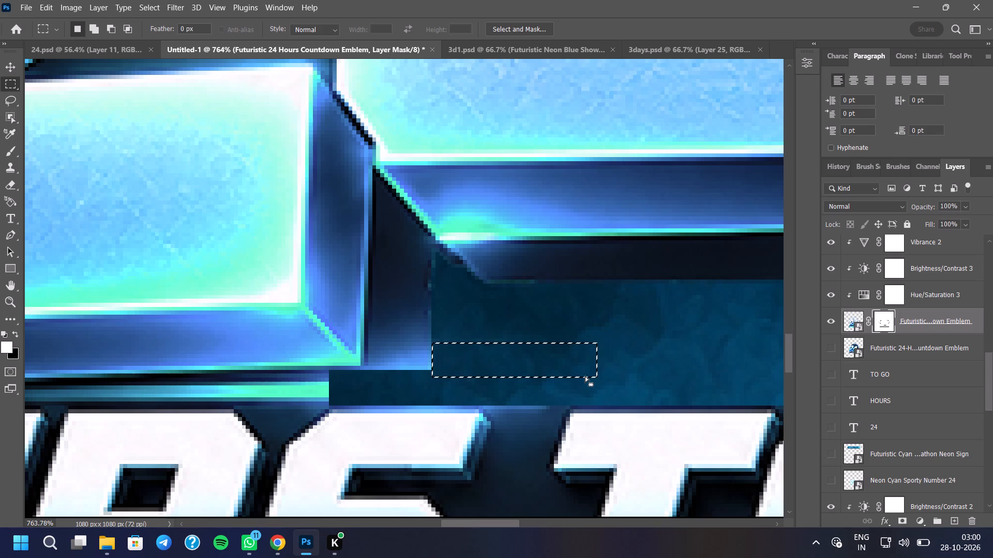
pyautogui.click(625, 358)
# Delete a further rectangular stretch of the green line beneath the 2, above HOURS, from the emblem's mask.
pyautogui.scroll(-11, 593, 368)
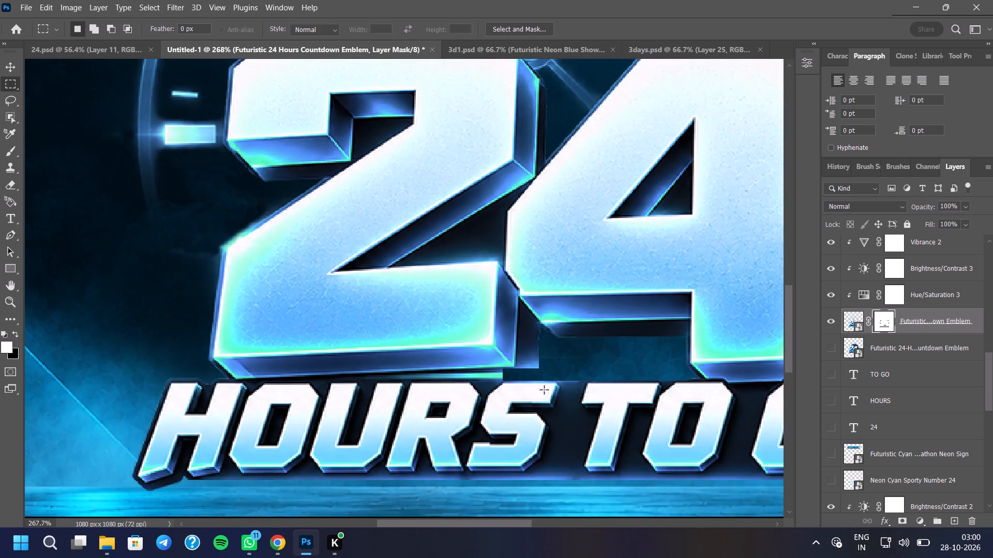
pyautogui.scroll(13, 450, 381)
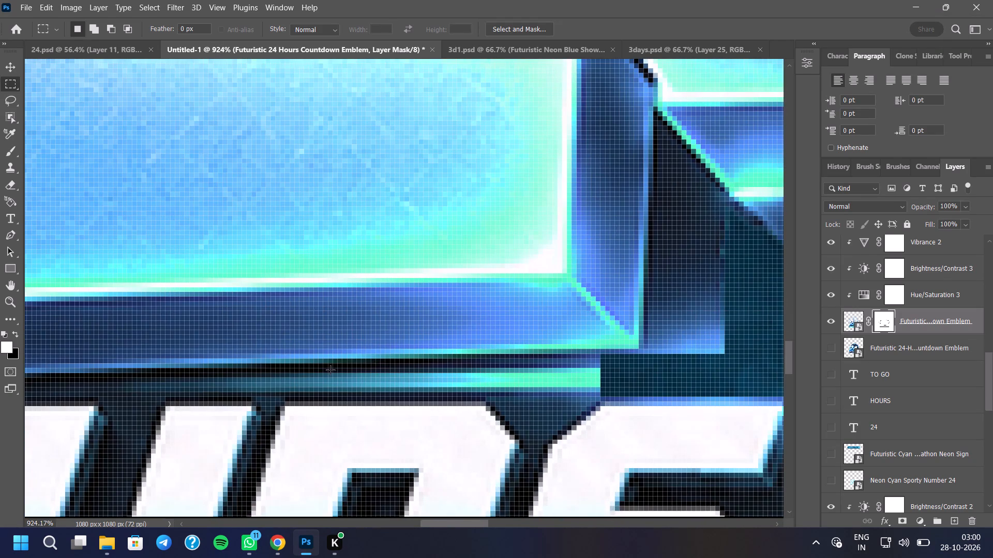
pyautogui.moveTo(335, 364); pyautogui.dragTo(659, 391)
pyautogui.press('Delete')
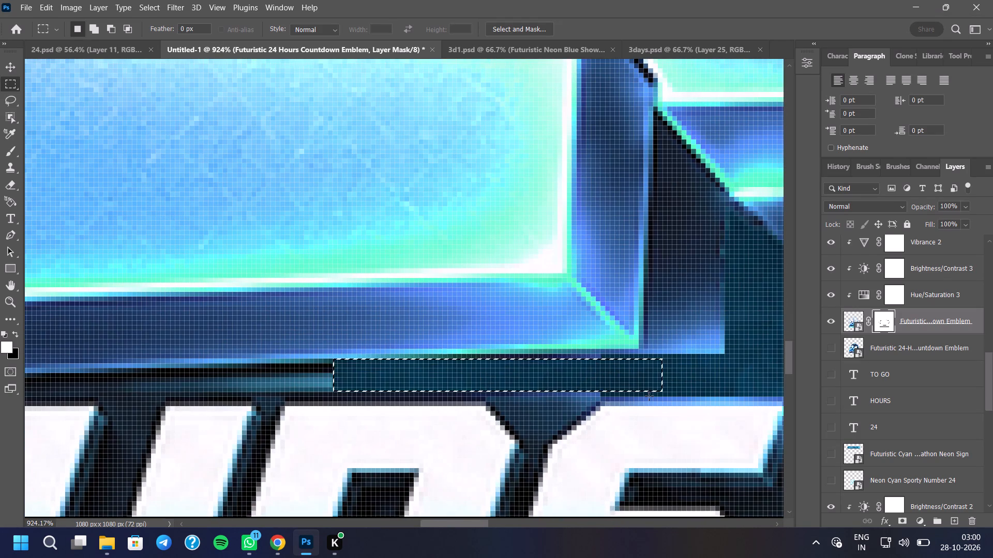
pyautogui.click(684, 376)
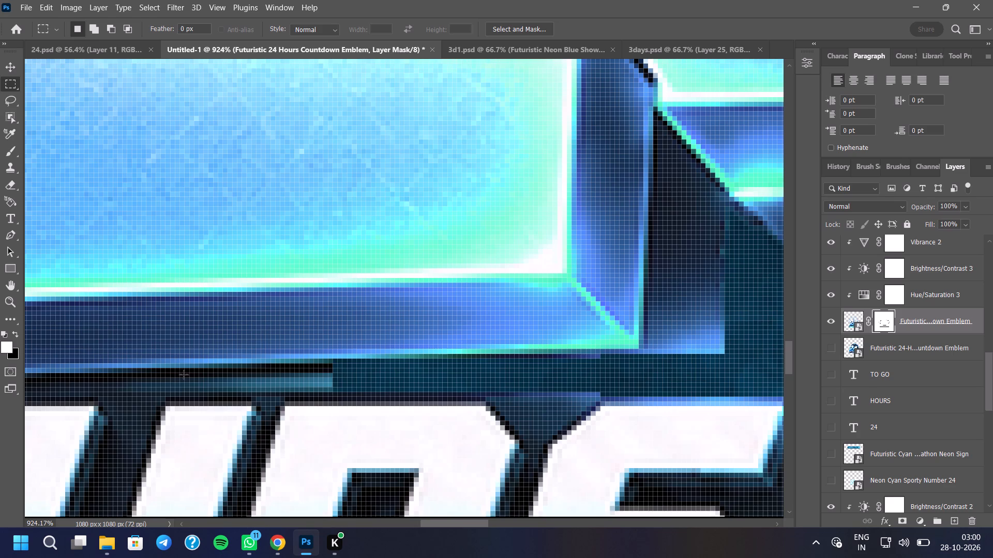
# Delete a strip about 95 px wide and 6 px high from the emblem's mask, between the 2's lower edge and the HOURS lettering.
pyautogui.moveTo(184, 372); pyautogui.dragTo(632, 394)
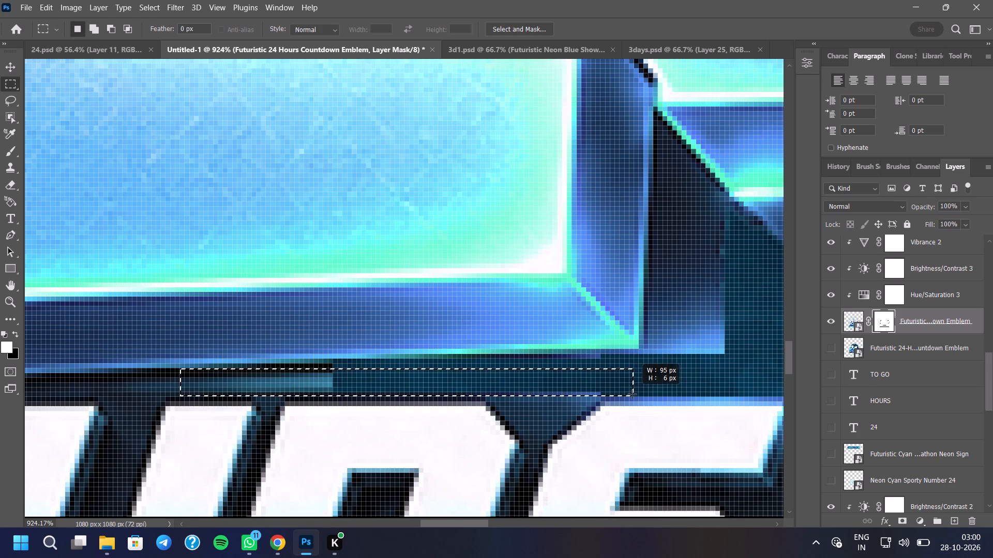
pyautogui.moveTo(632, 394); pyautogui.dragTo(636, 394)
pyautogui.press('Delete')
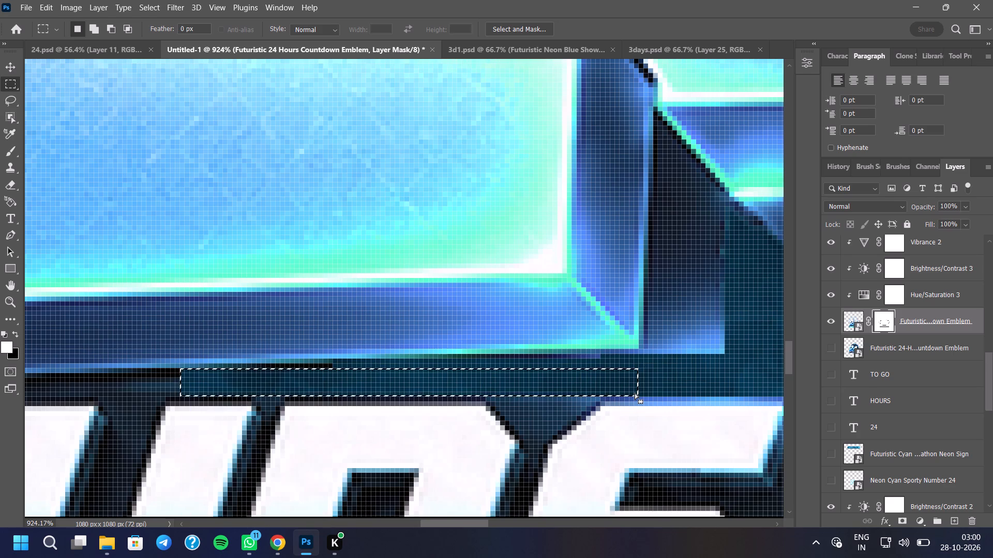
pyautogui.click(656, 380)
# Delete a narrow upright rectangle of the dark backing between HOURS and TO from the emblem's mask, and clear the selection.
pyautogui.scroll(-18, 646, 381)
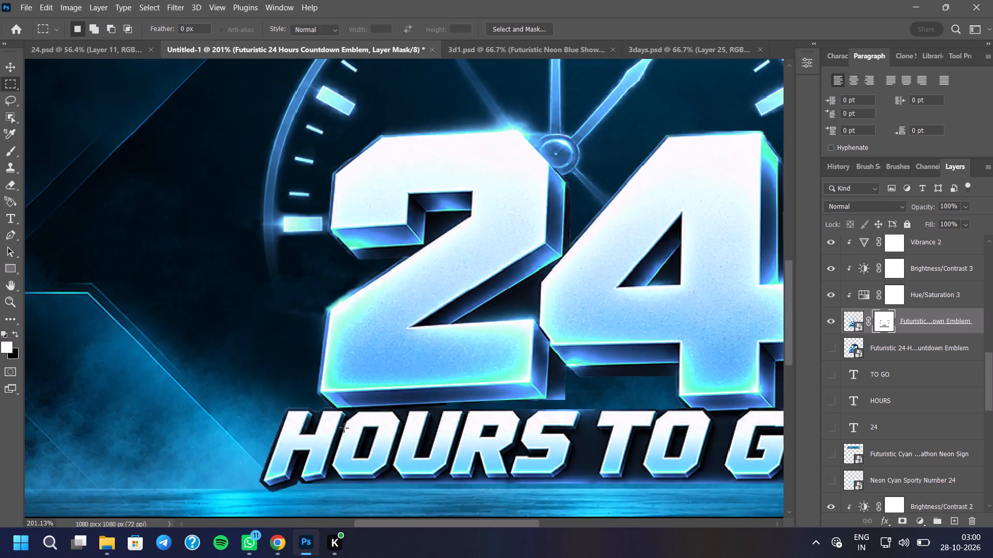
pyautogui.scroll(-3, 344, 428)
pyautogui.scroll(11, 495, 429)
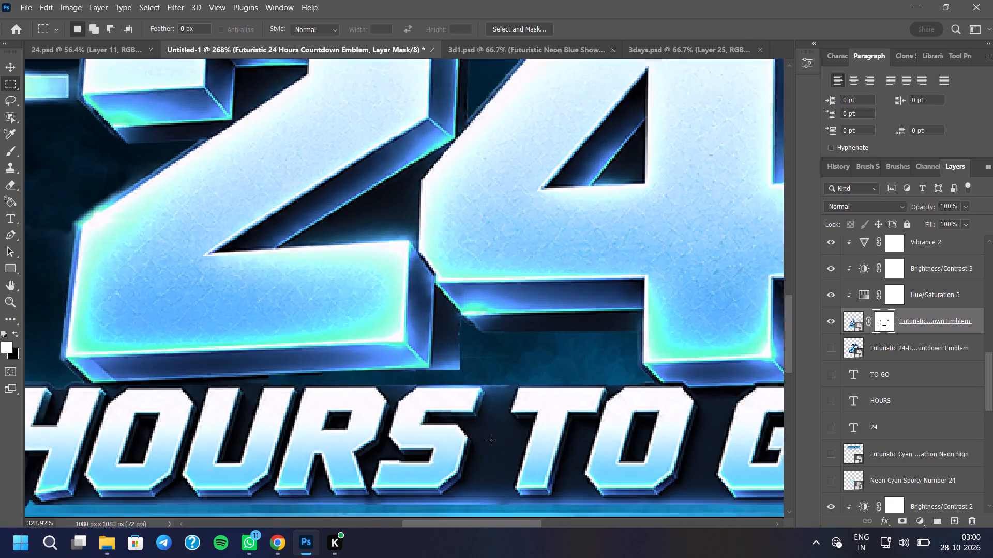
pyautogui.scroll(-5, 463, 356)
pyautogui.scroll(4, 475, 441)
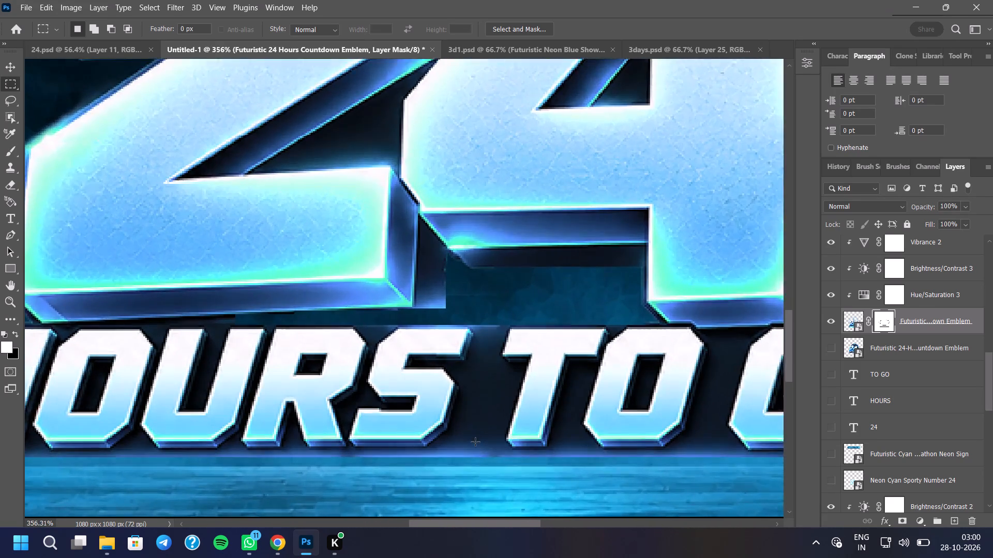
pyautogui.scroll(3, 475, 442)
pyautogui.moveTo(471, 344); pyautogui.dragTo(501, 438)
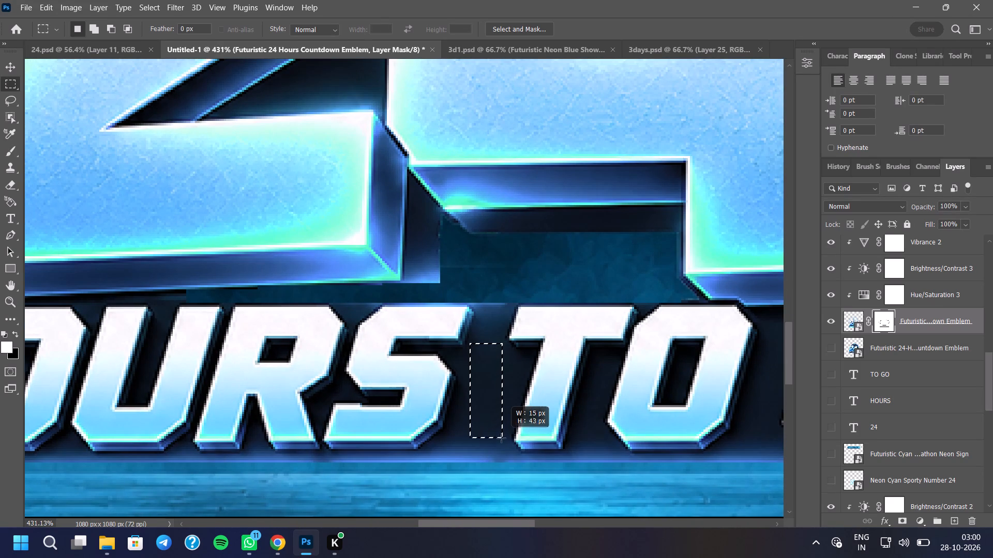
pyautogui.moveTo(501, 438); pyautogui.dragTo(505, 454)
pyautogui.press('Delete')
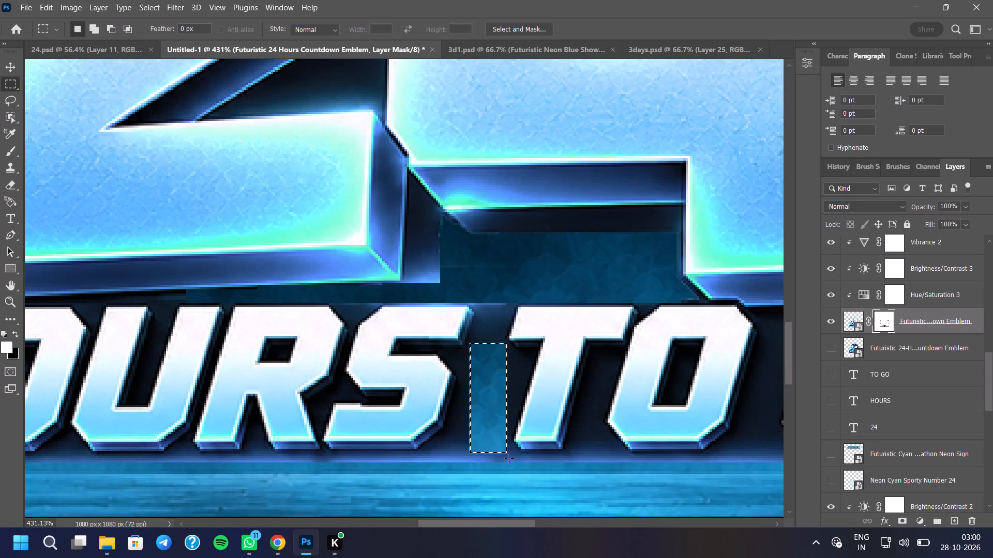
pyautogui.click(530, 463)
# Erase some dark backing beside the lower part of the S in HOURS on the emblem's mask, using the Eraser at 18 px.
pyautogui.scroll(-9, 510, 454)
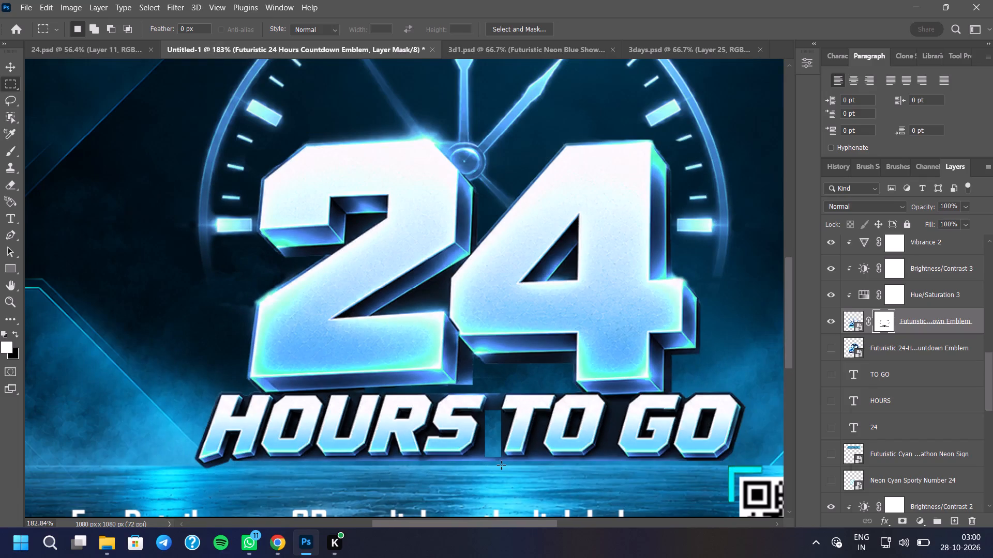
pyautogui.scroll(-2, 502, 467)
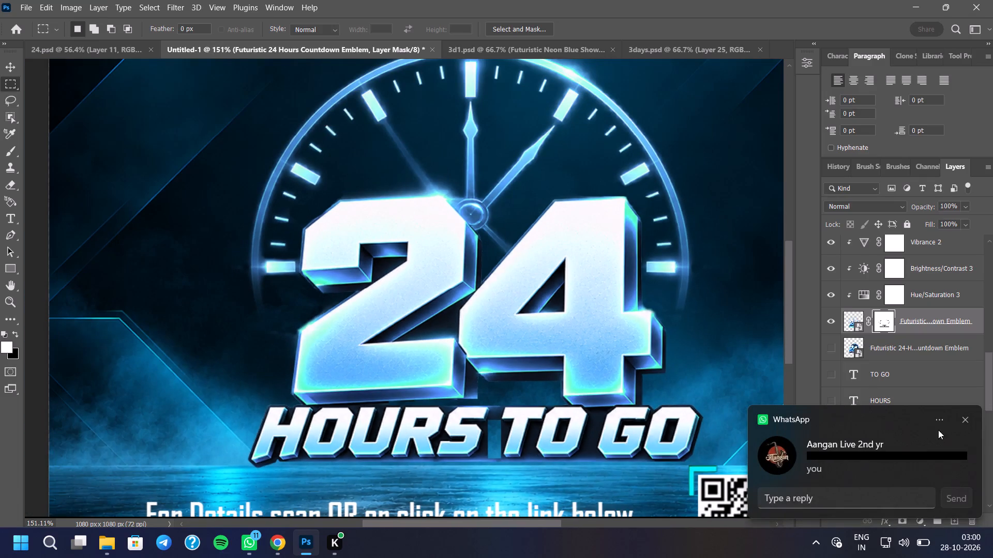
pyautogui.click(967, 422)
pyautogui.scroll(-4, 515, 357)
pyautogui.scroll(4, 526, 382)
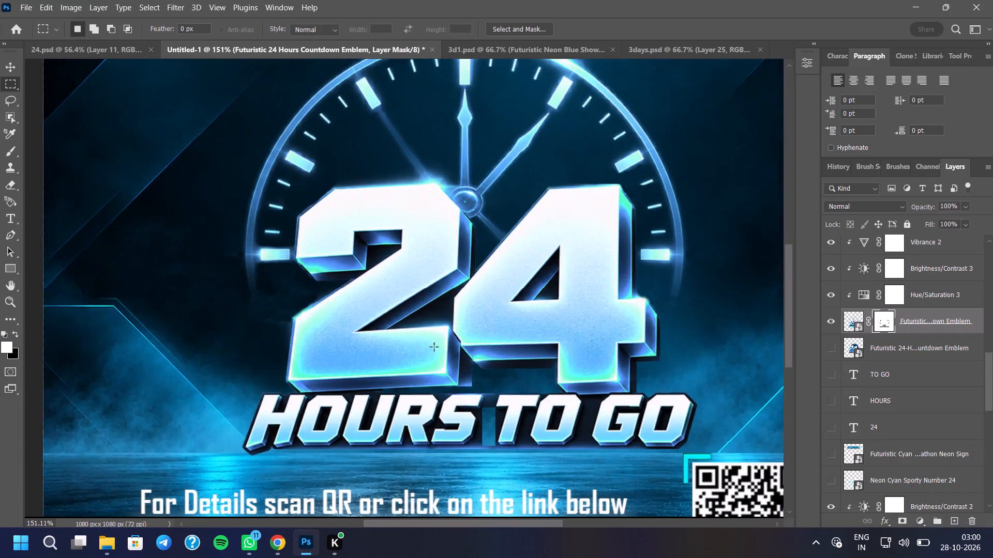
pyautogui.click(11, 184)
pyautogui.scroll(9, 321, 401)
pyautogui.scroll(-2, 388, 291)
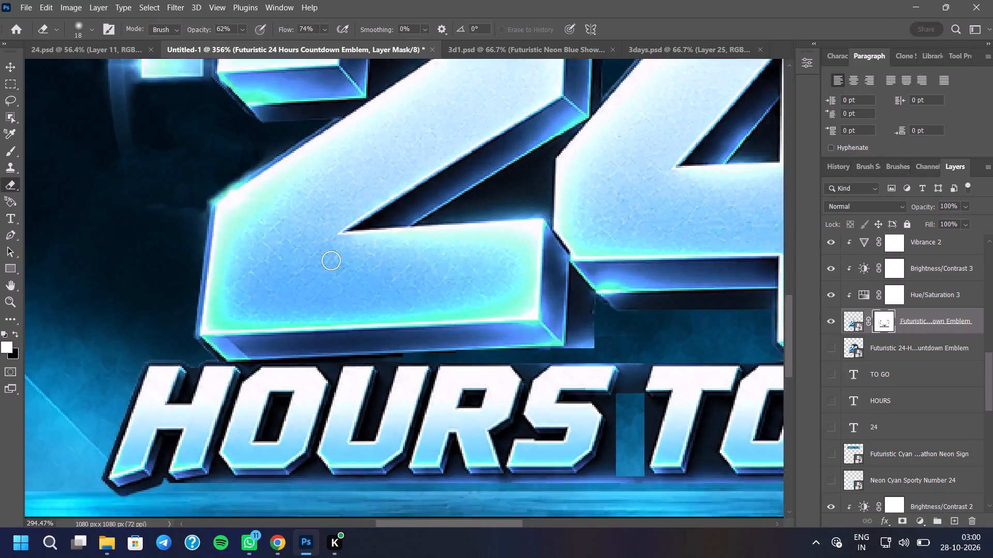
pyautogui.scroll(-3, 331, 260)
pyautogui.scroll(9, 568, 401)
pyautogui.moveTo(474, 379); pyautogui.dragTo(458, 407)
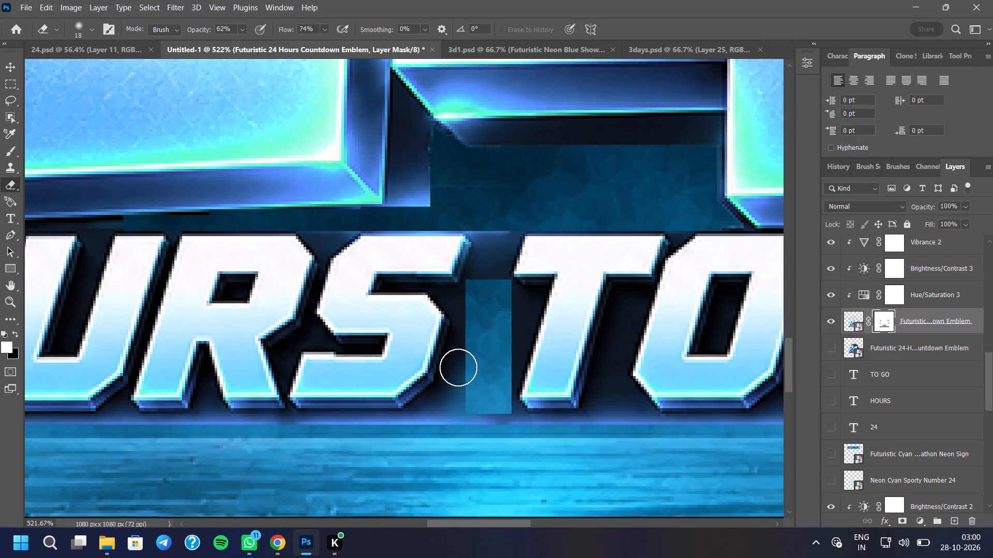
# Switch the Eraser to a hard-edged round brush tip at 18 px.
pyautogui.rightClick(455, 361)
pyautogui.click(545, 464)
pyautogui.click(537, 478)
pyautogui.click(383, 445)
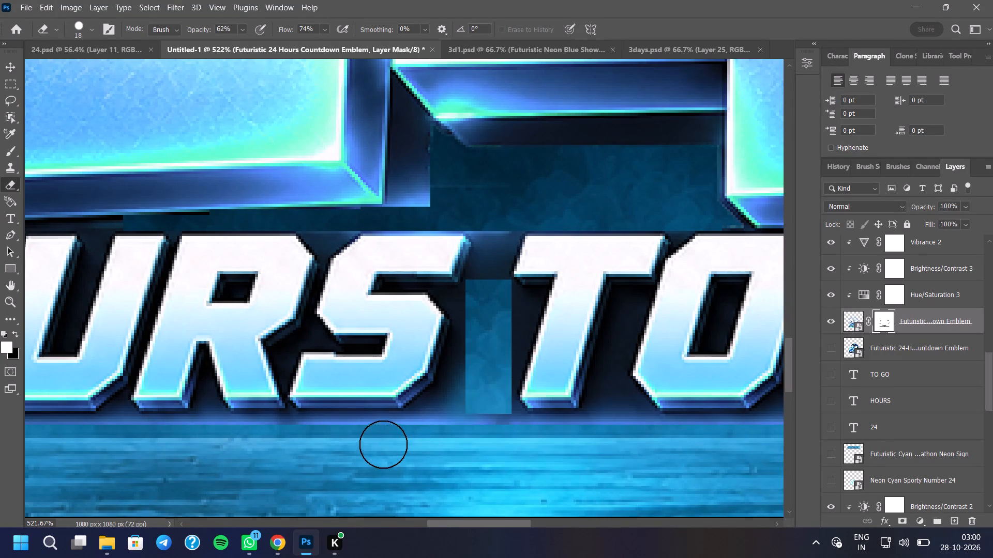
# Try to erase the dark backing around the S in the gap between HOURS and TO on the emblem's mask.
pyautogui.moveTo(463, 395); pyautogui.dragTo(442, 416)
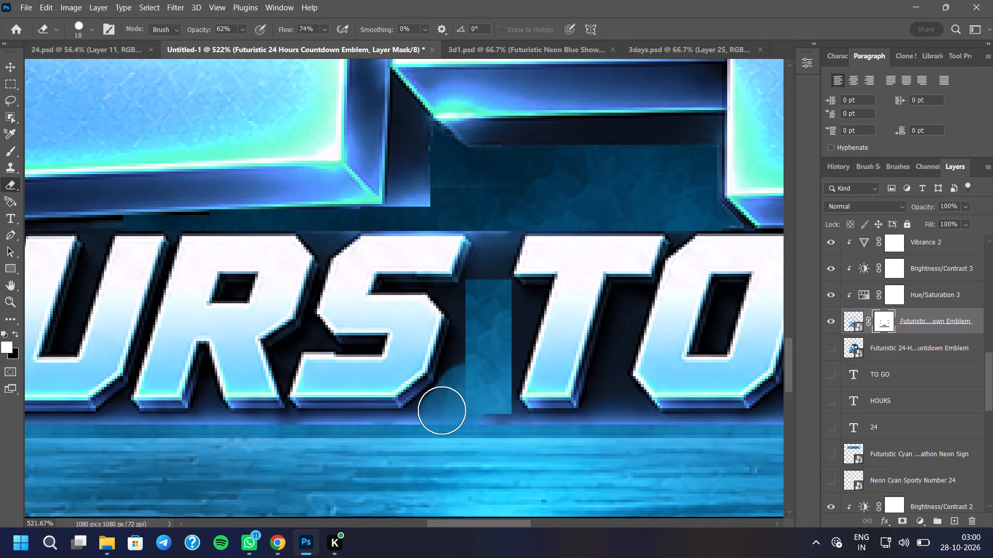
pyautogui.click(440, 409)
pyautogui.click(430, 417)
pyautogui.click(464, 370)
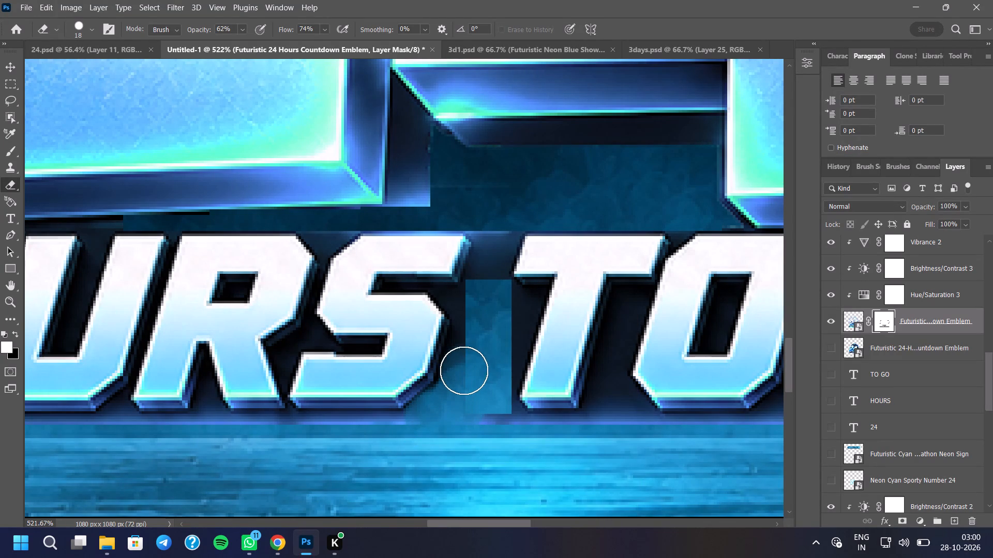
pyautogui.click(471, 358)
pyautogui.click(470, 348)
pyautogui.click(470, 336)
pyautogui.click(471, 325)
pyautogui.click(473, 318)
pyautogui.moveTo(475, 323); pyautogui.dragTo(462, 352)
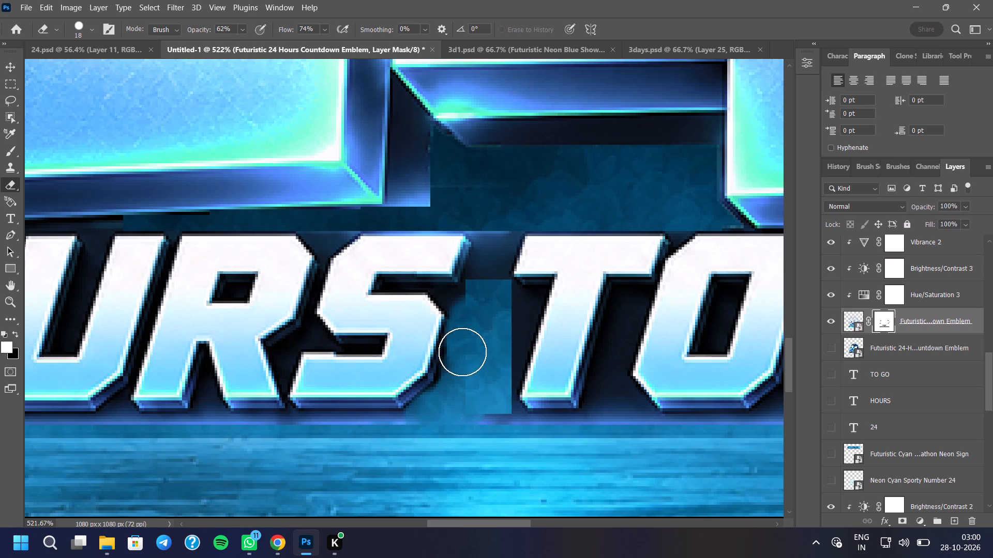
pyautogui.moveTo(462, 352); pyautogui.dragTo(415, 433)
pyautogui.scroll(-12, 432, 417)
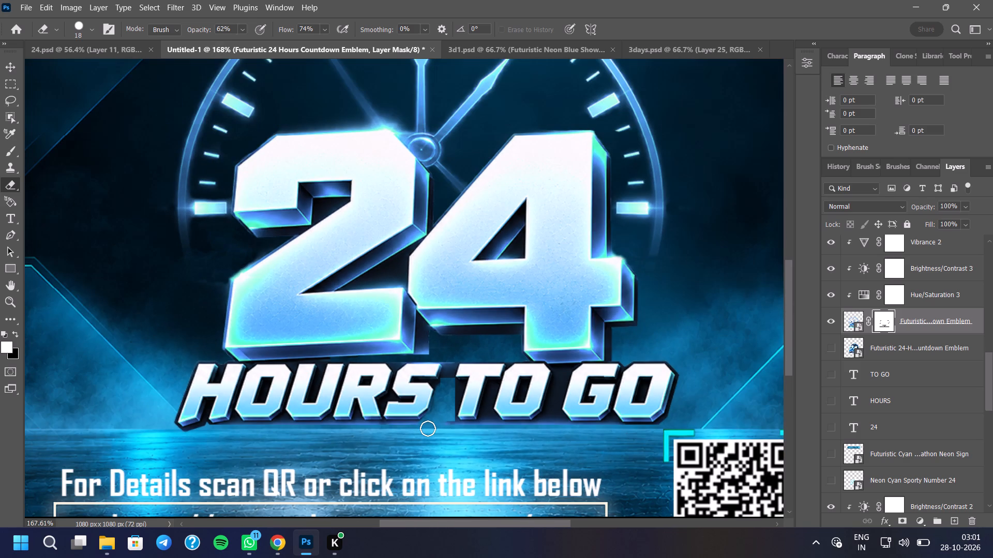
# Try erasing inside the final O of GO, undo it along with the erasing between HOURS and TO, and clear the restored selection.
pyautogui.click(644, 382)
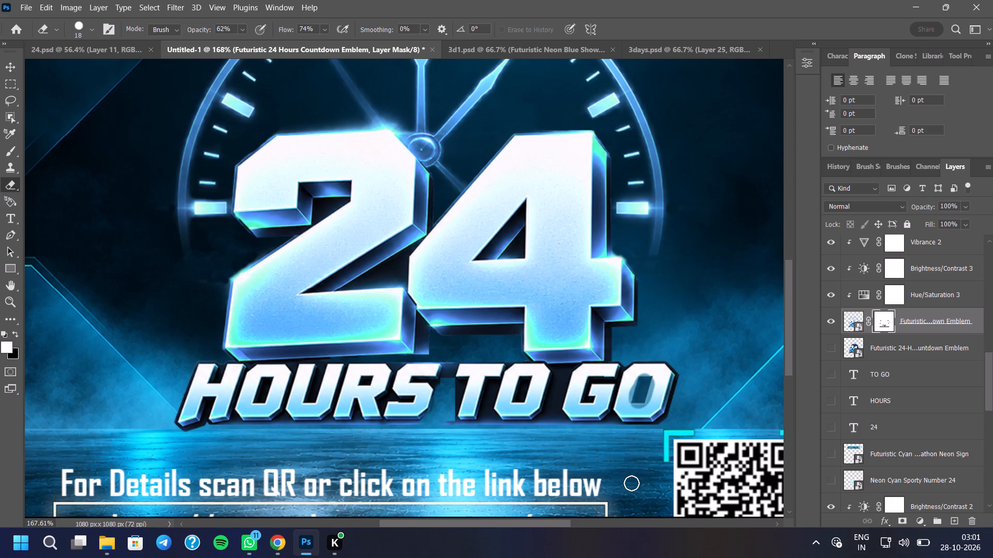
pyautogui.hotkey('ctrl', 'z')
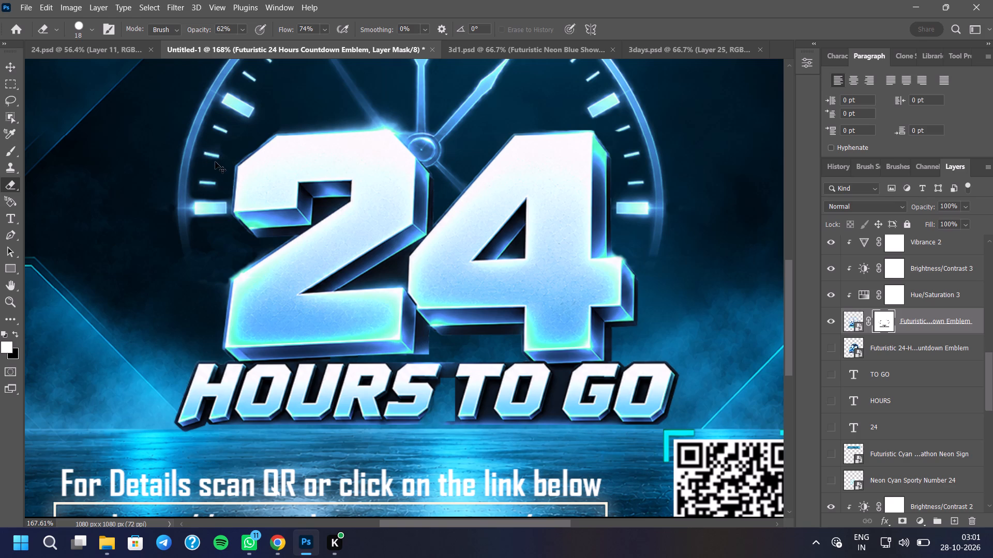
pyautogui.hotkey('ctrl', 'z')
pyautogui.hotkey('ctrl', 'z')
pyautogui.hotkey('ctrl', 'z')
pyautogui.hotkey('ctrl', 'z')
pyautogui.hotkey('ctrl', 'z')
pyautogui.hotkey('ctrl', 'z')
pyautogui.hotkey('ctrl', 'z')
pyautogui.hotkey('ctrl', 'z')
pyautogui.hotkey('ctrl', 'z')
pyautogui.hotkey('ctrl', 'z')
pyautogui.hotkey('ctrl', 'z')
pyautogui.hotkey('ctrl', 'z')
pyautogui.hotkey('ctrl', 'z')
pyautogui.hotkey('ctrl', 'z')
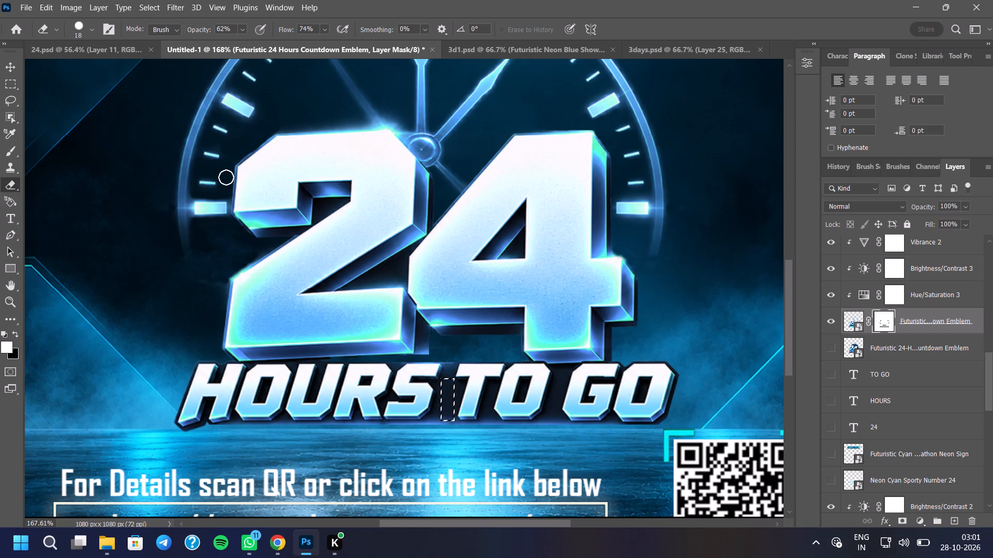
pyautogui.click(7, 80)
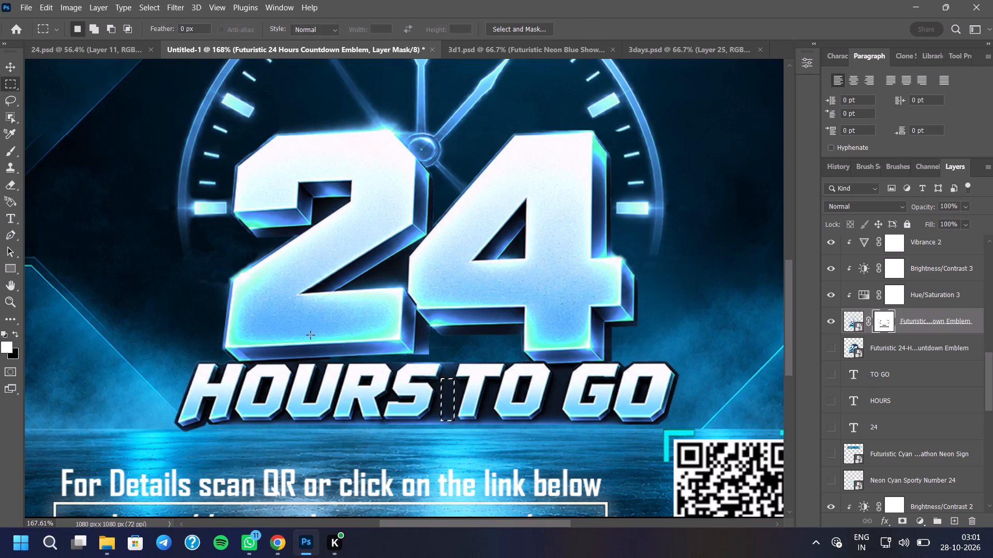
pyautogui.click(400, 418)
# Set the hue of the Hue/Saturation 1 adjustment on the QR code's corner frame to -116.
pyautogui.scroll(-5, 398, 469)
pyautogui.scroll(-4, 411, 336)
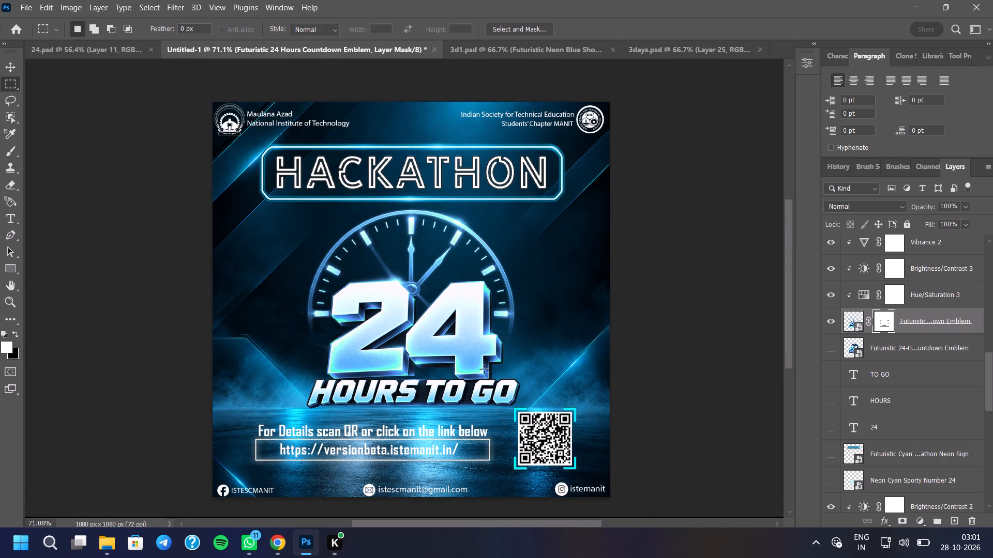
pyautogui.click(0, 64)
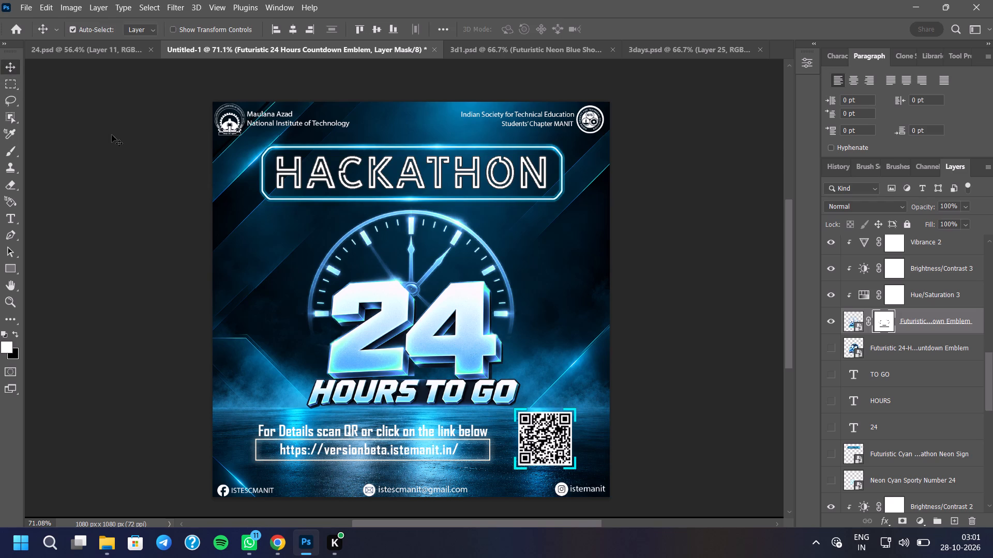
pyautogui.click(515, 417)
pyautogui.scroll(4, 948, 366)
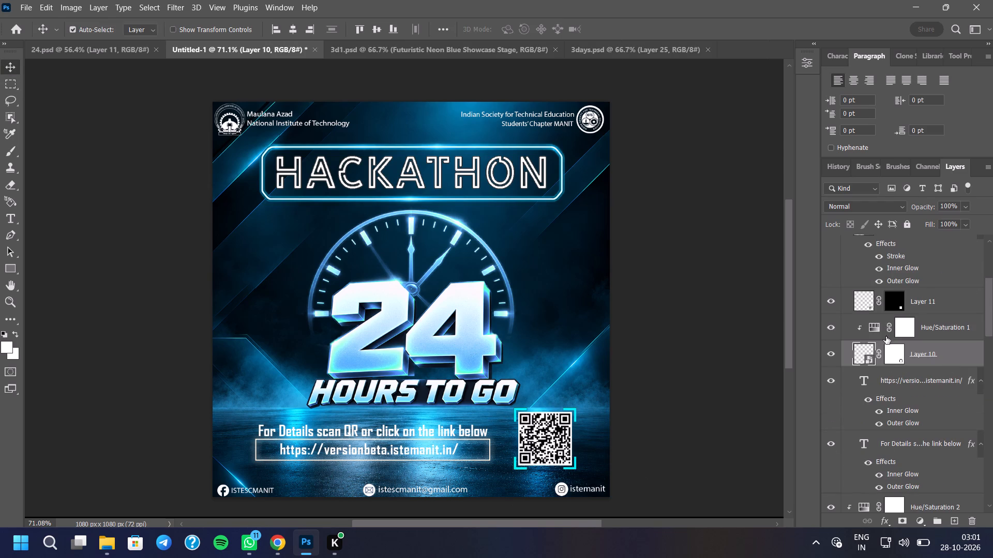
pyautogui.click(879, 329)
pyautogui.click(876, 328)
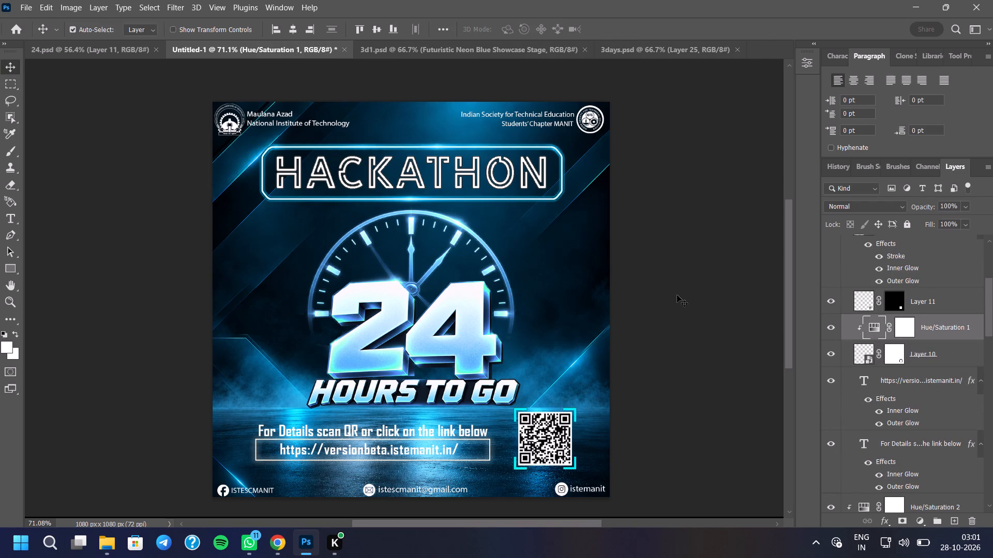
pyautogui.doubleClick(872, 324)
pyautogui.moveTo(645, 147); pyautogui.dragTo(657, 149)
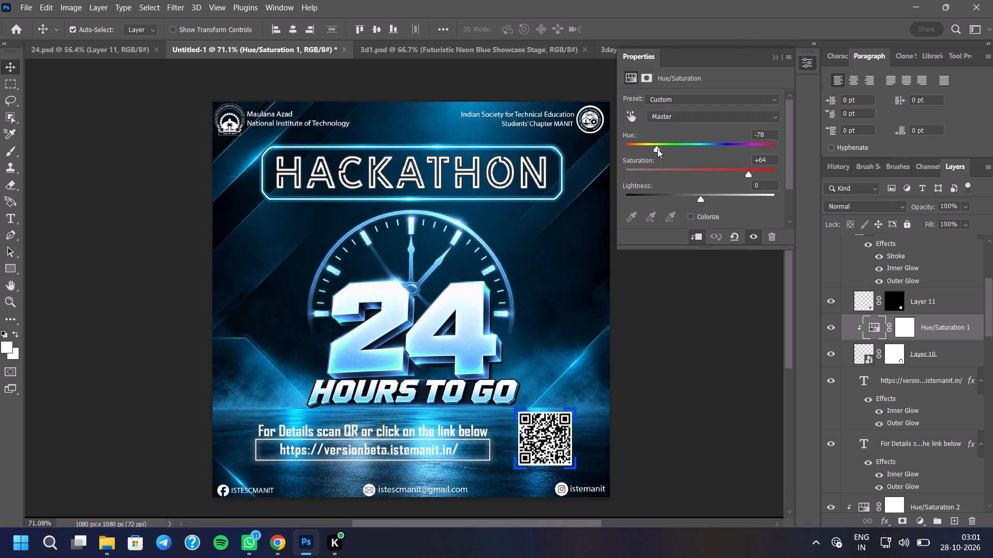
pyautogui.moveTo(657, 149); pyautogui.dragTo(650, 151)
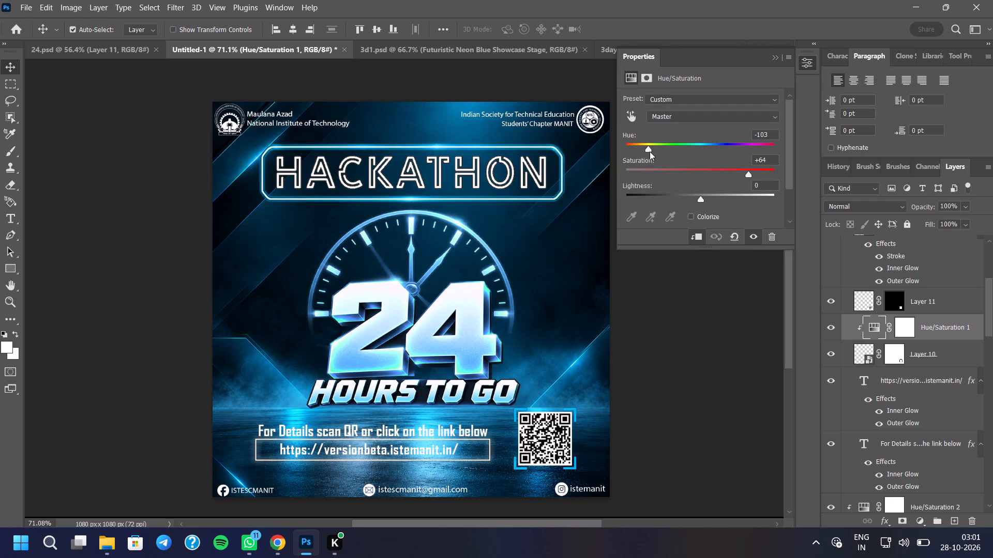
pyautogui.moveTo(650, 151); pyautogui.dragTo(645, 155)
# Fine-tune the hue of the QR corner frame's Hue/Saturation 1 adjustment to a slightly bluer cyan.
pyautogui.moveTo(645, 155); pyautogui.dragTo(649, 154)
pyautogui.moveTo(649, 154); pyautogui.dragTo(642, 154)
pyautogui.click(775, 56)
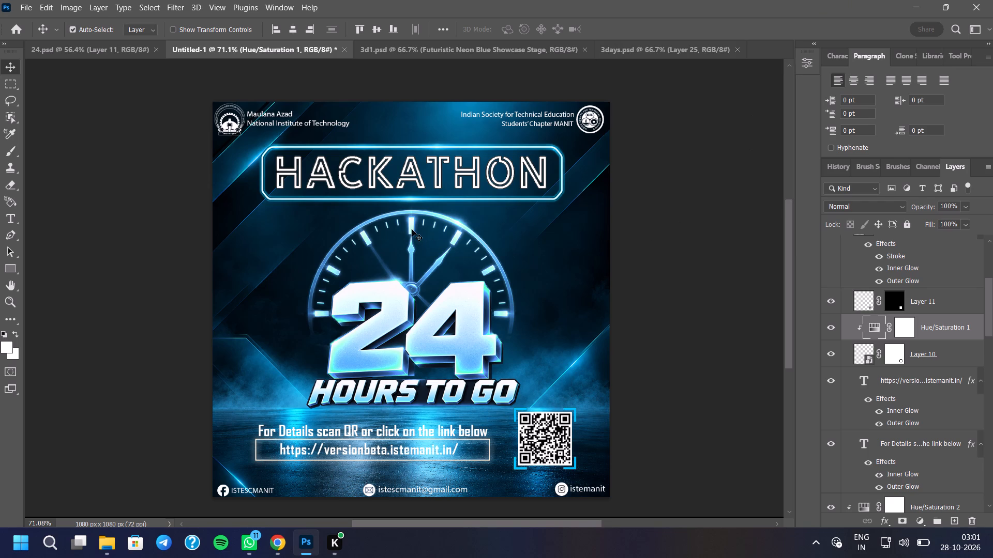
# Erase along the diagonal background line left of the 24 on the Futuristic Teal Fog Stage mask with a 73 px soft round eraser.
pyautogui.scroll(-10, 871, 374)
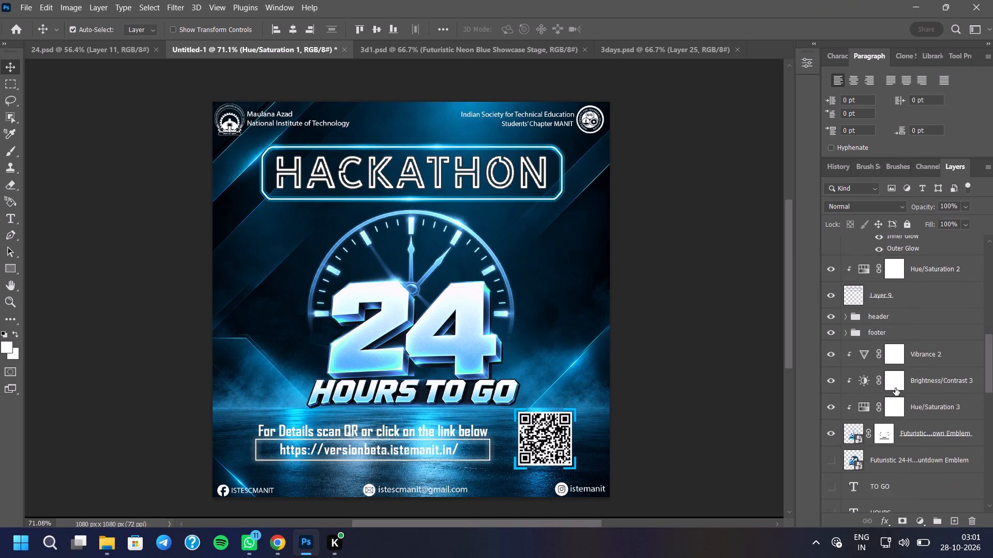
pyautogui.scroll(-9, 906, 429)
pyautogui.click(880, 407)
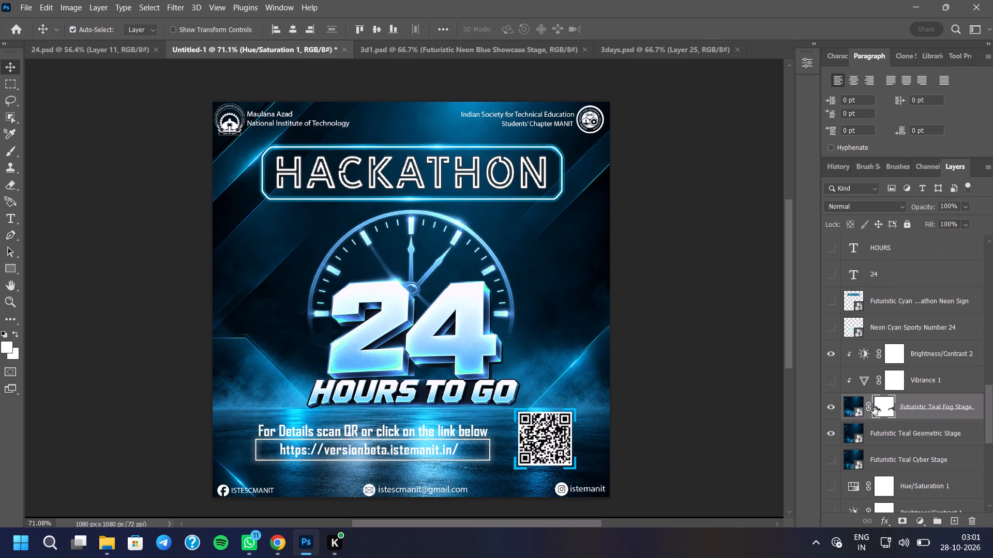
pyautogui.click(9, 180)
pyautogui.rightClick(237, 295)
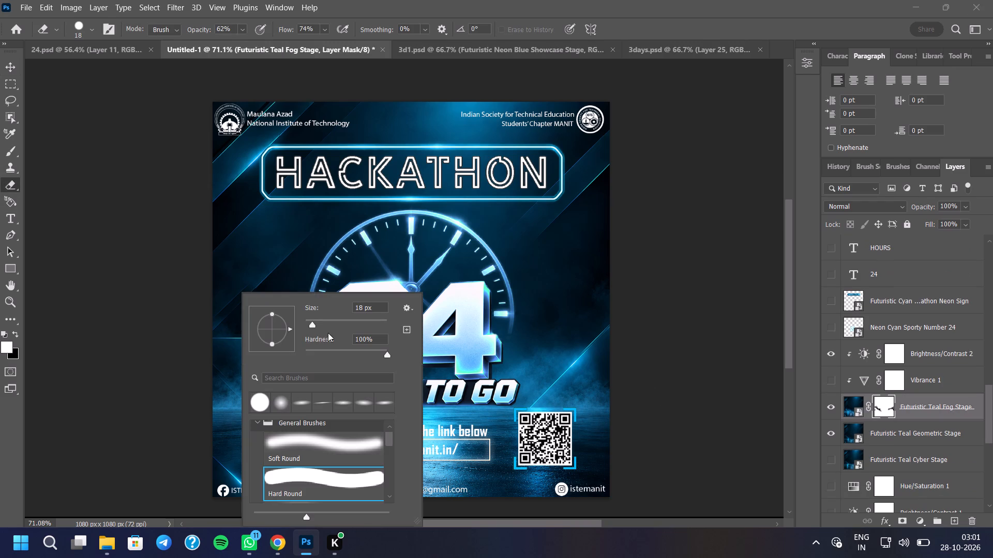
pyautogui.click(328, 323)
pyautogui.click(318, 441)
pyautogui.click(335, 322)
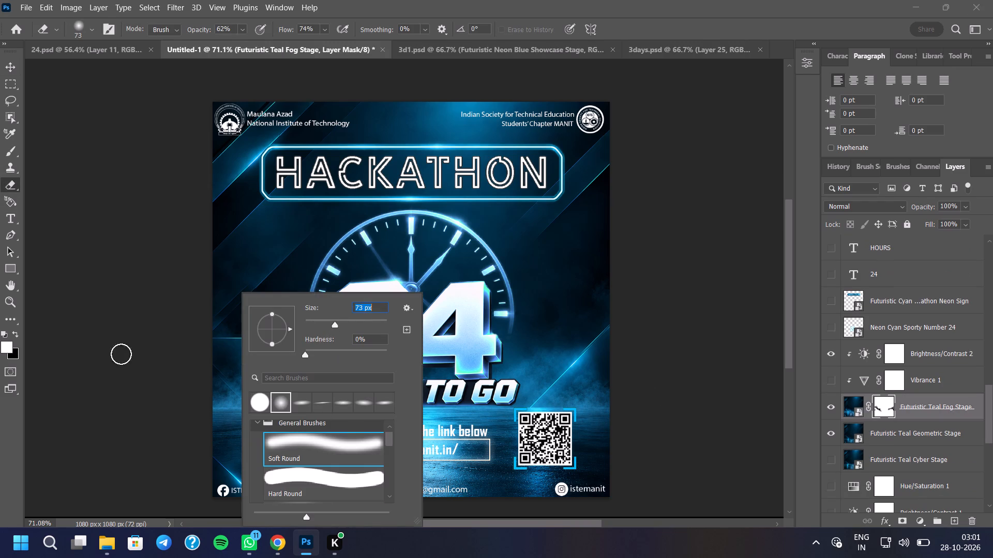
pyautogui.moveTo(71, 354); pyautogui.dragTo(78, 355)
pyautogui.click(285, 357)
pyautogui.moveTo(295, 372); pyautogui.dragTo(300, 375)
pyautogui.click(311, 374)
pyautogui.click(305, 374)
pyautogui.moveTo(302, 373); pyautogui.dragTo(297, 368)
pyautogui.click(290, 359)
pyautogui.click(283, 352)
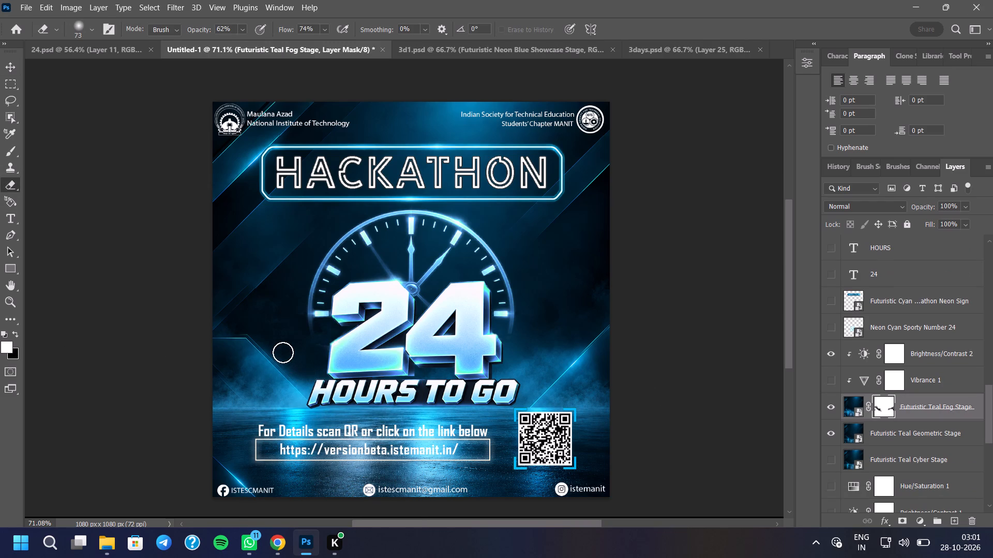
pyautogui.doubleClick(280, 350)
pyautogui.moveTo(290, 364); pyautogui.dragTo(299, 373)
pyautogui.moveTo(299, 373); pyautogui.dragTo(308, 382)
pyautogui.click(312, 383)
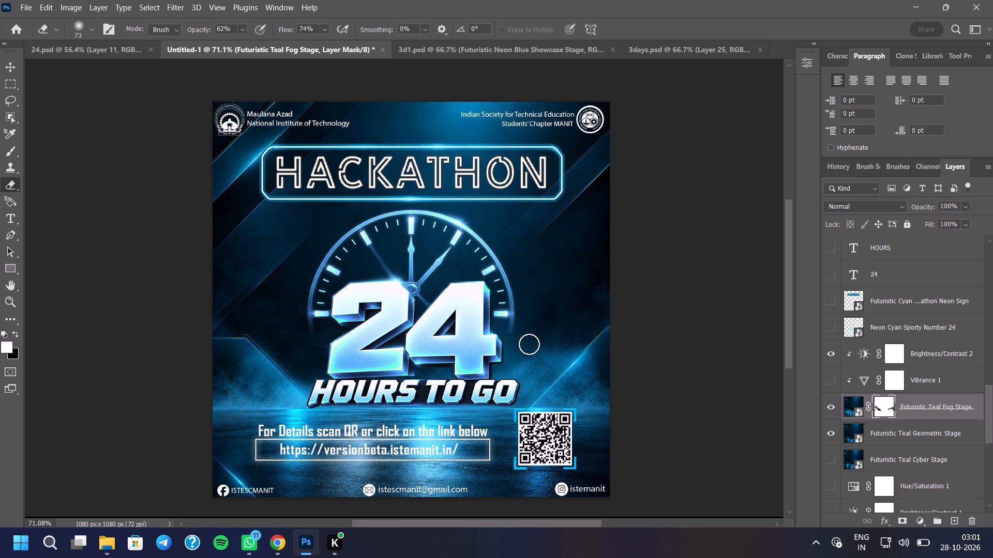
# Erase beside the lower edge of the 4, at the background's opposite diagonal, on the fog stage mask.
pyautogui.moveTo(528, 339); pyautogui.dragTo(523, 344)
pyautogui.click(518, 346)
pyautogui.click(513, 353)
pyautogui.click(535, 343)
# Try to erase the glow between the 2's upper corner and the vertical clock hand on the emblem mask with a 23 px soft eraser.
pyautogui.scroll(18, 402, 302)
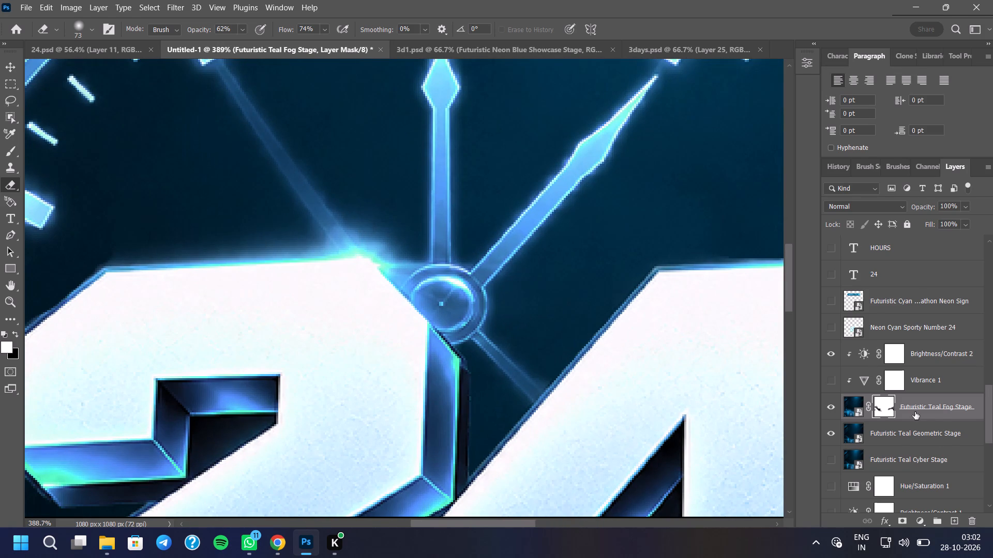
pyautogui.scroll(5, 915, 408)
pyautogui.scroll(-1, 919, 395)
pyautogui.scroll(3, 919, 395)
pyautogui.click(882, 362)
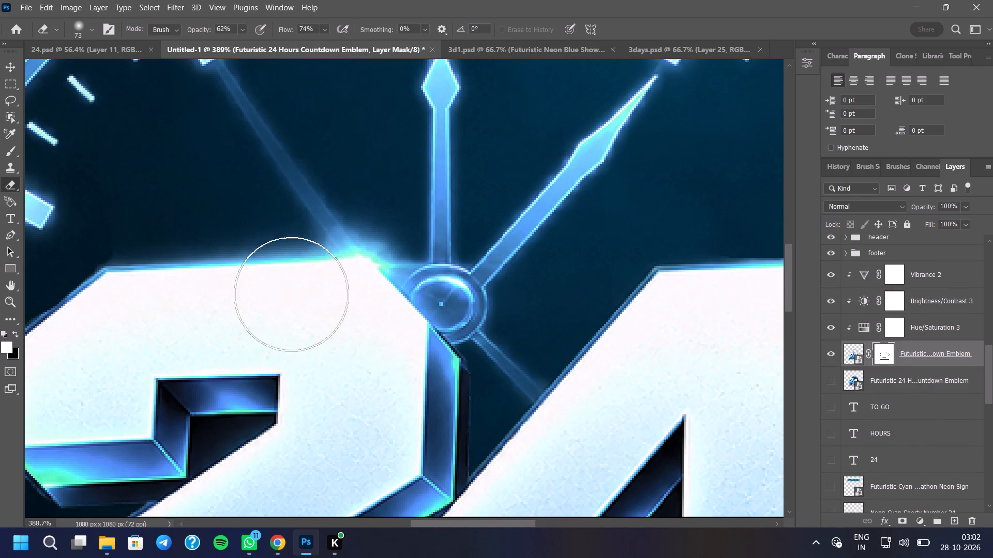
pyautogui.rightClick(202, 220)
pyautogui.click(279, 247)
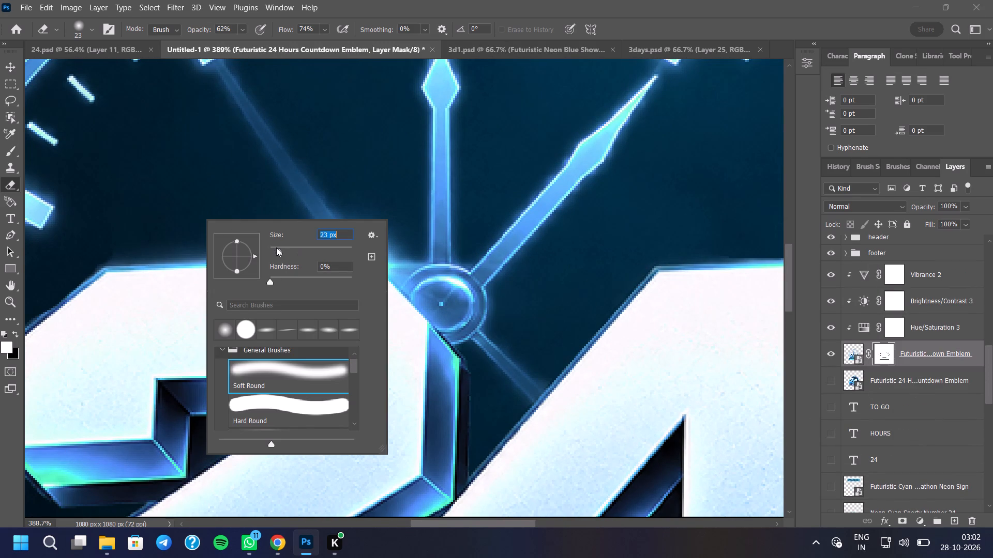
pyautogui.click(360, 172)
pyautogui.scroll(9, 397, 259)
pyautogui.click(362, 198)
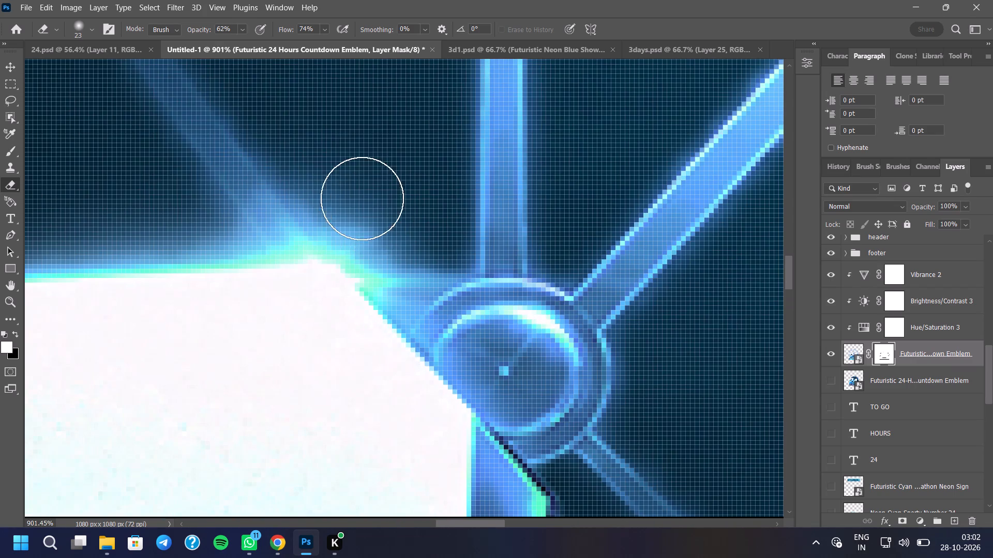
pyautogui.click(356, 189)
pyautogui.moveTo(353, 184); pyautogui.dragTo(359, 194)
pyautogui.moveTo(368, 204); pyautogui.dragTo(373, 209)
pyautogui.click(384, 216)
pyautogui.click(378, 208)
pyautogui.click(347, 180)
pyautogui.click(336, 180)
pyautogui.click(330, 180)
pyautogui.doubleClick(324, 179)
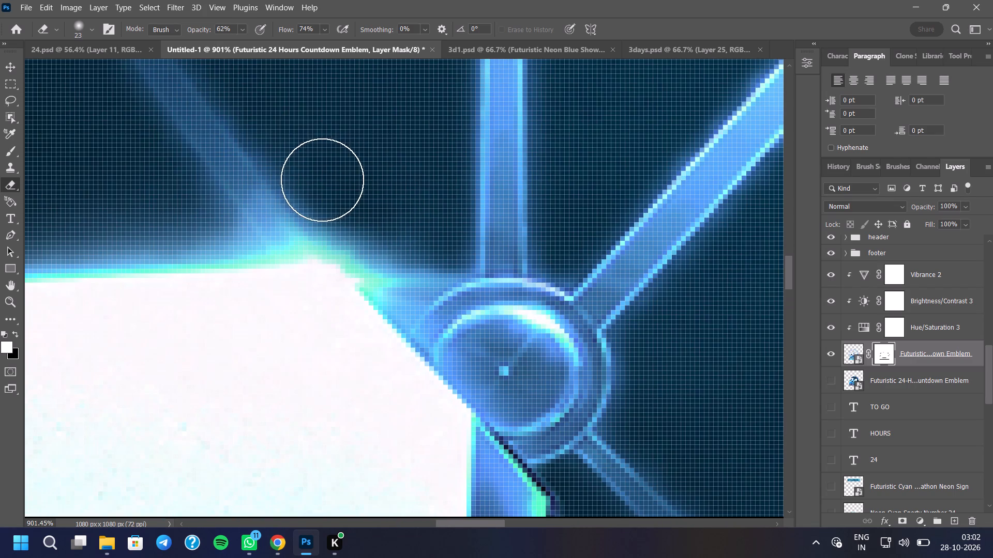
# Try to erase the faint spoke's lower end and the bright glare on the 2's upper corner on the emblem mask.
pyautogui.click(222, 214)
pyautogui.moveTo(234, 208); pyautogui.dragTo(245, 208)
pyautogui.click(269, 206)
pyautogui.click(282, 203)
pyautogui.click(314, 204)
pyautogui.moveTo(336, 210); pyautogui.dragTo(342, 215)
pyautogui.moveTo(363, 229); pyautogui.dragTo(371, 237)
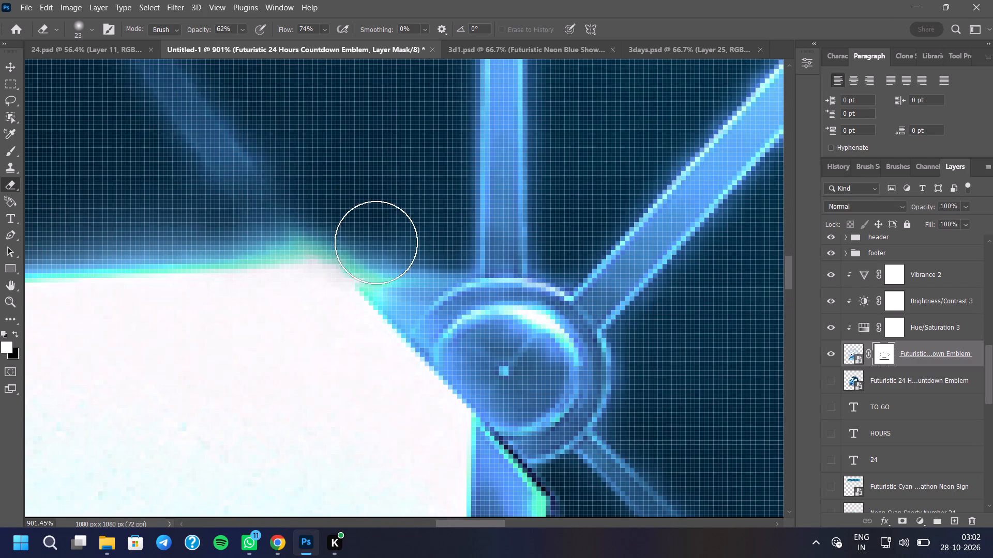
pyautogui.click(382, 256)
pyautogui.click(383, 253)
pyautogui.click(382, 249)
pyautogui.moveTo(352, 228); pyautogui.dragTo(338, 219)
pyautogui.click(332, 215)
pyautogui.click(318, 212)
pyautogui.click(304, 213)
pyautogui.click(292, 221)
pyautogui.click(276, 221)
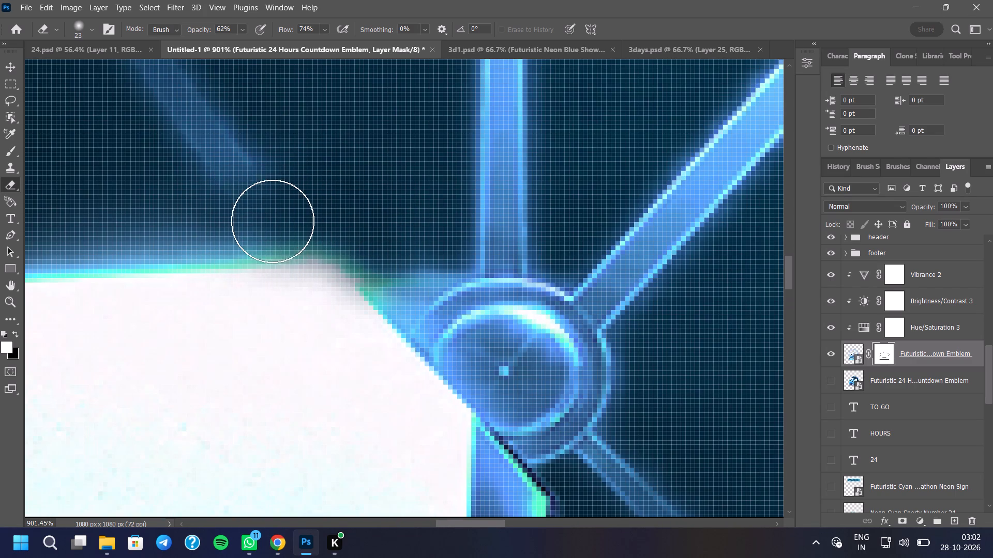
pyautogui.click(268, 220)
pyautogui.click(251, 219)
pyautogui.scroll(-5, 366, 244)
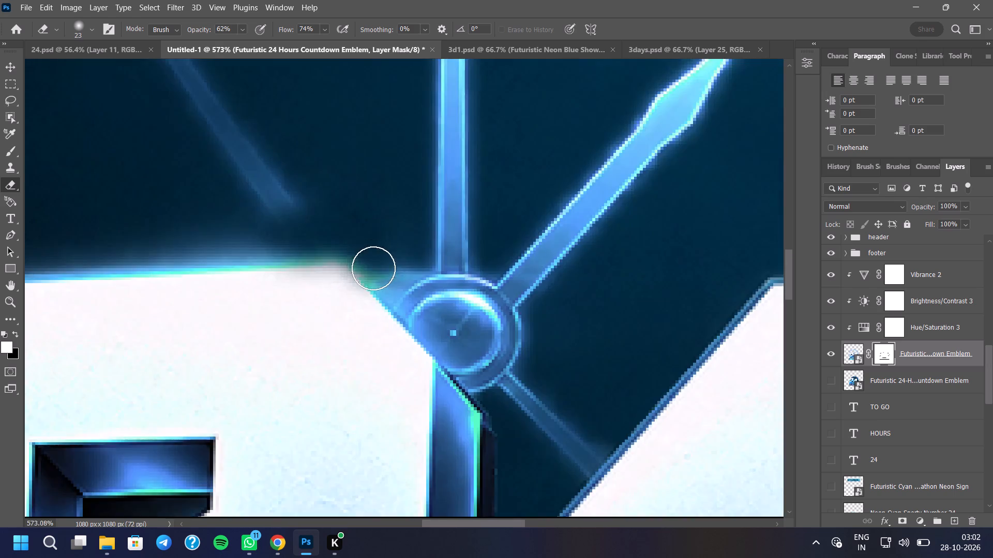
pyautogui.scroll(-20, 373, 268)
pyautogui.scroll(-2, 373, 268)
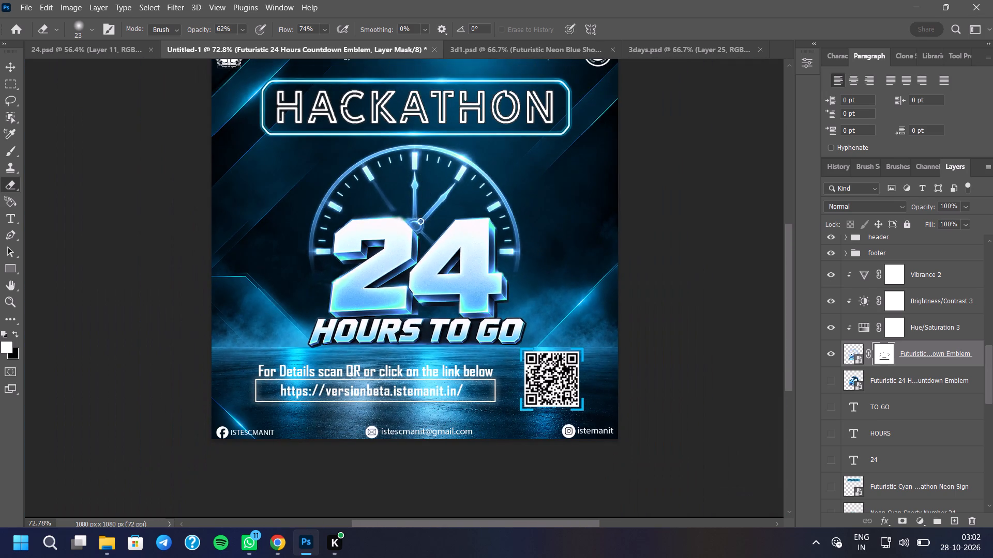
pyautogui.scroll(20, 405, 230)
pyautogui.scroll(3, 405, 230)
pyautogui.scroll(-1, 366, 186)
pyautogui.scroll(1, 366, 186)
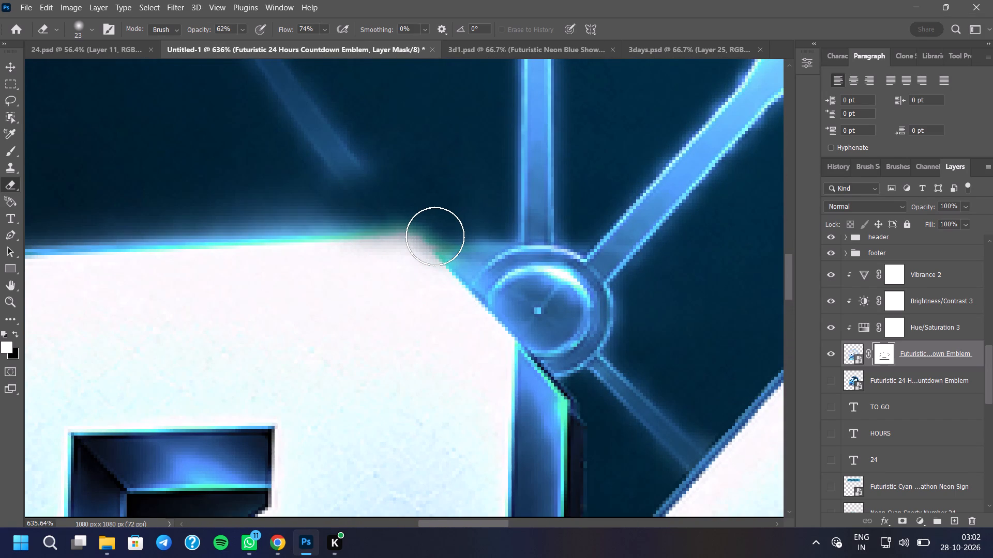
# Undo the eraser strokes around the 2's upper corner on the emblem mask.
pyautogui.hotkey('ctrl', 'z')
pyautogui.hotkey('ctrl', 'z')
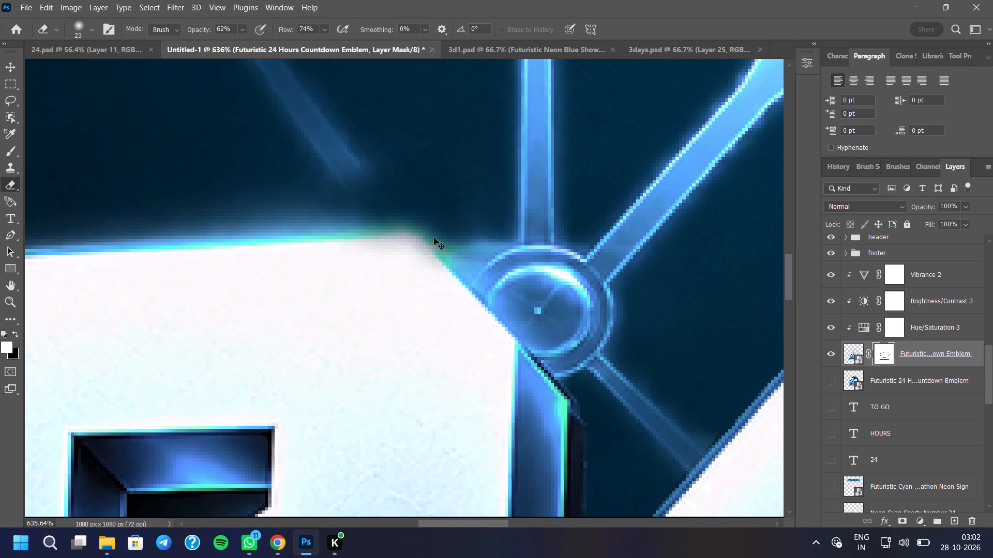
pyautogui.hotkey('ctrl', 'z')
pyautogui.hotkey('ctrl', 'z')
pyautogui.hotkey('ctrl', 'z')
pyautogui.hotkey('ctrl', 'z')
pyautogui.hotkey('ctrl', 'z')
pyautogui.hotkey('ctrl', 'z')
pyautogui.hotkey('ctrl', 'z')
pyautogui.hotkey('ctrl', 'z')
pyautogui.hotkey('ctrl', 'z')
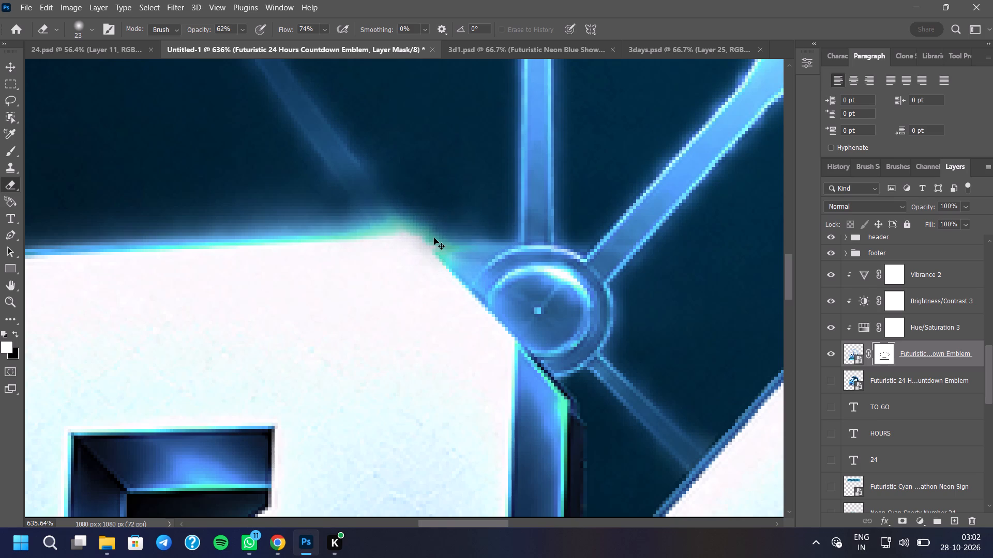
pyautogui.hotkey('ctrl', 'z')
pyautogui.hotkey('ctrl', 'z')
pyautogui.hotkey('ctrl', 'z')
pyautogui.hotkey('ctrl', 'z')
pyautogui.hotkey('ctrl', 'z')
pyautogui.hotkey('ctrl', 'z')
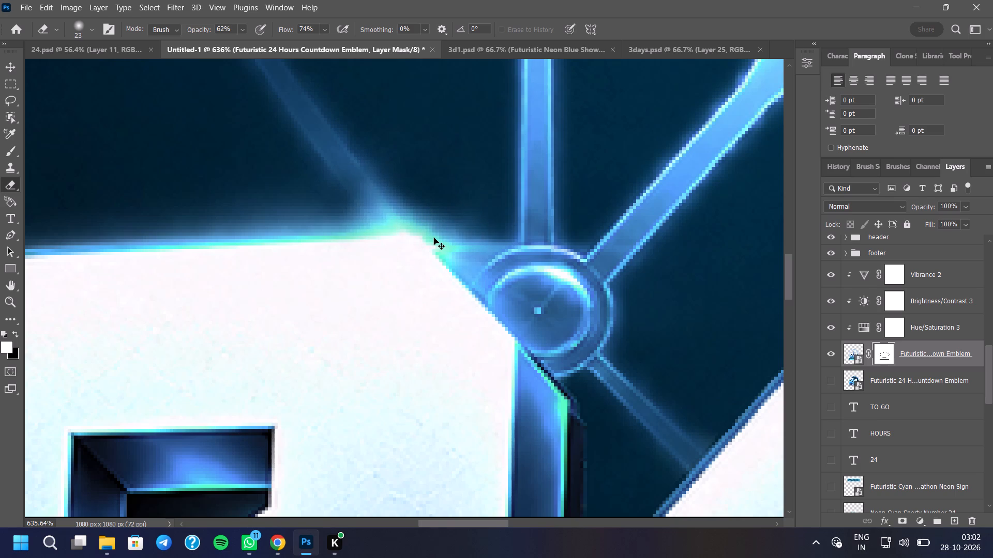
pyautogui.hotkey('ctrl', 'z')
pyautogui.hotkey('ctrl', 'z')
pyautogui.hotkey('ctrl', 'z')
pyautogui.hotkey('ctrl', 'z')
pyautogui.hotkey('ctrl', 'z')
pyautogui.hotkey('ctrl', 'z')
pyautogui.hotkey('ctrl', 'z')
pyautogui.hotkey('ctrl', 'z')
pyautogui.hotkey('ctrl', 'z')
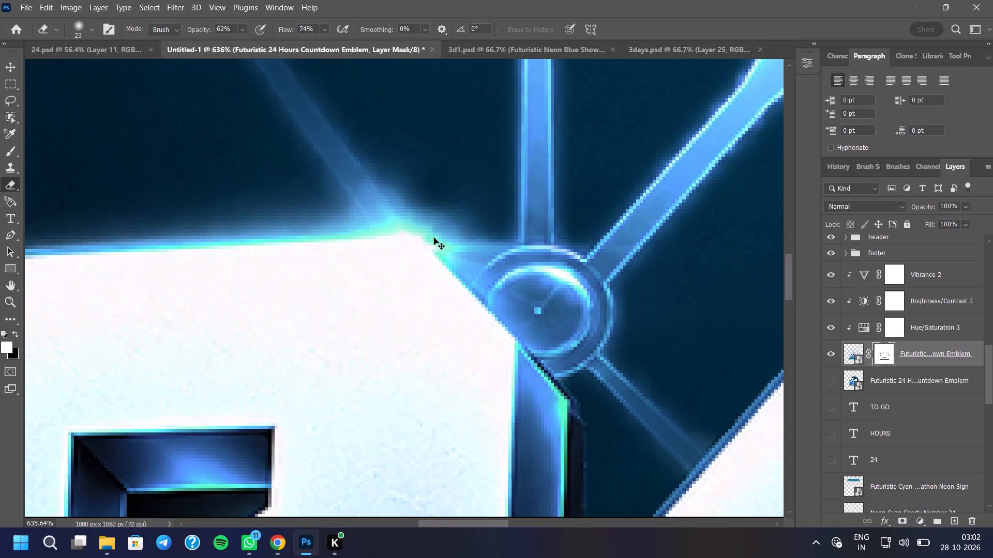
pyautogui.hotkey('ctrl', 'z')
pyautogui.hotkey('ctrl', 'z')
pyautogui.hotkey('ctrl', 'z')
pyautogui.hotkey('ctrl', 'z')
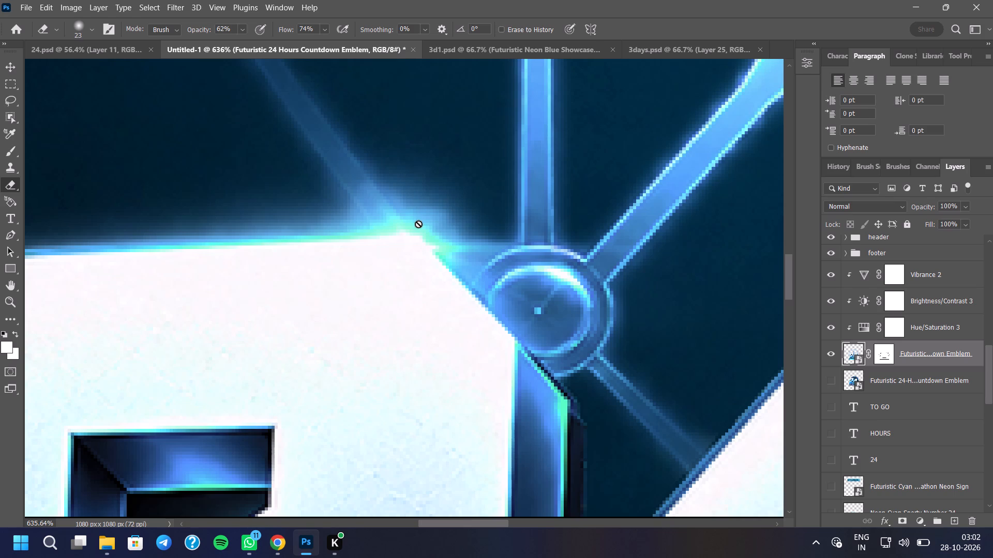
# On the emblem mask, erase the glow between the 2's upper corner and the vertical clock hand with a 17 px soft eraser at 35% opacity.
pyautogui.scroll(7, 427, 227)
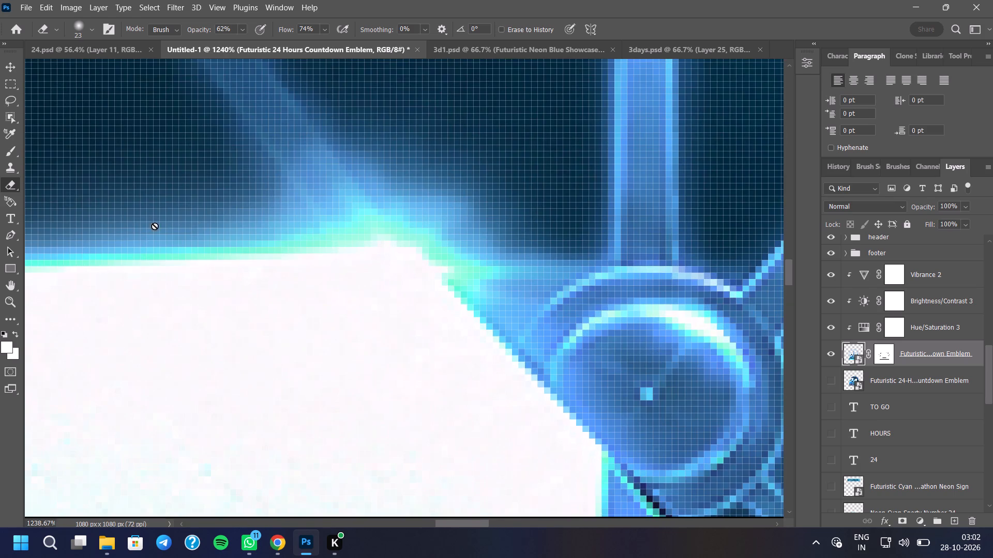
pyautogui.click(9, 185)
pyautogui.rightClick(270, 189)
pyautogui.click(211, 193)
pyautogui.click(583, 205)
pyautogui.click(884, 357)
pyautogui.rightClick(418, 215)
pyautogui.click(494, 243)
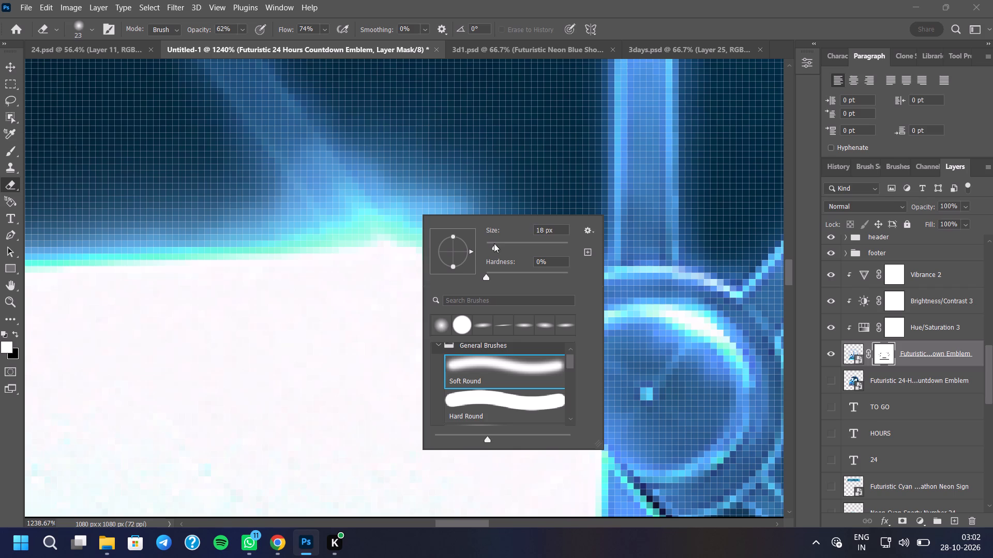
pyautogui.click(242, 29)
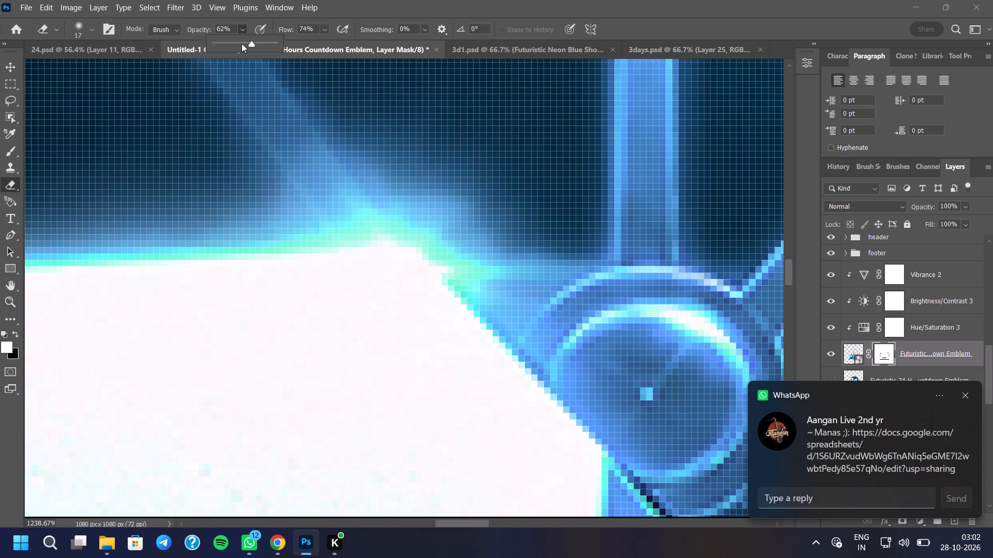
pyautogui.click(236, 43)
pyautogui.click(157, 165)
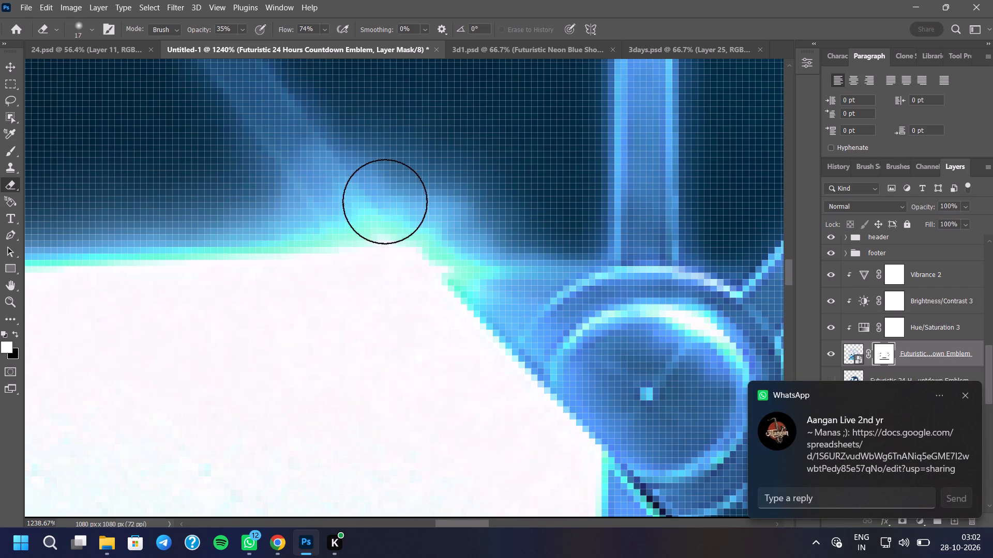
pyautogui.scroll(3, 410, 179)
pyautogui.click(420, 172)
pyautogui.click(429, 178)
pyautogui.click(432, 179)
pyautogui.click(442, 182)
pyautogui.click(454, 190)
pyautogui.moveTo(459, 196); pyautogui.dragTo(465, 202)
pyautogui.click(468, 202)
pyautogui.moveTo(478, 206); pyautogui.dragTo(486, 211)
pyautogui.moveTo(492, 211); pyautogui.dragTo(503, 214)
pyautogui.moveTo(519, 218); pyautogui.dragTo(523, 220)
pyautogui.click(536, 222)
pyautogui.click(540, 223)
pyautogui.moveTo(544, 222); pyautogui.dragTo(524, 218)
pyautogui.moveTo(493, 203); pyautogui.dragTo(478, 195)
# Erase the haze along the faint diagonal spoke's side facing the vertical clock hand, continuing down past the 2's upper corner.
pyautogui.click(427, 163)
pyautogui.click(416, 154)
pyautogui.click(403, 145)
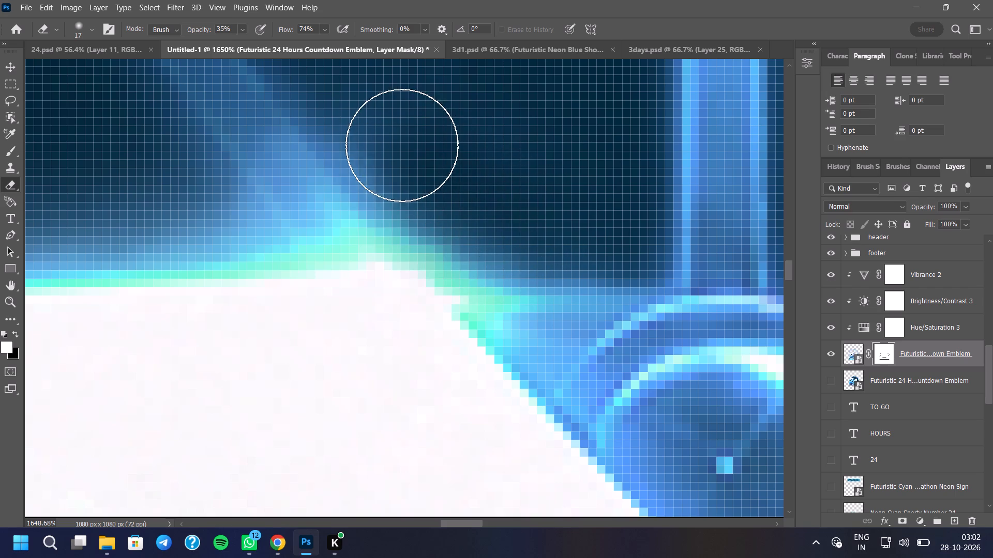
pyautogui.click(392, 139)
pyautogui.click(385, 133)
pyautogui.click(380, 130)
pyautogui.moveTo(376, 129); pyautogui.dragTo(376, 135)
pyautogui.moveTo(382, 145); pyautogui.dragTo(388, 156)
pyautogui.moveTo(392, 159); pyautogui.dragTo(396, 165)
pyautogui.click(399, 166)
pyautogui.moveTo(407, 173); pyautogui.dragTo(416, 180)
pyautogui.moveTo(422, 184); pyautogui.dragTo(430, 192)
pyautogui.moveTo(443, 197); pyautogui.dragTo(450, 200)
pyautogui.click(462, 203)
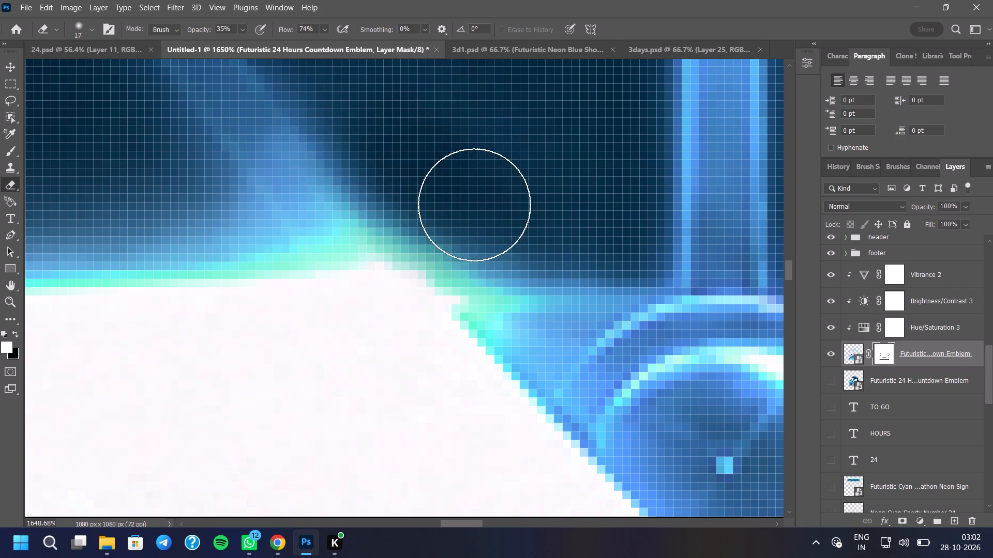
pyautogui.click(474, 205)
# With a 12 px soft eraser, erase the glow where the 2's top edge meets the outer side of the faint spoke.
pyautogui.rightClick(174, 198)
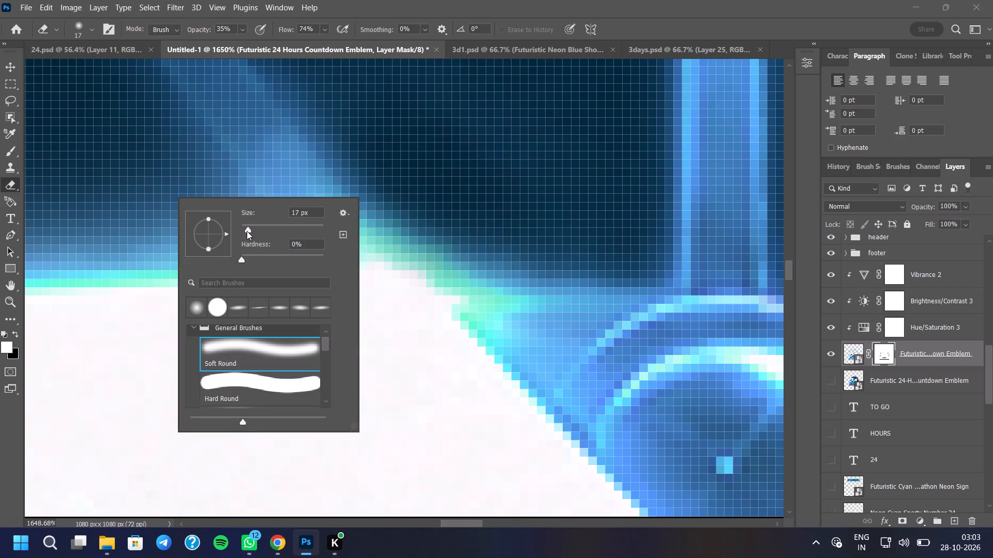
pyautogui.click(247, 231)
pyautogui.click(111, 207)
pyautogui.moveTo(149, 216); pyautogui.dragTo(169, 222)
pyautogui.moveTo(191, 225); pyautogui.dragTo(195, 225)
pyautogui.click(208, 226)
pyautogui.click(216, 228)
pyautogui.tripleClick(223, 226)
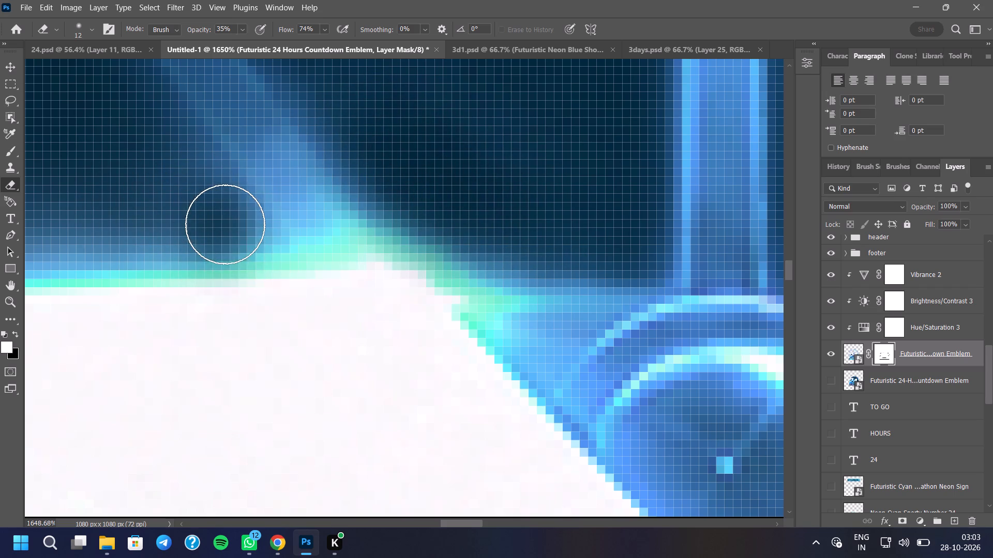
pyautogui.click(225, 224)
# Erase the remaining glow band along the 2's top edge, leading up to the faint spoke, on the emblem mask.
pyautogui.scroll(3, 300, 219)
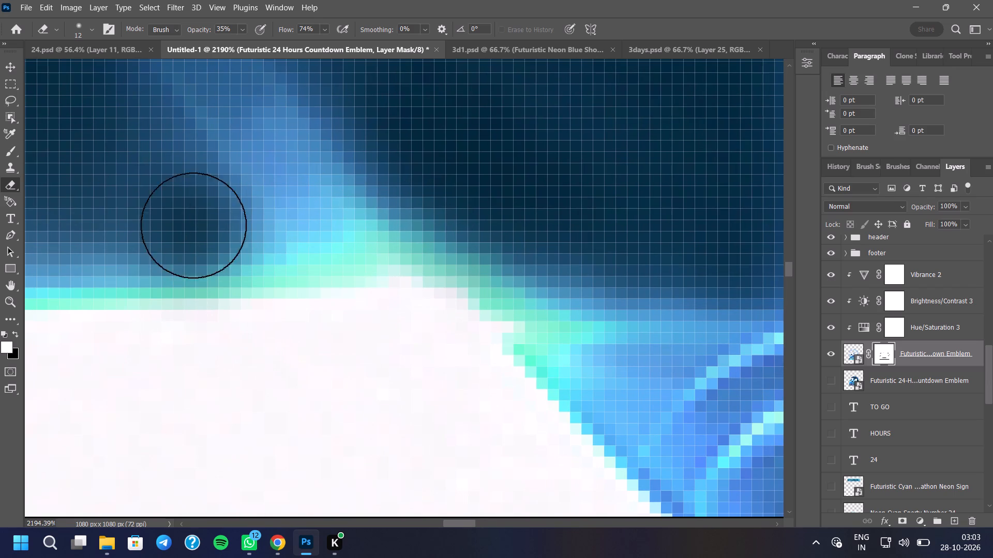
pyautogui.click(111, 218)
pyautogui.click(101, 226)
pyautogui.moveTo(140, 233); pyautogui.dragTo(145, 233)
pyautogui.click(161, 233)
pyautogui.scroll(-11, 248, 244)
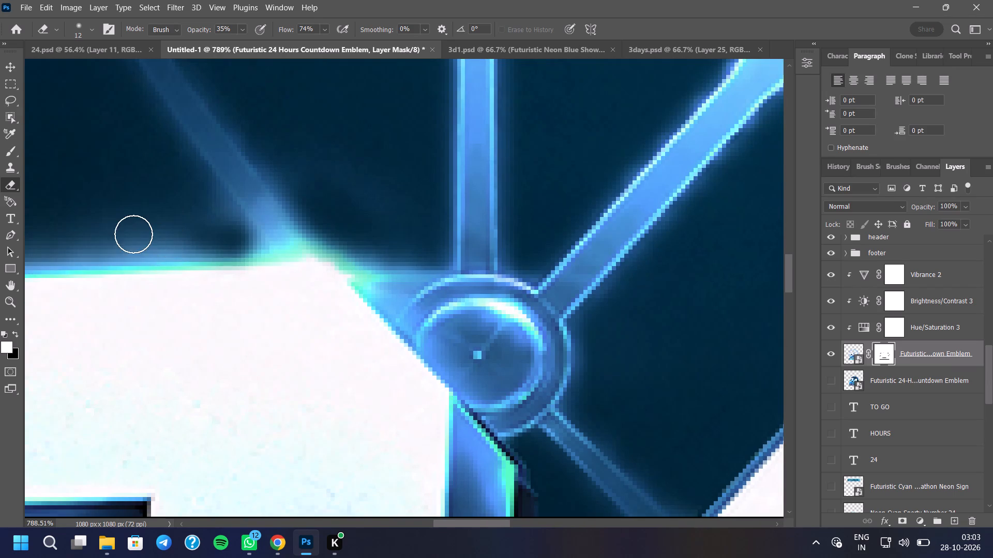
pyautogui.moveTo(109, 237); pyautogui.dragTo(195, 247)
pyautogui.moveTo(76, 244); pyautogui.dragTo(210, 249)
# Erase the haze along the faint spoke's outer side, down to its base on the 2's top edge.
pyautogui.click(213, 227)
pyautogui.click(213, 218)
pyautogui.click(210, 214)
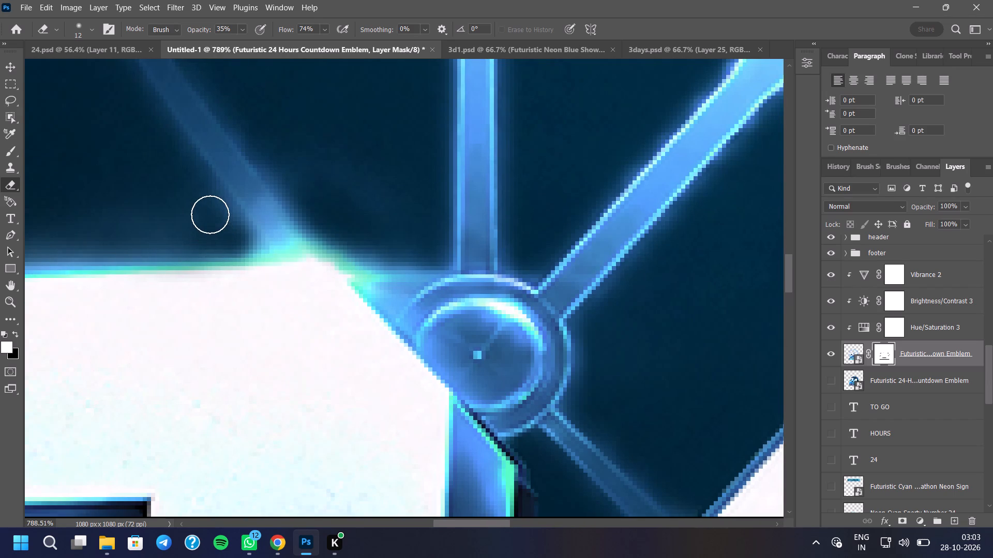
pyautogui.doubleClick(207, 209)
pyautogui.moveTo(210, 208); pyautogui.dragTo(216, 220)
pyautogui.moveTo(219, 237); pyautogui.dragTo(223, 243)
# Erase the leftover haze along the faint spoke's side facing the vertical clock hand, just above the 2's upper corner.
pyautogui.click(280, 170)
pyautogui.click(282, 175)
pyautogui.moveTo(294, 186); pyautogui.dragTo(300, 192)
pyautogui.moveTo(304, 194); pyautogui.dragTo(309, 199)
pyautogui.click(314, 204)
# Erase the glow along the sloping edge of the 2's upper corner towards the clock hub on the emblem mask.
pyautogui.scroll(8, 300, 225)
pyautogui.click(358, 253)
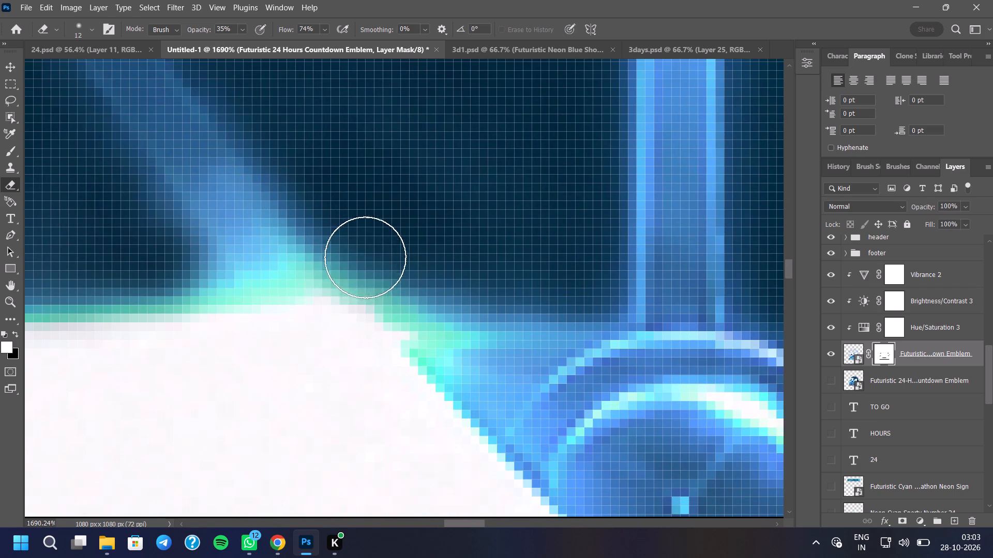
pyautogui.click(366, 259)
pyautogui.click(374, 263)
pyautogui.moveTo(378, 268); pyautogui.dragTo(382, 272)
pyautogui.click(389, 276)
pyautogui.click(394, 278)
pyautogui.click(413, 283)
pyautogui.moveTo(420, 287); pyautogui.dragTo(426, 289)
pyautogui.click(436, 290)
pyautogui.click(439, 290)
pyautogui.click(445, 290)
pyautogui.click(454, 289)
pyautogui.moveTo(454, 289); pyautogui.dragTo(458, 289)
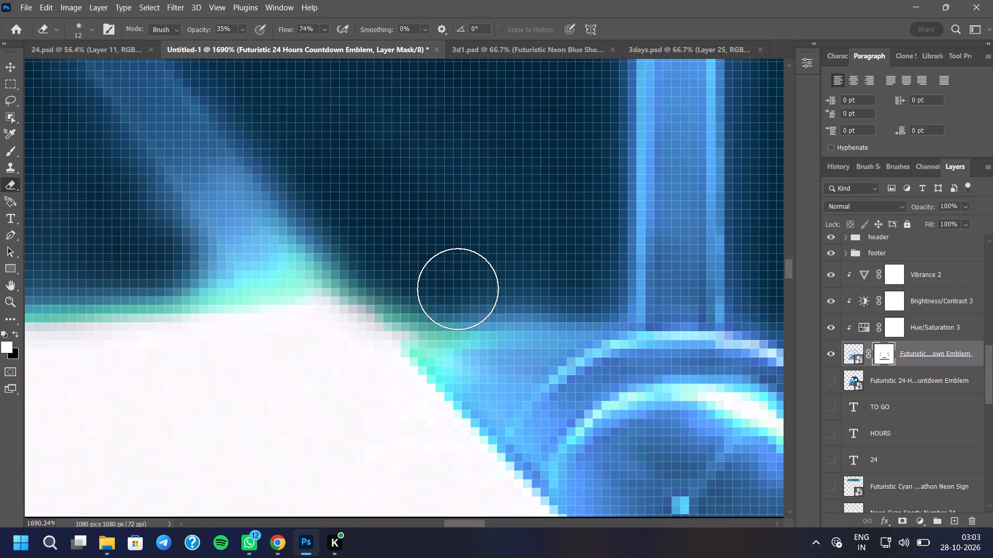
# Erase the remaining haze between the faint spoke and the vertical hand above the clock hub on the emblem mask.
pyautogui.moveTo(458, 289); pyautogui.dragTo(459, 289)
pyautogui.moveTo(474, 289); pyautogui.dragTo(479, 289)
pyautogui.click(496, 289)
pyautogui.moveTo(510, 287); pyautogui.dragTo(548, 291)
pyautogui.click(550, 291)
pyautogui.moveTo(550, 289); pyautogui.dragTo(545, 279)
pyautogui.moveTo(499, 233); pyautogui.dragTo(395, 158)
pyautogui.moveTo(412, 160); pyautogui.dragTo(468, 196)
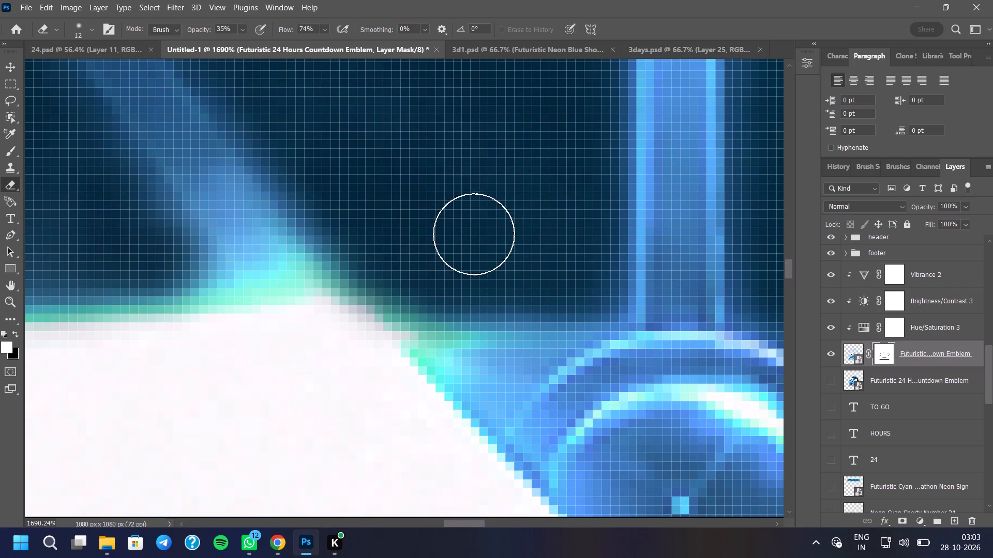
pyautogui.moveTo(448, 249); pyautogui.dragTo(442, 253)
pyautogui.click(422, 258)
# Review the cleaned area above the 2 in the context of the whole clock emblem.
pyautogui.scroll(-6, 467, 254)
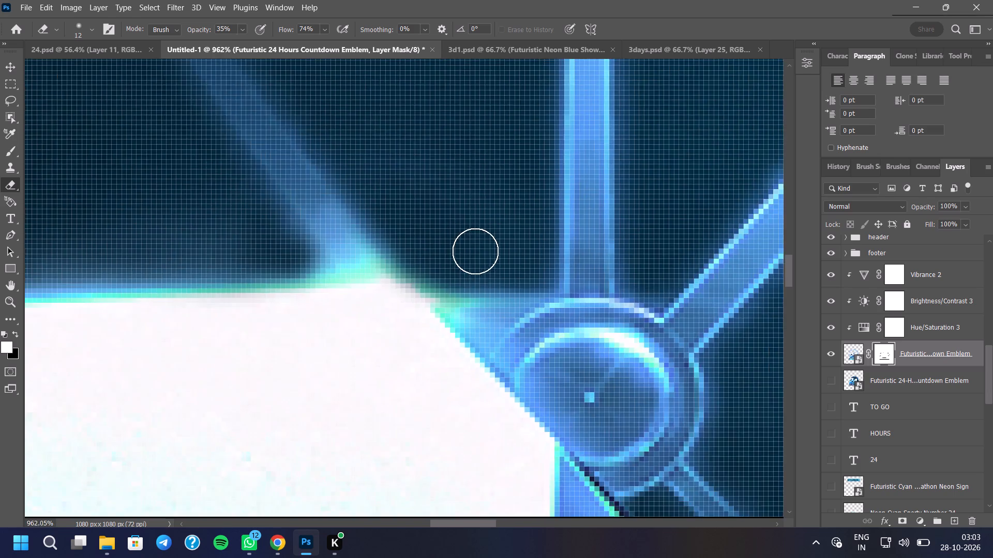
pyautogui.scroll(-3, 475, 251)
pyautogui.scroll(1, 475, 249)
pyautogui.scroll(-1, 475, 249)
pyautogui.scroll(1, 476, 249)
pyautogui.scroll(-18, 477, 247)
pyautogui.scroll(-4, 450, 228)
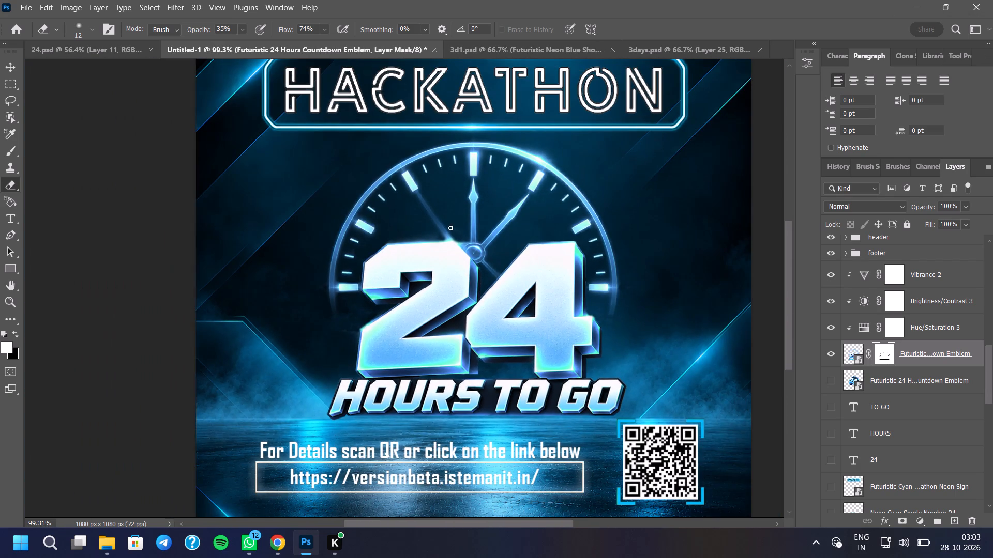
# Erase a thin line across the foot of the faint spoke above the 2's upper corner, using a 3 px soft eraser.
pyautogui.scroll(17, 453, 254)
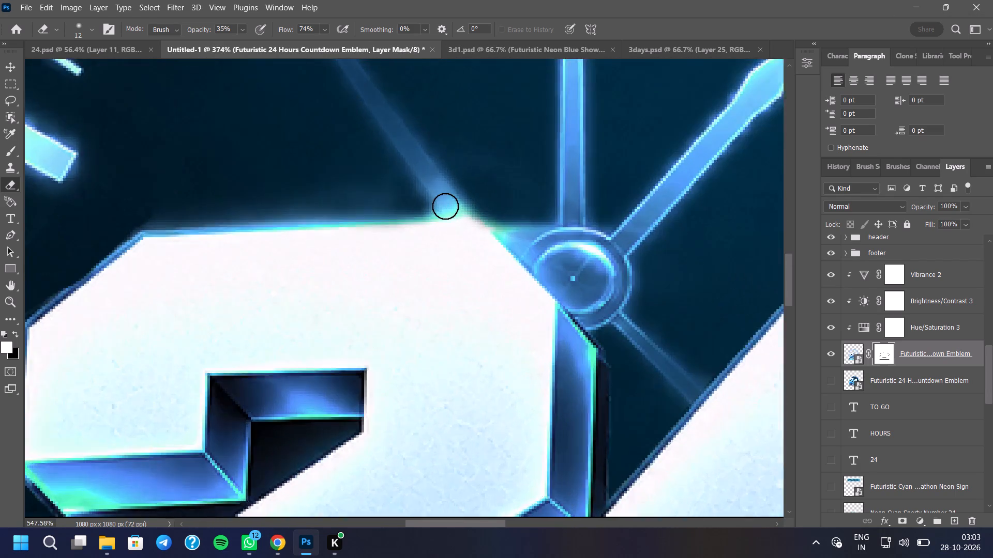
pyautogui.scroll(11, 445, 206)
pyautogui.rightClick(407, 190)
pyautogui.click(476, 222)
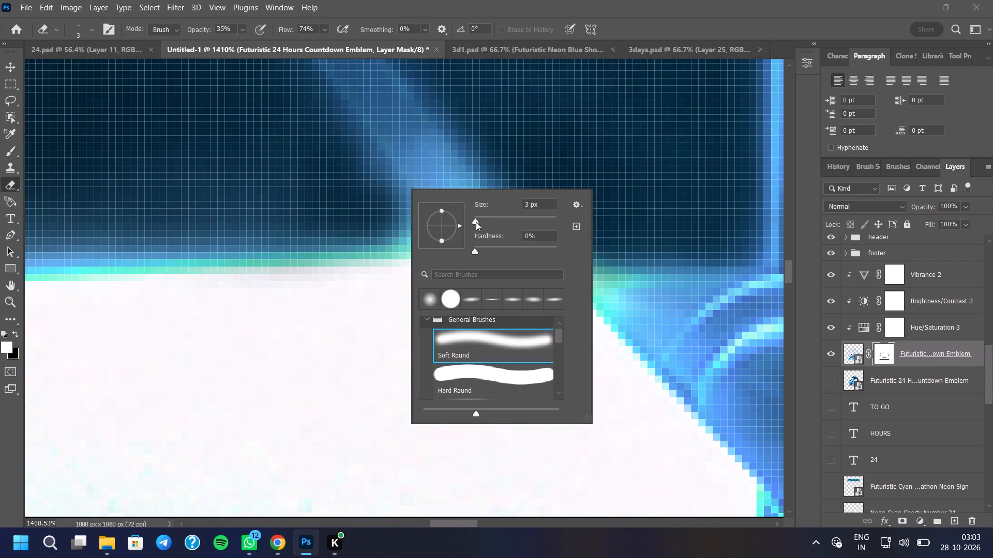
pyautogui.click(357, 203)
pyautogui.click(458, 221)
pyautogui.moveTo(459, 223); pyautogui.dragTo(470, 227)
pyautogui.click(475, 227)
pyautogui.click(487, 222)
pyautogui.click(488, 219)
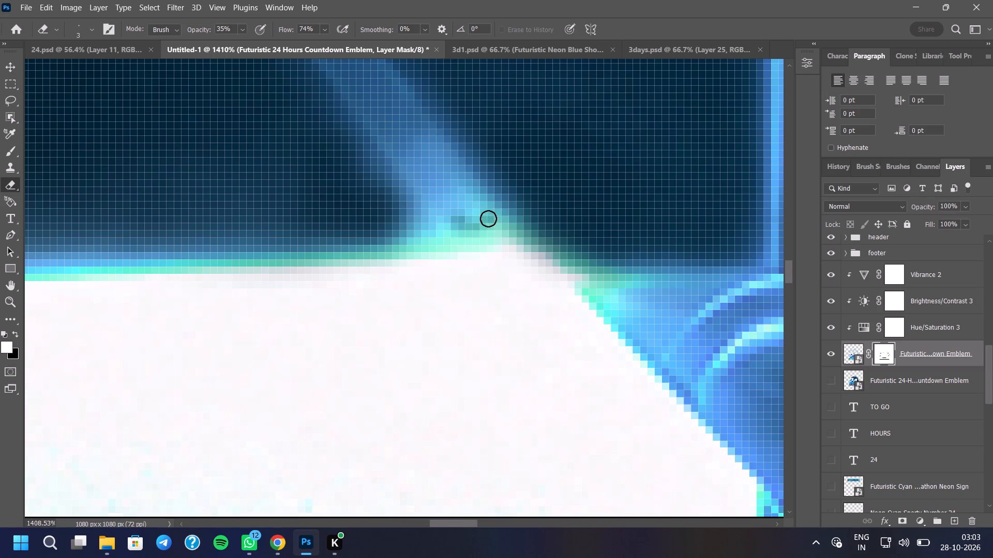
pyautogui.moveTo(487, 220); pyautogui.dragTo(463, 225)
pyautogui.moveTo(459, 226); pyautogui.dragTo(445, 233)
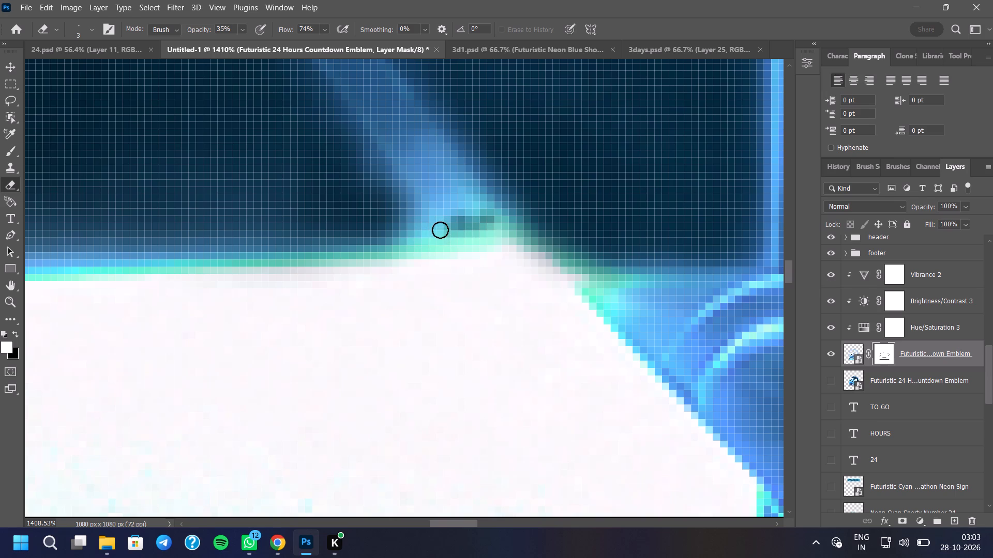
pyautogui.doubleClick(440, 230)
pyautogui.moveTo(440, 230); pyautogui.dragTo(430, 235)
pyautogui.moveTo(428, 236); pyautogui.dragTo(433, 237)
# Erase the cyan-green glow between the spoke's foot and the 2's top edge on the emblem mask.
pyautogui.click(465, 235)
pyautogui.moveTo(418, 240); pyautogui.dragTo(464, 241)
pyautogui.moveTo(462, 241); pyautogui.dragTo(469, 241)
pyautogui.click(475, 238)
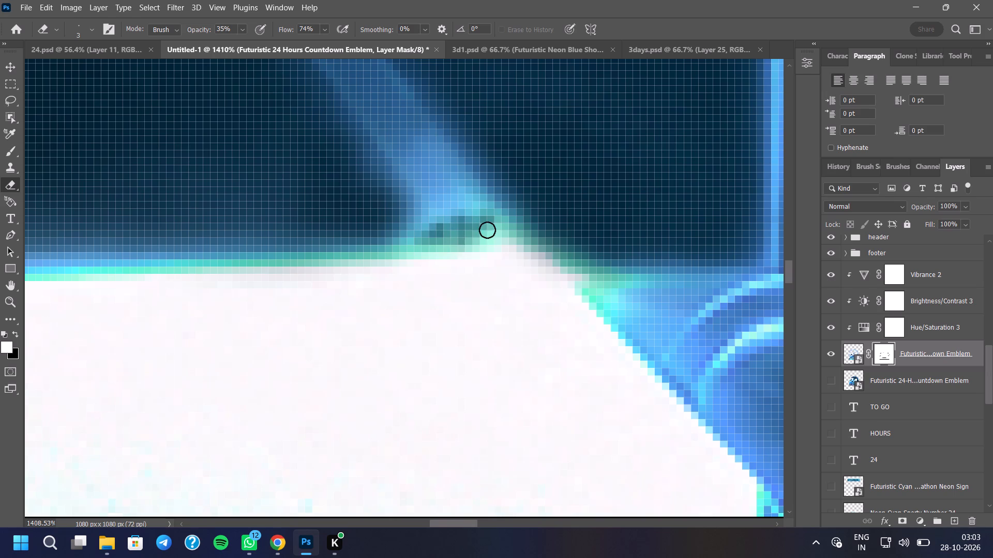
pyautogui.click(487, 230)
pyautogui.click(494, 226)
pyautogui.moveTo(501, 225); pyautogui.dragTo(509, 230)
pyautogui.doubleClick(512, 231)
pyautogui.moveTo(487, 231); pyautogui.dragTo(479, 233)
pyautogui.moveTo(465, 237); pyautogui.dragTo(450, 238)
# Erase the green fringe along the 2's top edge beneath the faint spoke's foot.
pyautogui.click(403, 246)
pyautogui.moveTo(382, 250); pyautogui.dragTo(374, 250)
pyautogui.moveTo(375, 249); pyautogui.dragTo(406, 249)
pyautogui.moveTo(428, 243); pyautogui.dragTo(461, 241)
pyautogui.click(463, 240)
pyautogui.moveTo(391, 246); pyautogui.dragTo(449, 241)
pyautogui.moveTo(416, 244); pyautogui.dragTo(468, 238)
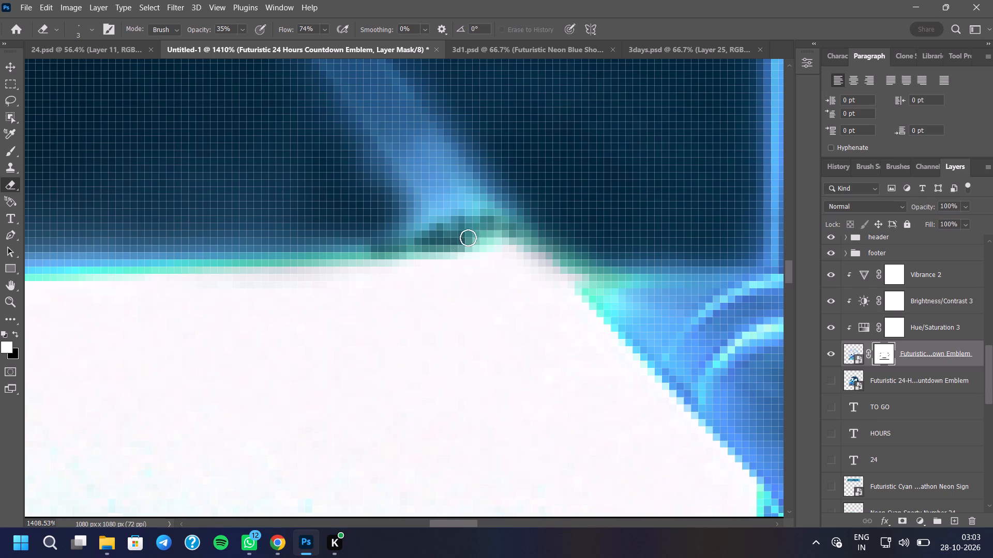
pyautogui.moveTo(468, 238); pyautogui.dragTo(470, 237)
# Erase the fringe around the peak of the 2's upper corner and the start of its sloping edge.
pyautogui.moveTo(410, 243); pyautogui.dragTo(468, 228)
pyautogui.moveTo(469, 228); pyautogui.dragTo(485, 228)
pyautogui.moveTo(473, 232); pyautogui.dragTo(484, 231)
pyautogui.moveTo(500, 230); pyautogui.dragTo(514, 233)
pyautogui.moveTo(468, 237); pyautogui.dragTo(506, 238)
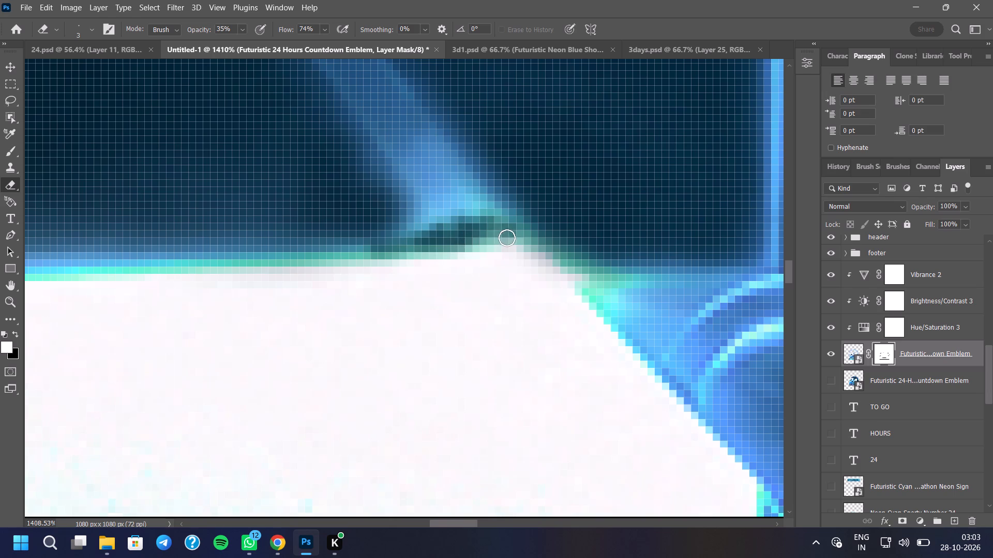
pyautogui.moveTo(504, 236); pyautogui.dragTo(513, 236)
pyautogui.moveTo(480, 234); pyautogui.dragTo(510, 230)
pyautogui.click(508, 229)
pyautogui.moveTo(510, 224); pyautogui.dragTo(527, 236)
pyautogui.moveTo(530, 239); pyautogui.dragTo(544, 245)
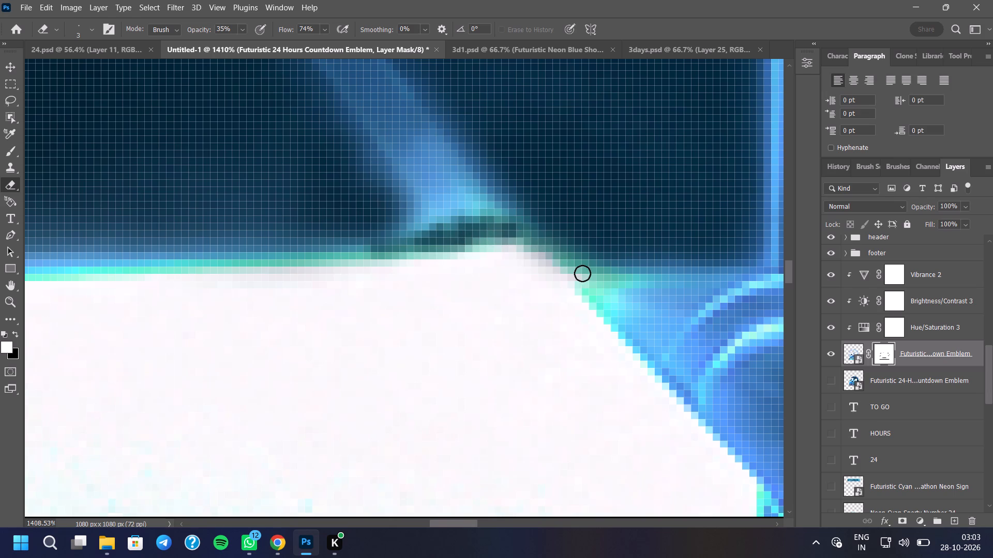
# Erase the remaining fringe along the 2's top edge, from beside the spoke's foot up to the corner peak.
pyautogui.scroll(-12, 508, 227)
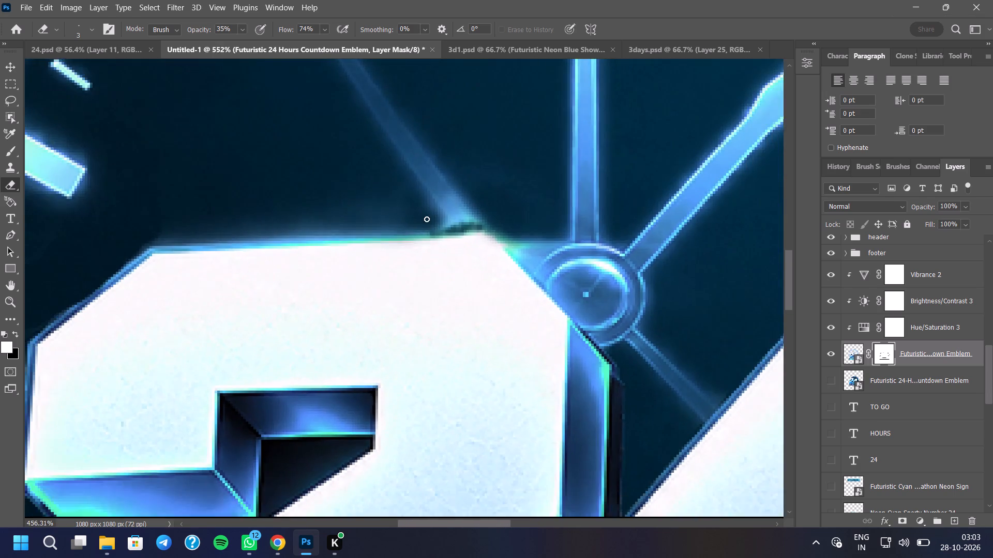
pyautogui.scroll(-17, 427, 219)
pyautogui.scroll(5, 446, 224)
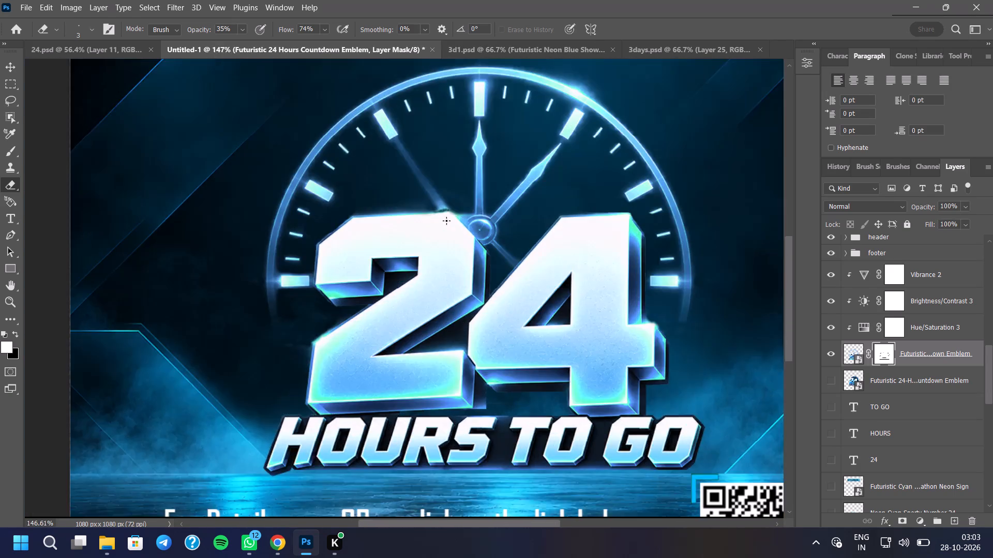
pyautogui.scroll(19, 446, 221)
pyautogui.scroll(-1, 444, 197)
pyautogui.scroll(4, 444, 197)
pyautogui.moveTo(330, 222); pyautogui.dragTo(333, 223)
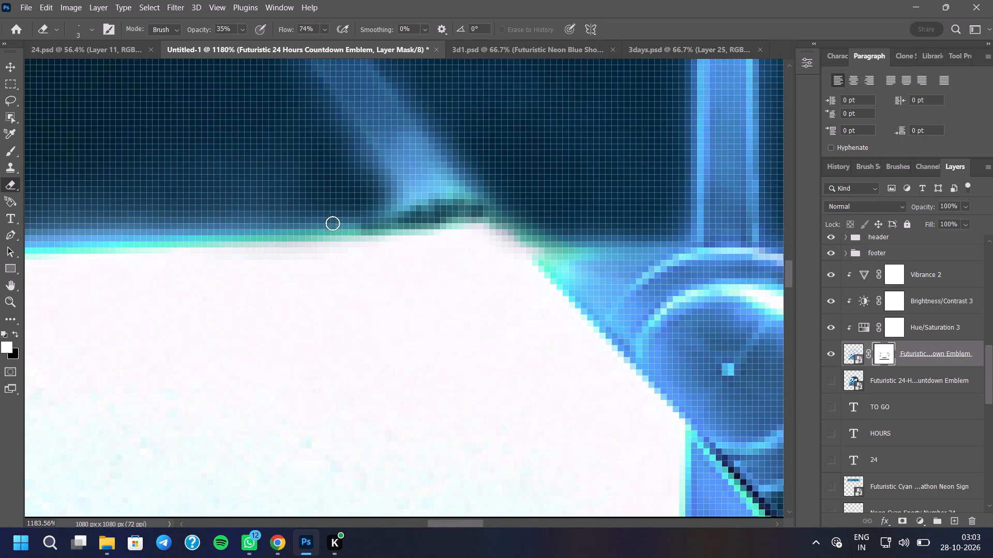
pyautogui.moveTo(333, 223); pyautogui.dragTo(381, 225)
pyautogui.moveTo(342, 224); pyautogui.dragTo(395, 225)
pyautogui.moveTo(362, 224); pyautogui.dragTo(434, 221)
pyautogui.moveTo(418, 216); pyautogui.dragTo(427, 216)
pyautogui.moveTo(419, 218); pyautogui.dragTo(450, 218)
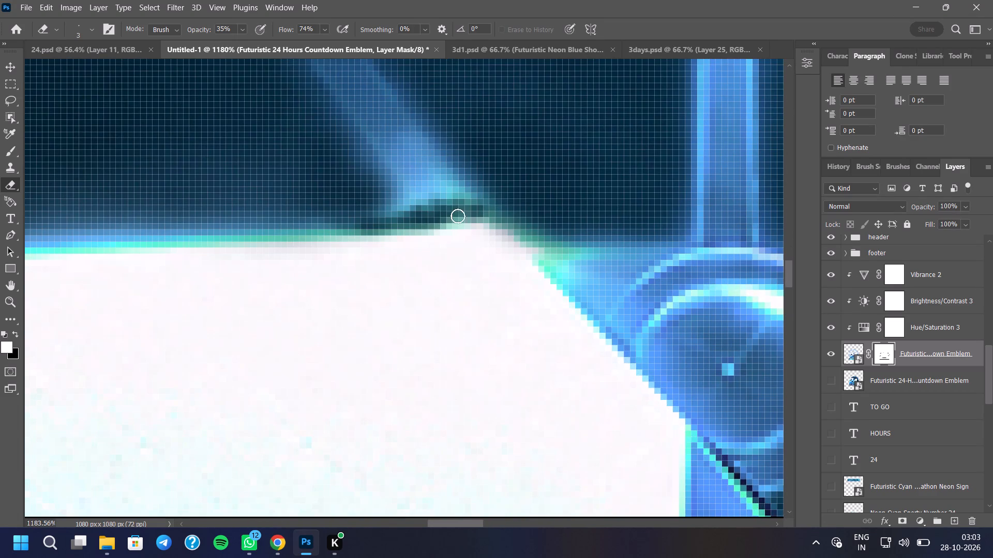
pyautogui.moveTo(429, 222); pyautogui.dragTo(498, 211)
pyautogui.moveTo(458, 215); pyautogui.dragTo(487, 213)
# Erase the glow at the outer side of the faint spoke's foot, away from the clock hub.
pyautogui.doubleClick(402, 204)
pyautogui.click(399, 199)
pyautogui.moveTo(399, 199); pyautogui.dragTo(401, 208)
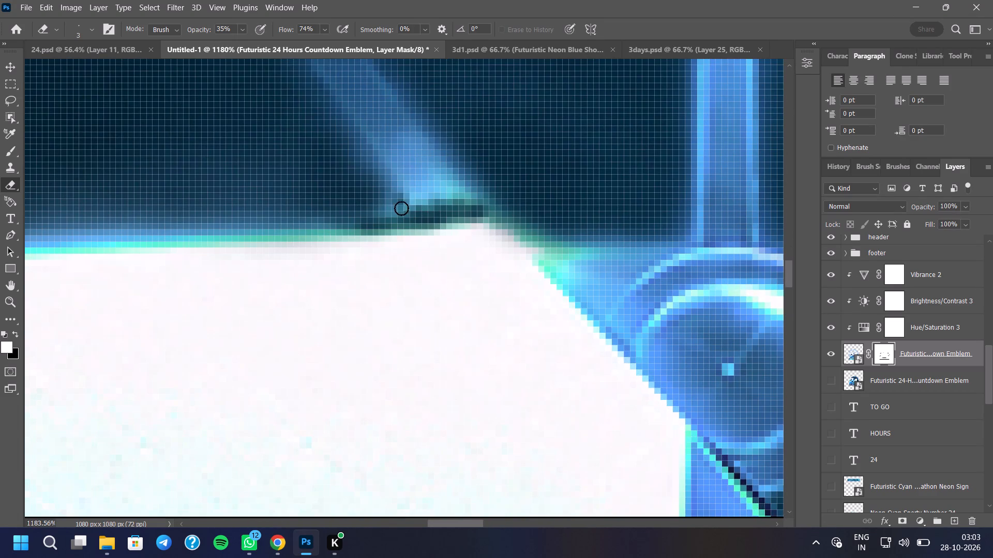
pyautogui.doubleClick(405, 210)
pyautogui.moveTo(402, 201); pyautogui.dragTo(391, 218)
pyautogui.click(393, 207)
pyautogui.moveTo(396, 207); pyautogui.dragTo(412, 210)
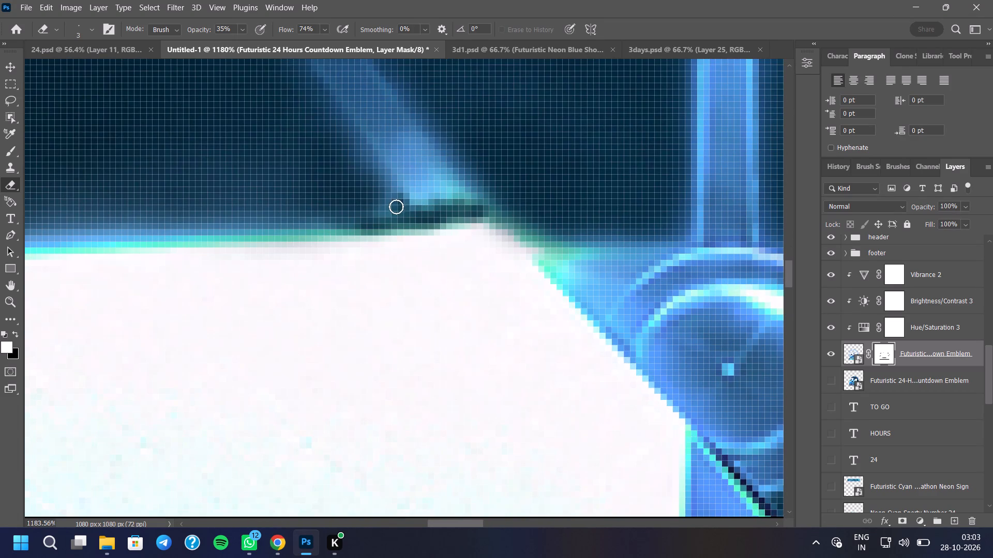
pyautogui.moveTo(394, 202); pyautogui.dragTo(386, 211)
pyautogui.click(386, 211)
pyautogui.click(387, 208)
# Erase the haze running down the 2's sloping corner edge towards the clock hub.
pyautogui.moveTo(487, 204); pyautogui.dragTo(494, 210)
pyautogui.moveTo(504, 221); pyautogui.dragTo(508, 226)
pyautogui.moveTo(508, 226); pyautogui.dragTo(511, 228)
pyautogui.moveTo(520, 233); pyautogui.dragTo(528, 235)
pyautogui.moveTo(532, 235); pyautogui.dragTo(539, 235)
pyautogui.click(547, 238)
# Erase the bright cyan tip of the faint spoke just above the 2's corner peak.
pyautogui.moveTo(463, 202); pyautogui.dragTo(468, 201)
pyautogui.moveTo(478, 196); pyautogui.dragTo(471, 198)
pyautogui.moveTo(456, 203); pyautogui.dragTo(448, 208)
pyautogui.click(428, 211)
pyautogui.moveTo(413, 209); pyautogui.dragTo(462, 207)
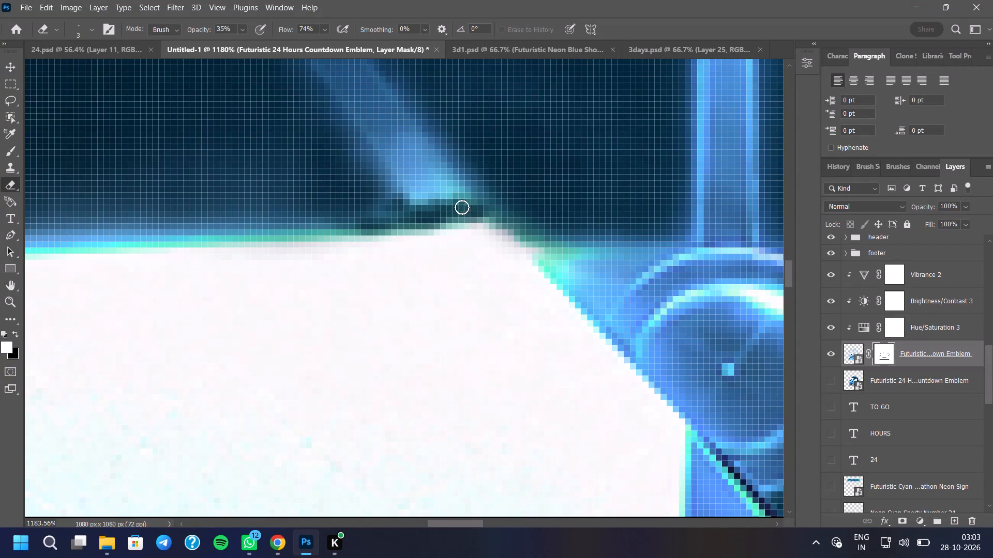
pyautogui.moveTo(462, 207); pyautogui.dragTo(477, 200)
pyautogui.moveTo(447, 204); pyautogui.dragTo(483, 197)
# Examine the whole poster to judge the cleaned emblem at normal viewing sizes.
pyautogui.scroll(-15, 500, 208)
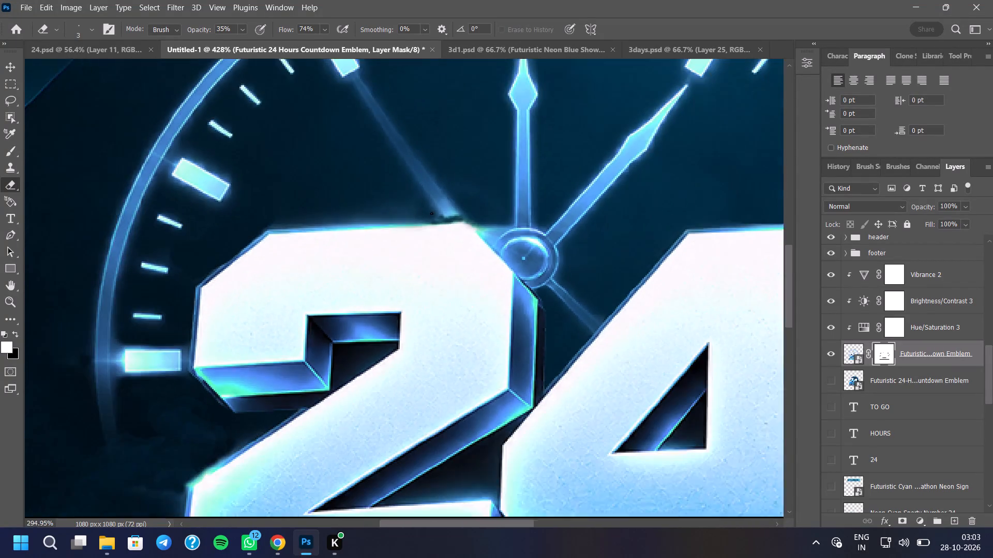
pyautogui.scroll(-19, 431, 213)
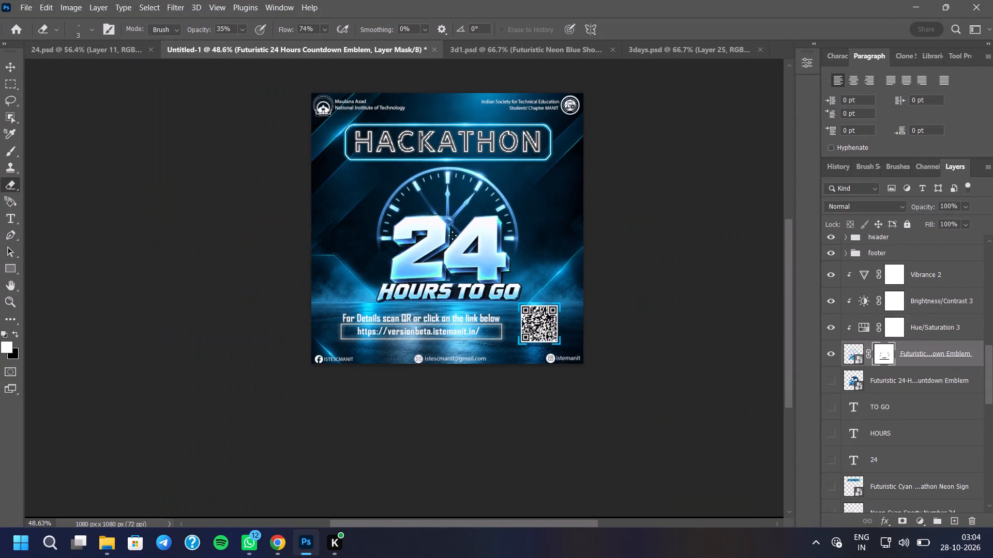
pyautogui.scroll(7, 453, 198)
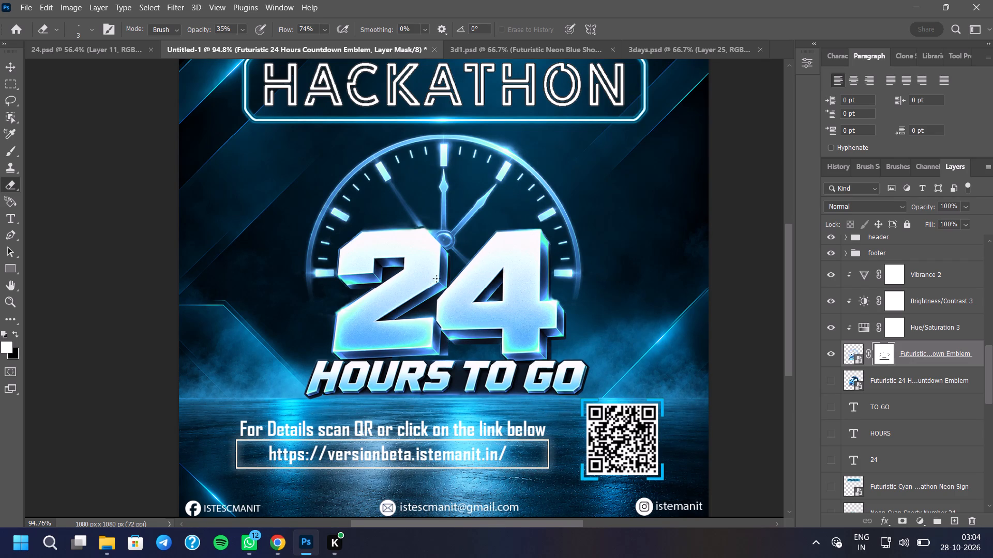
pyautogui.scroll(-4, 442, 268)
pyautogui.scroll(1, 459, 225)
pyautogui.scroll(-2, 458, 262)
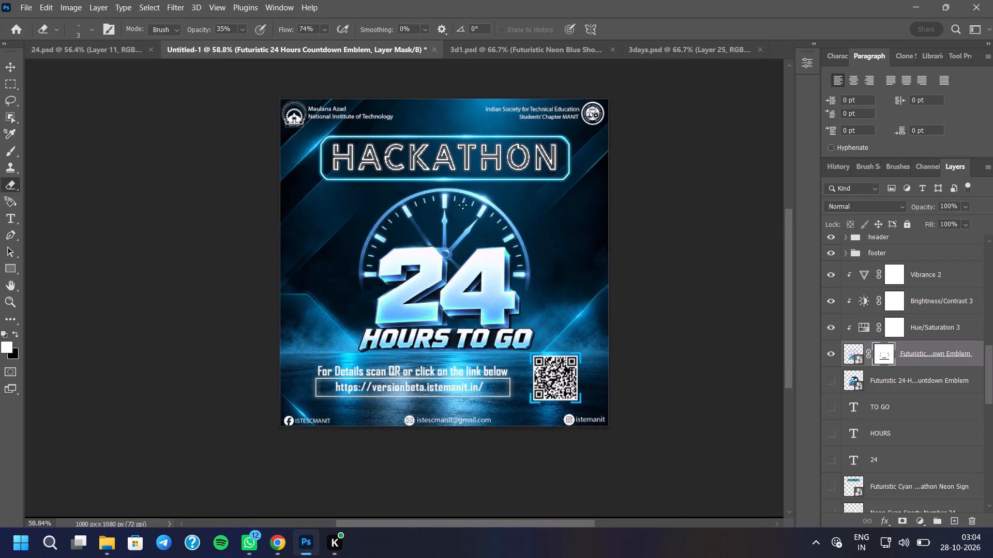
pyautogui.scroll(3, 465, 188)
pyautogui.scroll(1, 456, 303)
pyautogui.scroll(-1, 432, 297)
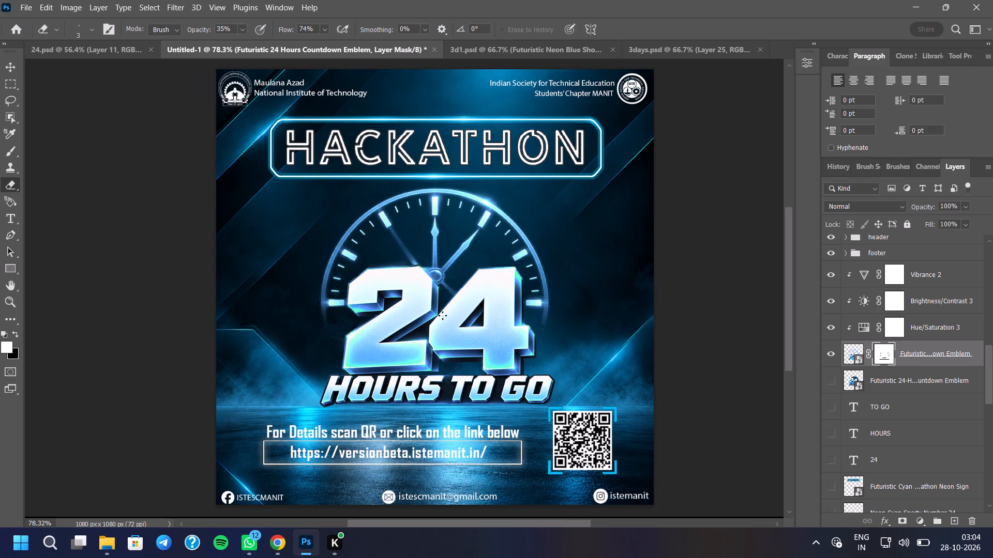
# Add a new empty layer directly above the Vibrance 2 adjustment layer.
pyautogui.scroll(14, 372, 411)
pyautogui.scroll(1, 535, 302)
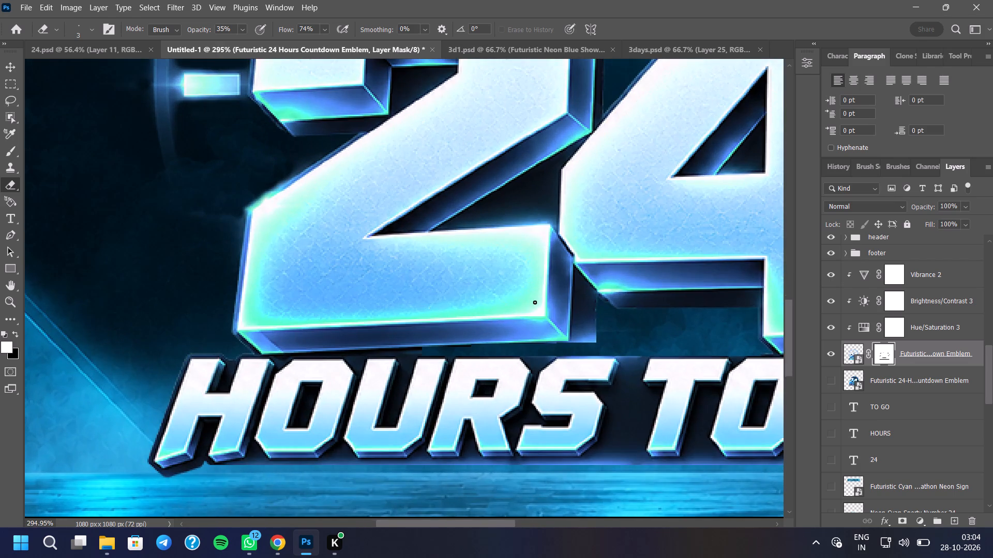
pyautogui.scroll(5, 535, 302)
pyautogui.scroll(-7, 522, 312)
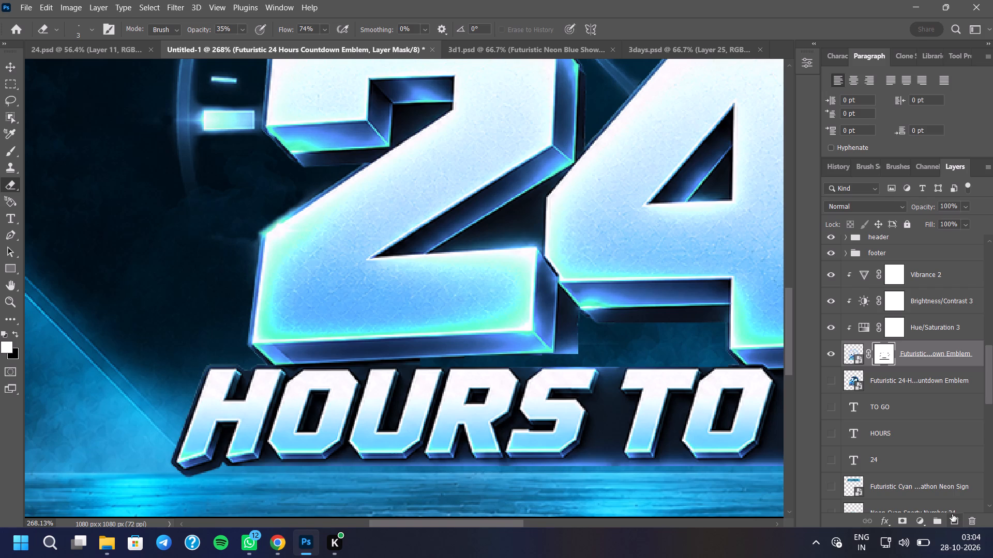
pyautogui.click(924, 270)
pyautogui.click(958, 521)
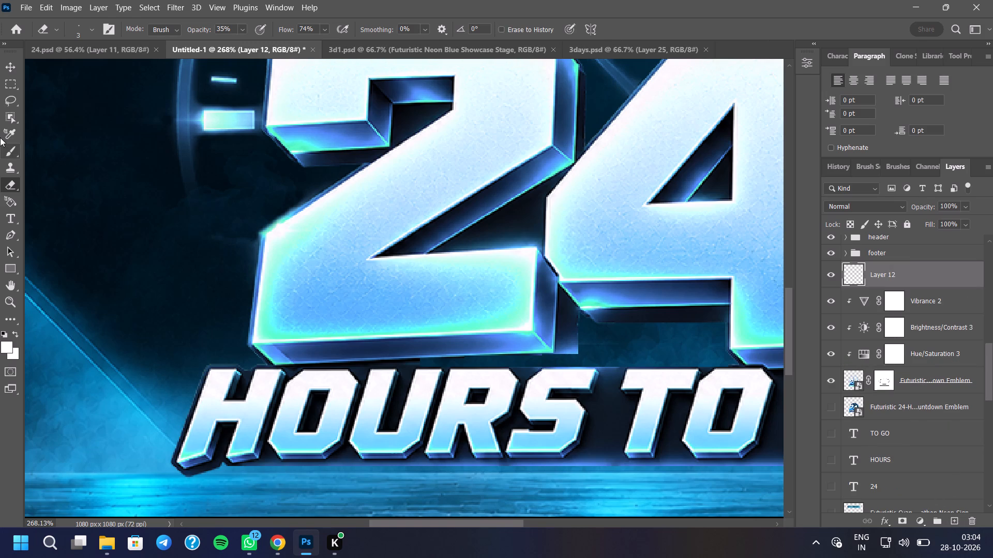
# Choose the Brush tool and set its foreground colour to a light blue sampled from the 2's lower body.
pyautogui.click(6, 151)
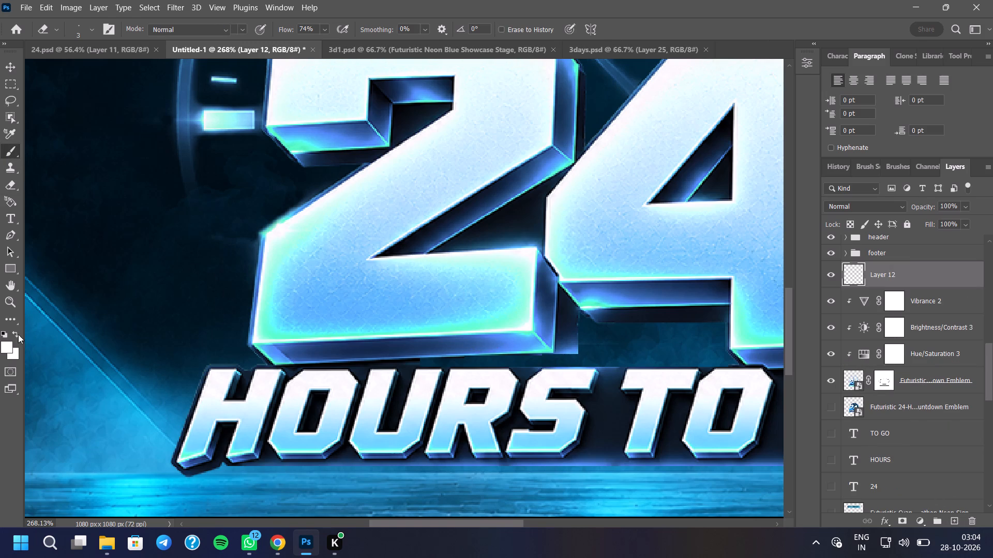
pyautogui.click(1, 344)
pyautogui.click(319, 306)
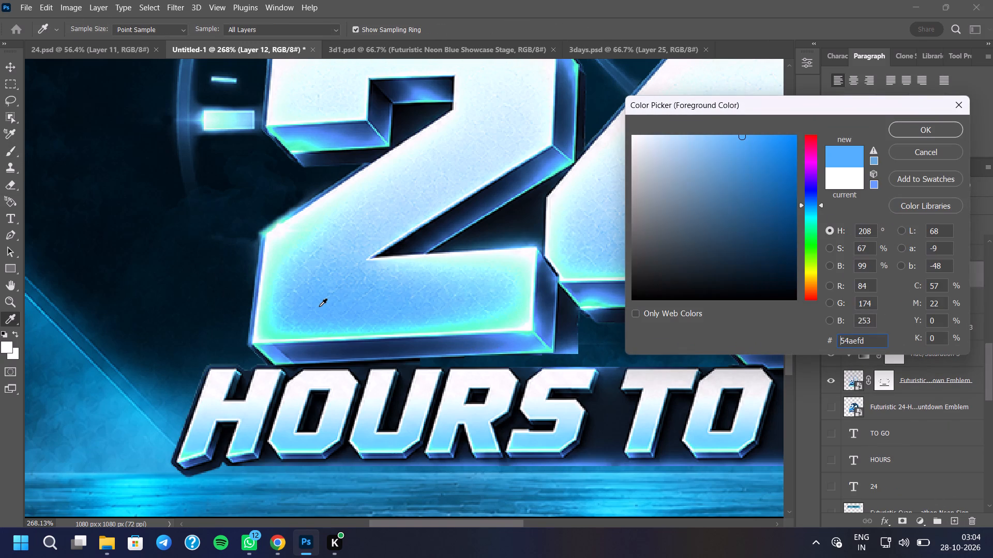
pyautogui.moveTo(314, 301); pyautogui.dragTo(311, 298)
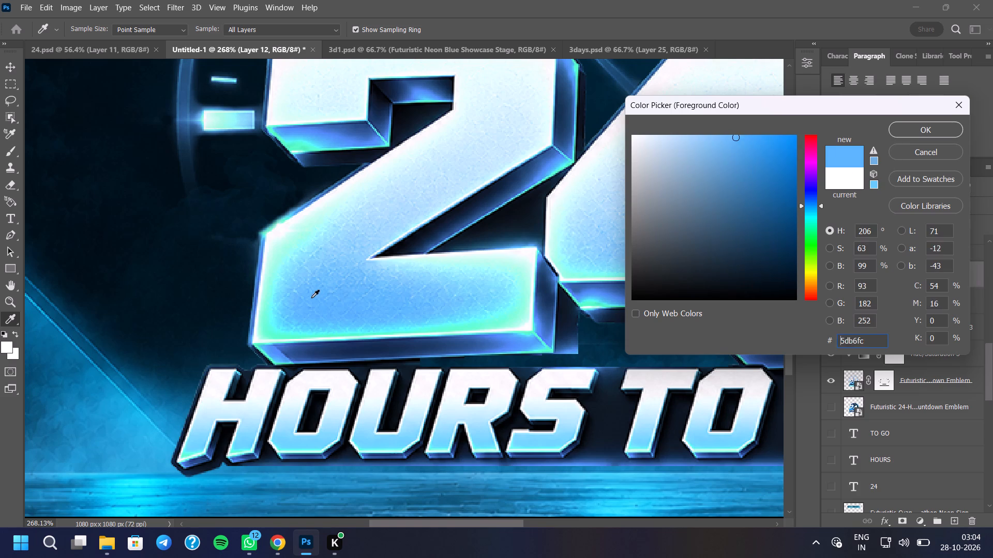
pyautogui.moveTo(311, 298); pyautogui.dragTo(311, 289)
pyautogui.click(311, 289)
pyautogui.click(902, 131)
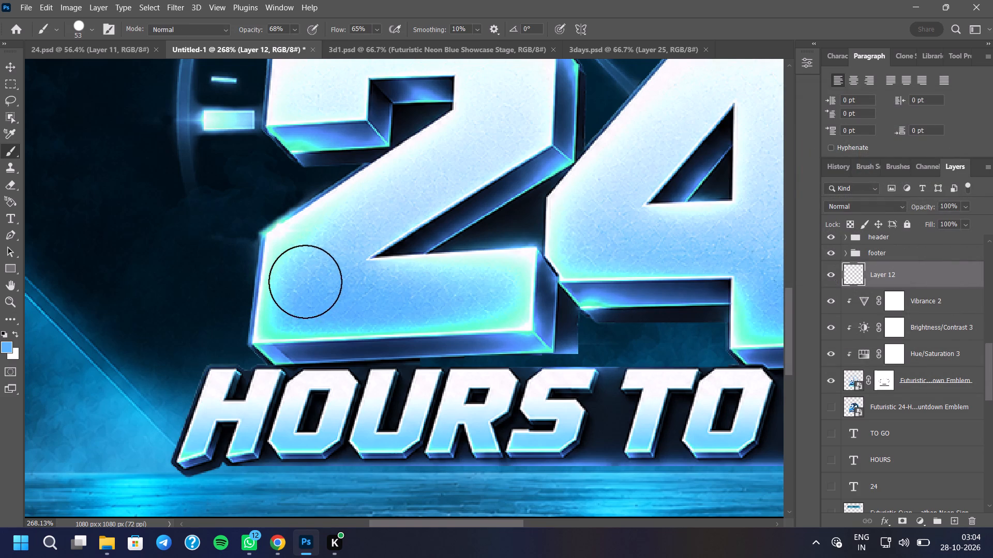
# Switch the brush to the Soft Round preset at 53 px with 0% hardness.
pyautogui.click(308, 266)
pyautogui.rightClick(306, 266)
pyautogui.click(372, 418)
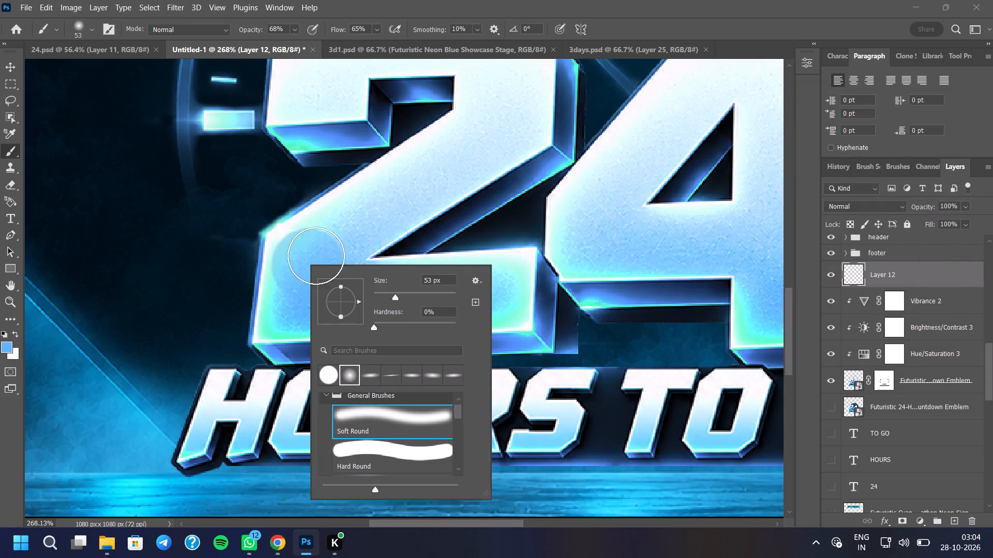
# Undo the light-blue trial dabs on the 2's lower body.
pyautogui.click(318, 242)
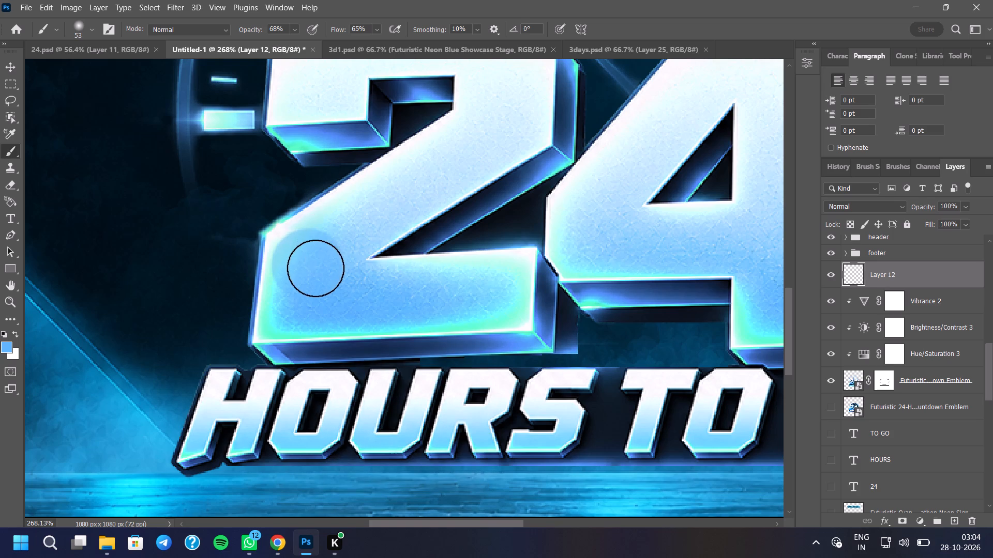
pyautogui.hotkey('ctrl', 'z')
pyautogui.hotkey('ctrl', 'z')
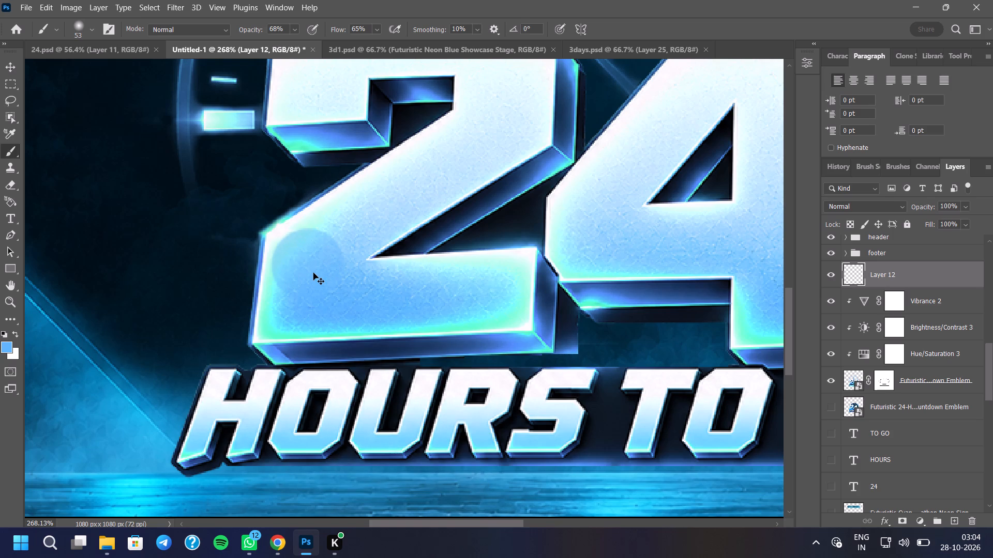
# Paint light blue over the greenish glow along the left side of the 2's lower body with the 53 px brush.
pyautogui.rightClick(313, 266)
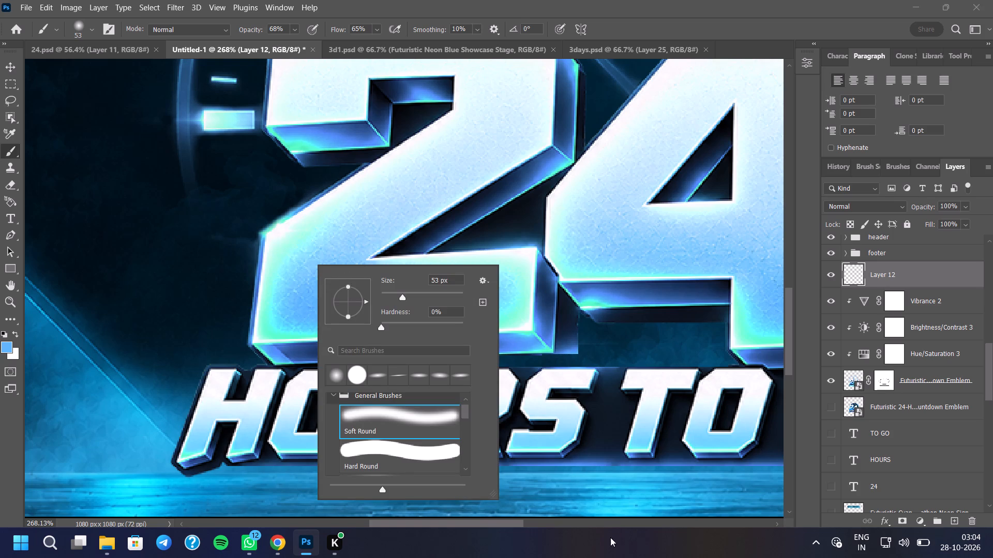
pyautogui.click(814, 422)
pyautogui.scroll(5, 346, 282)
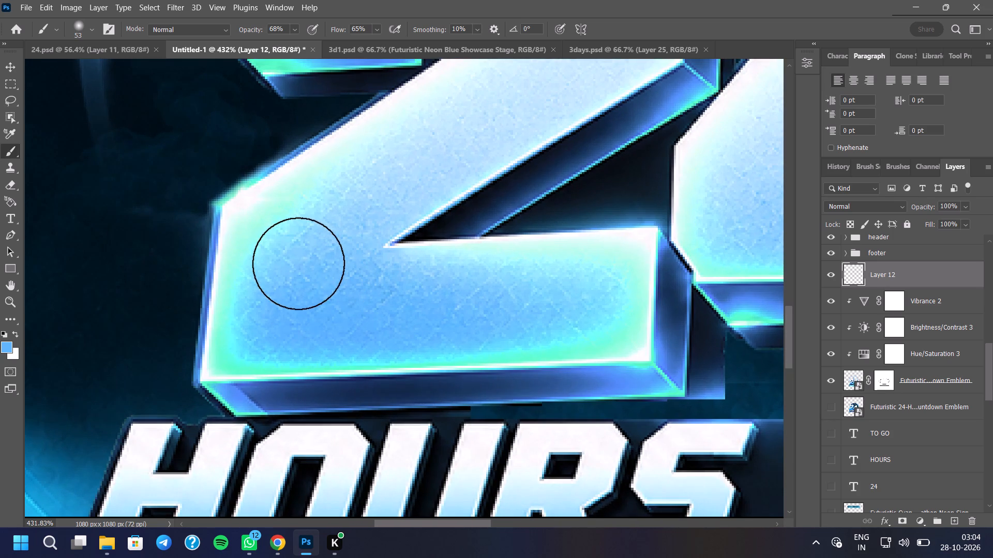
pyautogui.click(279, 248)
pyautogui.click(276, 244)
pyautogui.moveTo(272, 249); pyautogui.dragTo(271, 257)
pyautogui.moveTo(267, 266); pyautogui.dragTo(266, 271)
pyautogui.moveTo(266, 287); pyautogui.dragTo(264, 295)
pyautogui.click(257, 307)
pyautogui.click(257, 321)
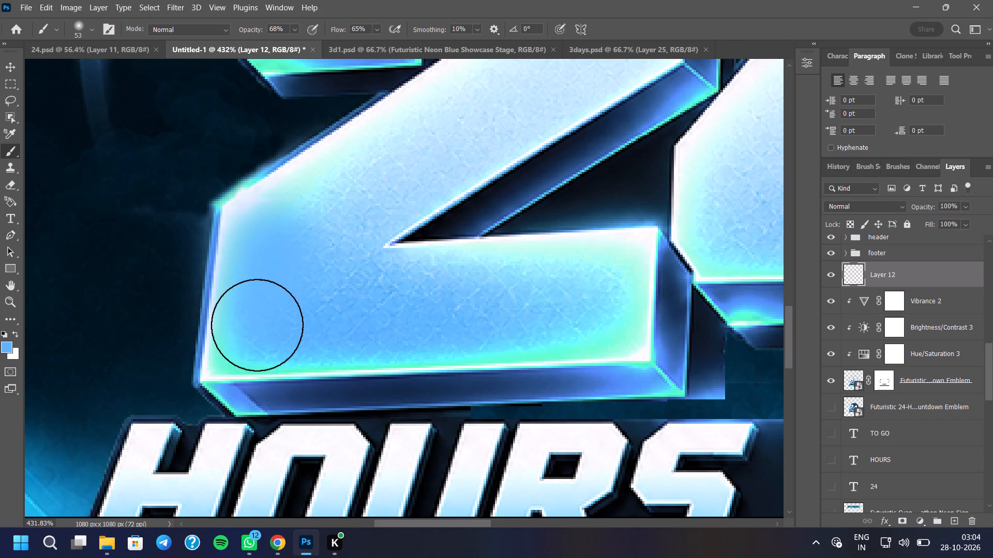
pyautogui.click(257, 326)
# Reduce the brush to 28 px and paint over the green glow at the 2's lower-left corner and along its bottom edge.
pyautogui.scroll(-1, 261, 276)
pyautogui.scroll(9, 260, 276)
pyautogui.rightClick(258, 285)
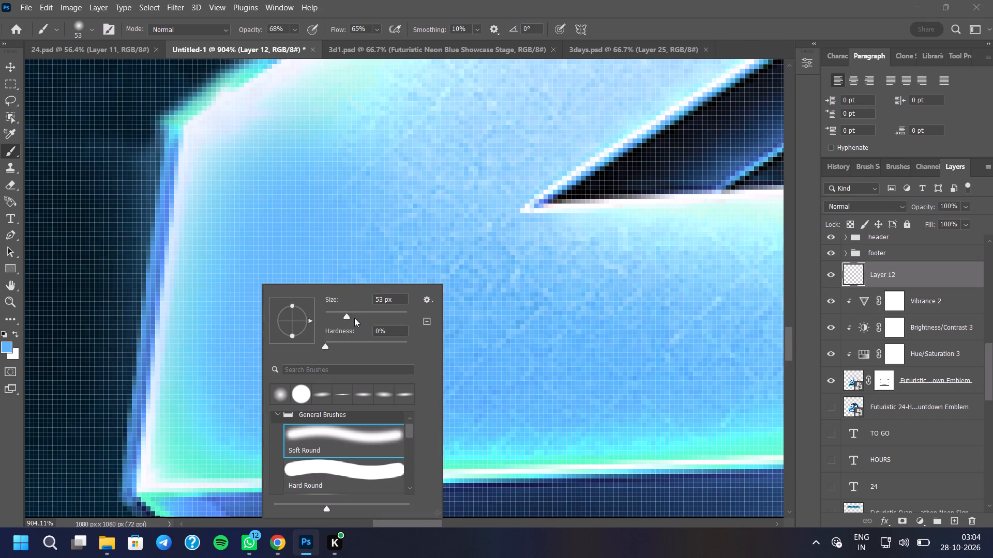
pyautogui.moveTo(343, 315); pyautogui.dragTo(337, 316)
pyautogui.click(212, 422)
pyautogui.doubleClick(212, 426)
pyautogui.click(209, 431)
pyautogui.doubleClick(209, 426)
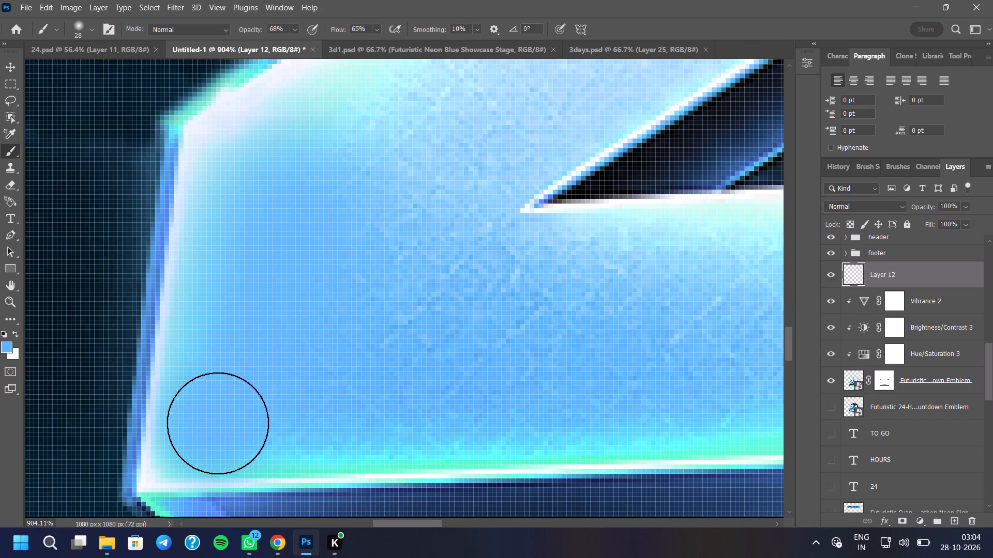
pyautogui.moveTo(241, 425); pyautogui.dragTo(252, 428)
pyautogui.moveTo(262, 427); pyautogui.dragTo(273, 427)
pyautogui.moveTo(283, 427); pyautogui.dragTo(303, 427)
pyautogui.moveTo(318, 426); pyautogui.dragTo(333, 426)
pyautogui.moveTo(347, 426); pyautogui.dragTo(363, 429)
pyautogui.moveTo(373, 430); pyautogui.dragTo(565, 428)
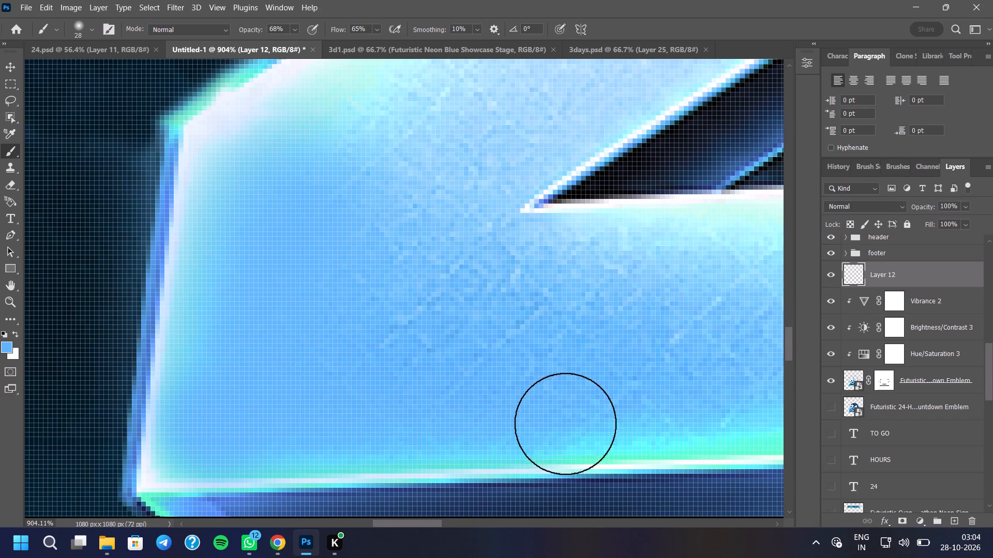
# Paint light blue over the greenish glow at the right end of the 2's base, working up to its upper corner.
pyautogui.scroll(-7, 177, 370)
pyautogui.scroll(5, 546, 389)
pyautogui.moveTo(601, 343); pyautogui.dragTo(611, 352)
pyautogui.doubleClick(620, 361)
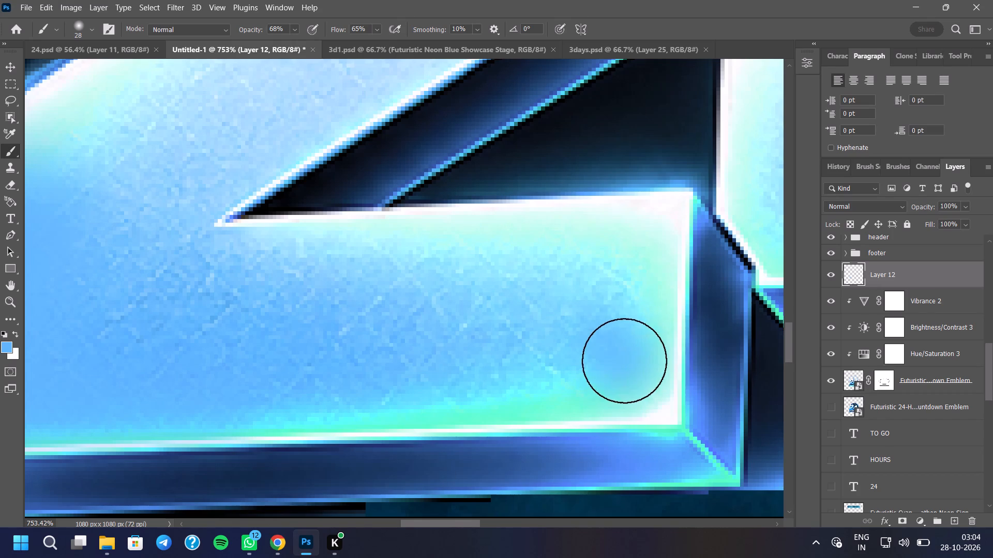
pyautogui.moveTo(626, 345); pyautogui.dragTo(626, 340)
pyautogui.moveTo(626, 322); pyautogui.dragTo(626, 316)
pyautogui.click(626, 295)
pyautogui.click(627, 287)
pyautogui.click(632, 272)
pyautogui.click(632, 261)
# Cover the pale green glow along the base's upper edge and fill the right half of the 2's base with light blue.
pyautogui.moveTo(619, 259); pyautogui.dragTo(340, 261)
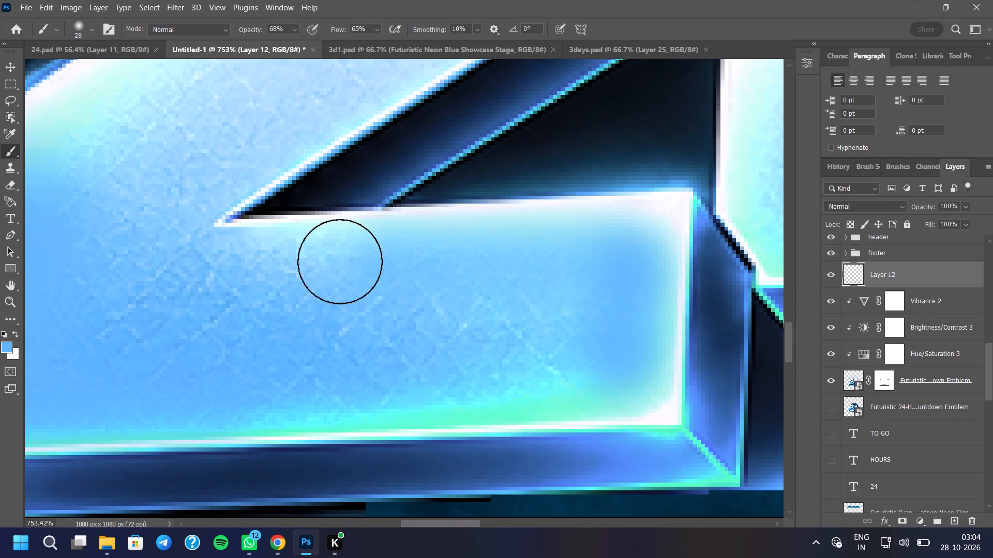
pyautogui.moveTo(340, 261); pyautogui.dragTo(247, 261)
pyautogui.moveTo(393, 271); pyautogui.dragTo(581, 273)
pyautogui.moveTo(614, 258); pyautogui.dragTo(574, 266)
pyautogui.moveTo(571, 282); pyautogui.dragTo(569, 317)
pyautogui.moveTo(567, 325); pyautogui.dragTo(408, 341)
pyautogui.moveTo(592, 351); pyautogui.dragTo(425, 366)
pyautogui.moveTo(576, 370); pyautogui.dragTo(473, 383)
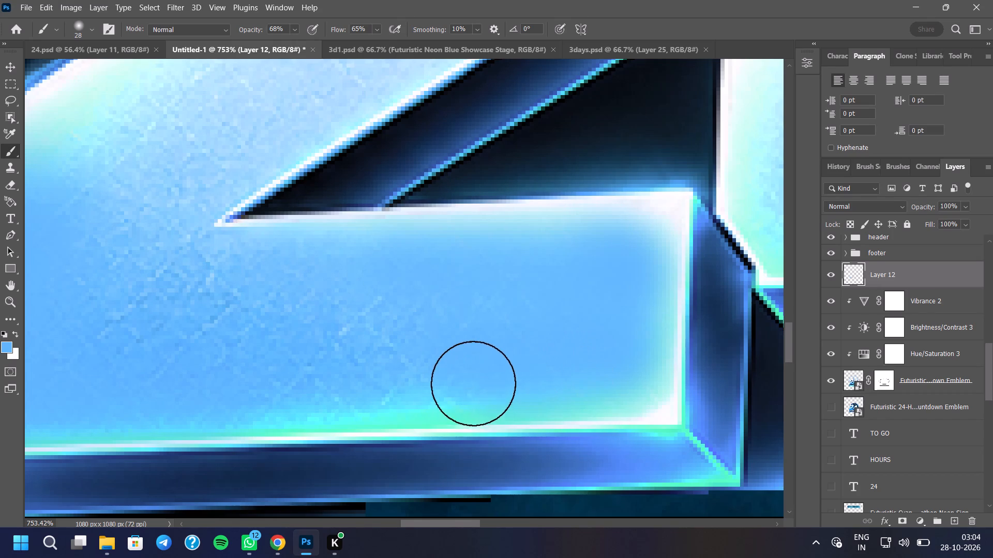
pyautogui.moveTo(473, 383); pyautogui.dragTo(246, 390)
# Touch up the remaining glow along the right edge of the 2's base with light-blue dabs.
pyautogui.click(640, 376)
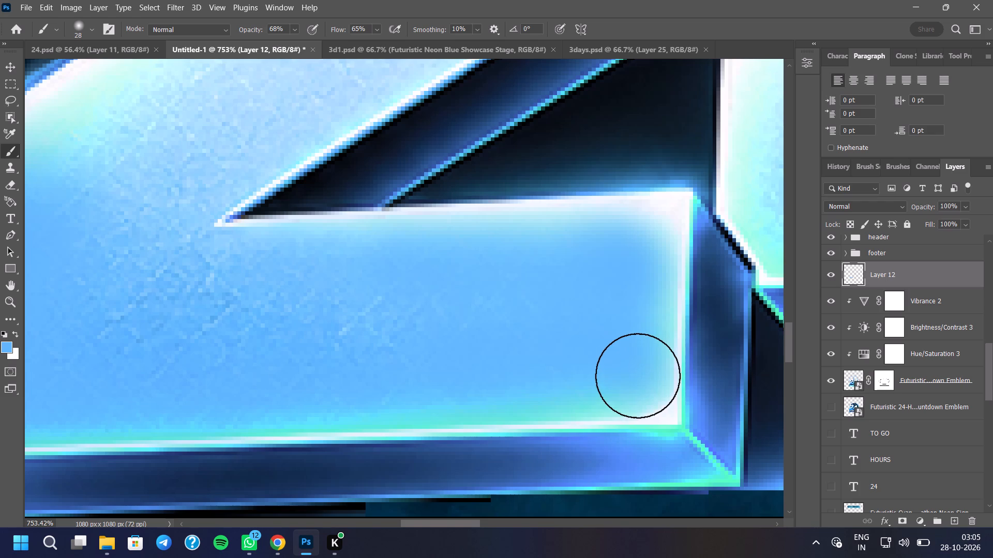
pyautogui.click(638, 382)
pyautogui.click(643, 280)
pyautogui.moveTo(645, 272); pyautogui.dragTo(645, 311)
pyautogui.doubleClick(642, 324)
pyautogui.moveTo(642, 327); pyautogui.dragTo(640, 332)
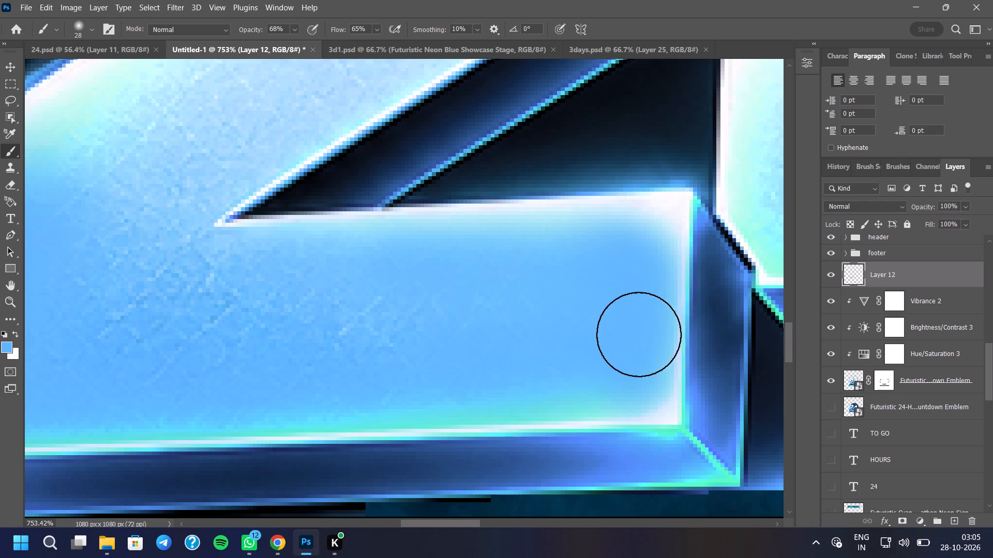
pyautogui.moveTo(639, 338); pyautogui.dragTo(637, 348)
# Paint short light-blue strokes along the bottom edge of the 2's base to cover the remaining green glow.
pyautogui.click(560, 389)
pyautogui.moveTo(571, 387); pyautogui.dragTo(577, 387)
pyautogui.moveTo(600, 387); pyautogui.dragTo(616, 390)
pyautogui.moveTo(639, 391); pyautogui.dragTo(646, 392)
pyautogui.click(649, 392)
pyautogui.moveTo(489, 397); pyautogui.dragTo(478, 397)
pyautogui.moveTo(463, 396); pyautogui.dragTo(456, 396)
pyautogui.moveTo(436, 393); pyautogui.dragTo(428, 393)
pyautogui.moveTo(407, 394); pyautogui.dragTo(389, 396)
pyautogui.moveTo(381, 399); pyautogui.dragTo(366, 401)
pyautogui.moveTo(355, 401); pyautogui.dragTo(349, 401)
pyautogui.moveTo(341, 401); pyautogui.dragTo(297, 404)
pyautogui.moveTo(289, 404); pyautogui.dragTo(276, 404)
# Touch up the leftover green patches along the left half of the 2's bottom edge with light-blue strokes.
pyautogui.scroll(-4, 637, 379)
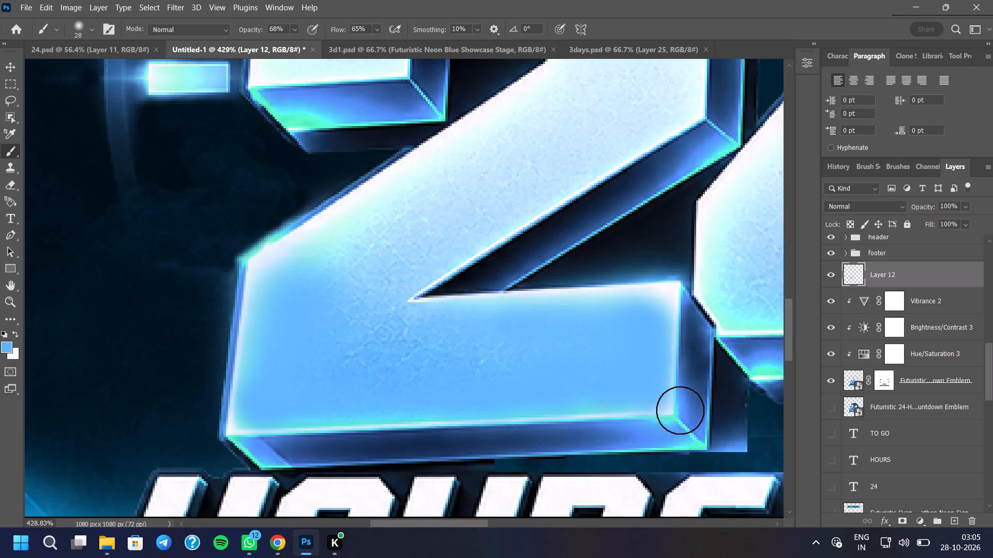
pyautogui.scroll(-5, 680, 410)
pyautogui.scroll(8, 502, 426)
pyautogui.moveTo(486, 390); pyautogui.dragTo(492, 389)
pyautogui.moveTo(513, 388); pyautogui.dragTo(521, 388)
pyautogui.moveTo(543, 387); pyautogui.dragTo(554, 388)
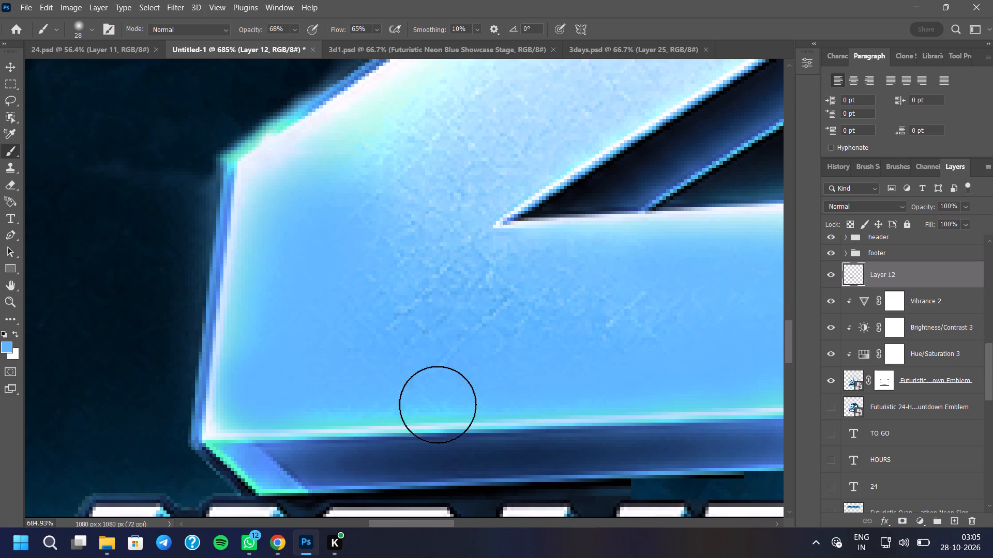
pyautogui.moveTo(363, 407); pyautogui.dragTo(389, 407)
pyautogui.click(325, 400)
pyautogui.moveTo(338, 400); pyautogui.dragTo(356, 400)
pyautogui.moveTo(387, 402); pyautogui.dragTo(421, 404)
pyautogui.click(490, 406)
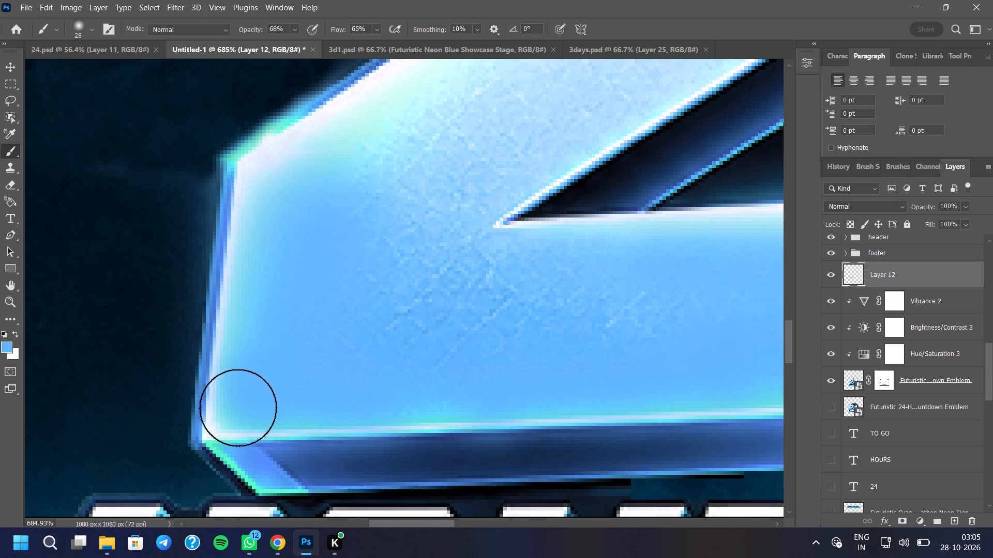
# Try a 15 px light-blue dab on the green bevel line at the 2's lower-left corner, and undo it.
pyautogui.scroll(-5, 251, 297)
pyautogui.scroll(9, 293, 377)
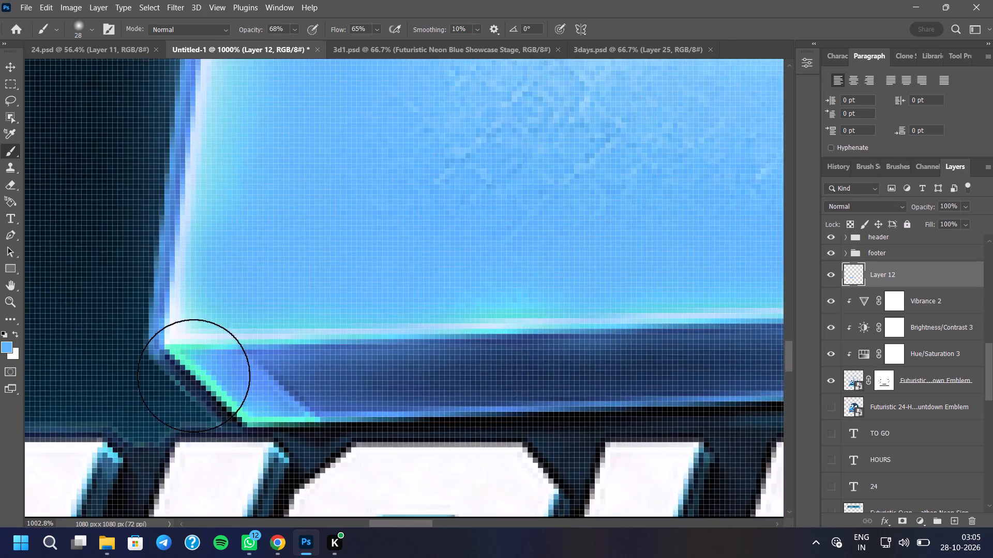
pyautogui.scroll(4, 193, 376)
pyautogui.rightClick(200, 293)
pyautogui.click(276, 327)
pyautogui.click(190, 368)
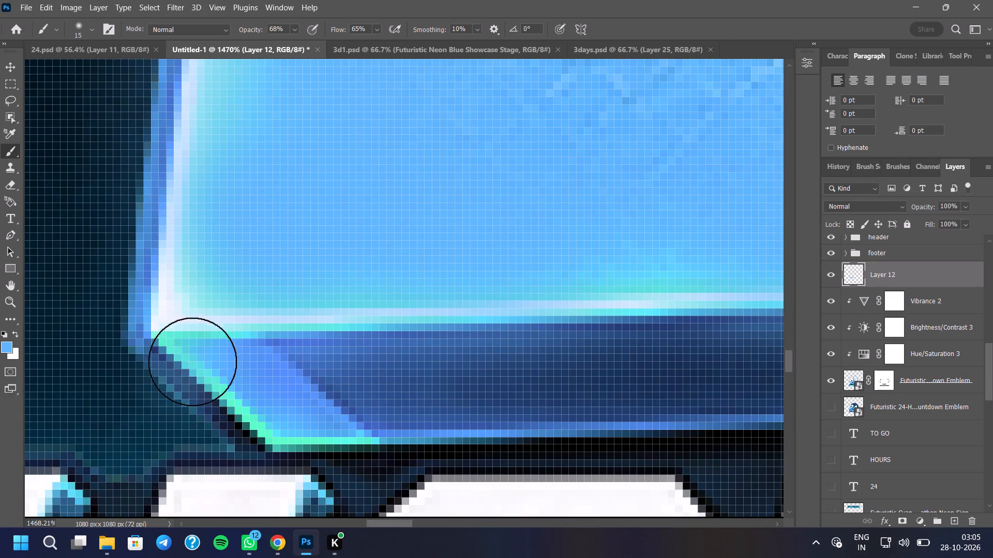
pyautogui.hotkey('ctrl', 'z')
# Reduce the brush to 6 px and paint light blue over the green bevel outline at the 2's lower-left corner.
pyautogui.rightClick(224, 339)
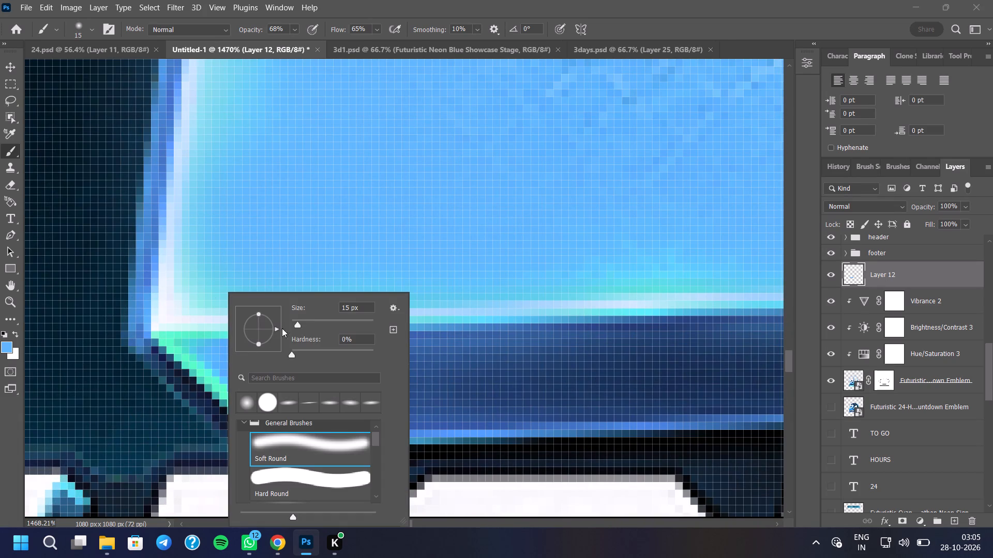
pyautogui.click(294, 325)
pyautogui.click(188, 362)
pyautogui.moveTo(167, 344); pyautogui.dragTo(197, 368)
pyautogui.rightClick(193, 359)
pyautogui.click(261, 326)
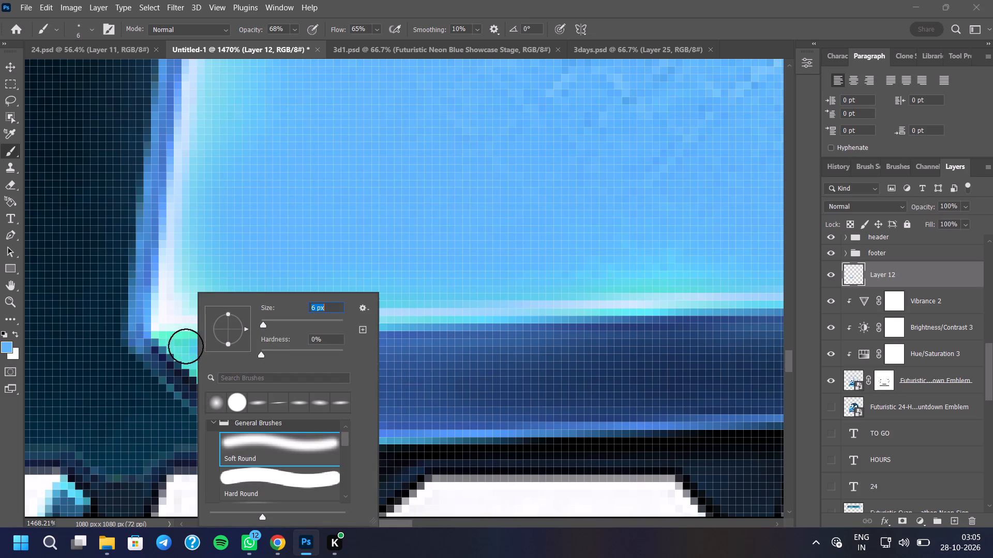
pyautogui.click(183, 346)
pyautogui.moveTo(169, 345); pyautogui.dragTo(325, 438)
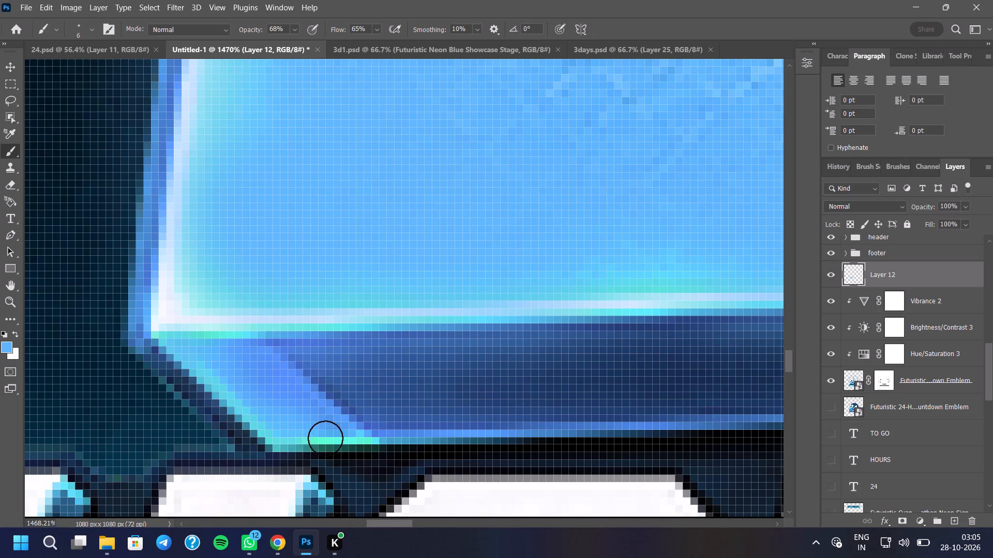
pyautogui.moveTo(325, 438); pyautogui.dragTo(375, 445)
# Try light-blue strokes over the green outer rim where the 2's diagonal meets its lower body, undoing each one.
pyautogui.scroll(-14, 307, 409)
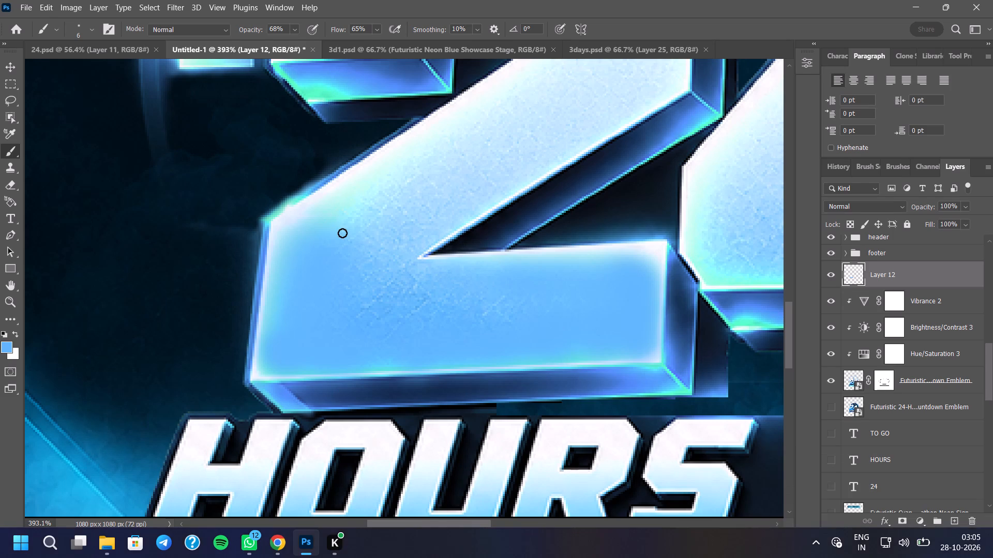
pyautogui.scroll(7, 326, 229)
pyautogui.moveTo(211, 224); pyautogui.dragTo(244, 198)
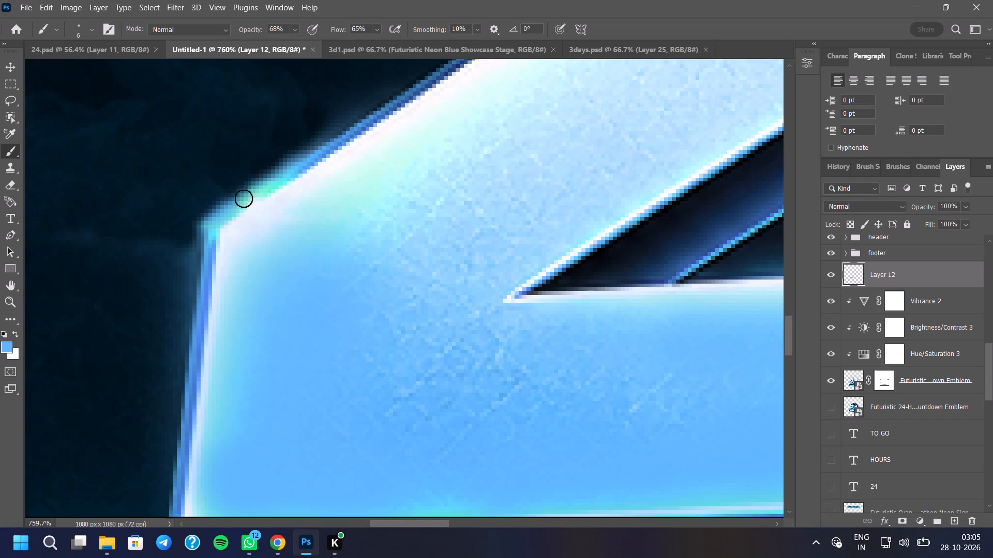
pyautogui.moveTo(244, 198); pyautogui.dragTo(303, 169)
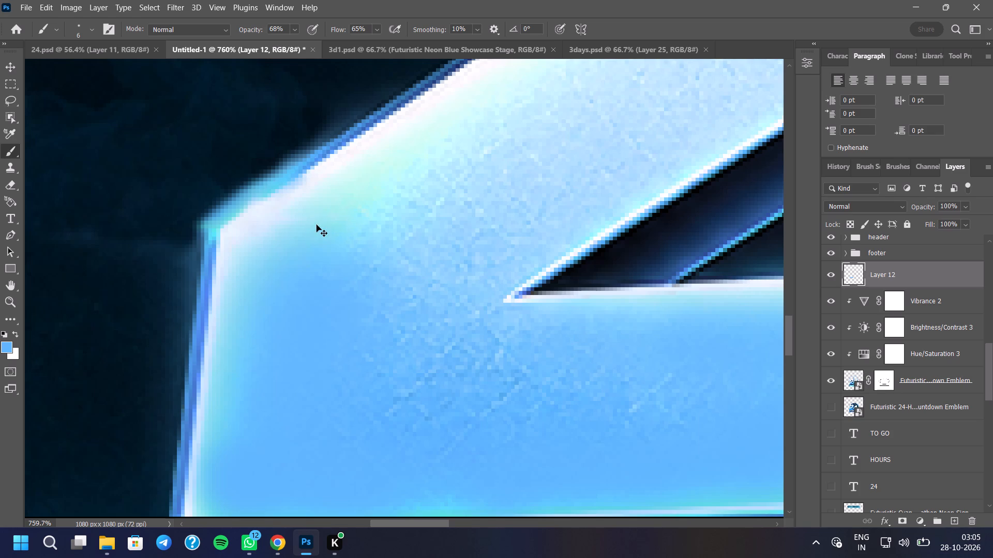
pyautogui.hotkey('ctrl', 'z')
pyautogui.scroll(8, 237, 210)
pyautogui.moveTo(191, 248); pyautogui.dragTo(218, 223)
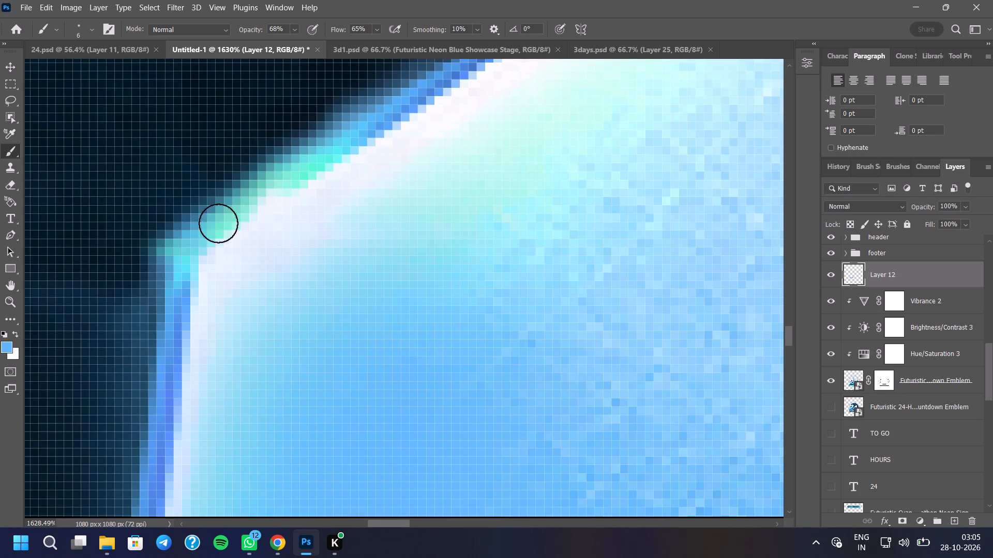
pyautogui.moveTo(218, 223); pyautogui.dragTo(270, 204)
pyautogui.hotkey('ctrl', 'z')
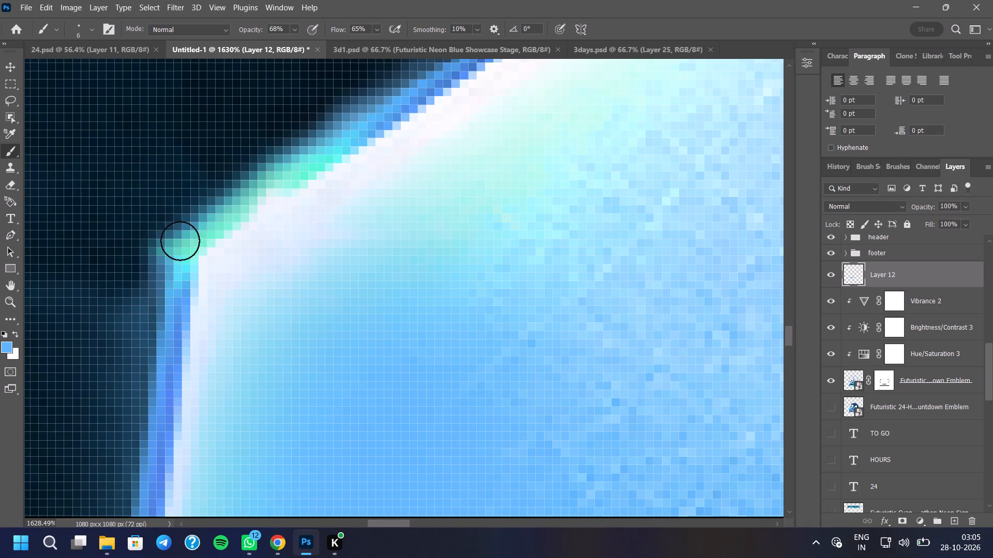
# Paint one light-blue stroke over the green outer rim where the 2's diagonal meets its left side.
pyautogui.moveTo(180, 241); pyautogui.dragTo(343, 139)
# Paint light blue over the cyan glow along the inside of the 2's lower left edge with the 6 px brush.
pyautogui.scroll(1, 349, 155)
pyautogui.scroll(-4, 345, 156)
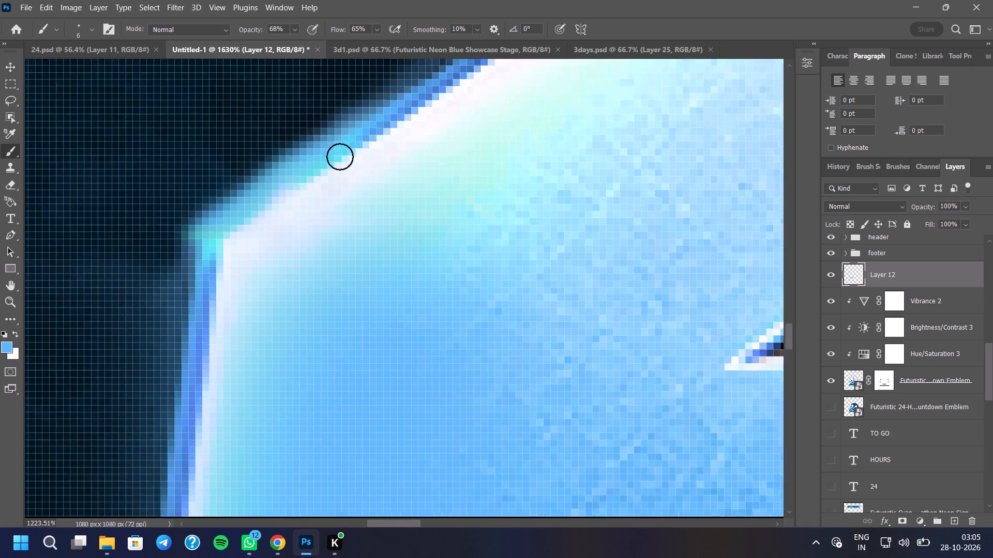
pyautogui.scroll(-9, 340, 157)
pyautogui.scroll(7, 310, 269)
pyautogui.moveTo(308, 207); pyautogui.dragTo(300, 220)
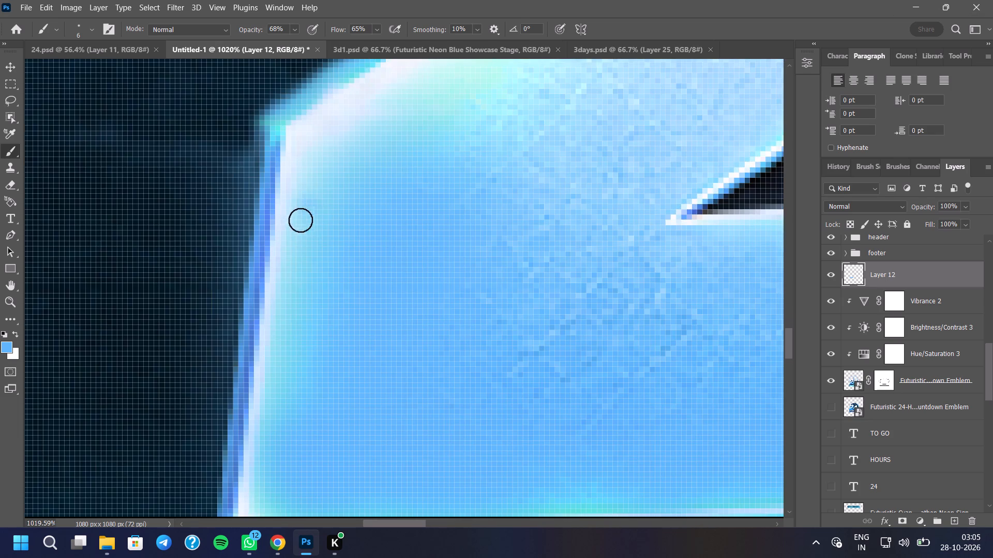
pyautogui.moveTo(300, 220); pyautogui.dragTo(278, 336)
pyautogui.moveTo(299, 267); pyautogui.dragTo(277, 422)
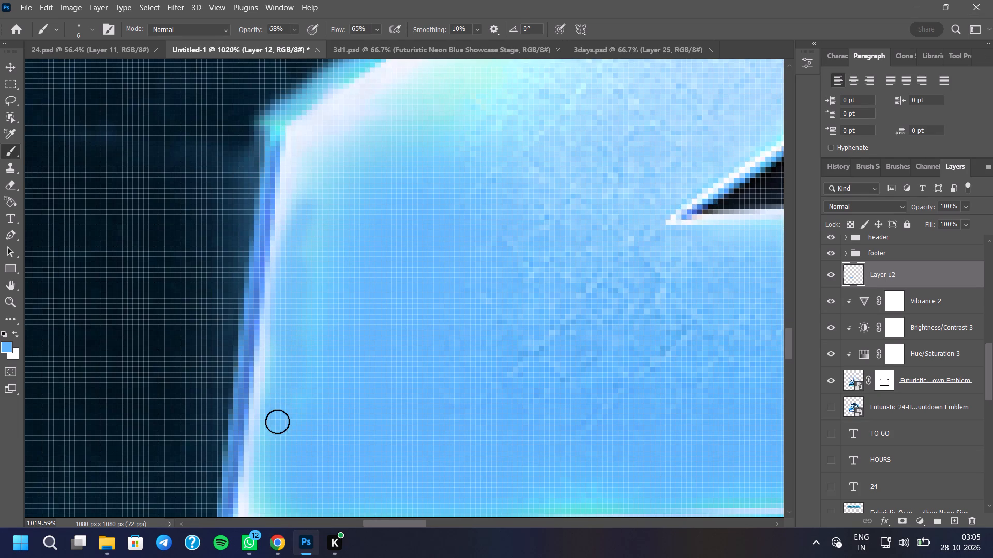
pyautogui.moveTo(277, 422); pyautogui.dragTo(302, 238)
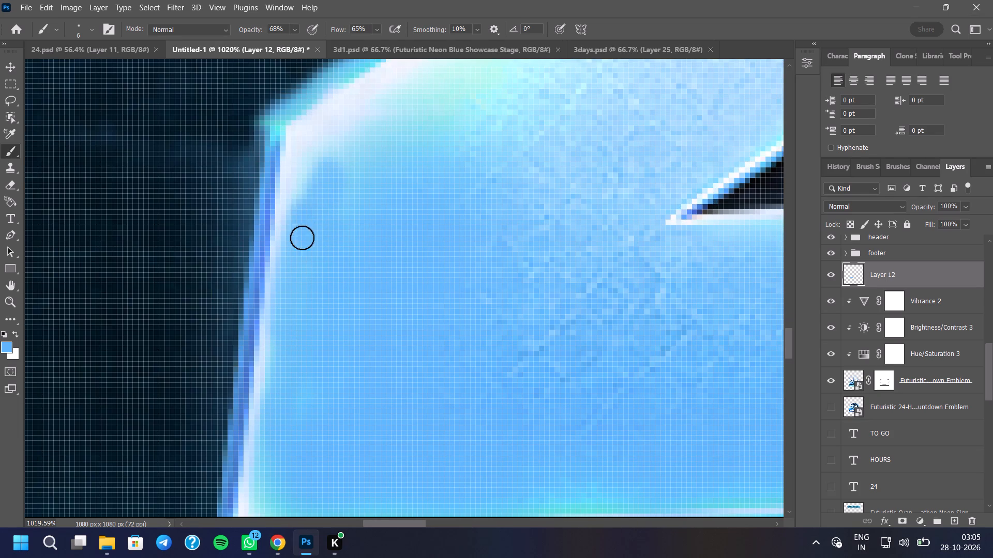
pyautogui.moveTo(302, 238); pyautogui.dragTo(295, 361)
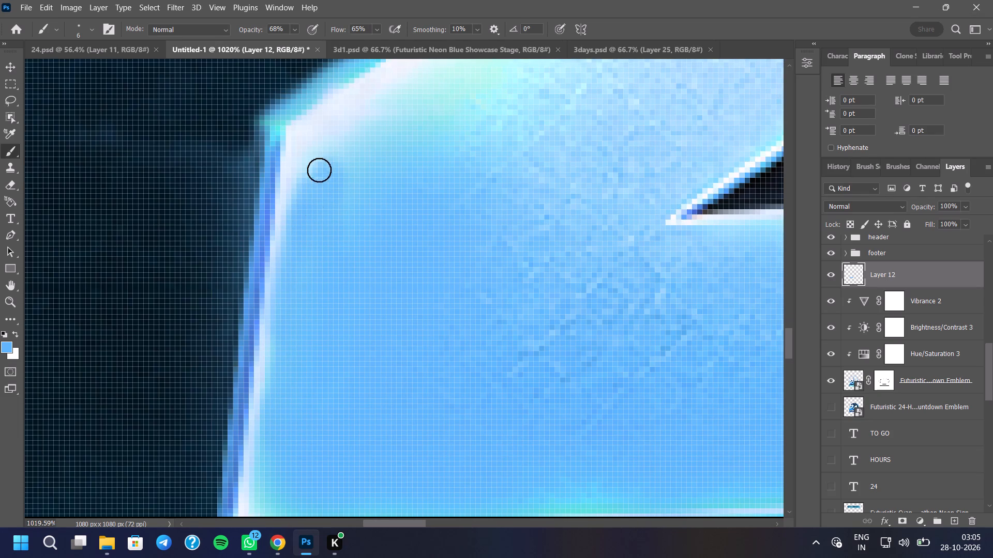
# Paint light blue over the pale green glow inside the lower part of the 2's diagonal with the 6 px brush.
pyautogui.scroll(-6, 306, 217)
pyautogui.scroll(5, 330, 181)
pyautogui.moveTo(301, 221); pyautogui.dragTo(433, 143)
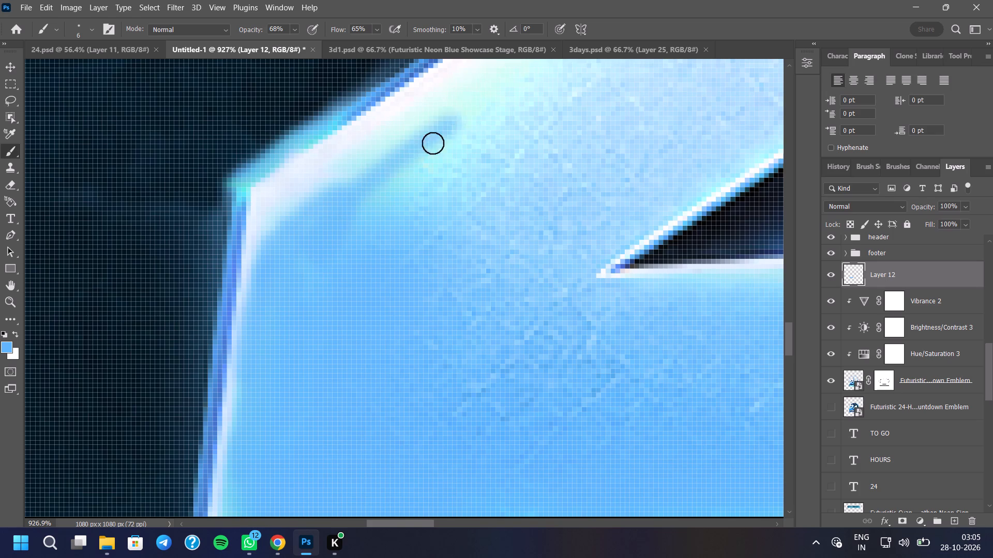
pyautogui.moveTo(433, 143); pyautogui.dragTo(324, 316)
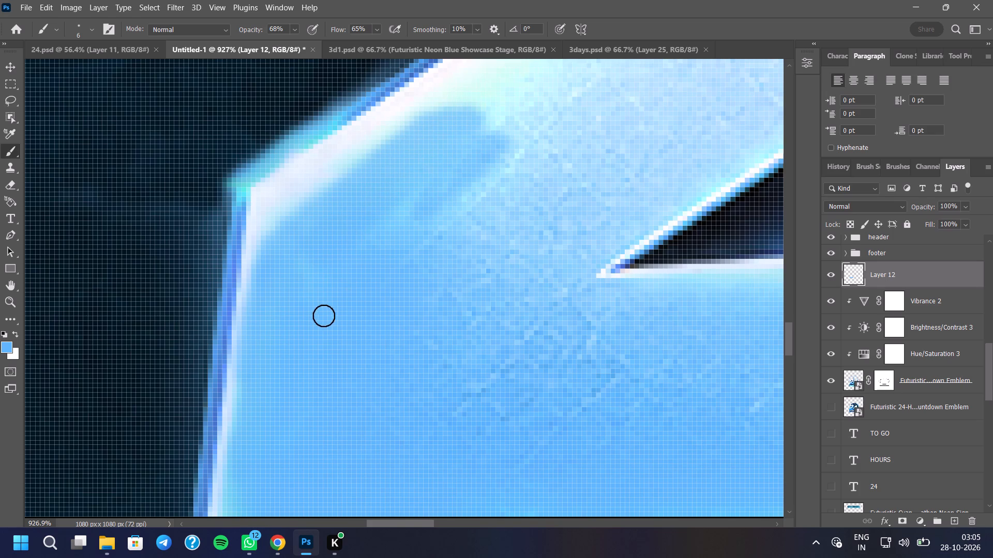
pyautogui.moveTo(324, 316); pyautogui.dragTo(321, 303)
# Enlarge the brush to 39 px and smooth the light-blue paint across the lower part of the 2's diagonal.
pyautogui.scroll(-10, 382, 249)
pyautogui.rightClick(392, 216)
pyautogui.click(467, 244)
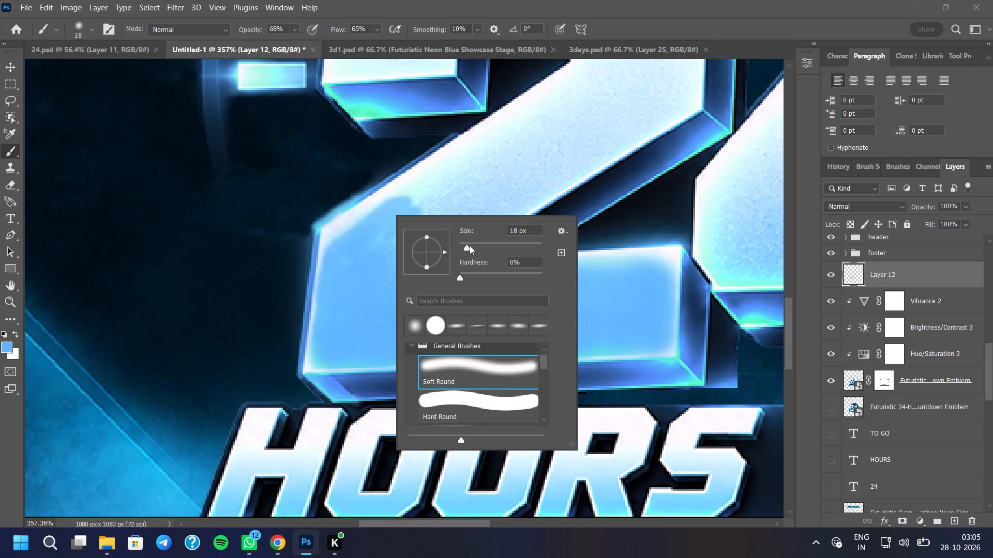
pyautogui.click(475, 246)
pyautogui.click(455, 187)
pyautogui.moveTo(453, 187); pyautogui.dragTo(416, 219)
pyautogui.moveTo(430, 203); pyautogui.dragTo(432, 211)
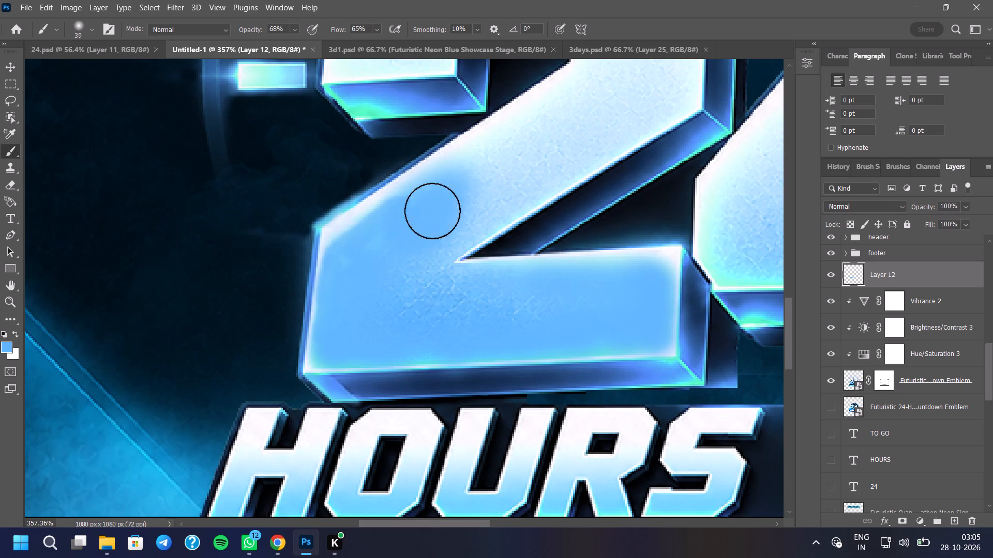
pyautogui.moveTo(432, 211); pyautogui.dragTo(411, 247)
# Extend the light-blue paint up the middle of the 2's diagonal and over its lower left area with the 39 px brush.
pyautogui.scroll(-8, 361, 337)
pyautogui.scroll(7, 406, 316)
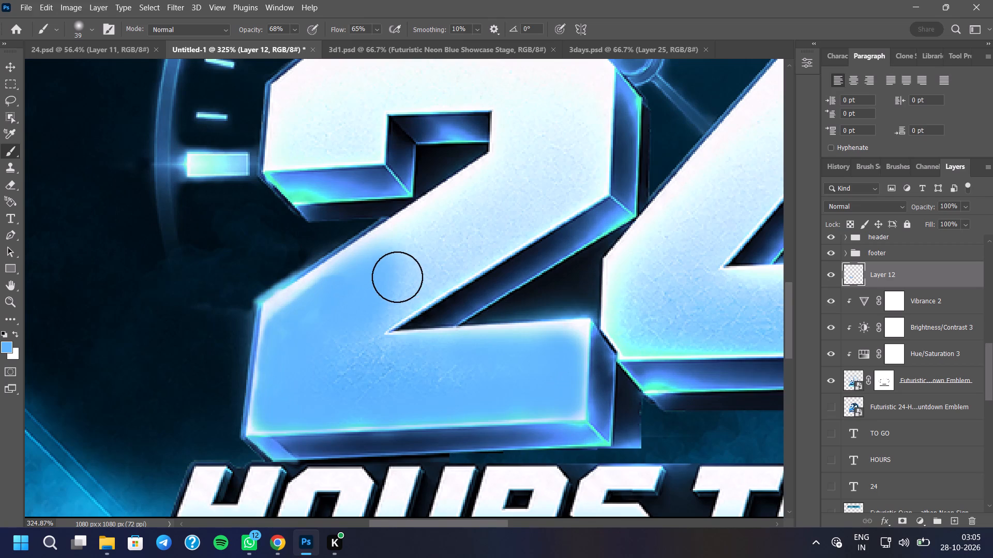
pyautogui.doubleClick(396, 277)
pyautogui.click(393, 284)
pyautogui.moveTo(397, 285); pyautogui.dragTo(394, 290)
pyautogui.tripleClick(394, 290)
pyautogui.click(406, 285)
pyautogui.click(407, 276)
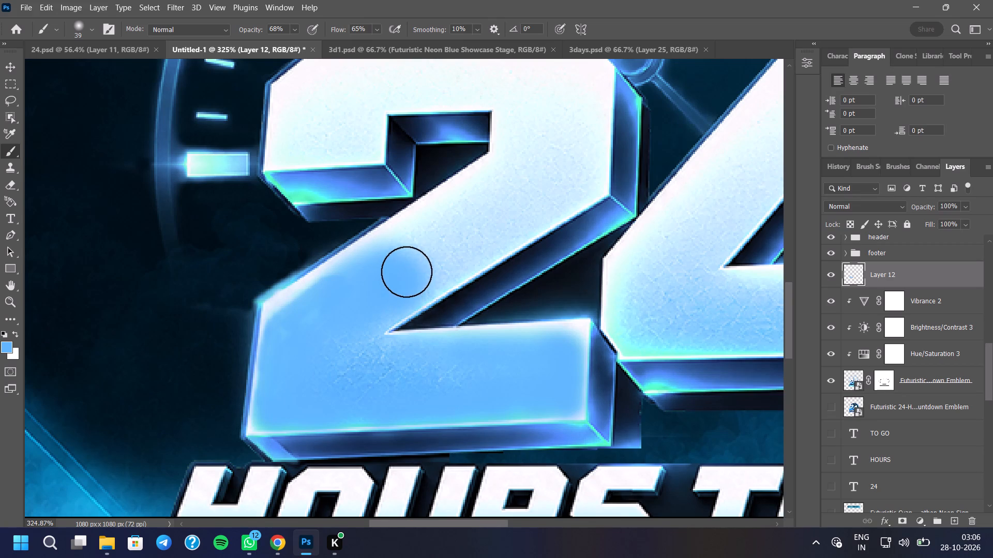
pyautogui.moveTo(407, 266); pyautogui.dragTo(401, 267)
pyautogui.moveTo(388, 267); pyautogui.dragTo(377, 271)
pyautogui.moveTo(356, 276); pyautogui.dragTo(352, 281)
pyautogui.moveTo(339, 291); pyautogui.dragTo(330, 297)
pyautogui.click(302, 312)
pyautogui.doubleClick(299, 320)
pyautogui.moveTo(303, 321); pyautogui.dragTo(307, 321)
pyautogui.moveTo(338, 320); pyautogui.dragTo(349, 317)
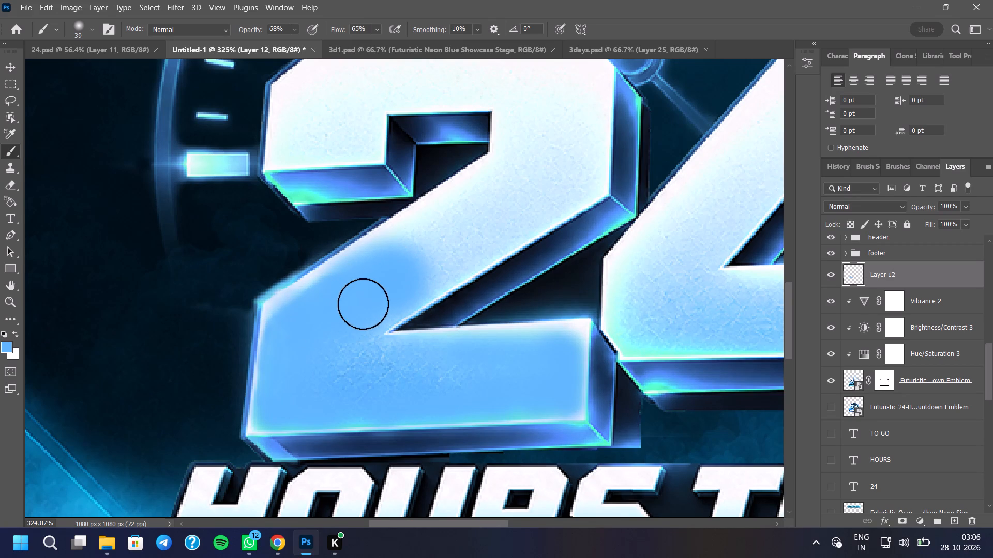
pyautogui.click(363, 304)
pyautogui.moveTo(372, 301); pyautogui.dragTo(362, 314)
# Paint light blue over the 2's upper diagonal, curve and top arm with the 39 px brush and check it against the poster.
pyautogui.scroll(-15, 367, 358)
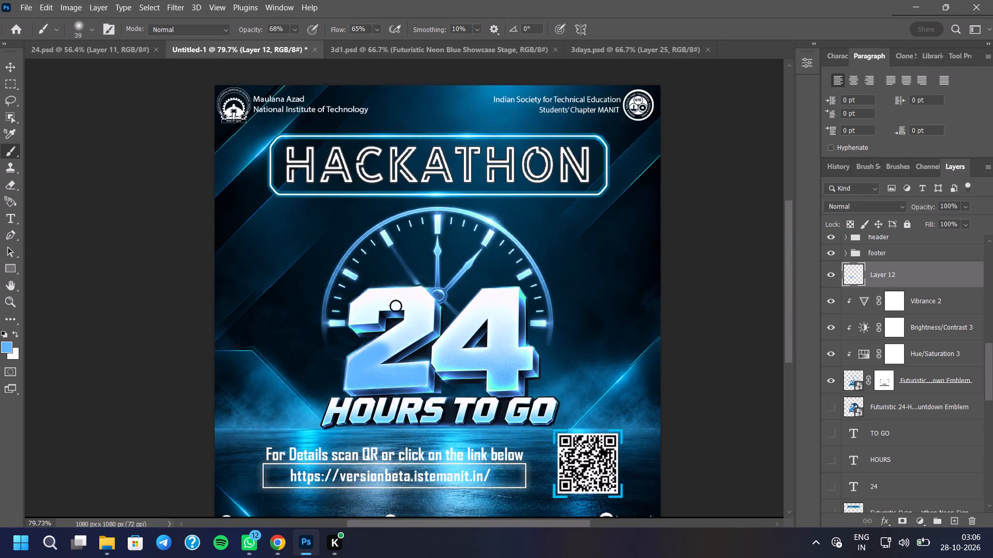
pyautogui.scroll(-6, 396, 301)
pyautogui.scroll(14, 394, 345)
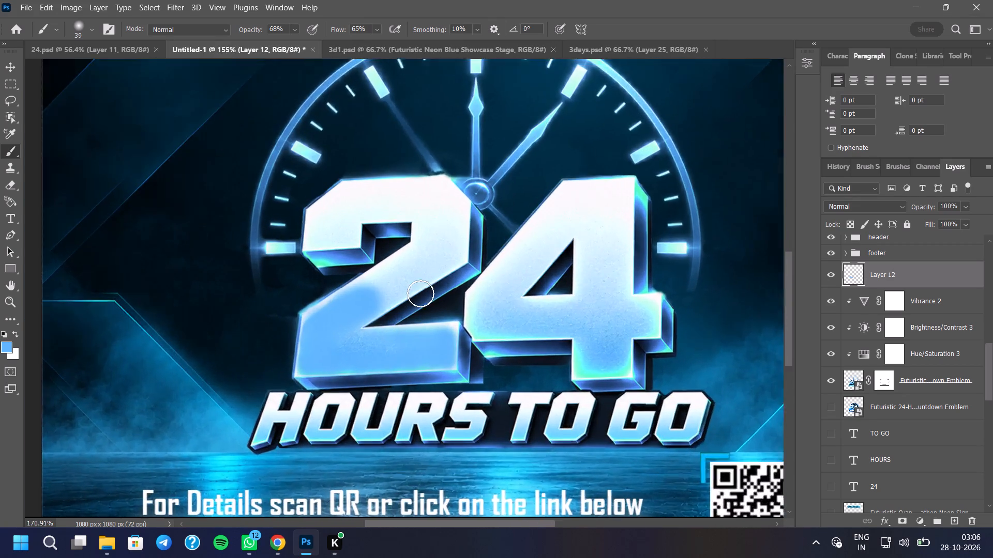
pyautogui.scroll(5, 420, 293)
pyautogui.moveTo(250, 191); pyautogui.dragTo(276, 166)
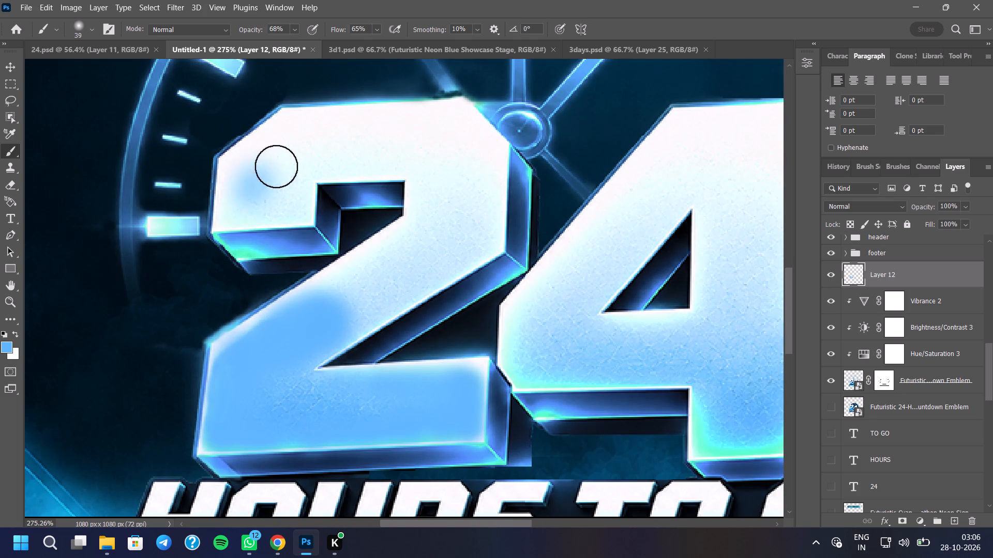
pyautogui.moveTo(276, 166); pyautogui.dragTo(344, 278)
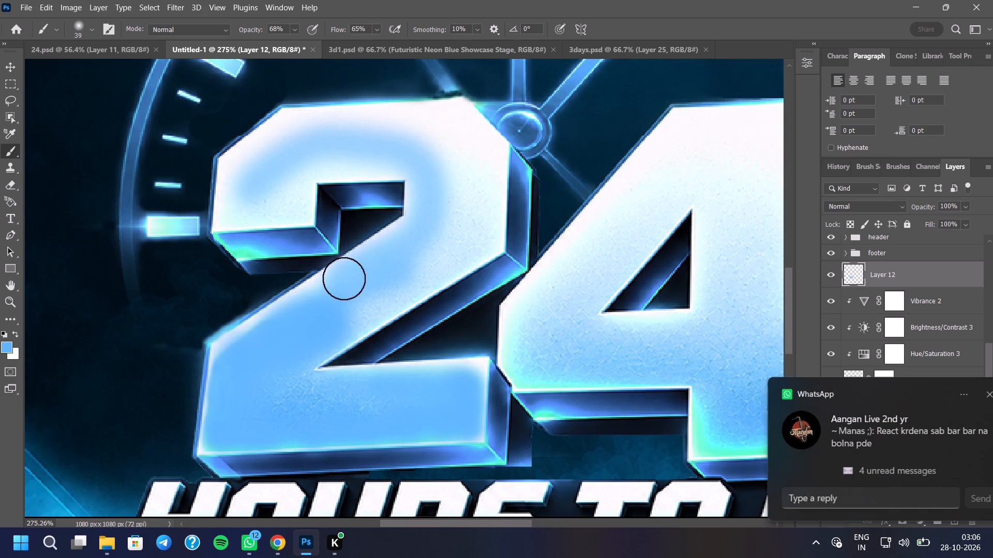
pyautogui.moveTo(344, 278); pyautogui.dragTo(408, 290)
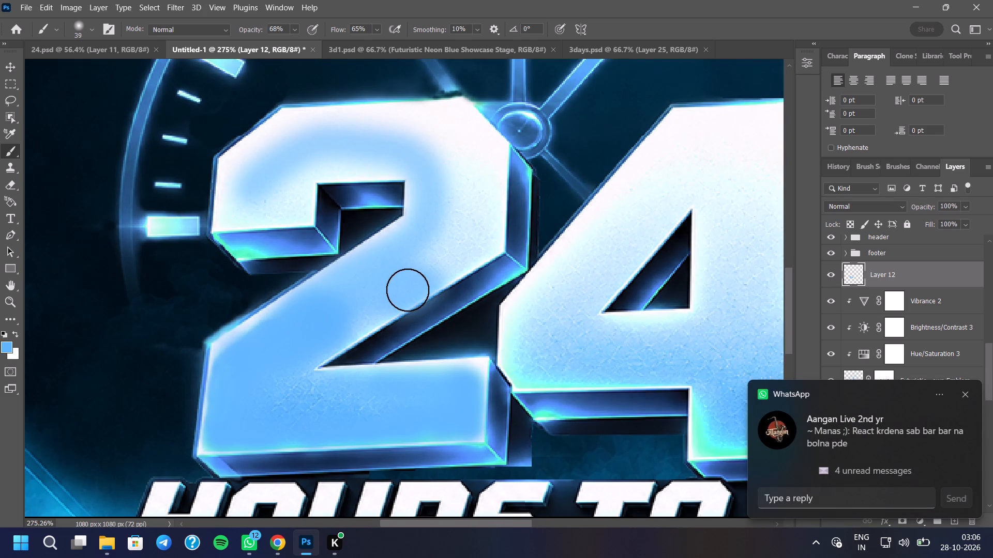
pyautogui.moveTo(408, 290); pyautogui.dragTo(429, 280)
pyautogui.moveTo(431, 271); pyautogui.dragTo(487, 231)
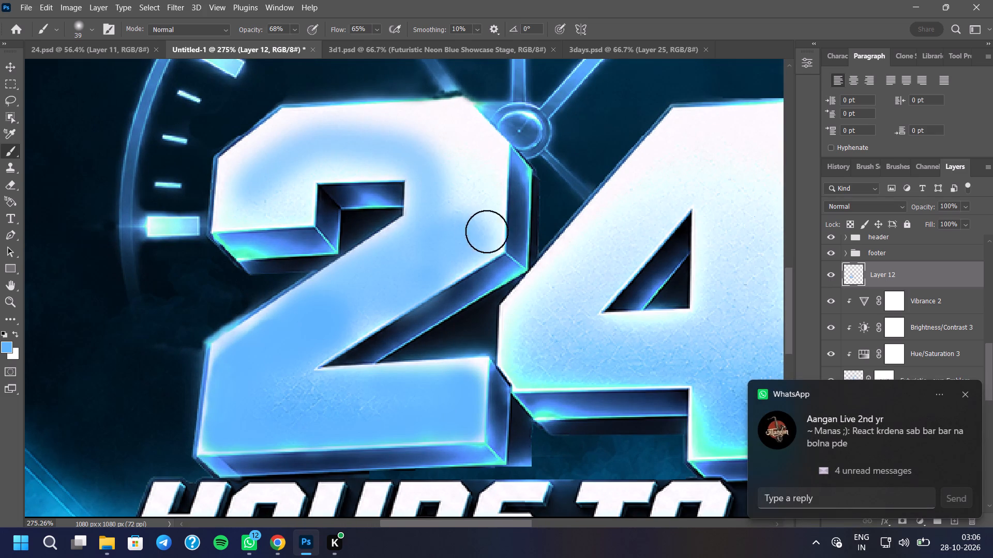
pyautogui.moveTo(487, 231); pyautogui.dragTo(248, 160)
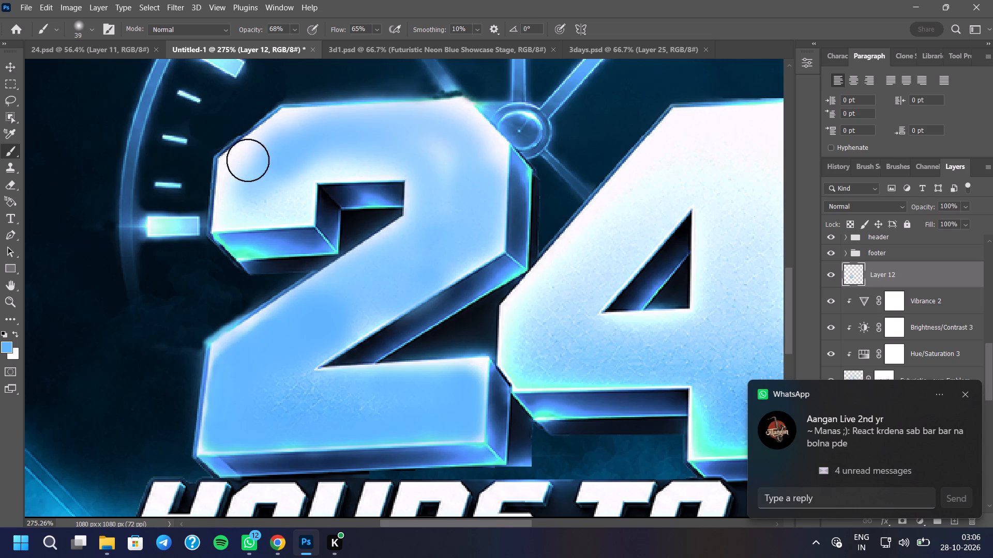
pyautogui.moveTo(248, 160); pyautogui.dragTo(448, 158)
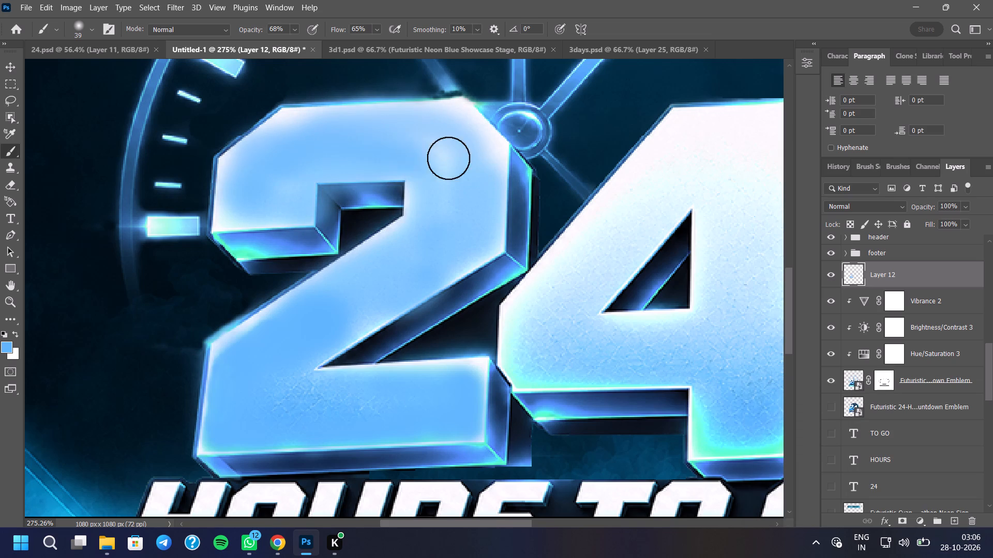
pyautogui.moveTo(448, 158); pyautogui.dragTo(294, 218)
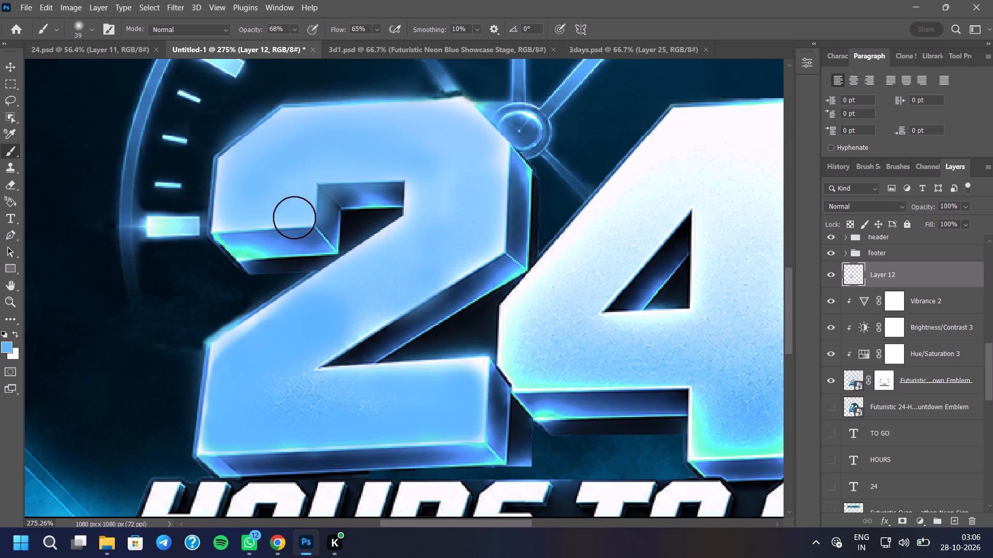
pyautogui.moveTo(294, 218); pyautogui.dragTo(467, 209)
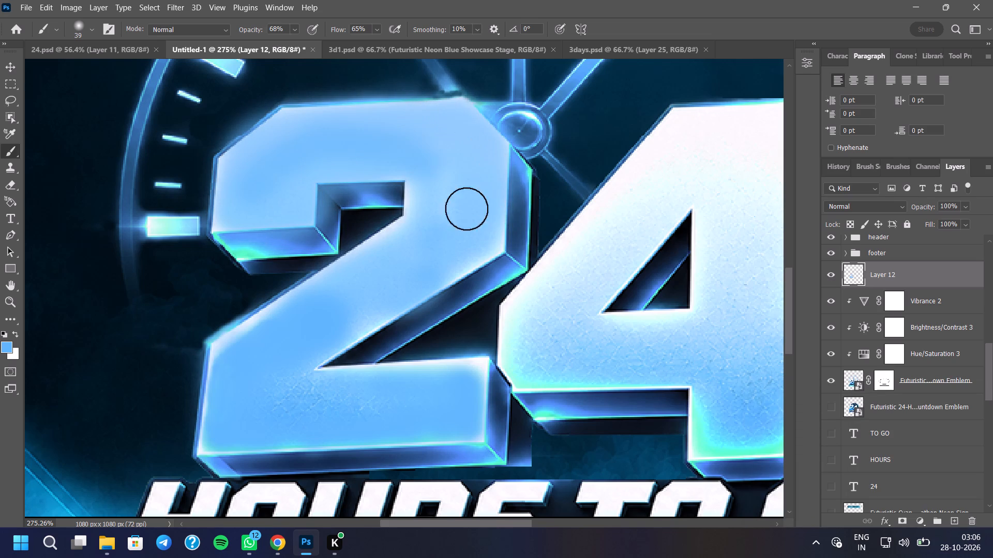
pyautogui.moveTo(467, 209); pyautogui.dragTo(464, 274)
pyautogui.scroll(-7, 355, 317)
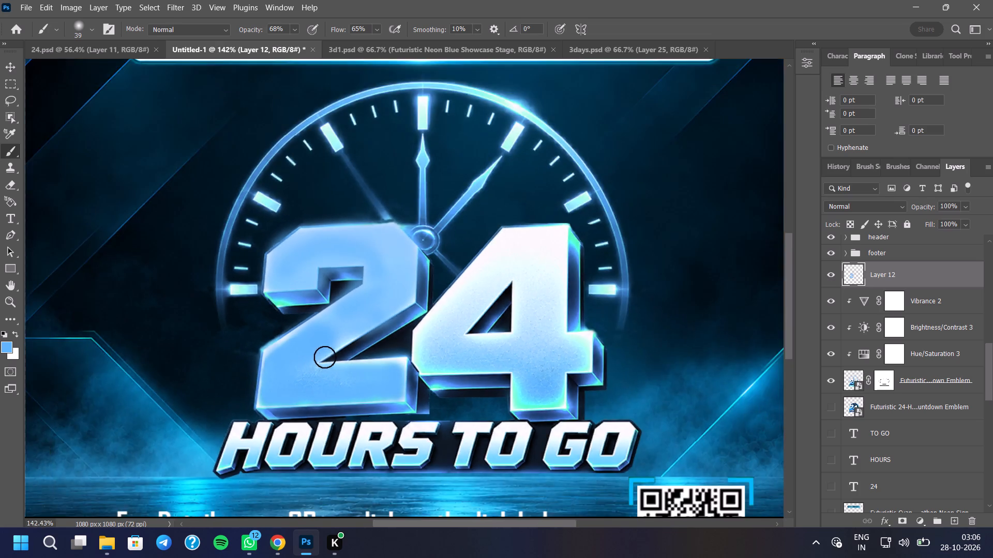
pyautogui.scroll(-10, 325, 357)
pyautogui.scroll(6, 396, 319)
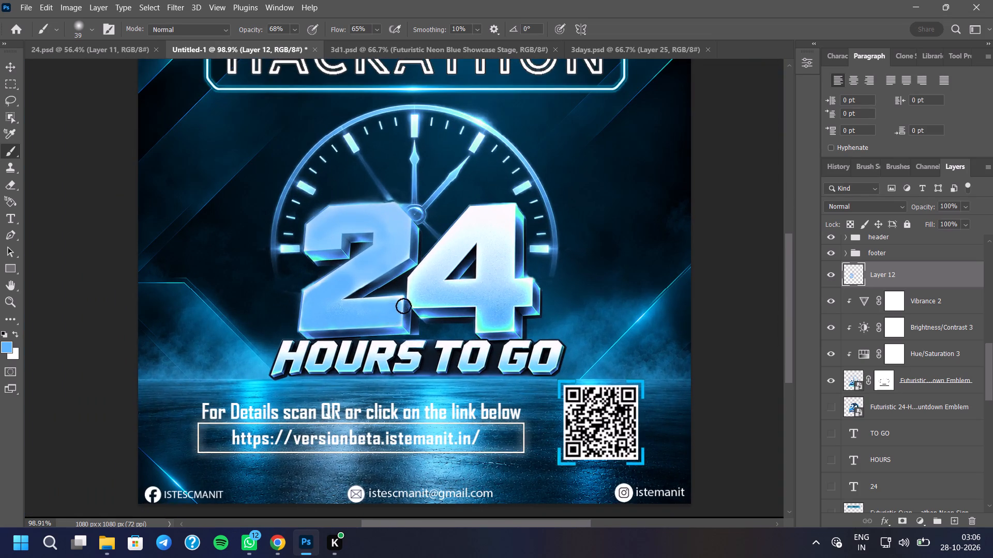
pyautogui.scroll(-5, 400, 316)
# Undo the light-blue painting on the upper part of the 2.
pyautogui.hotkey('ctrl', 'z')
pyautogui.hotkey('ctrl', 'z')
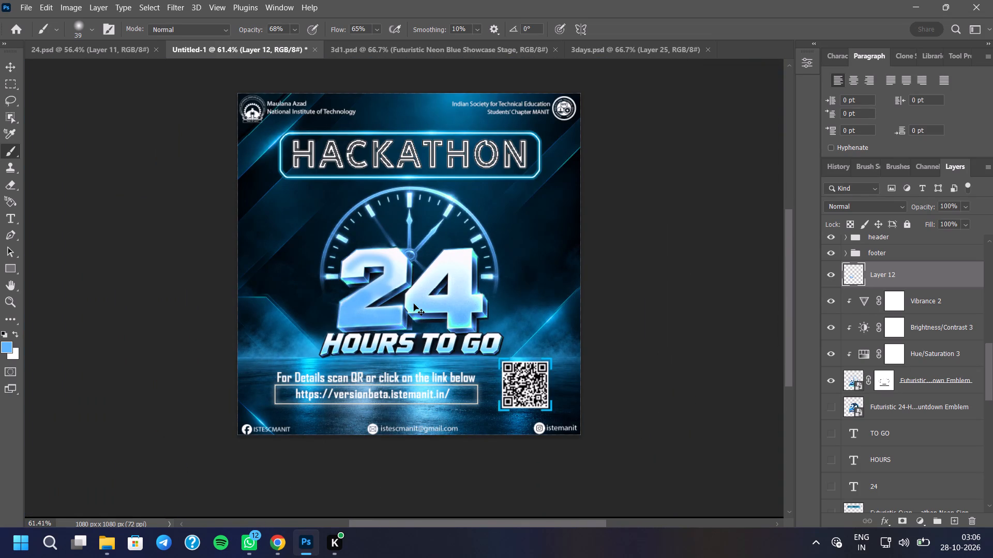
# Set the Eraser to a 50 px soft brush and fade the upper edge of the light-blue paint on the 2's diagonal.
pyautogui.scroll(8, 380, 301)
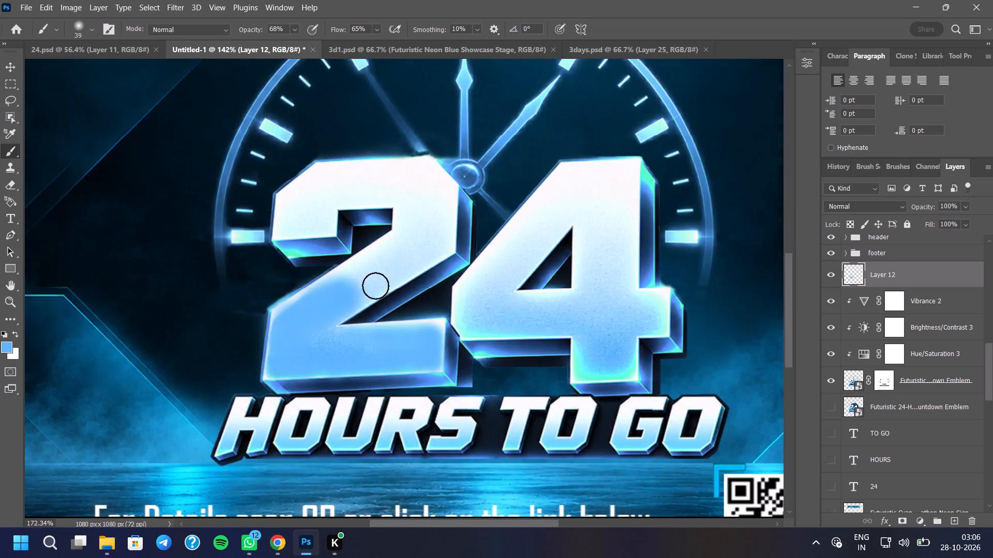
pyautogui.scroll(4, 375, 286)
pyautogui.scroll(-4, 392, 258)
pyautogui.scroll(5, 413, 245)
pyautogui.click(0, 189)
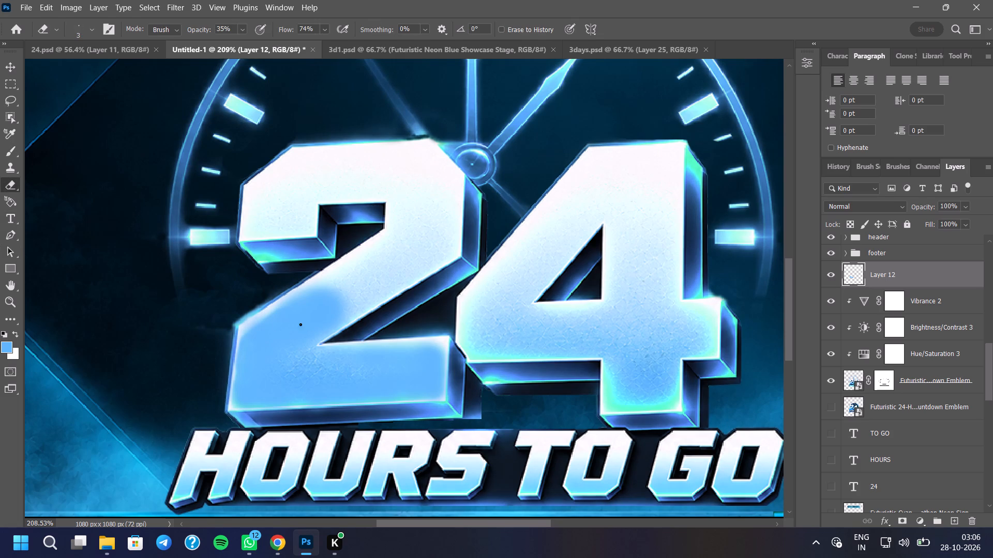
pyautogui.rightClick(301, 277)
pyautogui.click(389, 305)
pyautogui.click(384, 250)
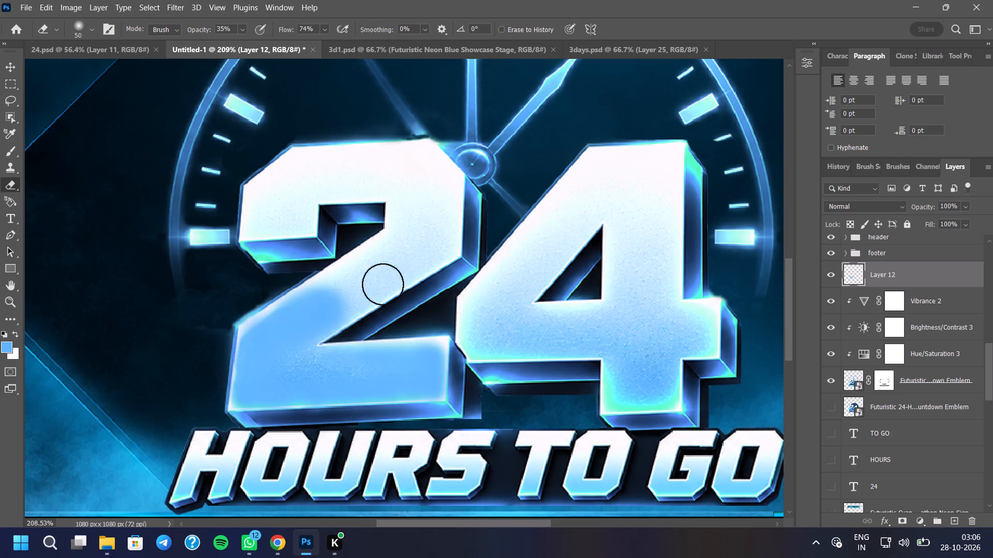
pyautogui.click(300, 296)
pyautogui.moveTo(305, 299); pyautogui.dragTo(316, 299)
pyautogui.moveTo(317, 300); pyautogui.dragTo(322, 301)
pyautogui.moveTo(328, 301); pyautogui.dragTo(334, 301)
pyautogui.click(338, 302)
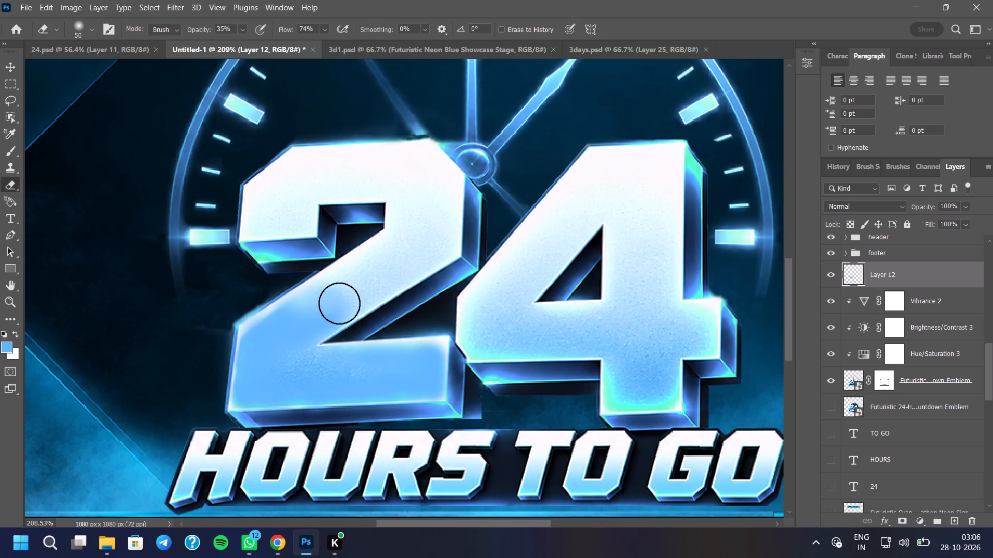
pyautogui.moveTo(335, 303); pyautogui.dragTo(323, 303)
pyautogui.click(318, 302)
pyautogui.click(305, 303)
pyautogui.click(342, 307)
pyautogui.moveTo(310, 314); pyautogui.dragTo(302, 316)
pyautogui.doubleClick(290, 307)
pyautogui.moveTo(293, 312); pyautogui.dragTo(298, 312)
pyautogui.click(340, 313)
pyautogui.click(345, 313)
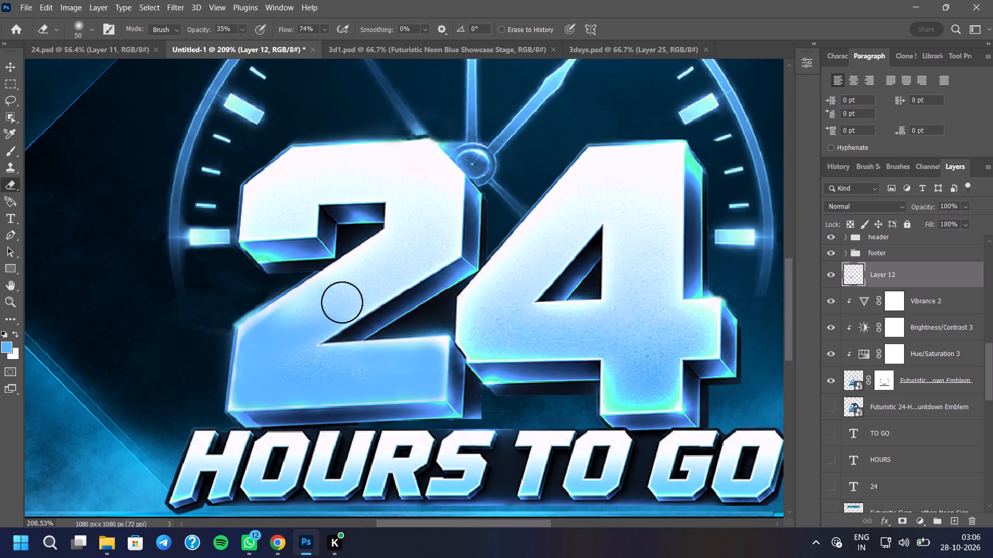
# Erase more of the light-blue paint across the lower diagonal of the 2 to soften its transition to white.
pyautogui.click(342, 302)
pyautogui.click(330, 297)
pyautogui.moveTo(322, 292); pyautogui.dragTo(316, 296)
pyautogui.moveTo(308, 297); pyautogui.dragTo(285, 303)
pyautogui.moveTo(243, 300); pyautogui.dragTo(249, 303)
pyautogui.moveTo(273, 306); pyautogui.dragTo(294, 309)
pyautogui.click(295, 311)
pyautogui.moveTo(279, 310); pyautogui.dragTo(313, 314)
pyautogui.click(327, 319)
pyautogui.moveTo(296, 318); pyautogui.dragTo(307, 318)
pyautogui.click(327, 317)
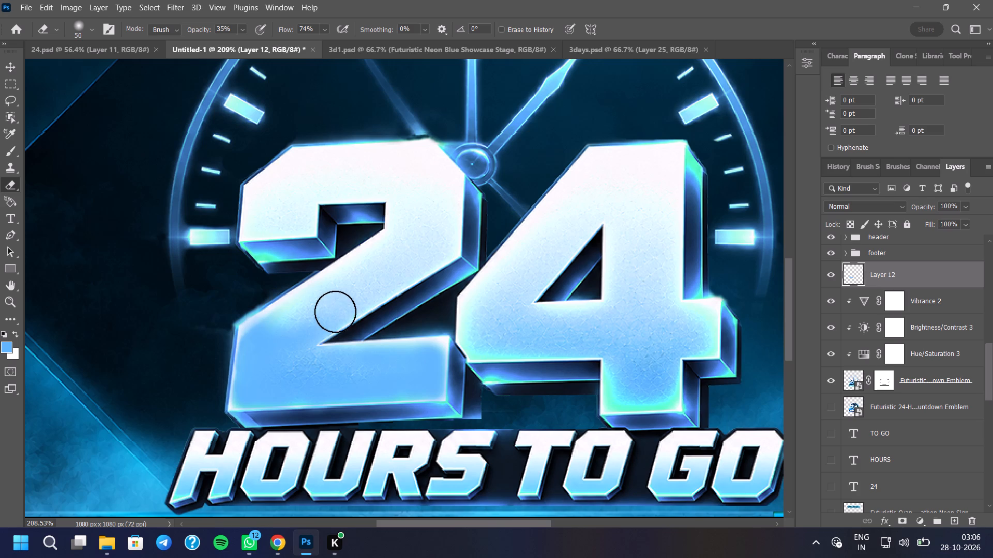
pyautogui.moveTo(335, 312); pyautogui.dragTo(335, 317)
pyautogui.click(336, 306)
pyautogui.click(337, 291)
pyautogui.click(336, 306)
pyautogui.click(349, 314)
pyautogui.moveTo(367, 313); pyautogui.dragTo(372, 316)
pyautogui.moveTo(288, 324); pyautogui.dragTo(293, 324)
pyautogui.click(320, 323)
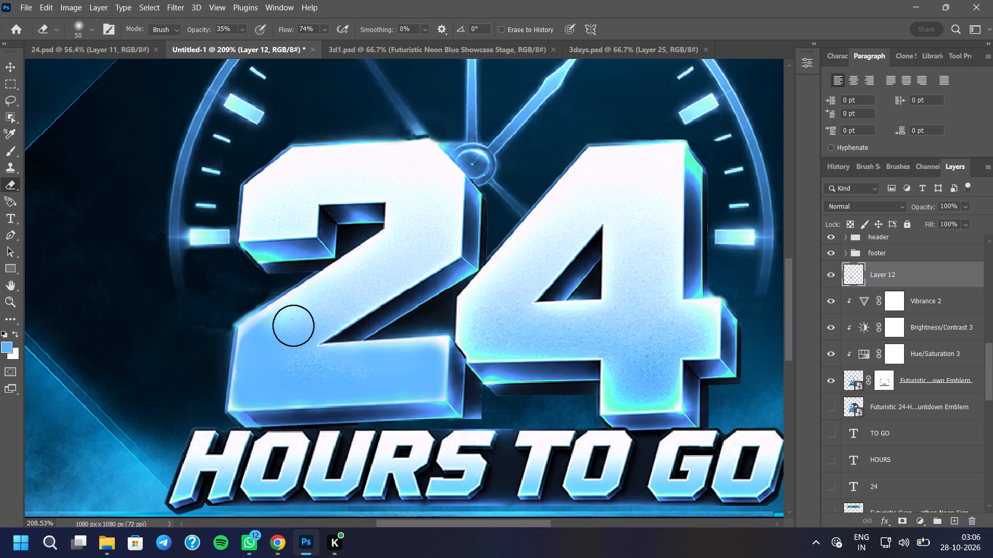
# Soften the light-blue paint with the Eraser where the 2's diagonal meets its base.
pyautogui.click(293, 326)
pyautogui.click(292, 322)
pyautogui.click(308, 329)
pyautogui.moveTo(327, 332); pyautogui.dragTo(284, 338)
pyautogui.moveTo(278, 331); pyautogui.dragTo(288, 330)
pyautogui.click(304, 329)
pyautogui.moveTo(312, 335); pyautogui.dragTo(322, 339)
pyautogui.moveTo(353, 336); pyautogui.dragTo(361, 337)
pyautogui.moveTo(397, 336); pyautogui.dragTo(403, 343)
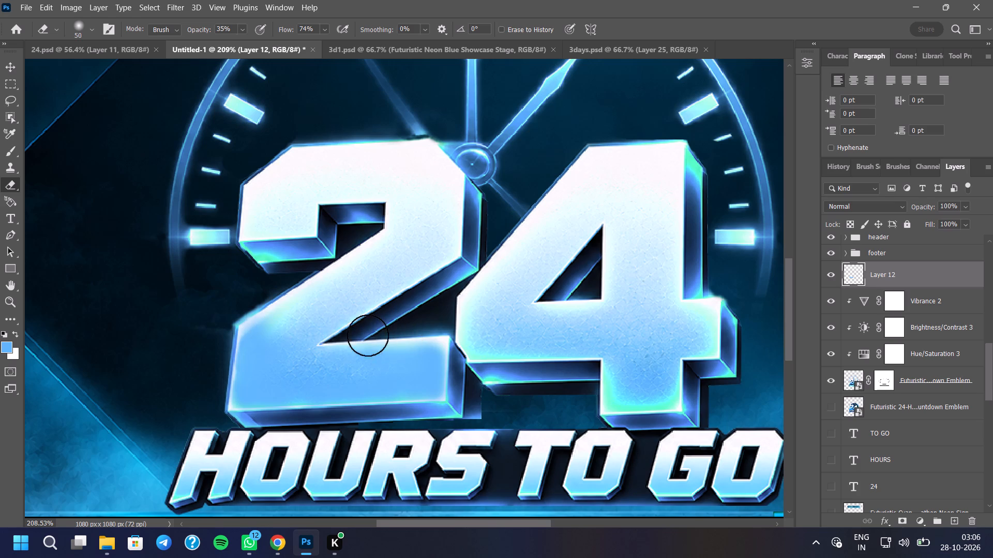
pyautogui.scroll(-11, 358, 343)
pyautogui.scroll(9, 325, 353)
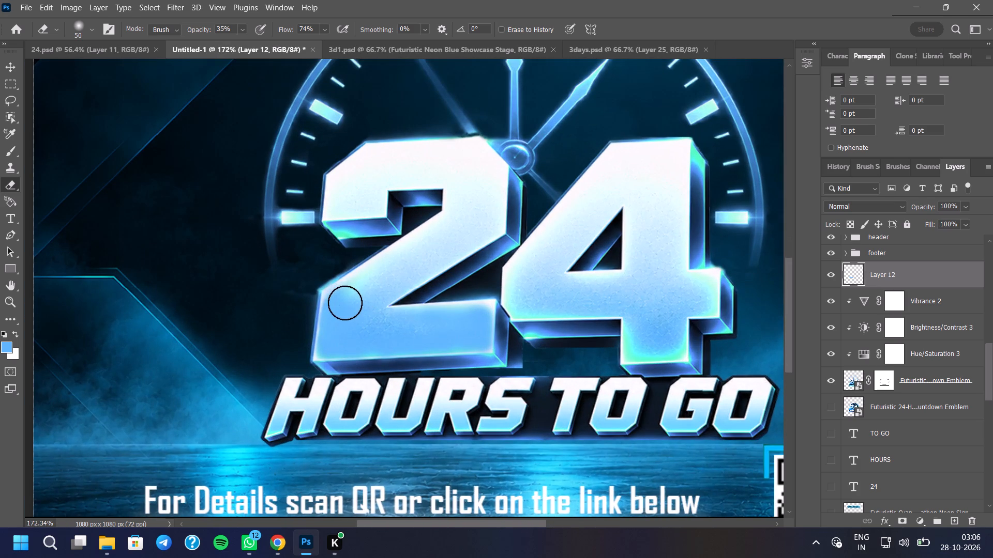
# Lightly erase the light-blue paint along the 2's lower left side and the upper part of its base.
pyautogui.scroll(5, 345, 303)
pyautogui.click(349, 298)
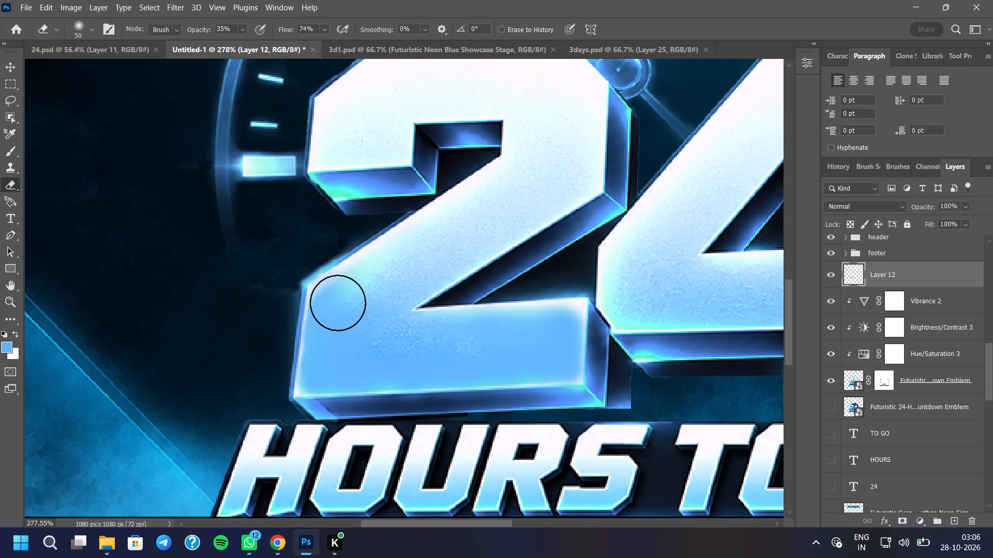
pyautogui.click(338, 305)
pyautogui.click(338, 325)
pyautogui.click(334, 330)
pyautogui.moveTo(351, 335); pyautogui.dragTo(369, 335)
pyautogui.moveTo(358, 334); pyautogui.dragTo(376, 336)
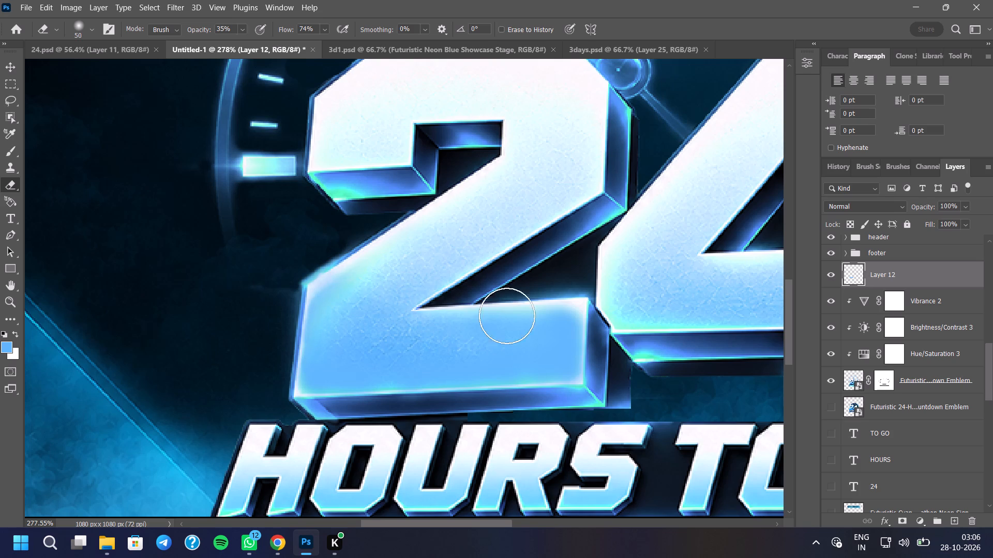
pyautogui.click(551, 309)
pyautogui.click(474, 315)
pyautogui.moveTo(470, 329); pyautogui.dragTo(480, 331)
pyautogui.click(525, 335)
pyautogui.moveTo(398, 327); pyautogui.dragTo(388, 332)
pyautogui.scroll(-9, 399, 360)
pyautogui.scroll(4, 615, 288)
pyautogui.scroll(-3, 579, 272)
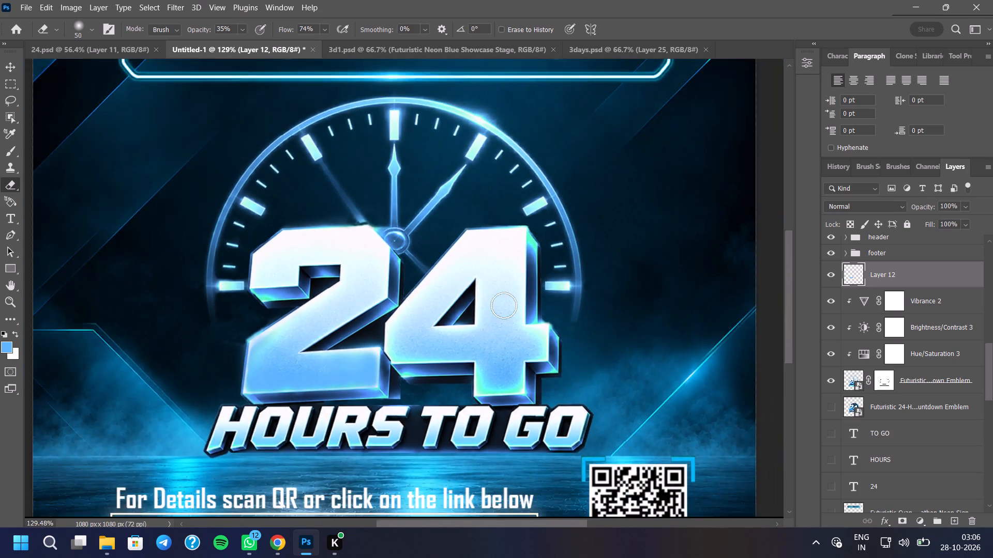
# Switch to the Brush at 26 px and paint light blue over the green glow inside the left edge of the 4's stem foot.
pyautogui.scroll(4, 499, 312)
pyautogui.click(16, 155)
pyautogui.scroll(9, 438, 376)
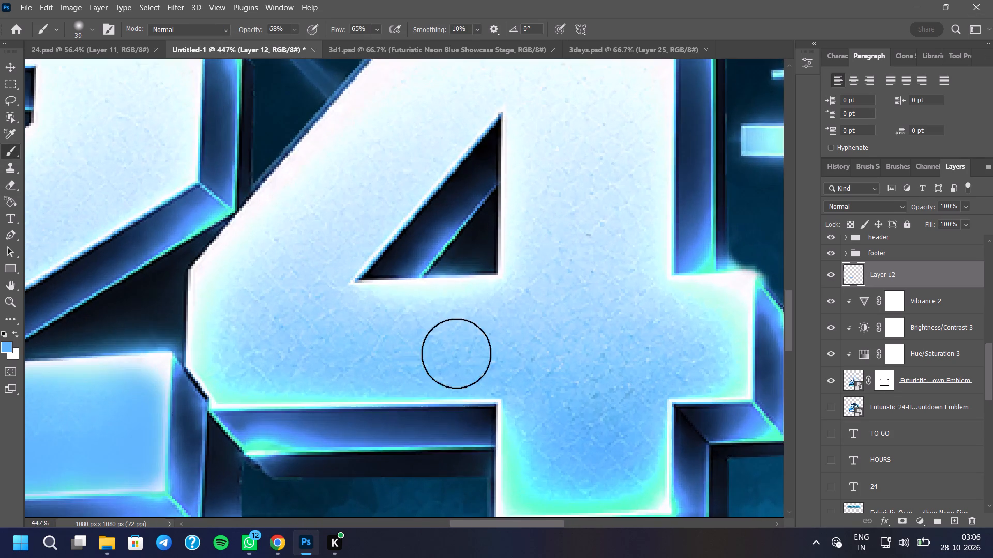
pyautogui.scroll(-5, 434, 278)
pyautogui.scroll(11, 529, 406)
pyautogui.rightClick(442, 334)
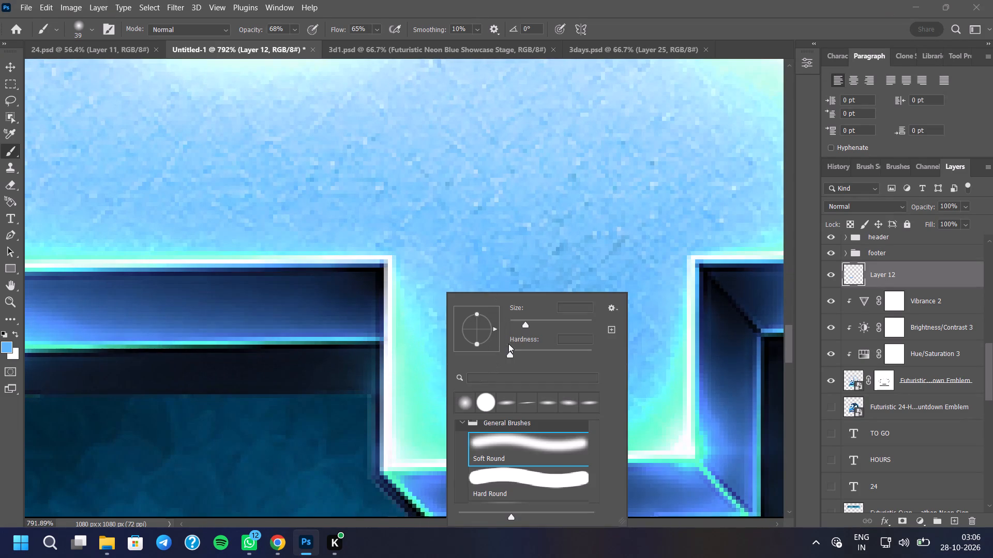
pyautogui.click(521, 323)
pyautogui.click(424, 319)
pyautogui.moveTo(433, 324); pyautogui.dragTo(432, 334)
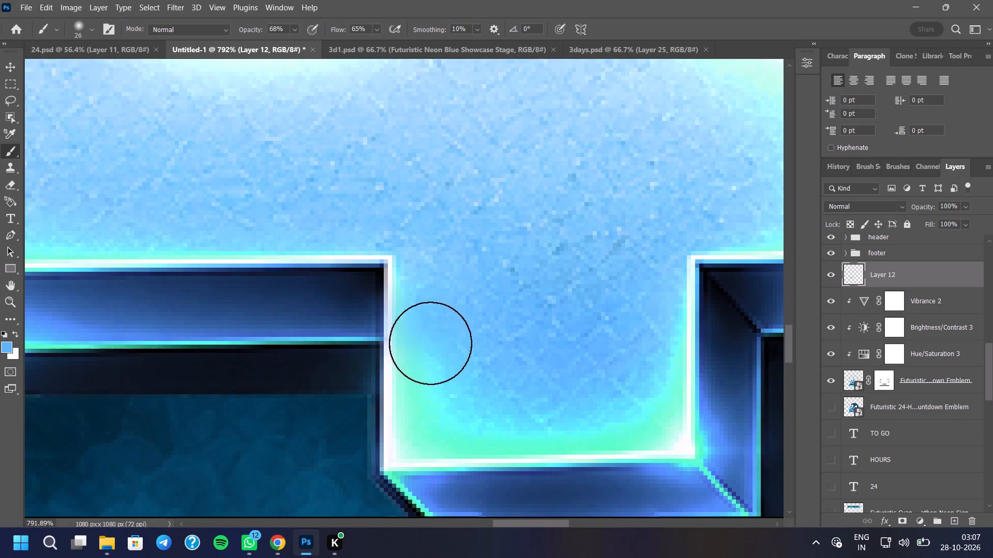
pyautogui.moveTo(430, 345); pyautogui.dragTo(430, 354)
pyautogui.moveTo(430, 370); pyautogui.dragTo(429, 382)
pyautogui.moveTo(427, 391); pyautogui.dragTo(427, 401)
pyautogui.click(426, 410)
# Paint light blue over the green glow along the bottom and right inner edges of the 4's stem foot.
pyautogui.moveTo(426, 414); pyautogui.dragTo(442, 419)
pyautogui.moveTo(448, 420); pyautogui.dragTo(437, 425)
pyautogui.moveTo(416, 423); pyautogui.dragTo(660, 424)
pyautogui.moveTo(661, 408); pyautogui.dragTo(661, 407)
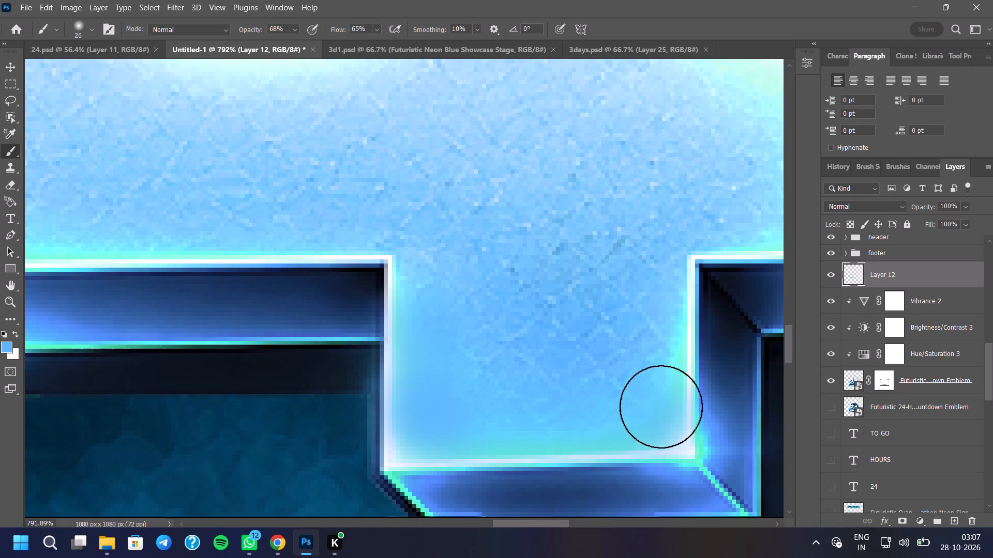
pyautogui.moveTo(661, 407); pyautogui.dragTo(662, 400)
pyautogui.click(667, 366)
pyautogui.click(667, 344)
pyautogui.moveTo(667, 336); pyautogui.dragTo(664, 355)
pyautogui.click(664, 421)
pyautogui.scroll(-6, 487, 347)
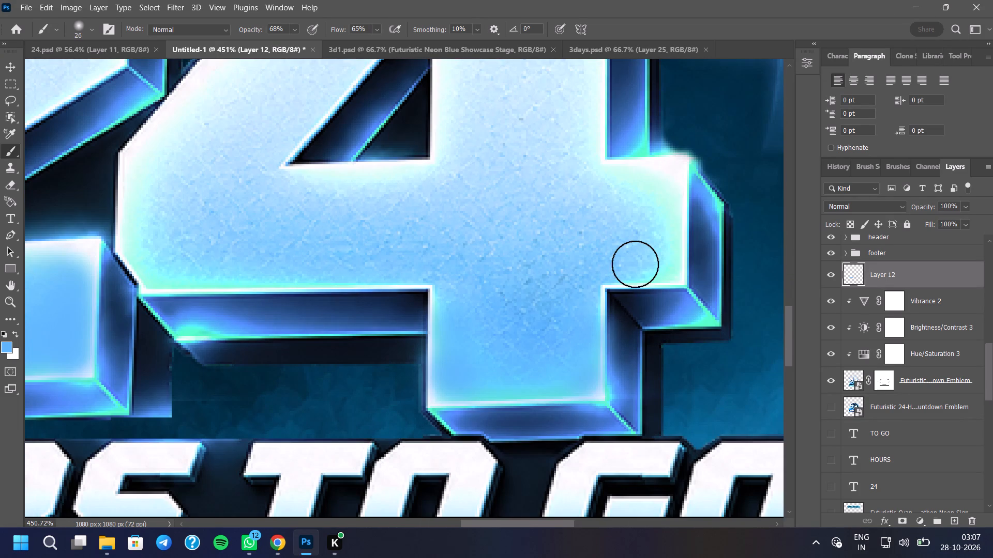
# Paint light blue over the pale green glow inside the right end of the 4's crossbar with the 26 px brush.
pyautogui.scroll(3, 641, 258)
pyautogui.click(673, 245)
pyautogui.click(674, 259)
pyautogui.doubleClick(676, 268)
pyautogui.click(680, 218)
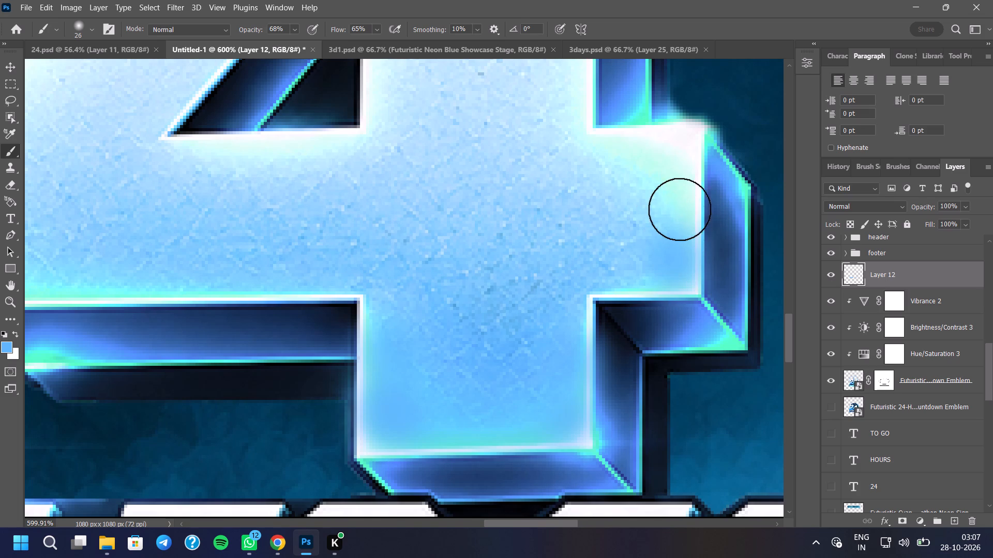
pyautogui.click(682, 196)
pyautogui.click(685, 177)
pyautogui.click(684, 169)
pyautogui.click(681, 164)
pyautogui.moveTo(676, 157); pyautogui.dragTo(652, 156)
pyautogui.moveTo(644, 155); pyautogui.dragTo(637, 156)
pyautogui.click(619, 157)
pyautogui.click(682, 141)
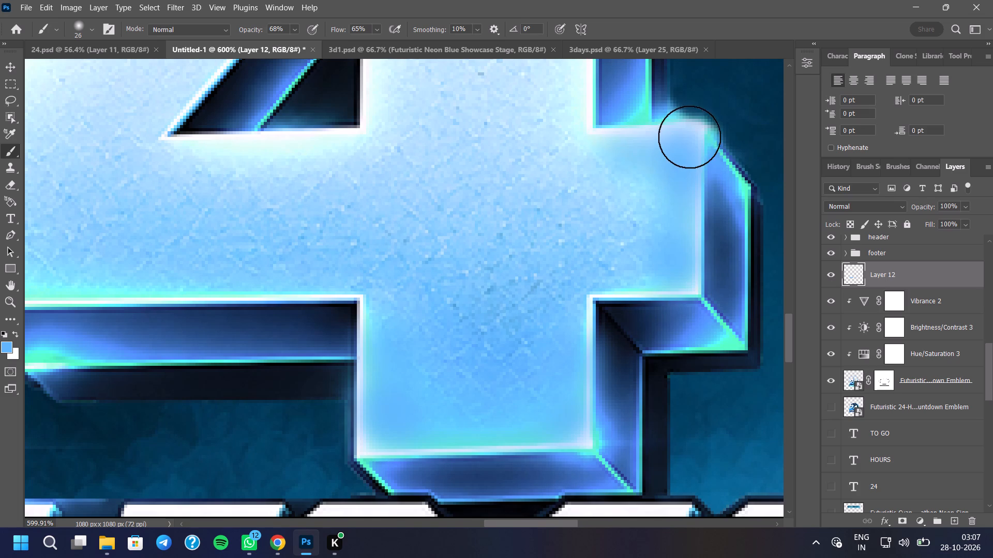
# Paint light blue over the green glow at the 4's lower-left crossbar corner, along its bottom edge and on the bevel below.
pyautogui.scroll(-5, 614, 259)
pyautogui.scroll(-4, 597, 314)
pyautogui.scroll(8, 373, 362)
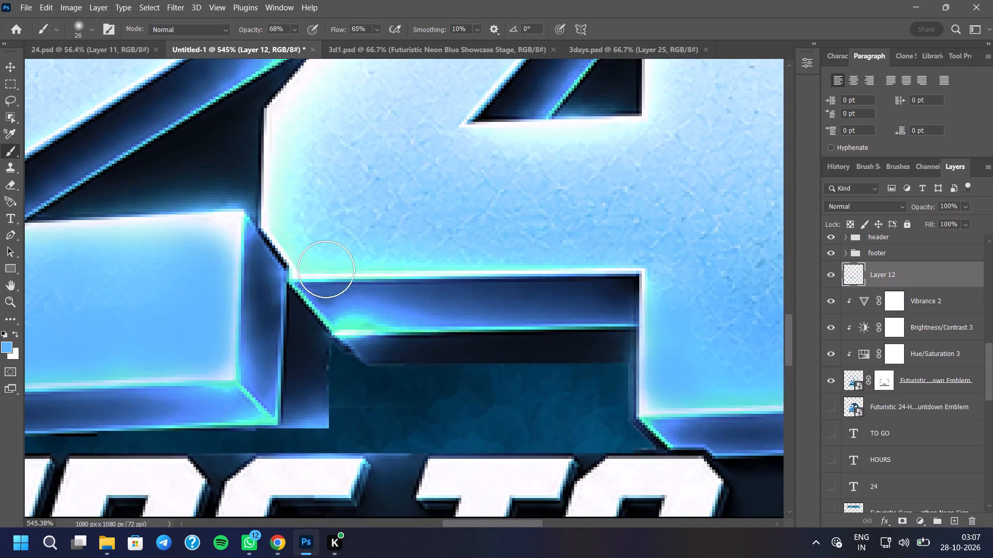
pyautogui.scroll(3, 326, 269)
pyautogui.scroll(2, 304, 196)
pyautogui.click(283, 218)
pyautogui.moveTo(289, 227); pyautogui.dragTo(295, 252)
pyautogui.moveTo(296, 255); pyautogui.dragTo(300, 262)
pyautogui.moveTo(303, 266); pyautogui.dragTo(307, 270)
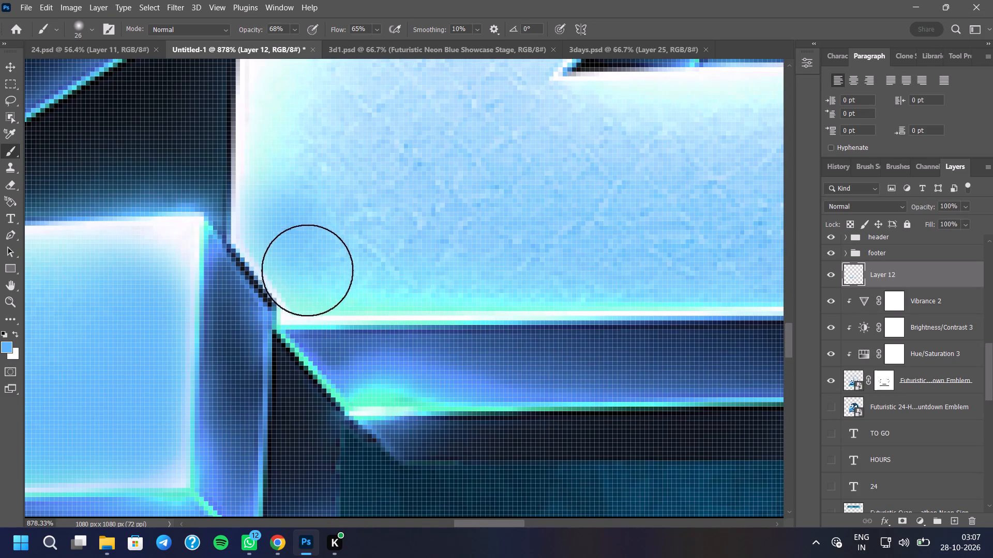
pyautogui.moveTo(307, 270); pyautogui.dragTo(728, 296)
pyautogui.click(381, 398)
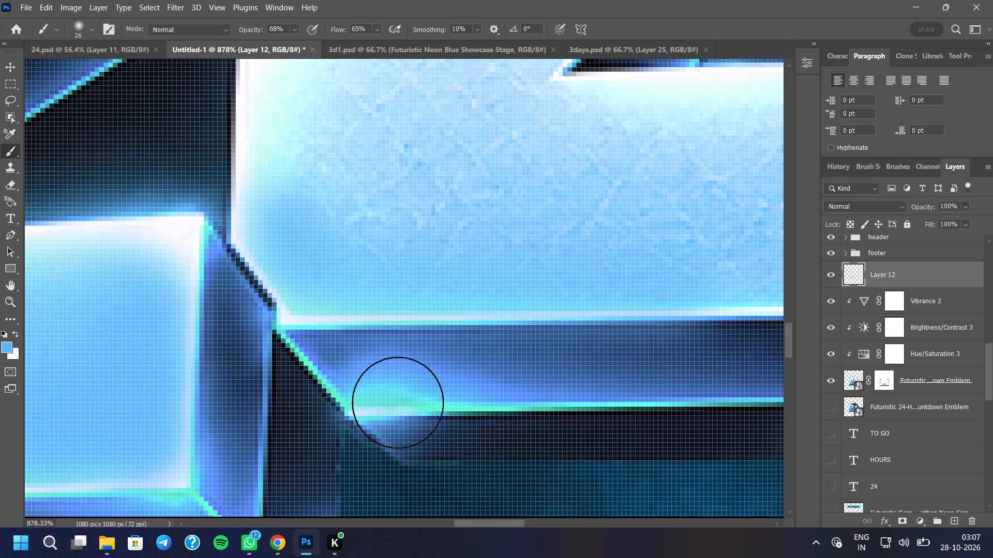
pyautogui.moveTo(414, 405); pyautogui.dragTo(426, 405)
# Paint light blue over the pale green glow inside the 4's short vertical left edge.
pyautogui.scroll(-4, 419, 545)
pyautogui.scroll(-8, 415, 359)
pyautogui.scroll(4, 338, 261)
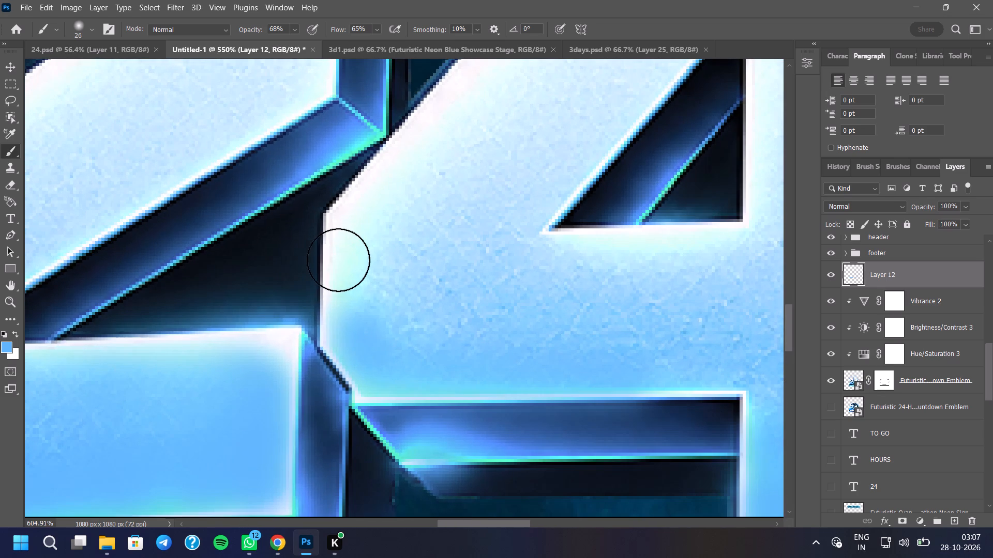
pyautogui.click(352, 255)
pyautogui.moveTo(351, 287); pyautogui.dragTo(352, 302)
pyautogui.click(352, 303)
pyautogui.moveTo(356, 267); pyautogui.dragTo(356, 262)
pyautogui.click(356, 226)
# Extend the light-blue paint up the lower part of the 4's outer diagonal edge.
pyautogui.scroll(-3, 392, 355)
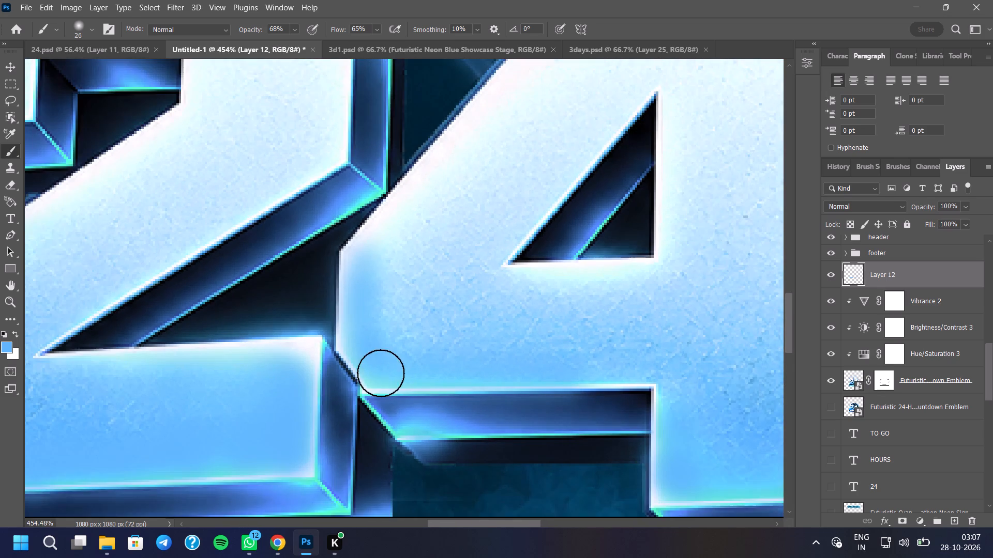
pyautogui.scroll(-8, 381, 373)
pyautogui.click(373, 305)
pyautogui.click(380, 298)
pyautogui.click(389, 292)
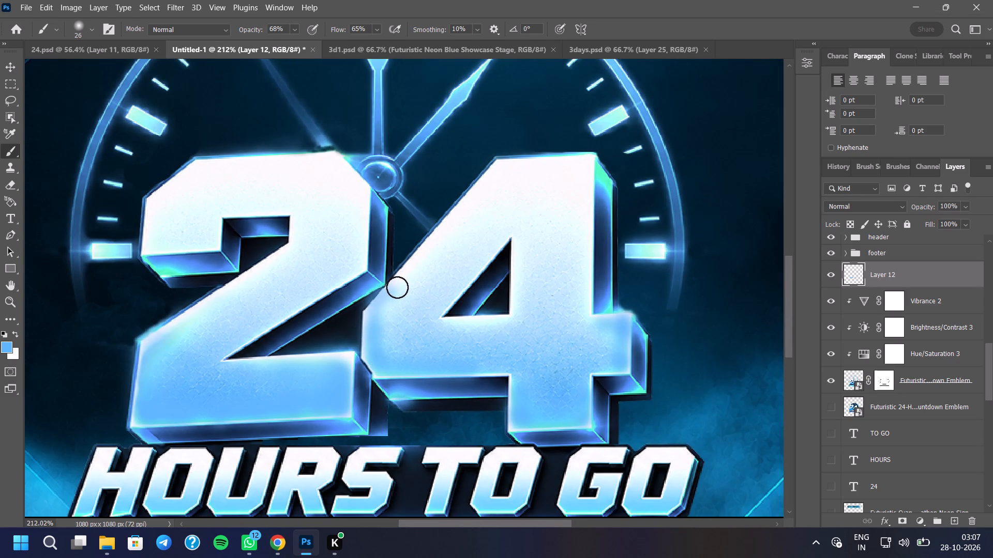
pyautogui.doubleClick(398, 286)
pyautogui.click(403, 282)
# Paint light blue over the green highlights on the 4's right-side bevels, at the stem top and crossbar end.
pyautogui.scroll(3, 505, 342)
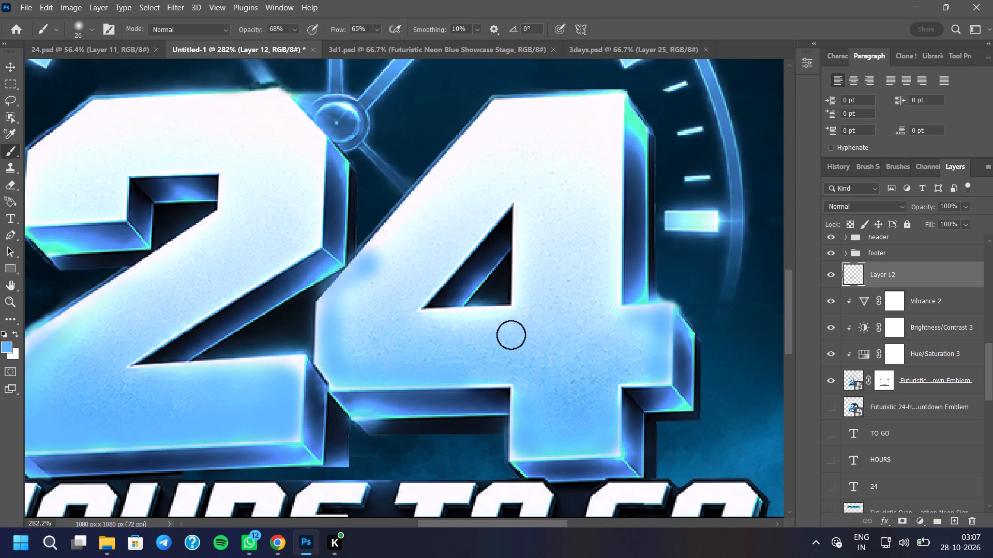
pyautogui.click(631, 115)
pyautogui.click(633, 127)
pyautogui.doubleClick(634, 131)
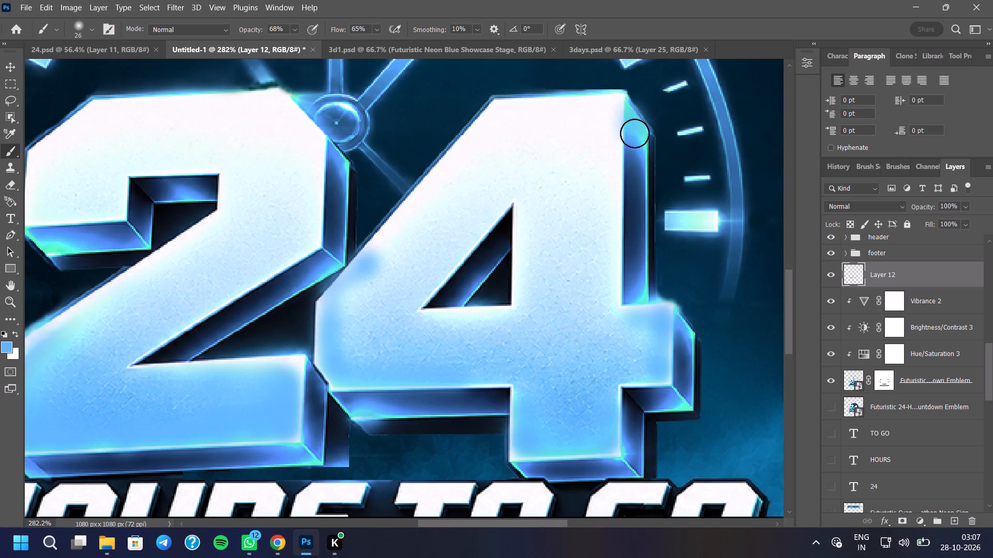
pyautogui.click(645, 131)
pyautogui.click(647, 139)
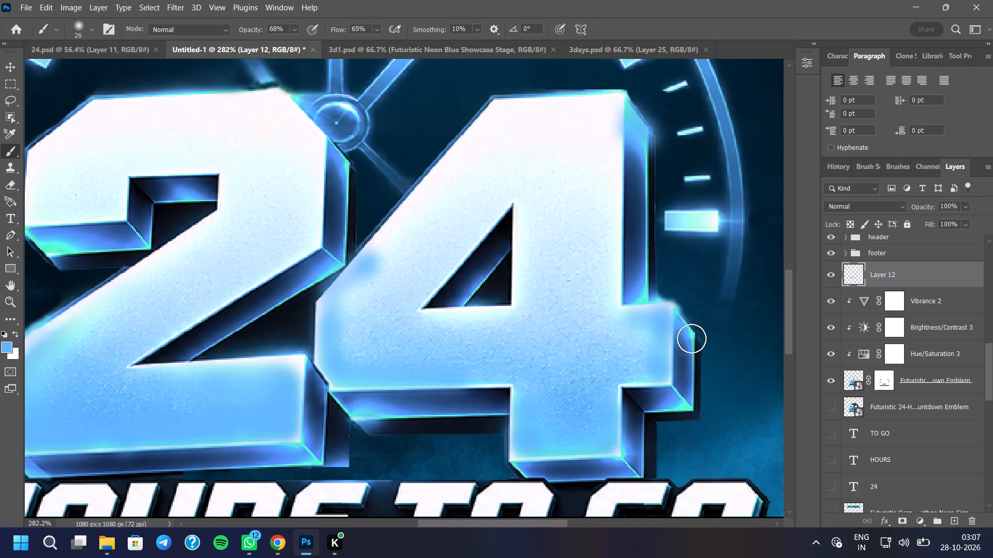
pyautogui.click(694, 336)
pyautogui.click(685, 394)
pyautogui.click(686, 407)
pyautogui.click(647, 299)
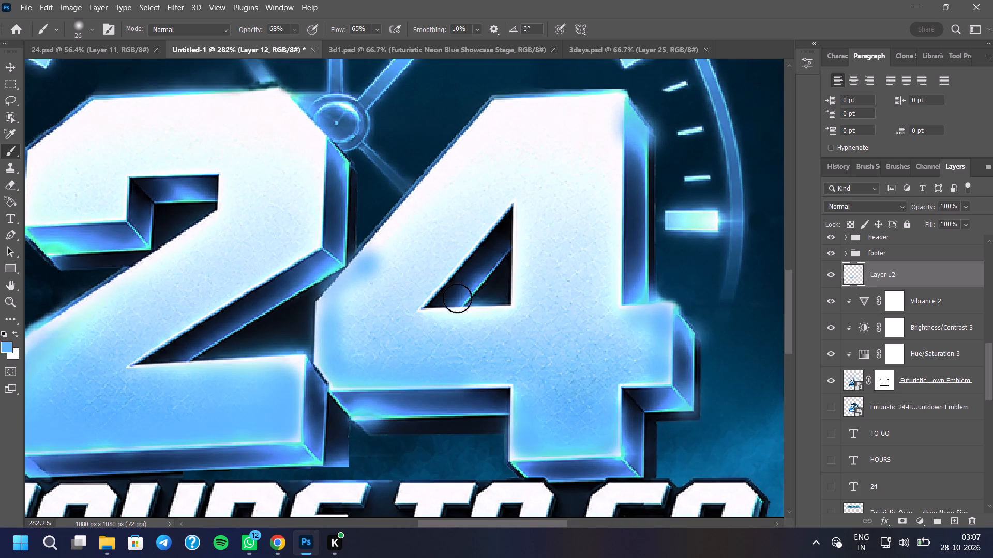
# Switch to the 50 px soft Eraser and lightly fade the new blue paint along the 4's left edge and lower diagonal.
pyautogui.click(7, 186)
pyautogui.click(378, 268)
pyautogui.click(371, 271)
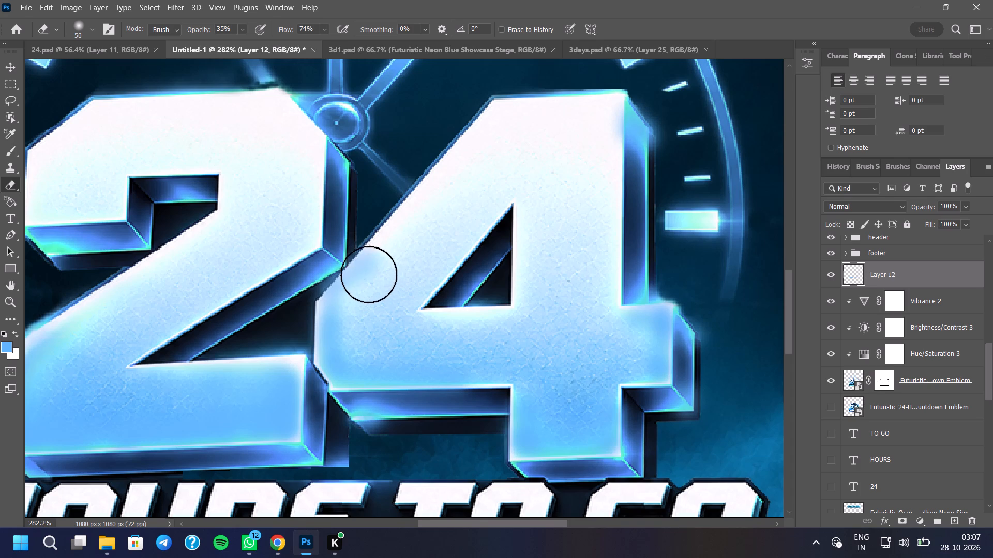
pyautogui.click(369, 277)
pyautogui.click(369, 281)
pyautogui.click(354, 342)
pyautogui.click(350, 329)
pyautogui.moveTo(350, 326); pyautogui.dragTo(351, 330)
pyautogui.click(358, 346)
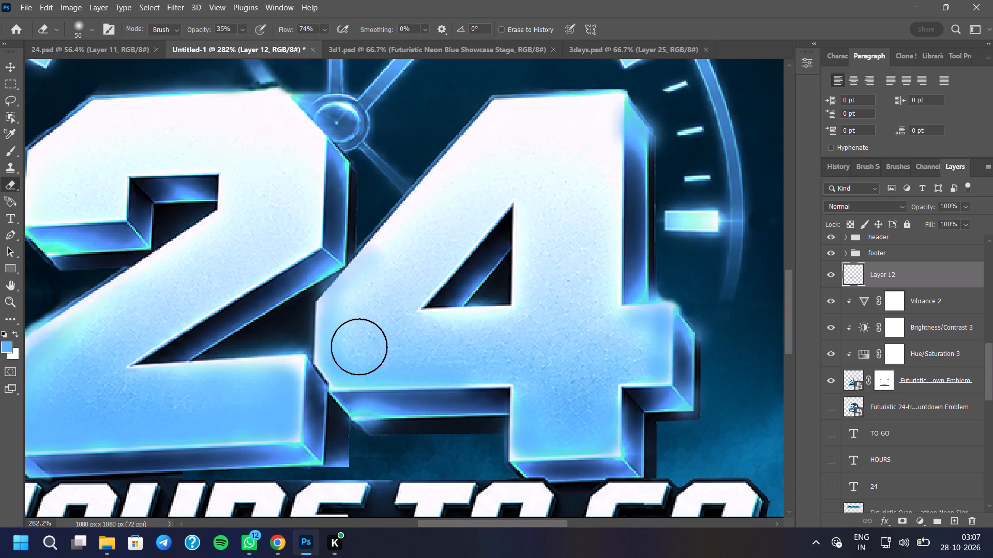
pyautogui.moveTo(371, 352); pyautogui.dragTo(381, 356)
# Lightly erase the blue paint spilling around the 4's upper right stem edge and the outside of its crossbar end.
pyautogui.click(628, 136)
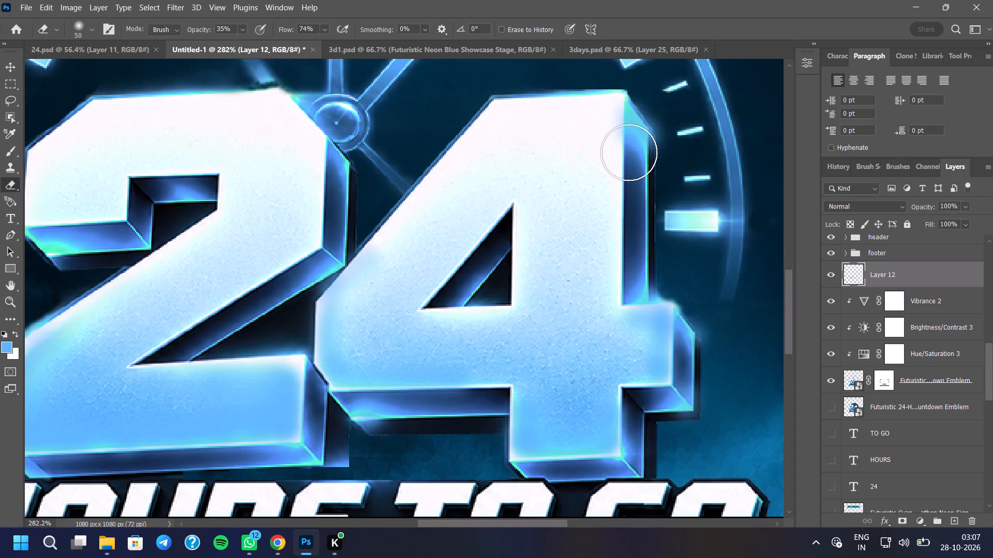
pyautogui.click(629, 152)
pyautogui.moveTo(634, 163); pyautogui.dragTo(636, 178)
pyautogui.click(664, 281)
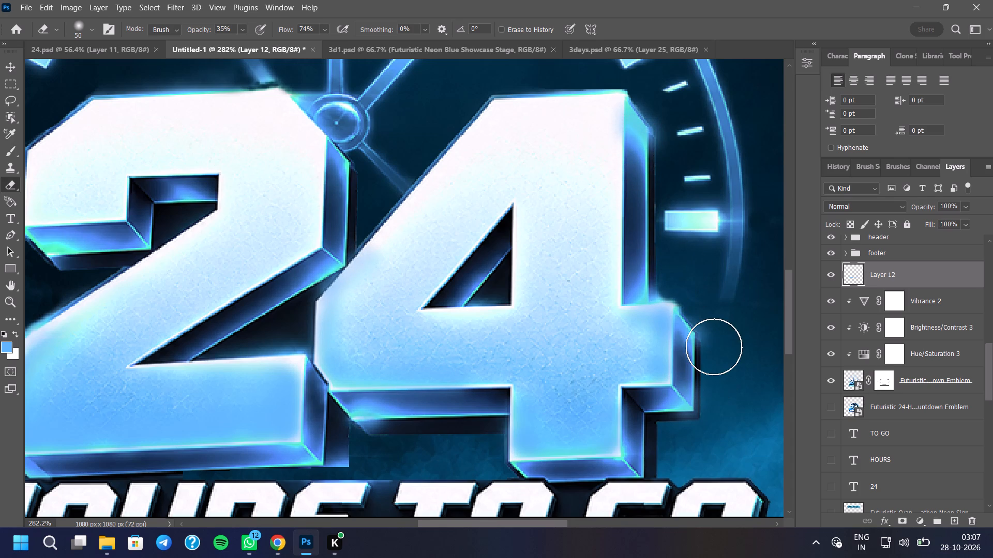
pyautogui.click(714, 347)
# Fade the remaining blue paint at the 4's left end with a few more light eraser touches.
pyautogui.scroll(-8, 488, 398)
pyautogui.click(445, 331)
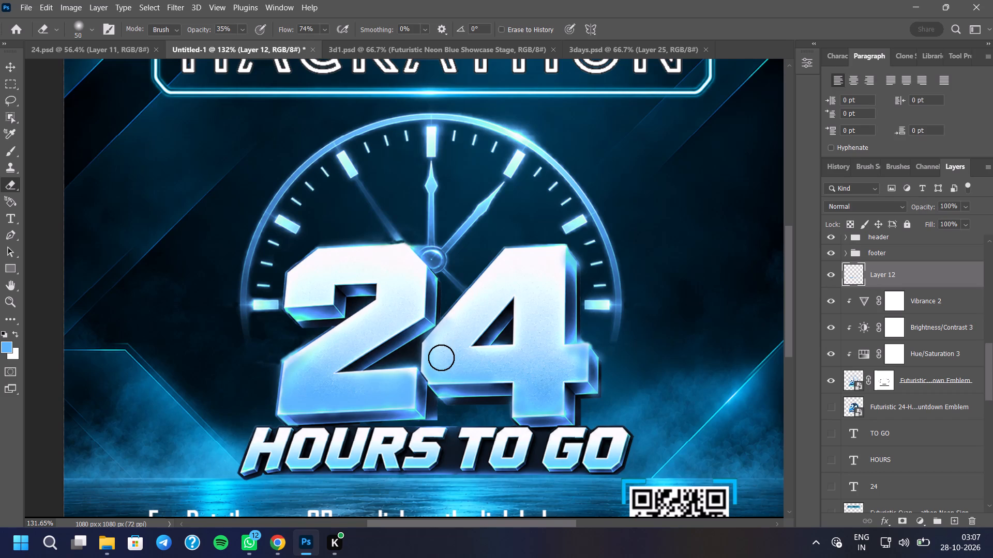
pyautogui.click(437, 349)
pyautogui.moveTo(436, 350); pyautogui.dragTo(437, 357)
pyautogui.click(441, 364)
pyautogui.doubleClick(437, 365)
# Examine the retouched 24 within the whole poster.
pyautogui.scroll(-14, 553, 288)
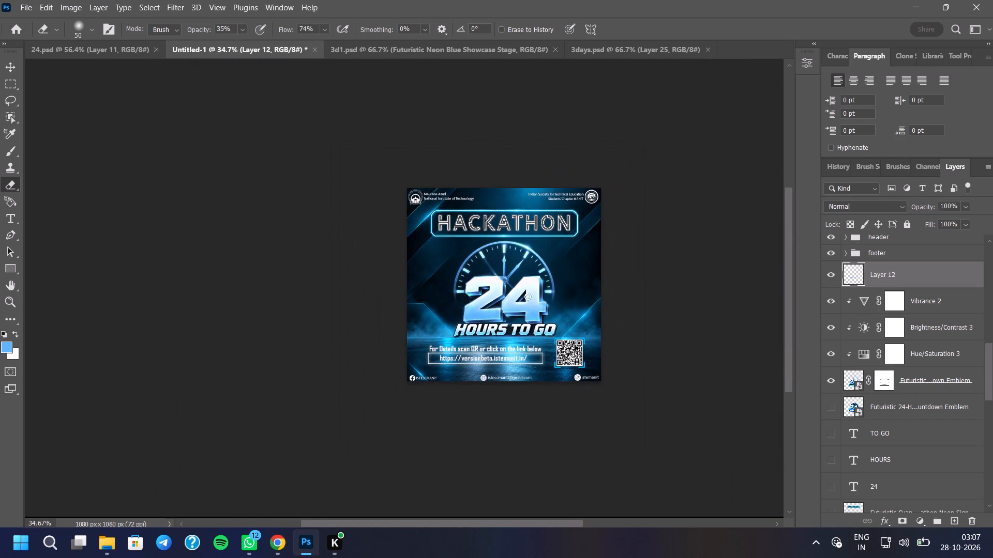
pyautogui.scroll(4, 520, 352)
pyautogui.scroll(4, 560, 205)
pyautogui.scroll(3, 571, 270)
pyautogui.scroll(-1, 459, 318)
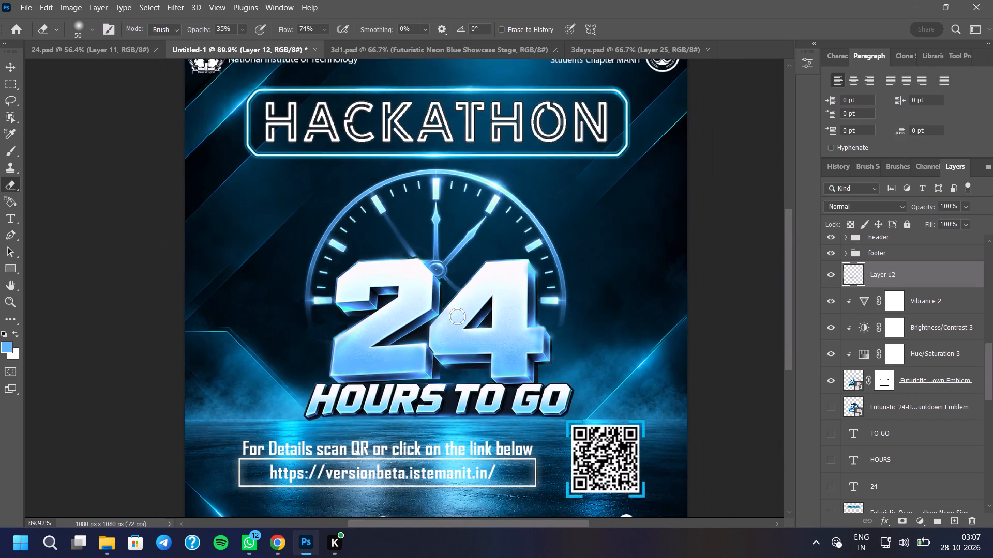
pyautogui.scroll(-3, 457, 316)
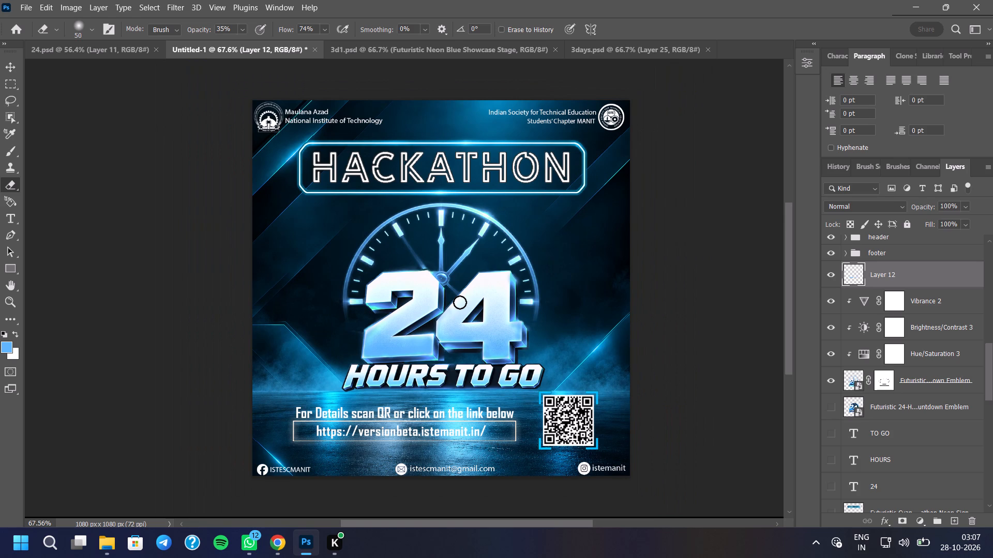
# On the visible countdown emblem's layer mask, fade the flare outside the clock ring near one o'clock and undo the last stroke.
pyautogui.scroll(15, 385, 190)
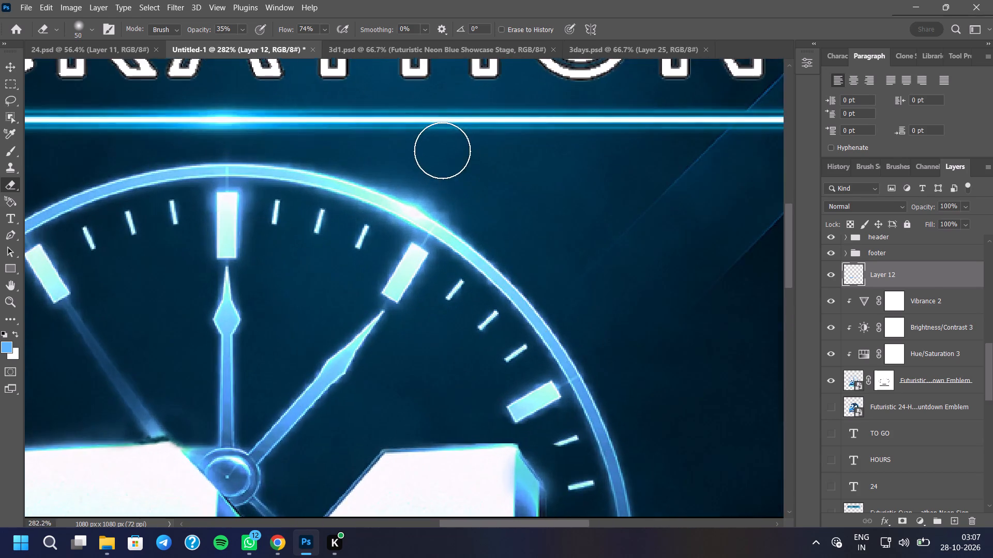
pyautogui.scroll(2, 442, 150)
pyautogui.click(882, 381)
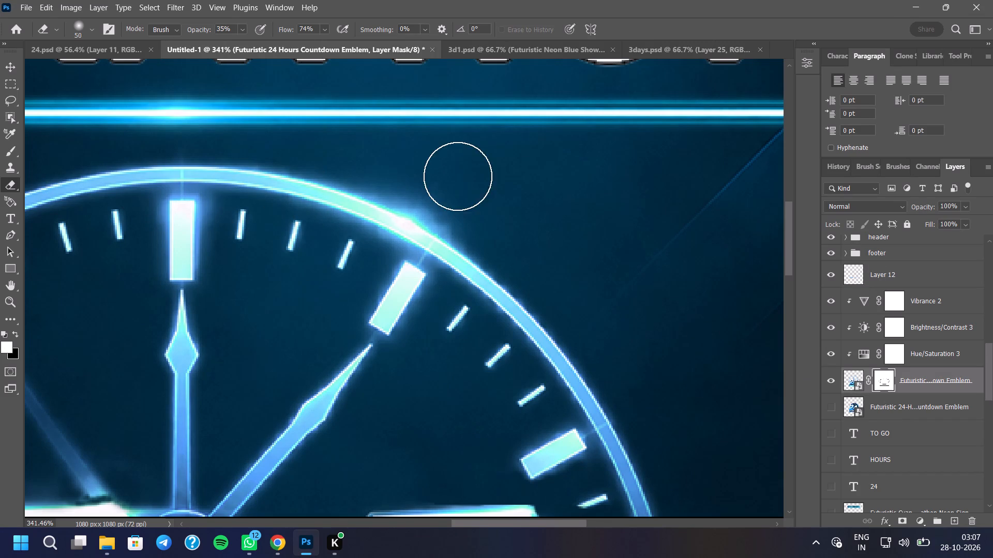
pyautogui.tripleClick(431, 186)
pyautogui.doubleClick(429, 187)
pyautogui.moveTo(434, 194); pyautogui.dragTo(441, 197)
pyautogui.moveTo(445, 197); pyautogui.dragTo(451, 200)
pyautogui.moveTo(461, 204); pyautogui.dragTo(466, 206)
pyautogui.click(470, 208)
pyautogui.click(472, 212)
pyautogui.moveTo(461, 207); pyautogui.dragTo(458, 204)
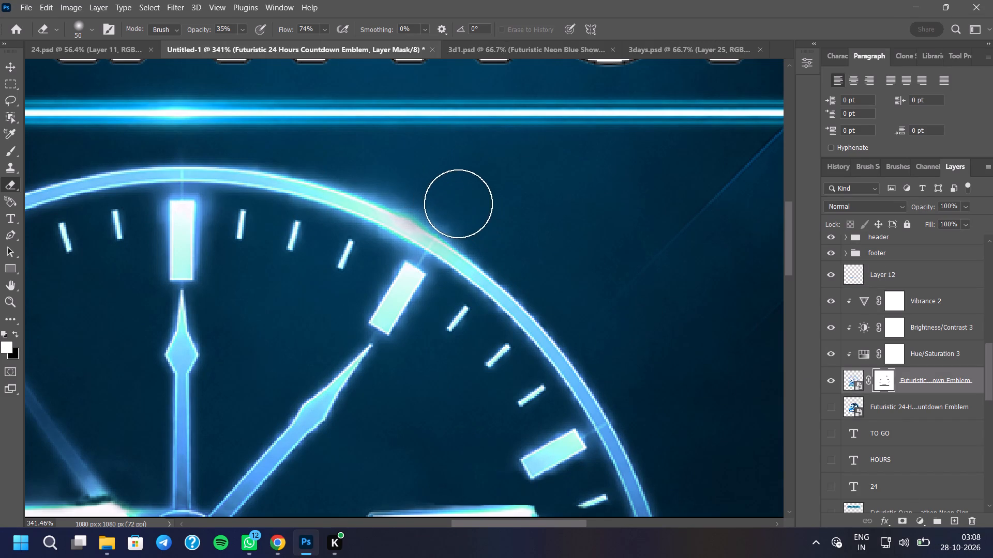
pyautogui.moveTo(458, 204); pyautogui.dragTo(468, 215)
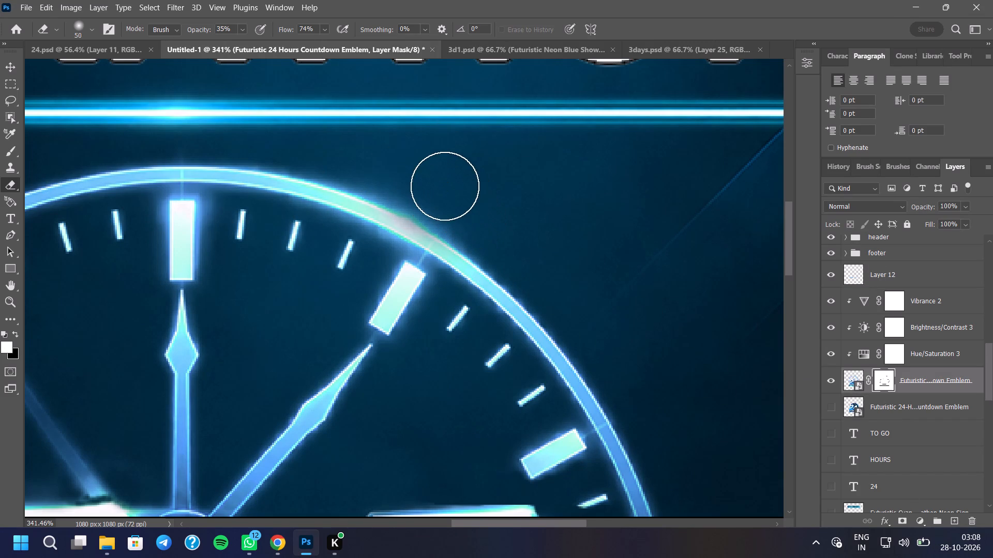
pyautogui.hotkey('ctrl', 'z')
# Switch the eraser to the Hard Round tip and erase the flare along the ring's outer edge near one o'clock.
pyautogui.rightClick(423, 198)
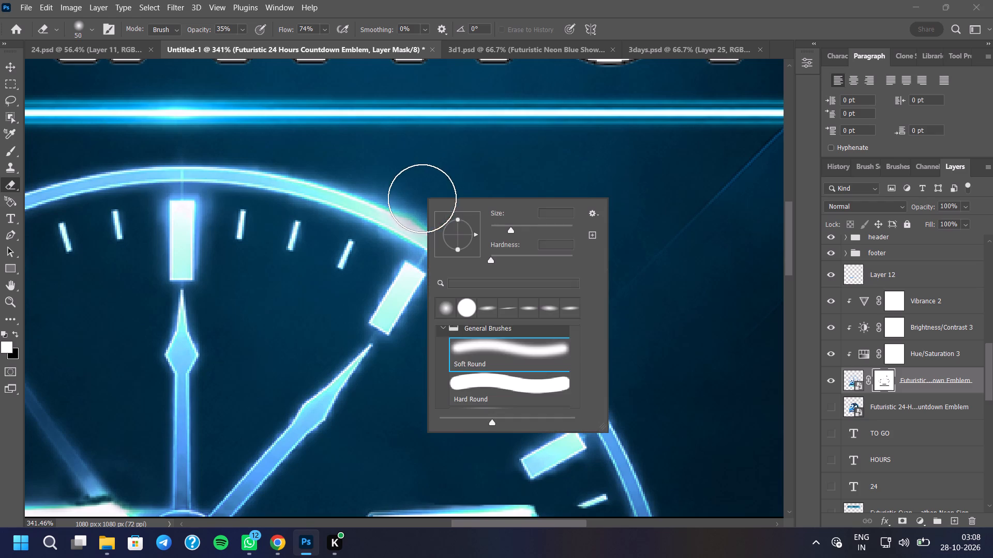
pyautogui.click(504, 368)
pyautogui.click(504, 381)
pyautogui.click(686, 240)
pyautogui.scroll(6, 486, 189)
pyautogui.scroll(-1, 478, 184)
pyautogui.scroll(2, 477, 184)
pyautogui.doubleClick(437, 198)
pyautogui.click(435, 194)
pyautogui.click(429, 187)
pyautogui.click(415, 178)
pyautogui.click(403, 172)
pyautogui.click(390, 165)
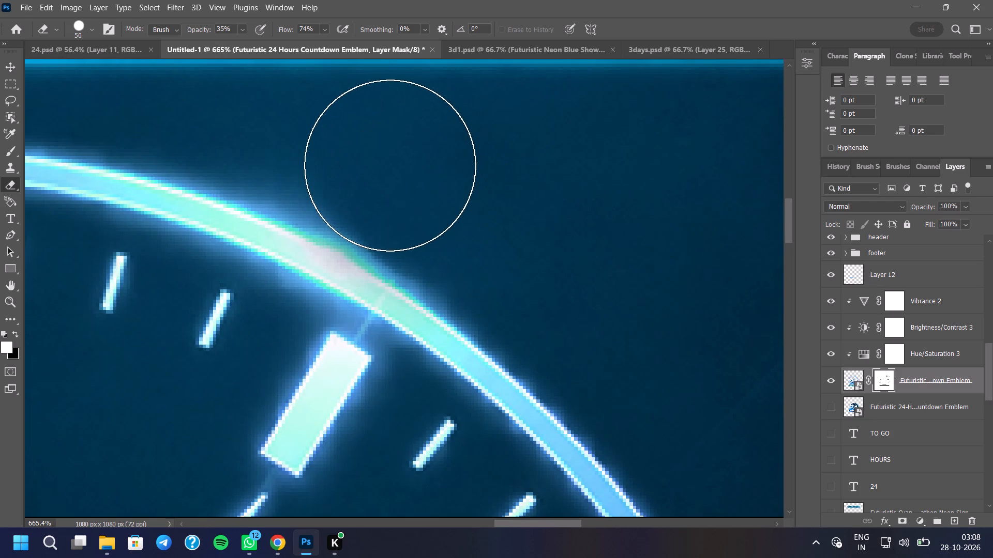
pyautogui.moveTo(371, 157); pyautogui.dragTo(365, 155)
pyautogui.click(348, 146)
# Trim the leftover flare glow along the clock ring's upper-right outer edge with a pass in each direction.
pyautogui.moveTo(350, 148); pyautogui.dragTo(359, 153)
pyautogui.moveTo(366, 158); pyautogui.dragTo(372, 162)
pyautogui.click(380, 166)
pyautogui.click(387, 173)
pyautogui.moveTo(397, 174); pyautogui.dragTo(402, 176)
pyautogui.moveTo(407, 179); pyautogui.dragTo(412, 183)
pyautogui.moveTo(423, 194); pyautogui.dragTo(432, 200)
pyautogui.moveTo(447, 206); pyautogui.dragTo(456, 212)
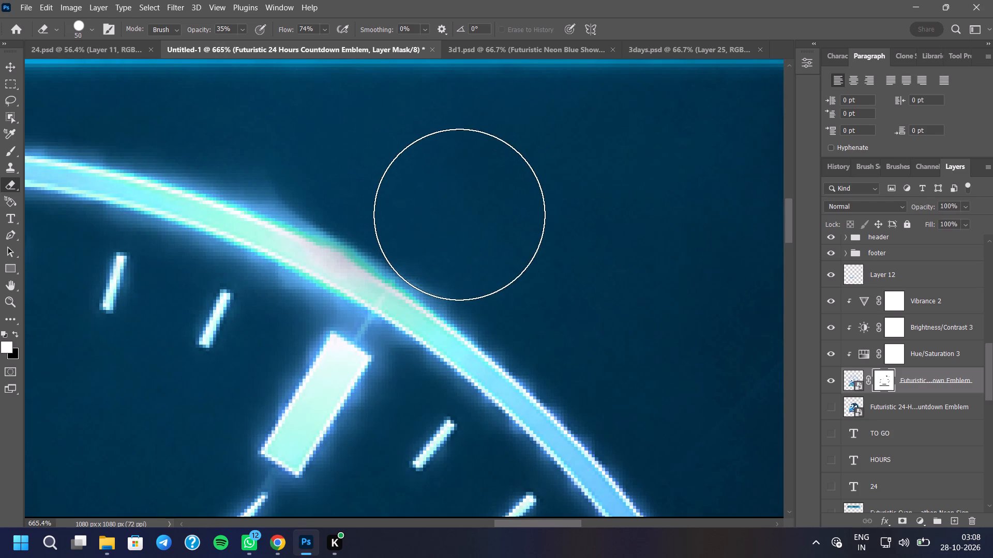
pyautogui.click(460, 215)
pyautogui.click(463, 218)
pyautogui.moveTo(453, 208); pyautogui.dragTo(446, 202)
pyautogui.moveTo(420, 179); pyautogui.dragTo(413, 176)
pyautogui.moveTo(400, 171); pyautogui.dragTo(395, 169)
pyautogui.click(370, 161)
pyautogui.moveTo(352, 155); pyautogui.dragTo(336, 153)
pyautogui.click(322, 140)
# Make another pass along the same outer edge of the clock ring to clean up the remaining flare haze.
pyautogui.moveTo(327, 147); pyautogui.dragTo(347, 155)
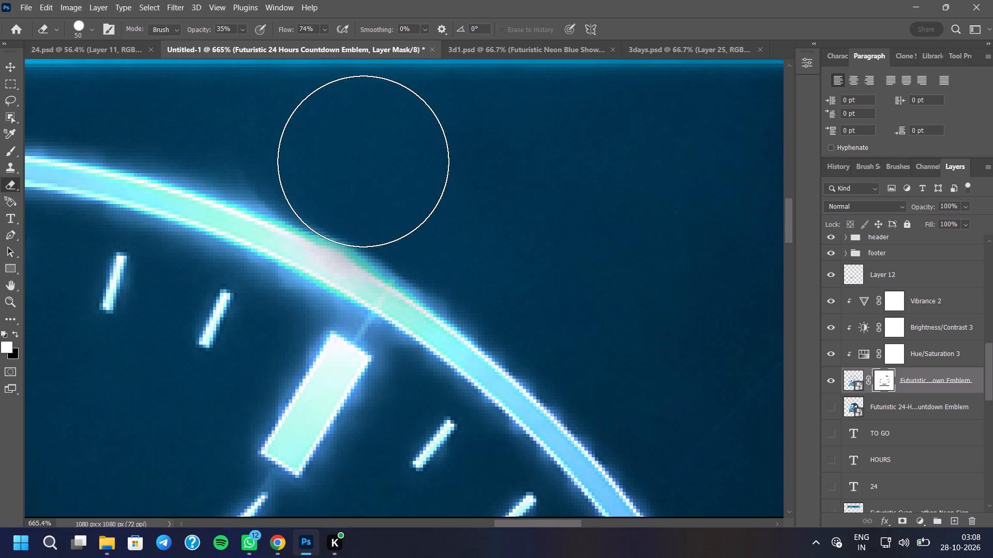
pyautogui.click(369, 164)
pyautogui.moveTo(377, 172); pyautogui.dragTo(385, 177)
pyautogui.moveTo(390, 180); pyautogui.dragTo(396, 184)
pyautogui.moveTo(401, 187); pyautogui.dragTo(407, 191)
pyautogui.moveTo(435, 207); pyautogui.dragTo(442, 213)
pyautogui.moveTo(458, 220); pyautogui.dragTo(488, 242)
pyautogui.moveTo(451, 213); pyautogui.dragTo(440, 202)
pyautogui.moveTo(425, 192); pyautogui.dragTo(420, 188)
pyautogui.moveTo(409, 179); pyautogui.dragTo(404, 177)
pyautogui.click(394, 175)
pyautogui.click(383, 167)
pyautogui.click(378, 167)
pyautogui.doubleClick(382, 173)
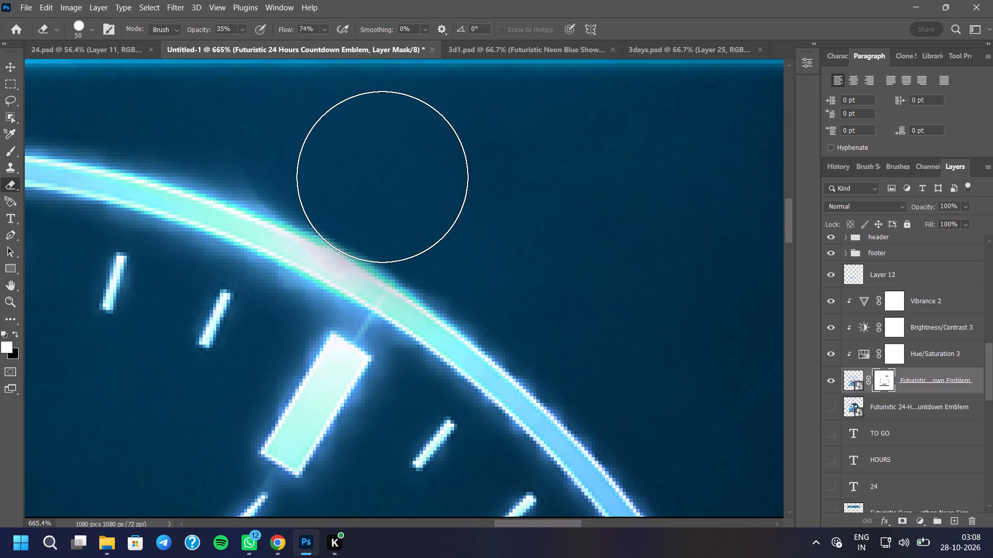
pyautogui.doubleClick(382, 177)
# Reduce the eraser size to 31 px, try erasing the dark backing between HOURS and TO, and undo the strokes.
pyautogui.scroll(-18, 476, 202)
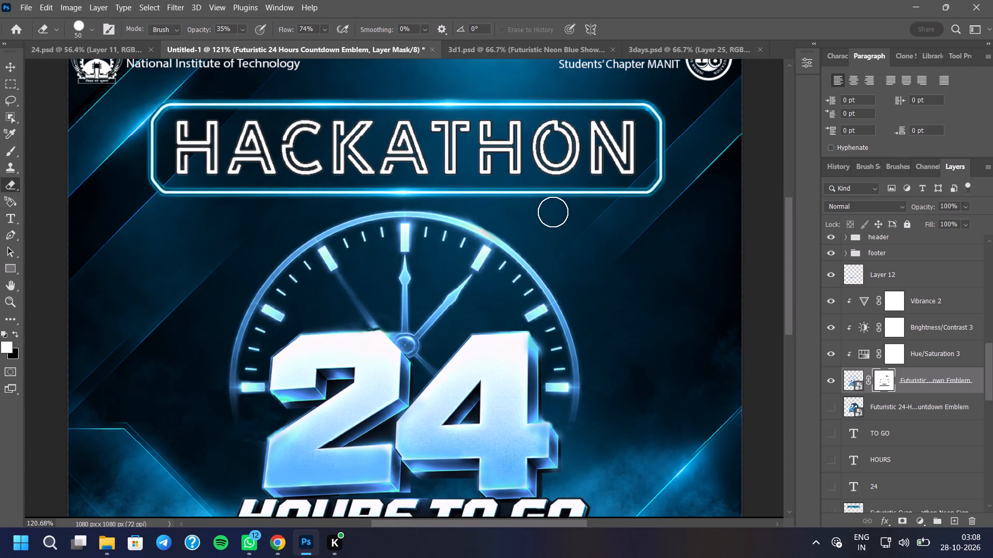
pyautogui.scroll(-6, 434, 256)
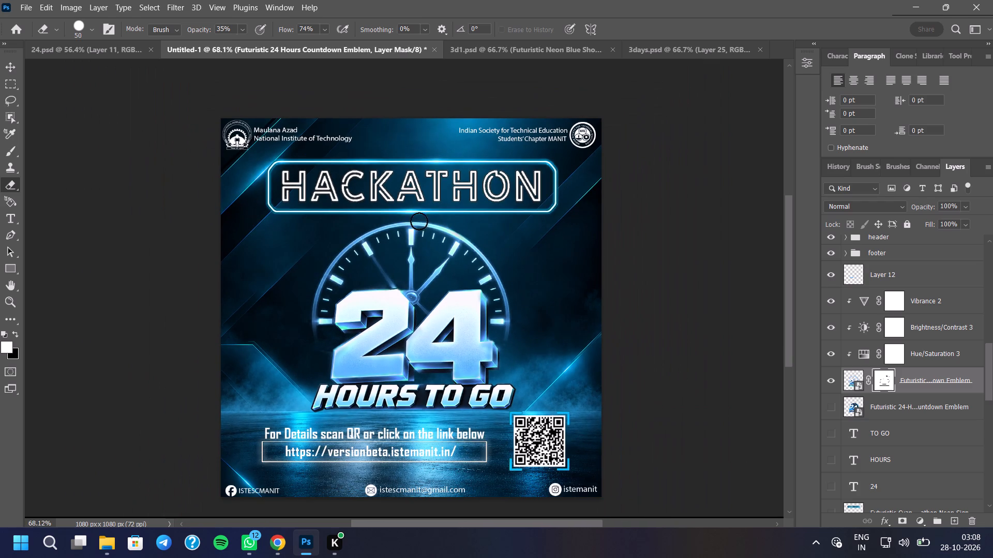
pyautogui.scroll(1, 431, 361)
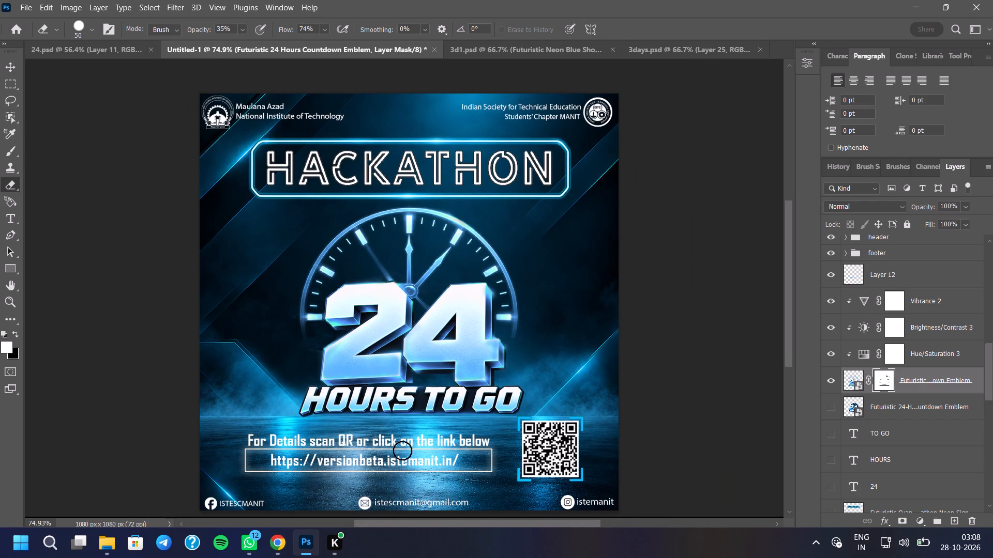
pyautogui.scroll(13, 423, 438)
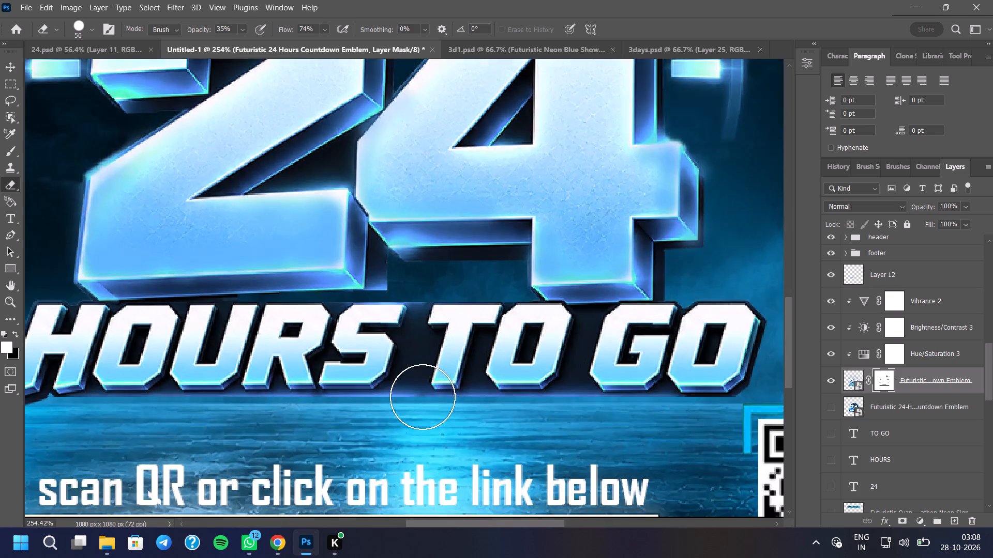
pyautogui.scroll(5, 423, 397)
pyautogui.scroll(4, 407, 350)
pyautogui.rightClick(402, 329)
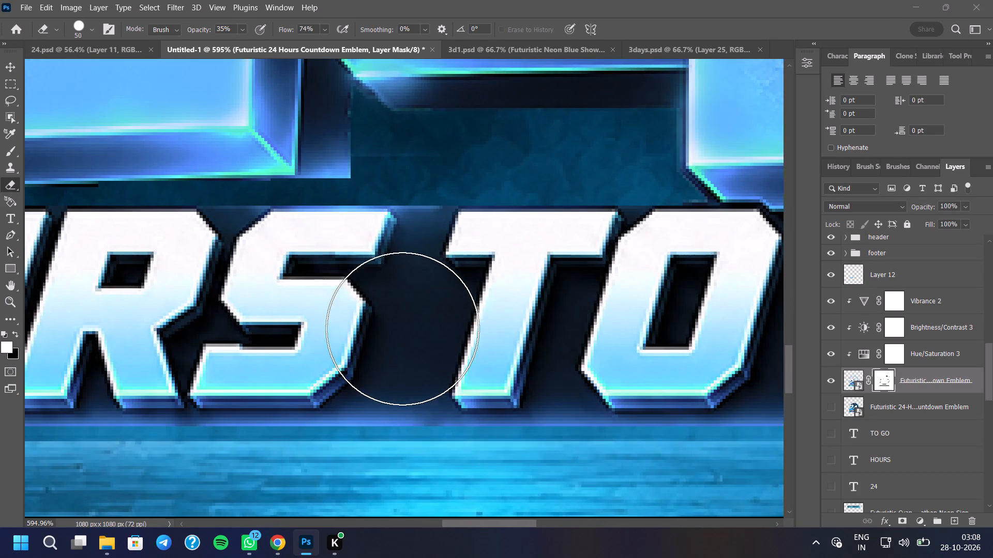
pyautogui.click(483, 322)
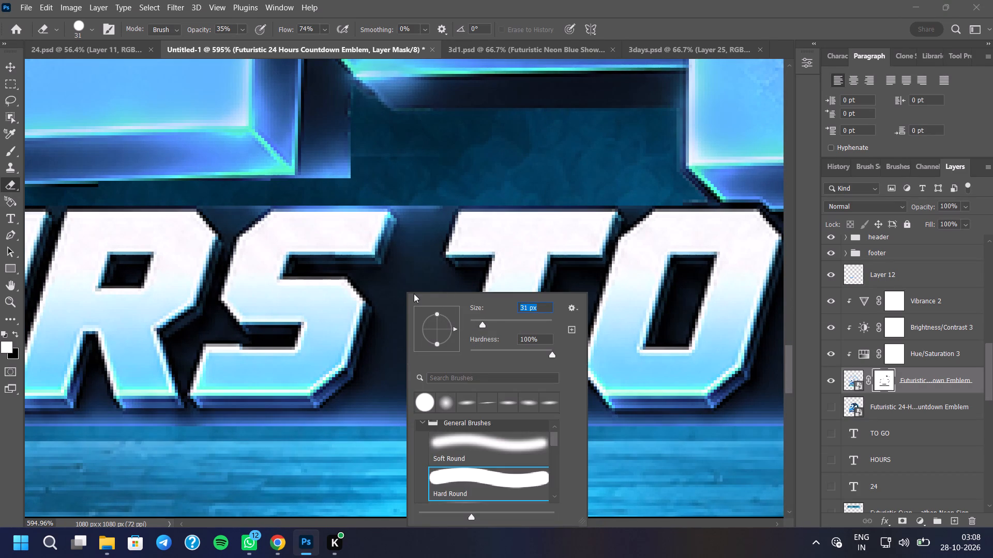
pyautogui.click(414, 293)
pyautogui.click(408, 348)
pyautogui.click(389, 360)
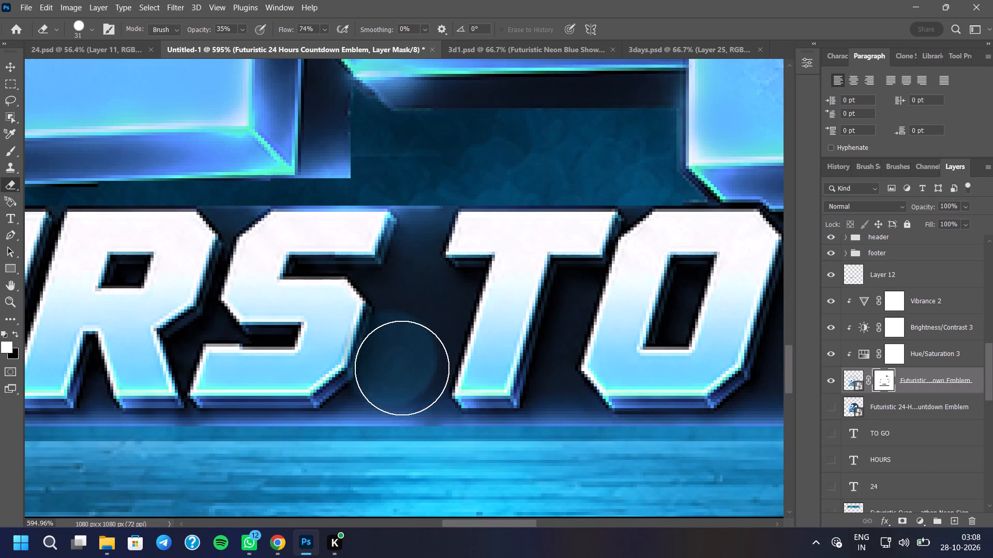
pyautogui.hotkey('ctrl', 'z')
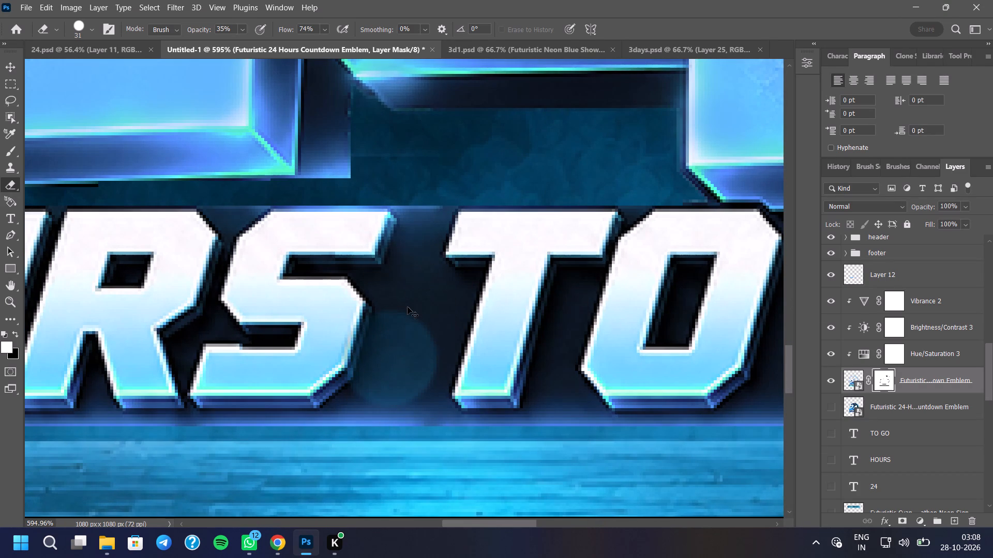
# Set the eraser's opacity and flow to 100% and erase the dark backing in the gap between HOURS and TO.
pyautogui.click(242, 30)
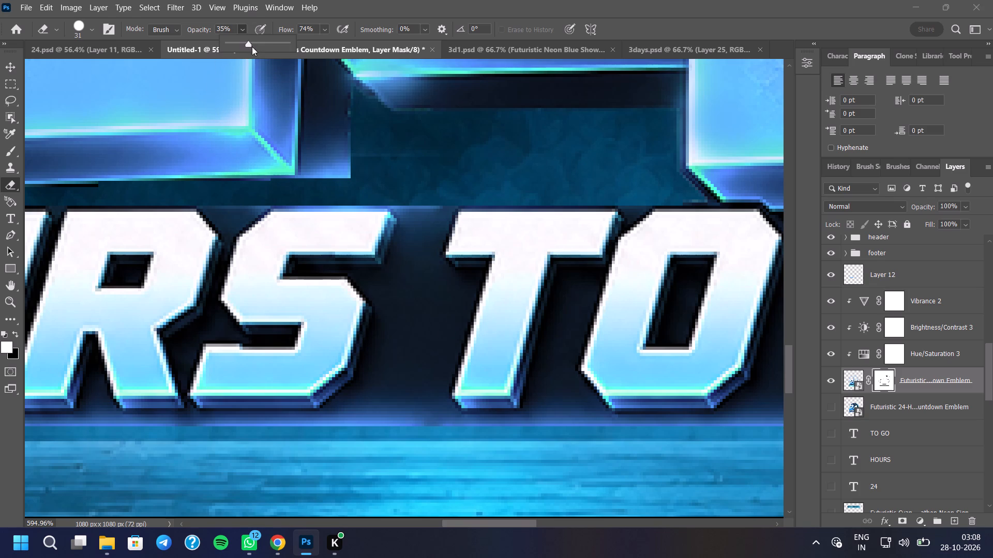
pyautogui.moveTo(254, 47); pyautogui.dragTo(295, 50)
pyautogui.click(324, 30)
pyautogui.moveTo(339, 46); pyautogui.dragTo(351, 48)
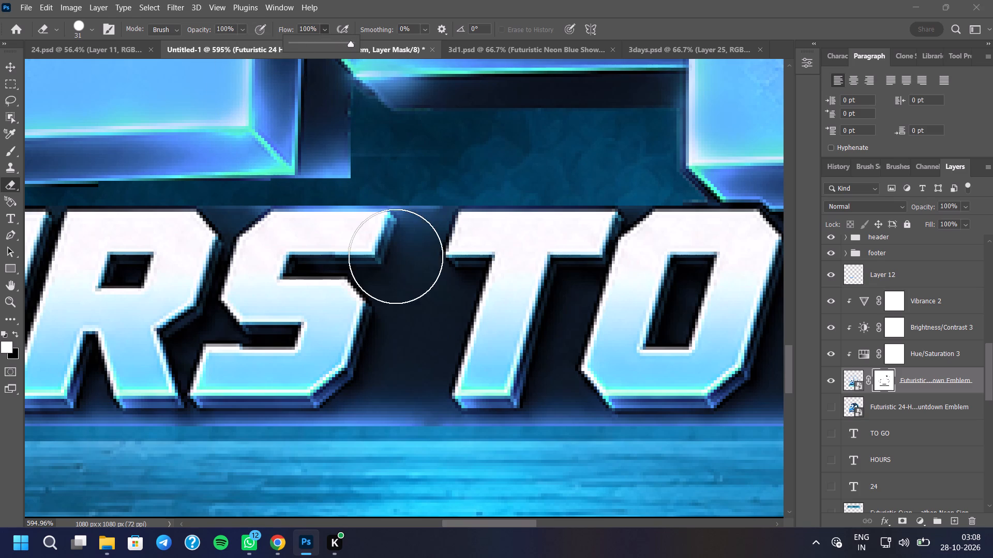
pyautogui.click(417, 304)
pyautogui.click(408, 354)
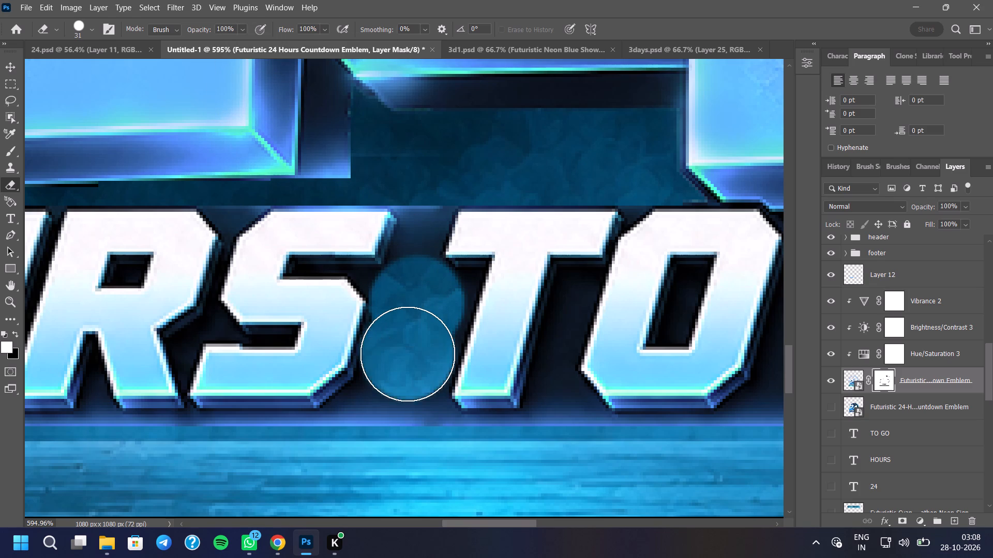
pyautogui.moveTo(408, 360); pyautogui.dragTo(405, 368)
pyautogui.click(404, 372)
pyautogui.click(401, 389)
pyautogui.click(398, 402)
pyautogui.click(392, 413)
pyautogui.click(380, 427)
pyautogui.moveTo(375, 430); pyautogui.dragTo(371, 435)
pyautogui.click(371, 435)
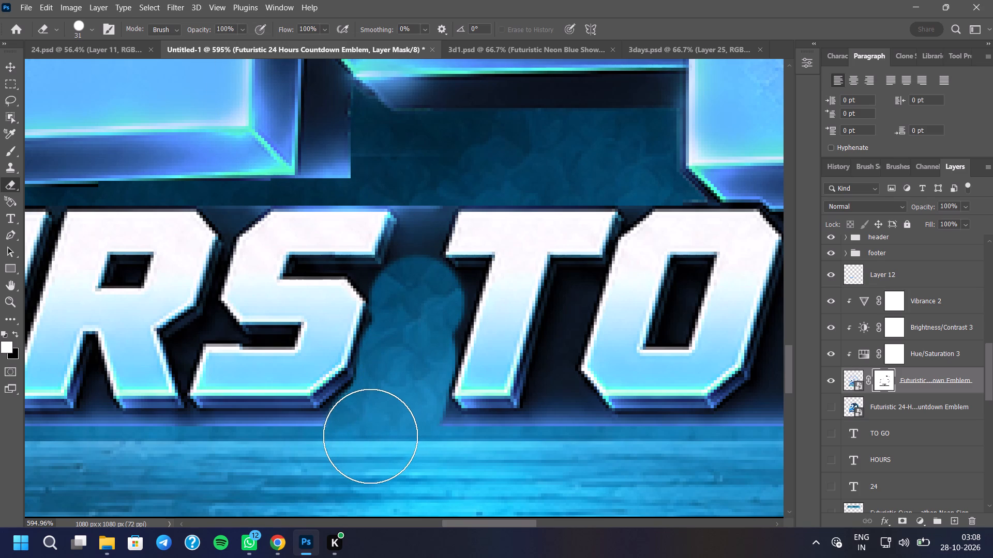
# Widen the cleared gap by erasing the backing beneath the S's lower corner and beside the T's stem.
pyautogui.click(361, 439)
pyautogui.doubleClick(373, 429)
pyautogui.click(366, 435)
pyautogui.click(362, 441)
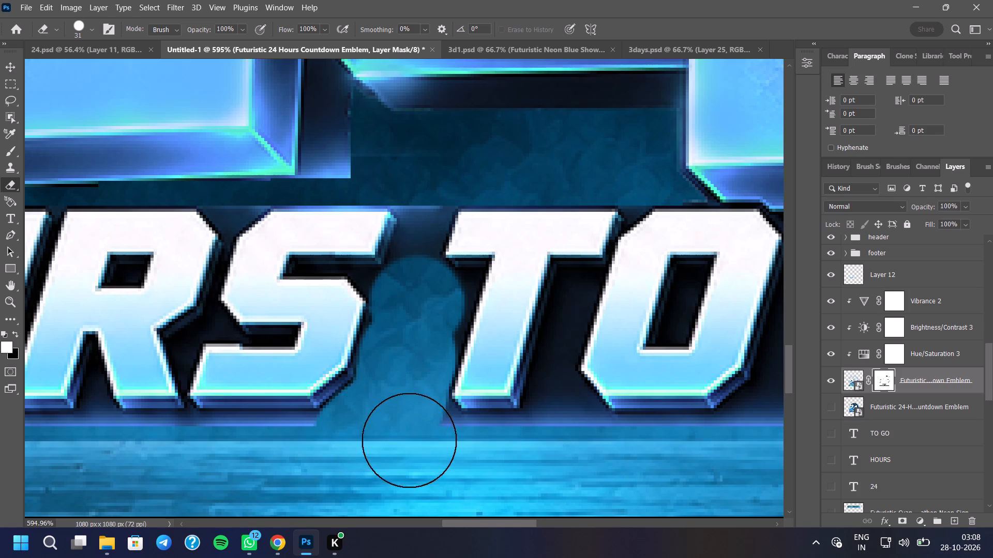
pyautogui.tripleClick(417, 437)
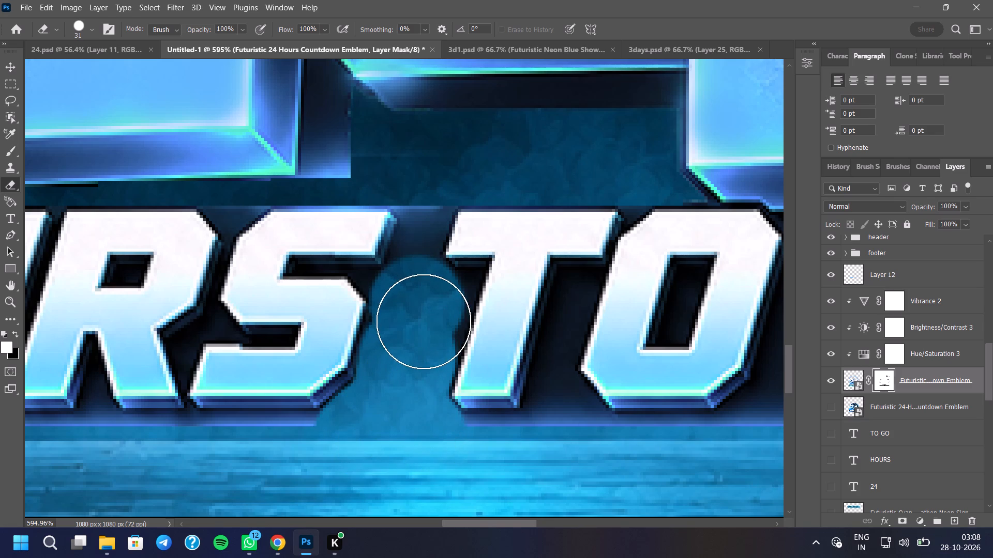
pyautogui.click(424, 321)
pyautogui.click(418, 337)
pyautogui.click(414, 355)
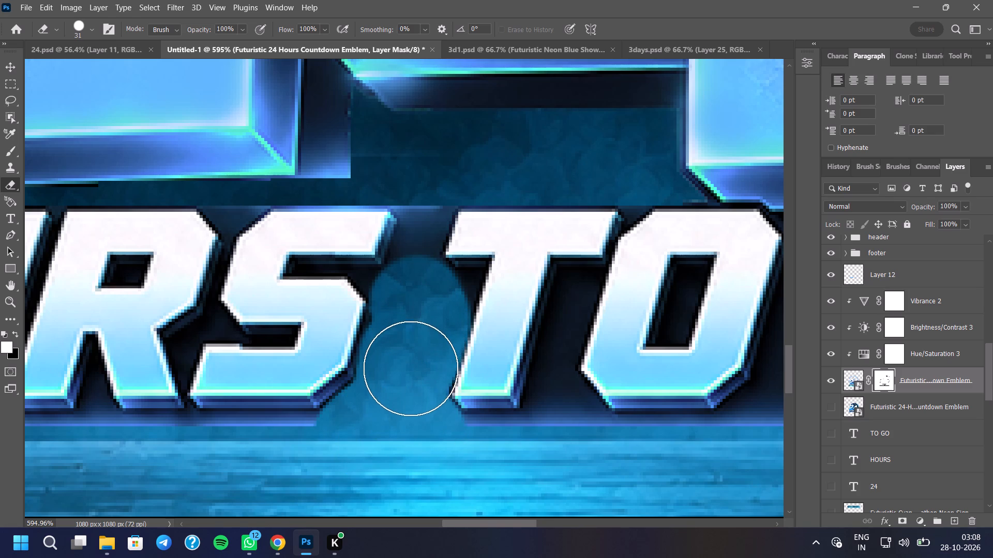
pyautogui.click(411, 371)
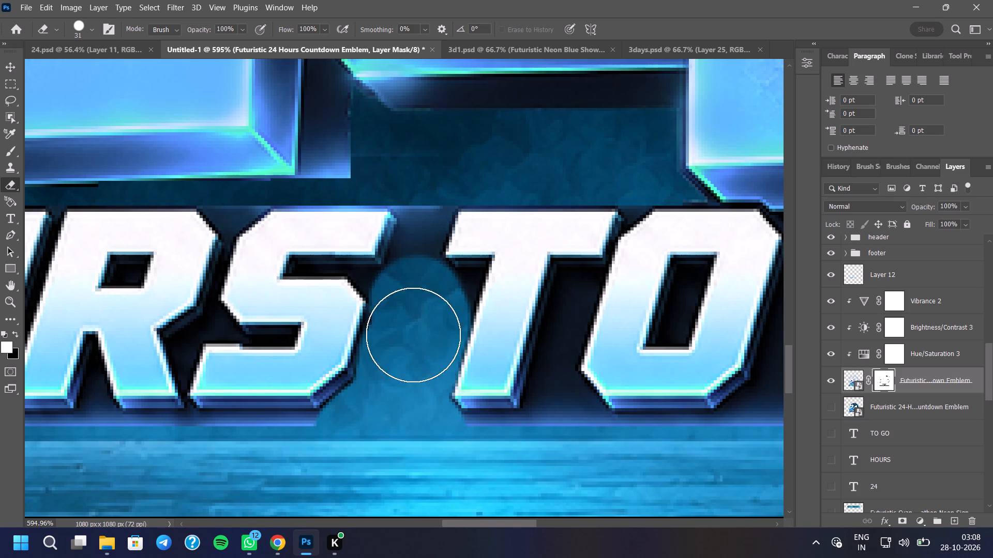
# With a 17 px eraser, clear the dark strip between the upper parts of the S and the T.
pyautogui.scroll(-3, 413, 335)
pyautogui.scroll(1, 413, 344)
pyautogui.scroll(-1, 413, 344)
pyautogui.scroll(-12, 403, 440)
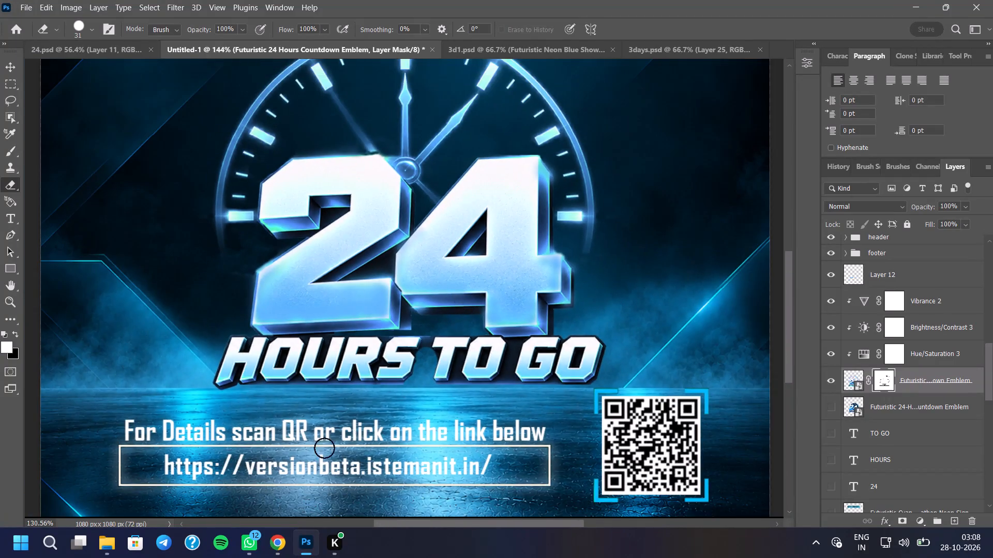
pyautogui.scroll(9, 278, 450)
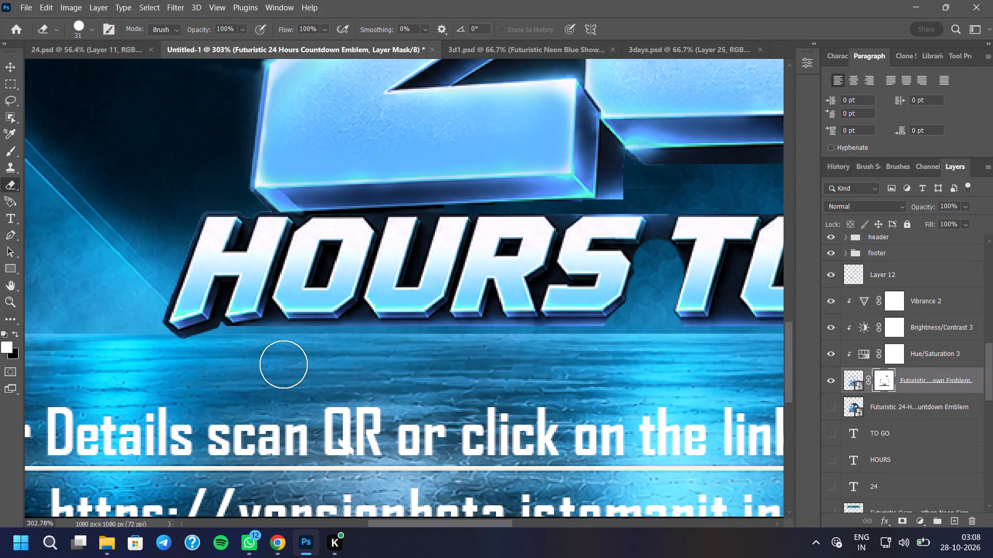
pyautogui.scroll(-4, 288, 366)
pyautogui.scroll(11, 592, 271)
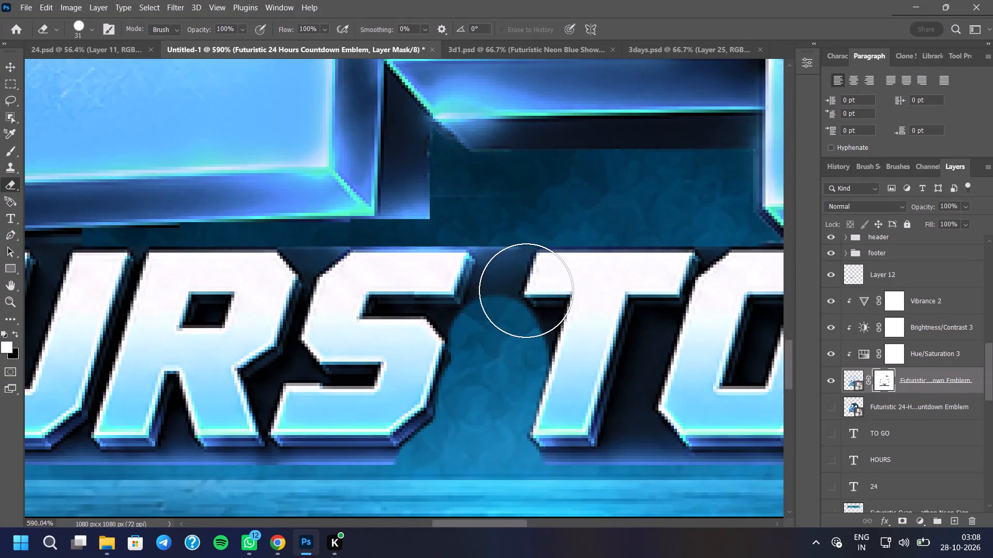
pyautogui.scroll(8, 526, 290)
pyautogui.rightClick(442, 224)
pyautogui.click(517, 251)
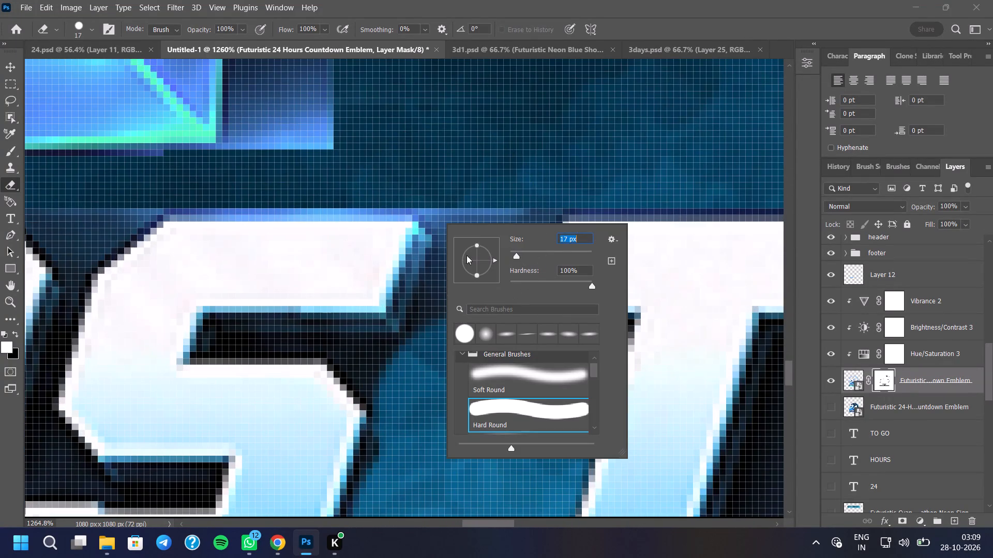
pyautogui.click(513, 166)
pyautogui.click(476, 215)
pyautogui.click(487, 225)
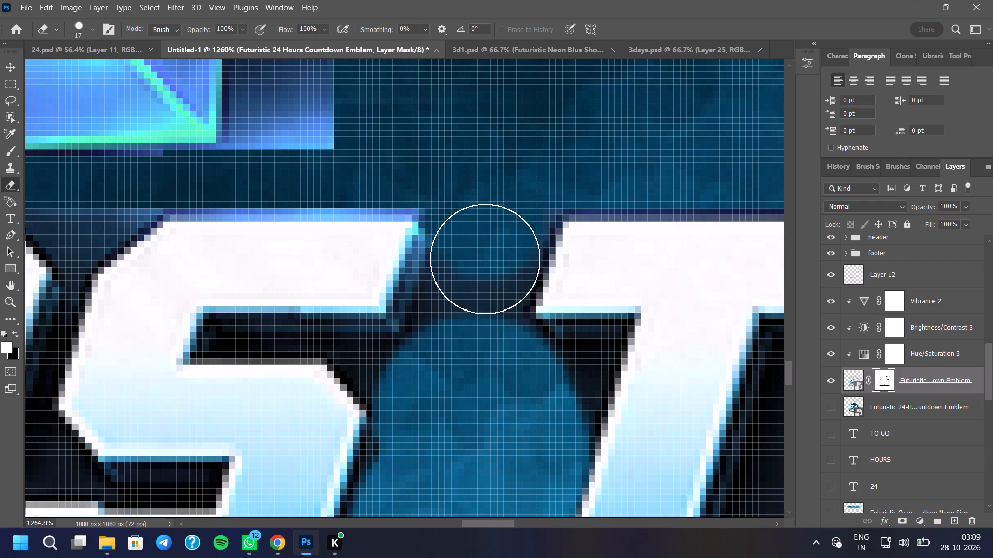
pyautogui.click(483, 264)
pyautogui.moveTo(482, 270); pyautogui.dragTo(480, 276)
pyautogui.click(479, 280)
pyautogui.click(473, 303)
pyautogui.click(471, 311)
pyautogui.click(469, 317)
pyautogui.moveTo(465, 326); pyautogui.dragTo(462, 332)
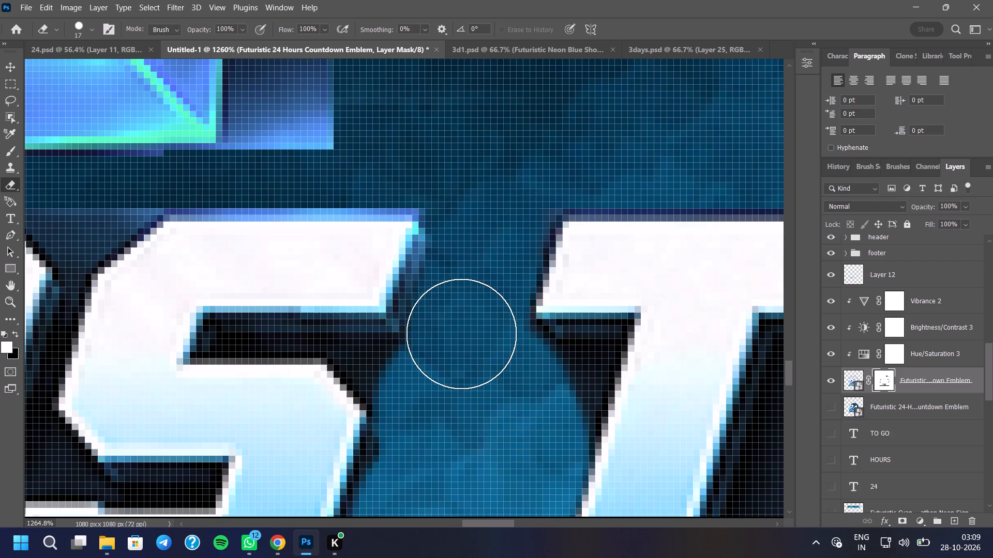
# Erase more dark backing along the right side of the S and beneath the T's left arm.
pyautogui.click(461, 335)
pyautogui.click(459, 342)
pyautogui.moveTo(458, 351); pyautogui.dragTo(455, 360)
pyautogui.click(450, 366)
pyautogui.moveTo(448, 373); pyautogui.dragTo(446, 380)
pyautogui.moveTo(444, 385); pyautogui.dragTo(437, 405)
pyautogui.moveTo(437, 410); pyautogui.dragTo(432, 423)
pyautogui.scroll(-6, 447, 340)
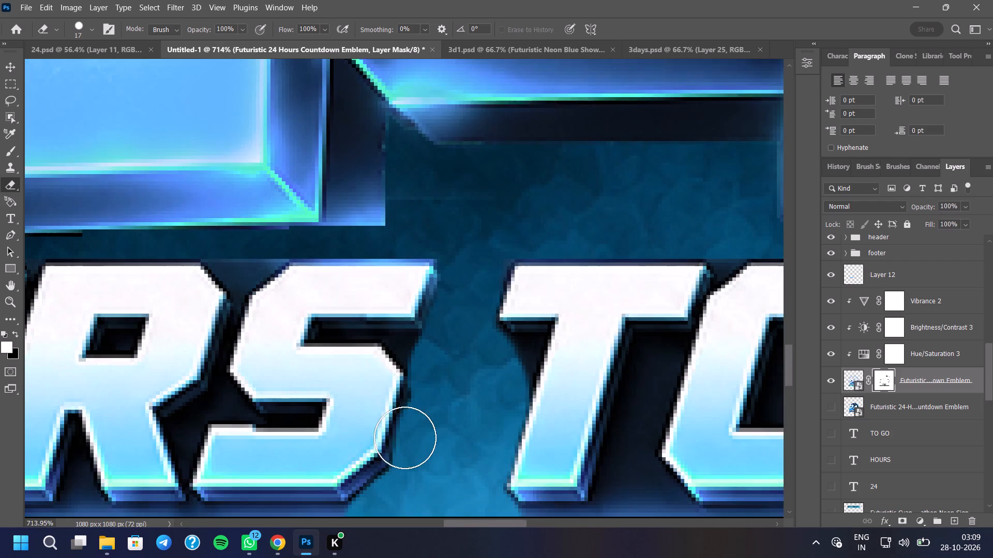
pyautogui.scroll(4, 405, 438)
pyautogui.click(445, 399)
pyautogui.click(450, 389)
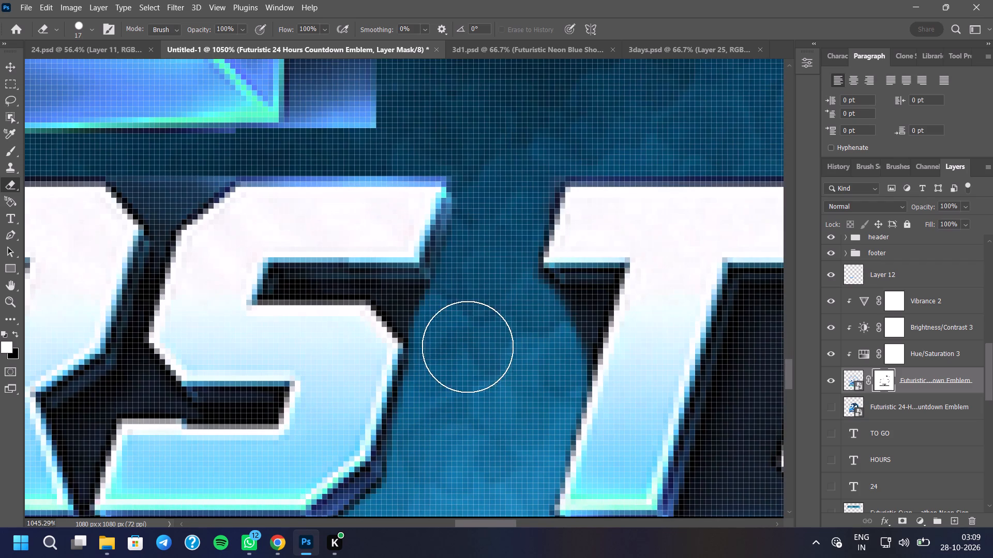
pyautogui.click(541, 324)
pyautogui.click(541, 324)
pyautogui.click(545, 321)
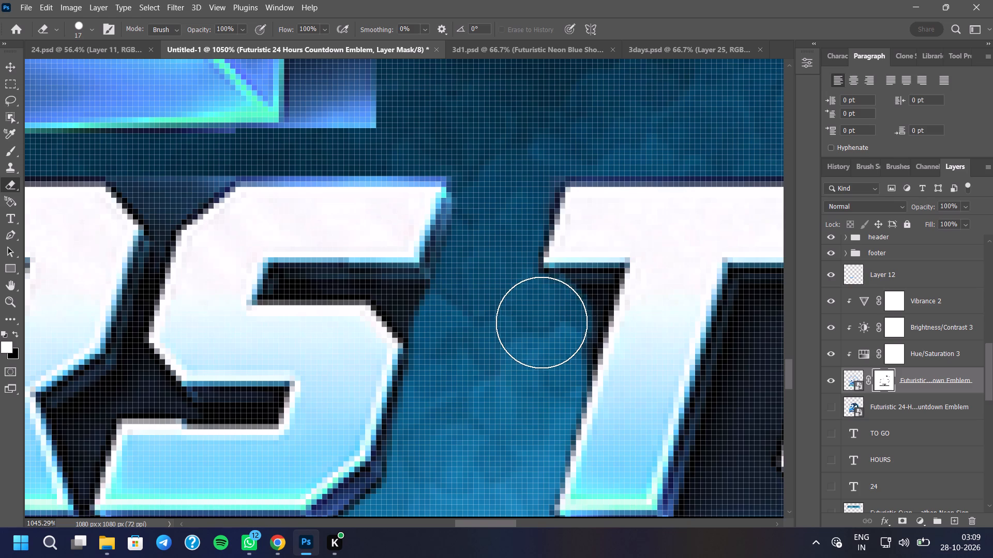
pyautogui.click(541, 323)
# With a 4 px eraser, clear the dark corner under the T's left arm and down its stem.
pyautogui.scroll(-15, 513, 308)
pyautogui.scroll(-2, 385, 284)
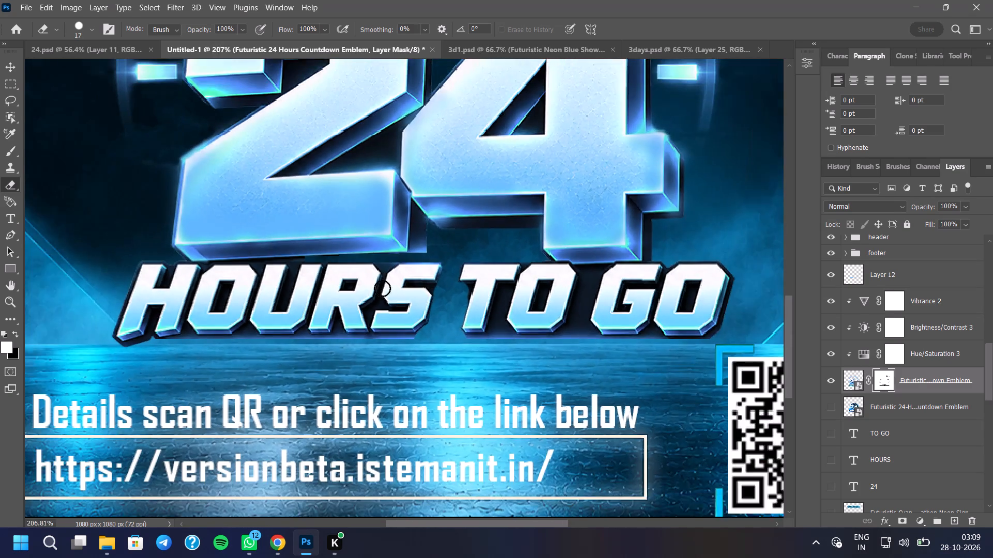
pyautogui.scroll(-1, 382, 288)
pyautogui.scroll(-9, 443, 342)
pyautogui.scroll(10, 461, 411)
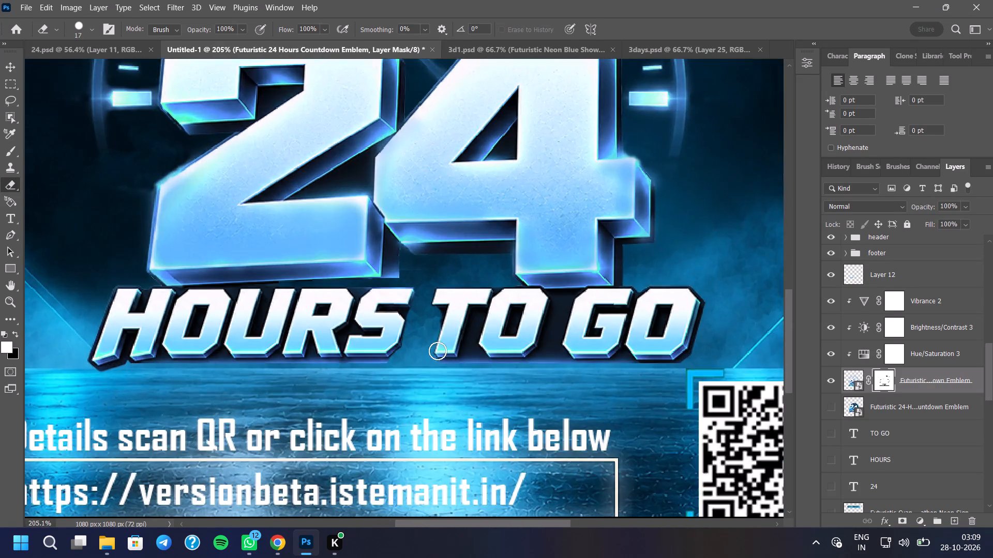
pyautogui.scroll(17, 436, 347)
pyautogui.rightClick(396, 278)
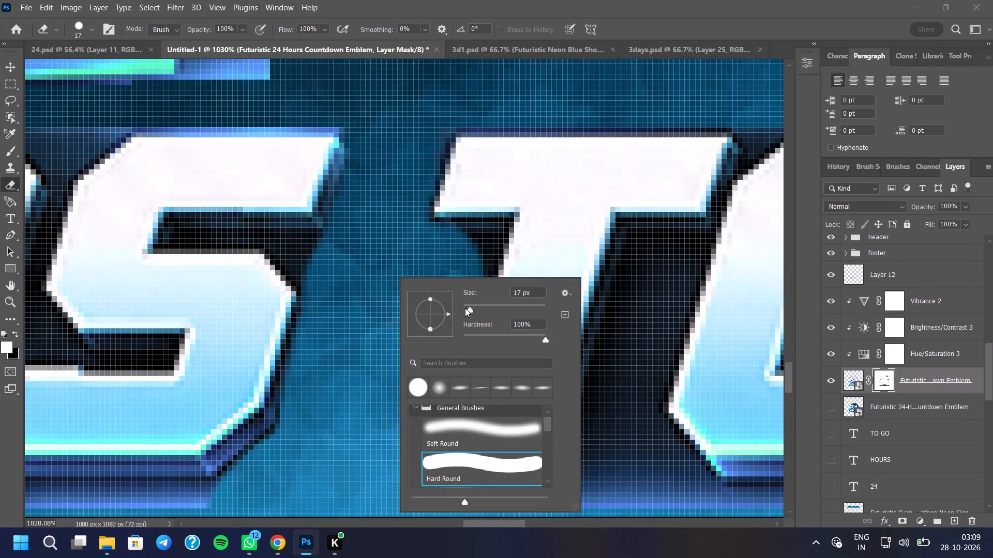
pyautogui.click(465, 308)
pyautogui.click(454, 265)
pyautogui.click(462, 231)
pyautogui.scroll(5, 474, 238)
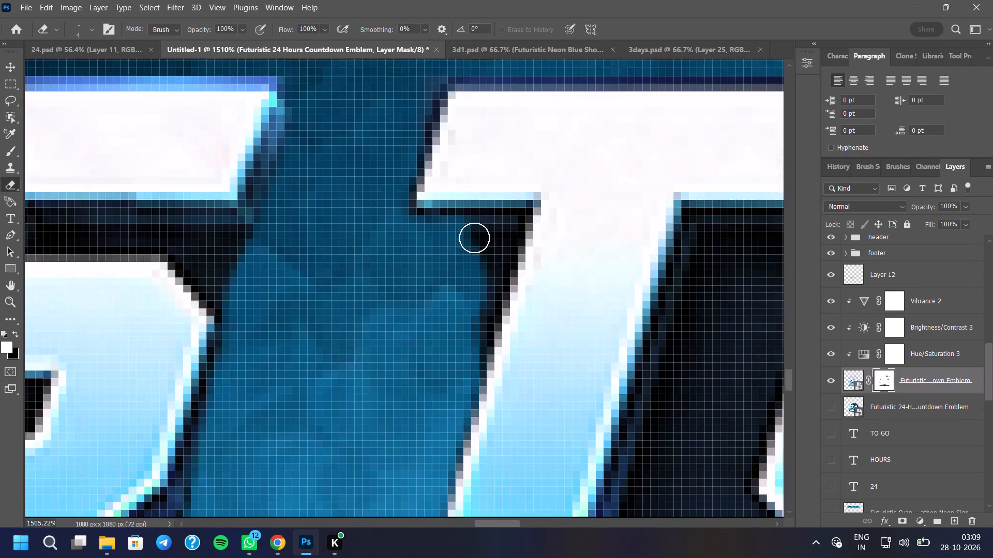
pyautogui.scroll(3, 474, 238)
pyautogui.doubleClick(483, 233)
pyautogui.moveTo(465, 229); pyautogui.dragTo(471, 232)
pyautogui.moveTo(479, 234); pyautogui.dragTo(482, 244)
pyautogui.click(509, 227)
pyautogui.moveTo(509, 231); pyautogui.dragTo(501, 262)
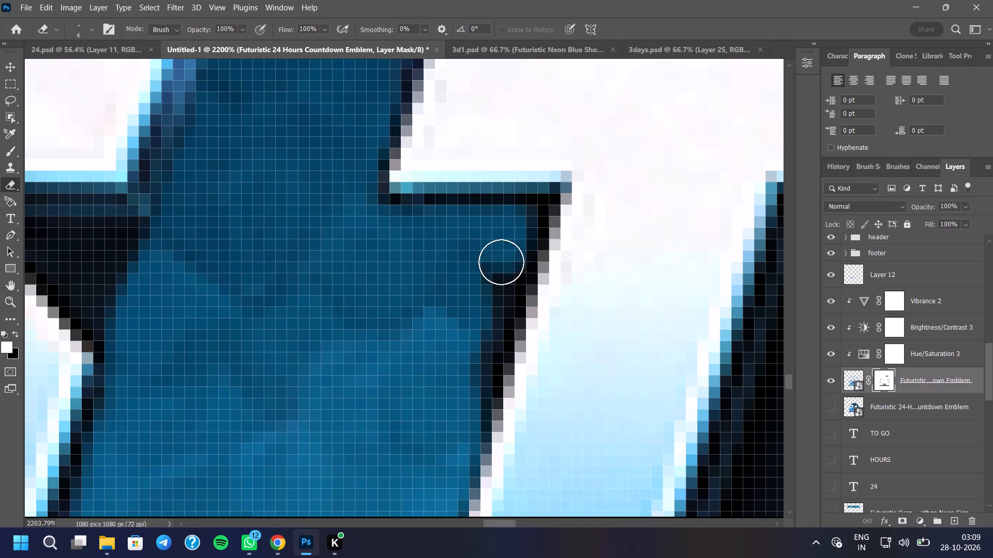
pyautogui.moveTo(501, 262); pyautogui.dragTo(474, 377)
pyautogui.moveTo(480, 354); pyautogui.dragTo(471, 409)
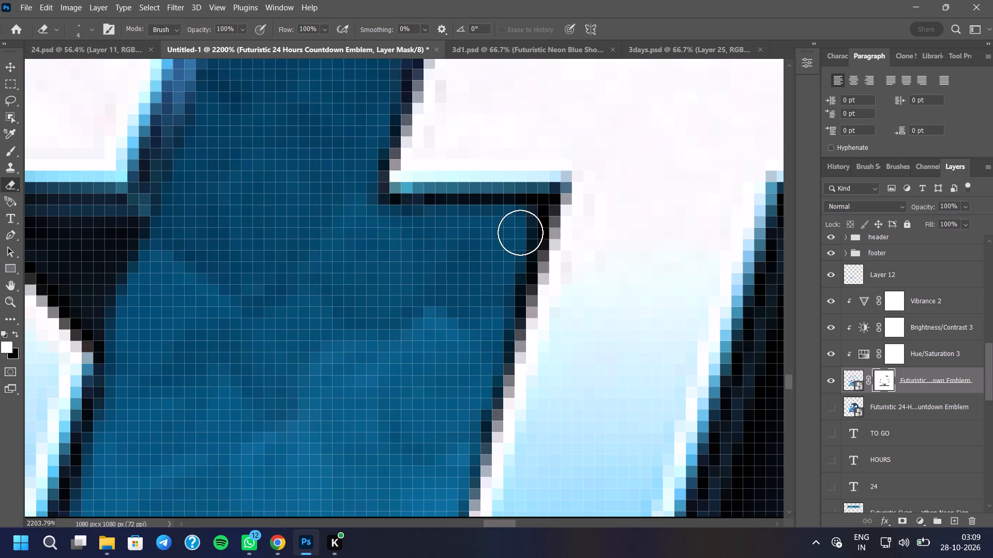
# Trim the remaining dark pixels along the T stem's left edge, from the arm's inner corner downward.
pyautogui.click(521, 227)
pyautogui.moveTo(517, 238); pyautogui.dragTo(517, 243)
pyautogui.moveTo(516, 249); pyautogui.dragTo(515, 256)
pyautogui.click(515, 260)
pyautogui.moveTo(512, 273); pyautogui.dragTo(510, 278)
pyautogui.moveTo(507, 287); pyautogui.dragTo(506, 296)
pyautogui.moveTo(504, 304); pyautogui.dragTo(499, 315)
pyautogui.moveTo(496, 321); pyautogui.dragTo(487, 361)
pyautogui.moveTo(486, 381); pyautogui.dragTo(486, 397)
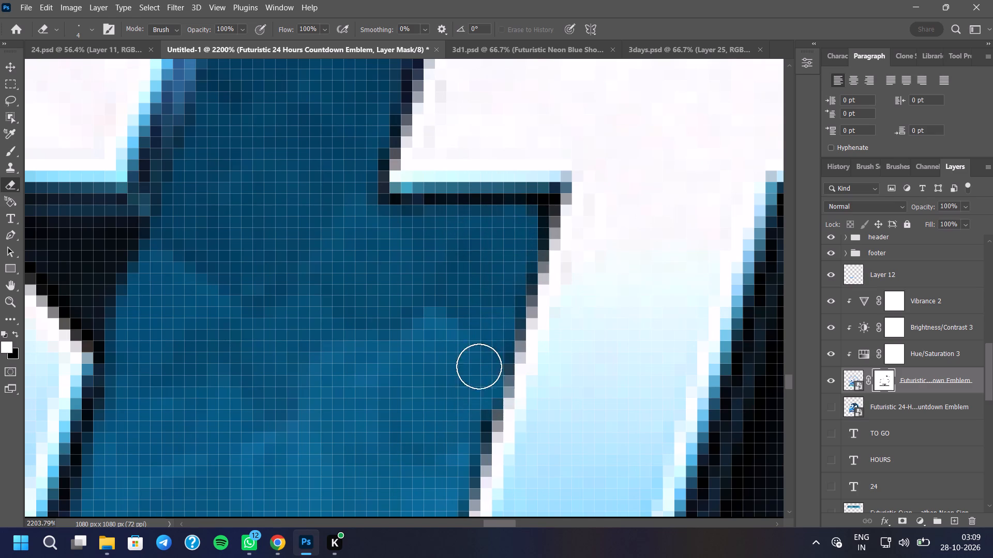
pyautogui.scroll(-4, 449, 259)
pyautogui.click(466, 378)
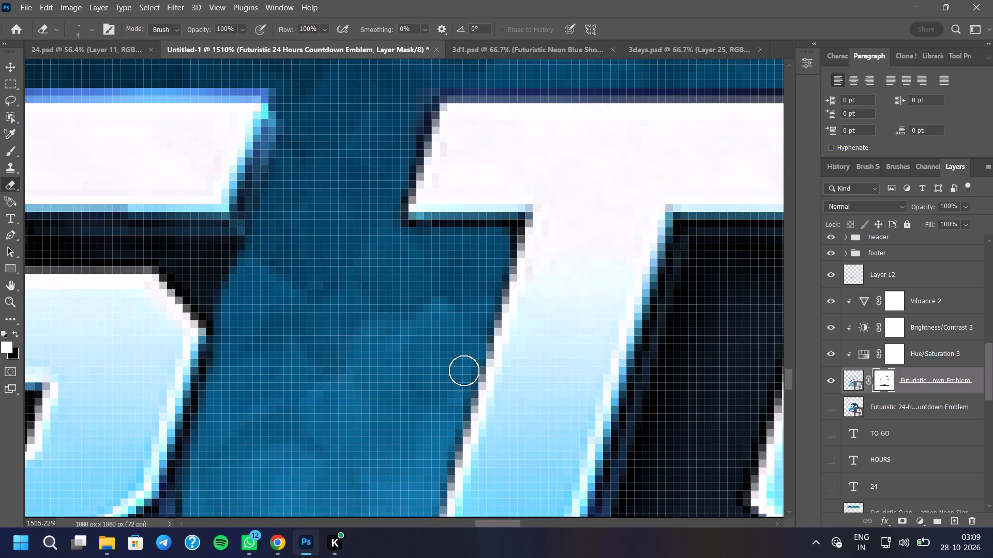
# Examine the HOURS TO GO lettering for remaining dark backing around the letters, especially beside the S.
pyautogui.scroll(-5, 455, 316)
pyautogui.scroll(1, 445, 358)
pyautogui.scroll(-5, 426, 303)
pyautogui.scroll(-5, 480, 254)
pyautogui.scroll(-5, 452, 292)
pyautogui.scroll(-3, 441, 365)
pyautogui.scroll(4, 589, 332)
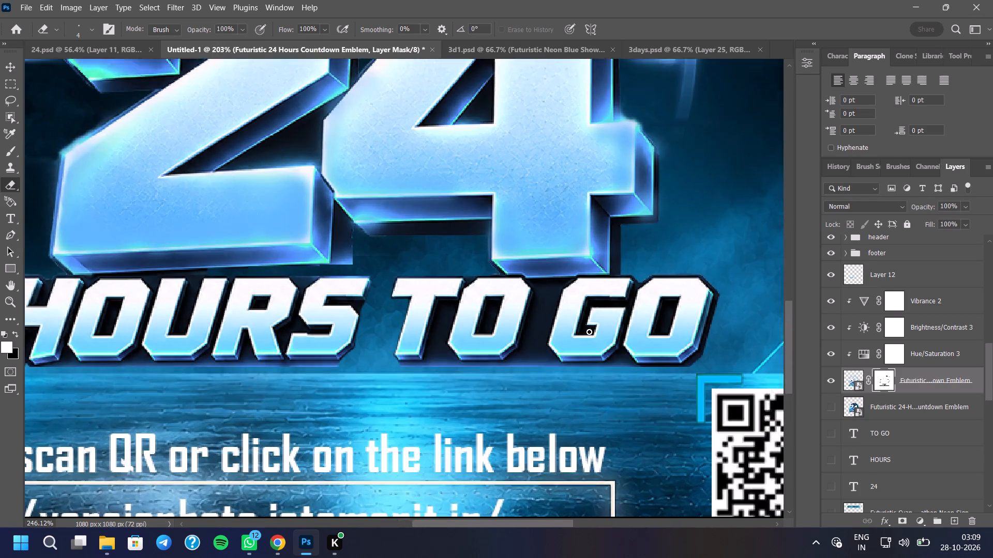
pyautogui.scroll(1, 577, 335)
pyautogui.scroll(14, 386, 336)
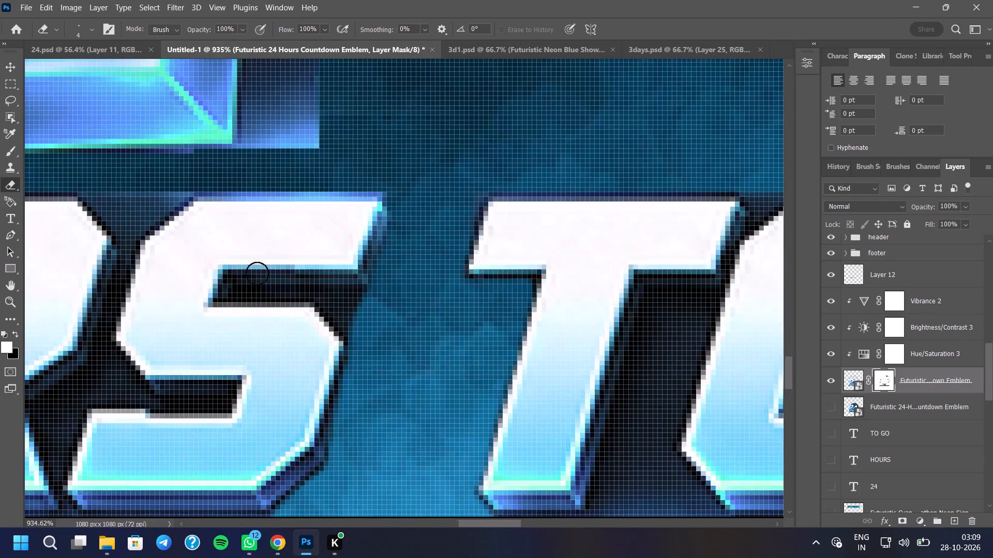
# Erase the dark backing outside the S's lower-right bevel, down to its bottom corner.
pyautogui.scroll(1, 257, 273)
pyautogui.scroll(-5, 380, 211)
pyautogui.scroll(5, 405, 400)
pyautogui.click(369, 401)
pyautogui.click(360, 410)
pyautogui.moveTo(356, 420); pyautogui.dragTo(352, 425)
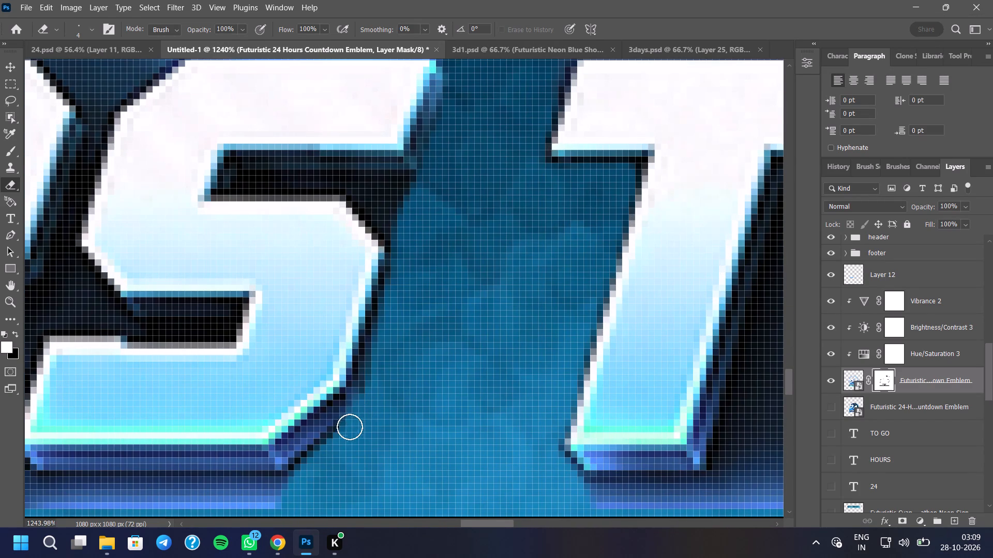
pyautogui.moveTo(349, 430); pyautogui.dragTo(293, 490)
pyautogui.click(304, 476)
pyautogui.click(300, 477)
pyautogui.moveTo(300, 477); pyautogui.dragTo(295, 478)
pyautogui.moveTo(293, 479); pyautogui.dragTo(312, 467)
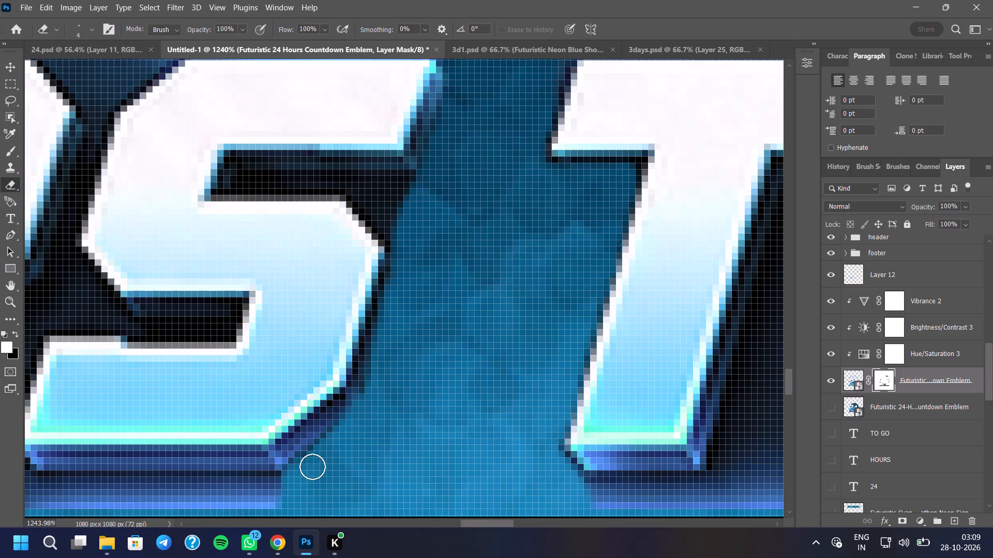
pyautogui.moveTo(339, 443); pyautogui.dragTo(293, 473)
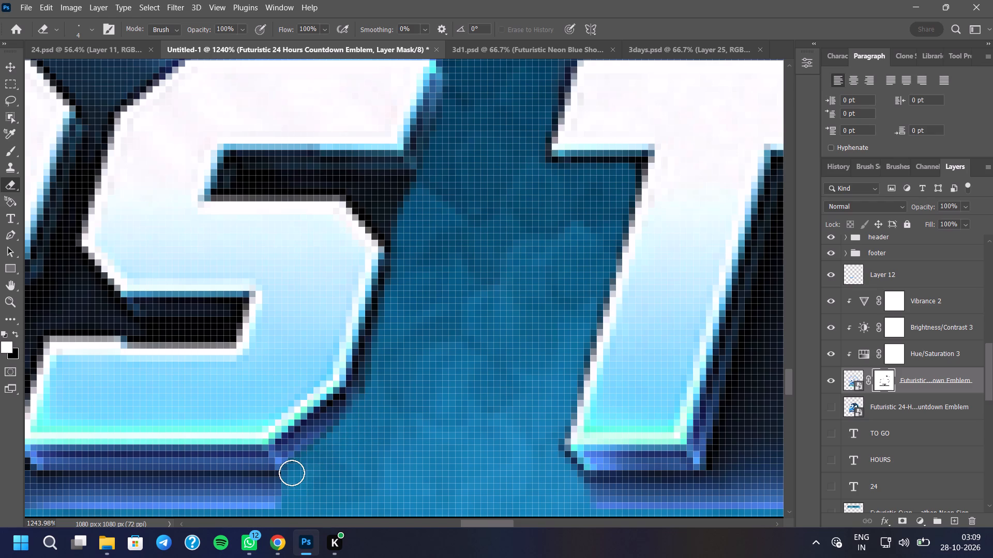
pyautogui.click(292, 468)
pyautogui.click(288, 468)
pyautogui.click(303, 460)
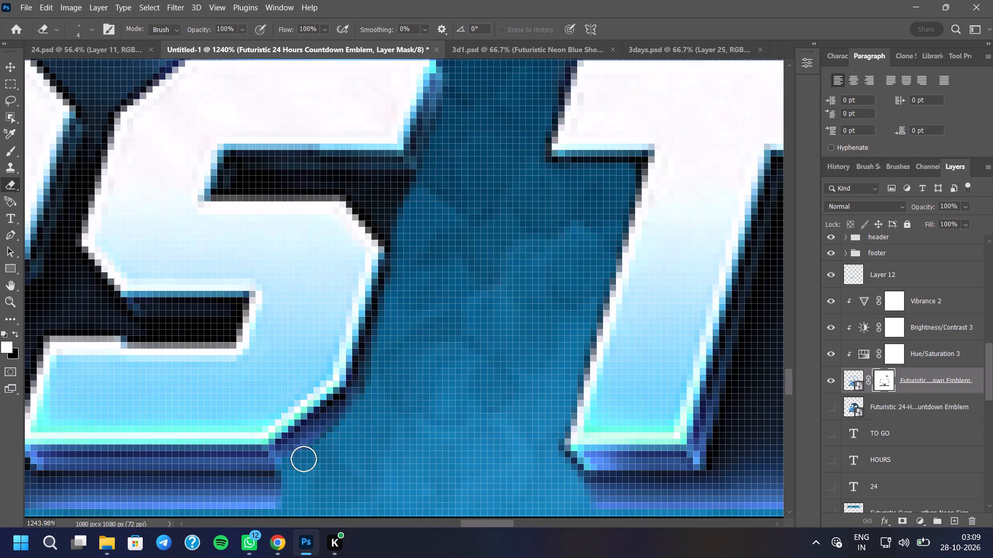
# Trim the remaining dark pixels from the S's lower-right bevel upward along its right edge.
pyautogui.moveTo(319, 447); pyautogui.dragTo(327, 442)
pyautogui.moveTo(332, 437); pyautogui.dragTo(345, 419)
pyautogui.moveTo(347, 419); pyautogui.dragTo(339, 425)
pyautogui.click(332, 430)
pyautogui.click(347, 420)
pyautogui.moveTo(355, 412); pyautogui.dragTo(359, 408)
pyautogui.moveTo(363, 395); pyautogui.dragTo(365, 390)
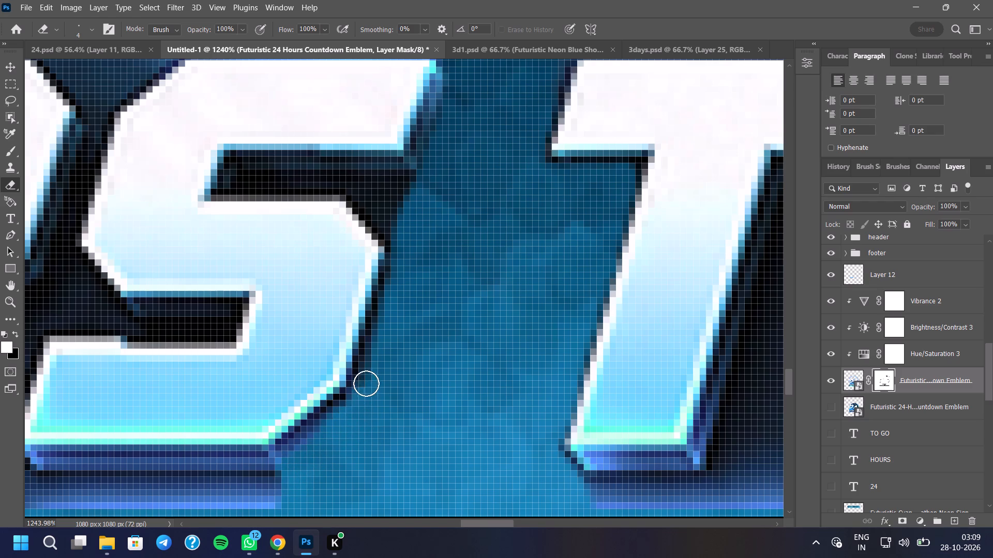
pyautogui.click(367, 382)
pyautogui.moveTo(370, 370); pyautogui.dragTo(372, 364)
pyautogui.moveTo(374, 356); pyautogui.dragTo(383, 335)
pyautogui.moveTo(390, 321); pyautogui.dragTo(392, 315)
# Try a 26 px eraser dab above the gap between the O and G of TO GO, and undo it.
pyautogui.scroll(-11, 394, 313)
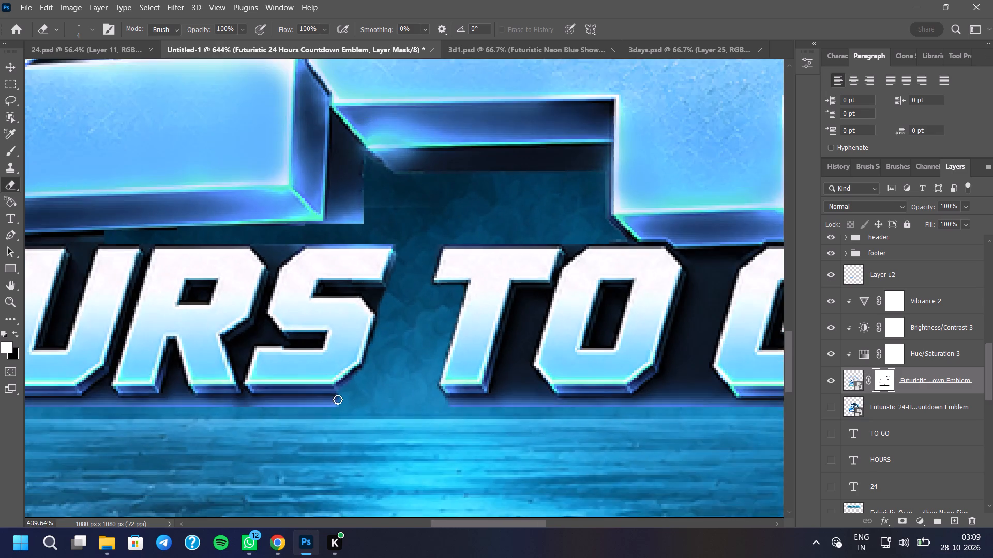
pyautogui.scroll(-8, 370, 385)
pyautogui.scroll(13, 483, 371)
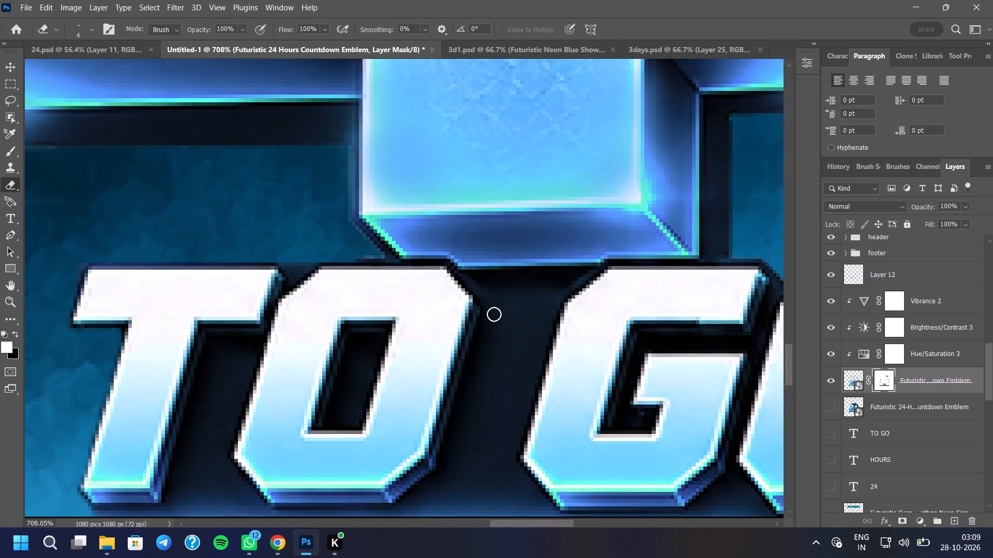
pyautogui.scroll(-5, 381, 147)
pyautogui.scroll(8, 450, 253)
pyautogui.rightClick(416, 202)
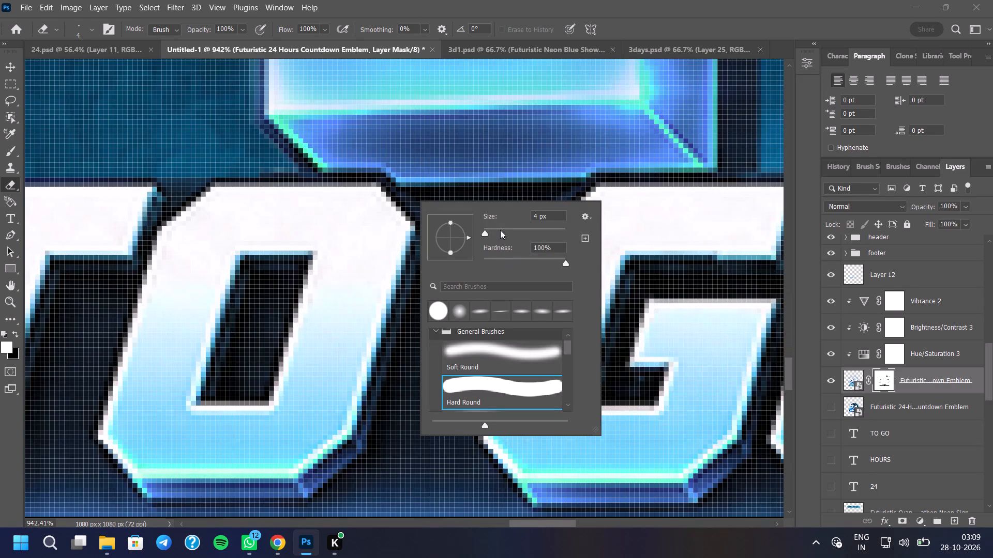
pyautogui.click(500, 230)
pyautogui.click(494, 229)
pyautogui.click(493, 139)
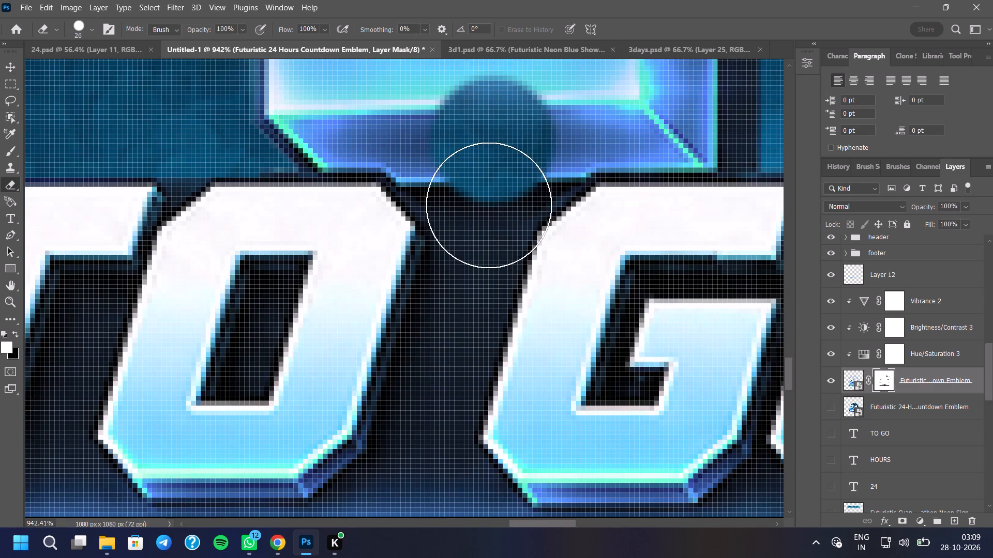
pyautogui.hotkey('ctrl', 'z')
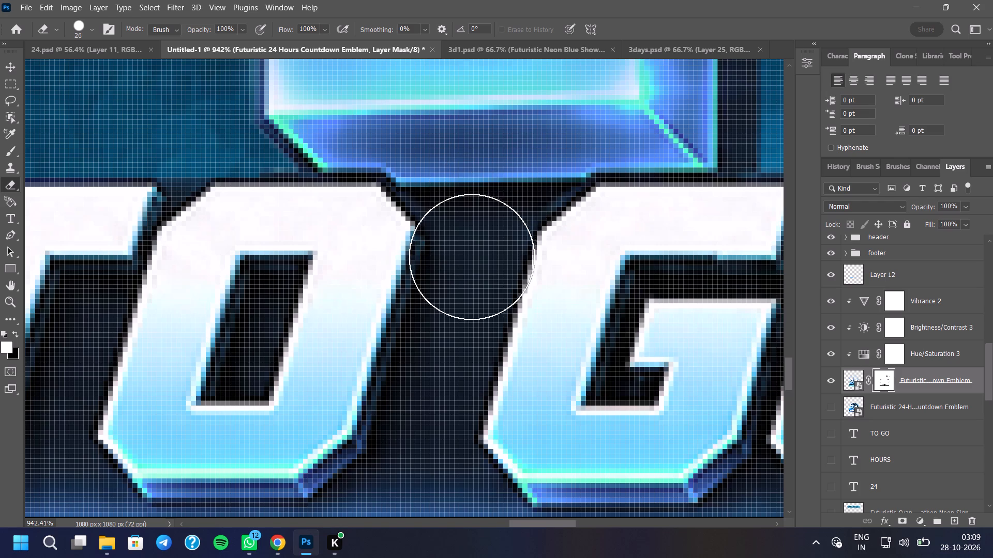
# With a 20 px eraser, clear the dark backing down the middle of the gap between the O and G.
pyautogui.rightClick(468, 270)
pyautogui.click(546, 302)
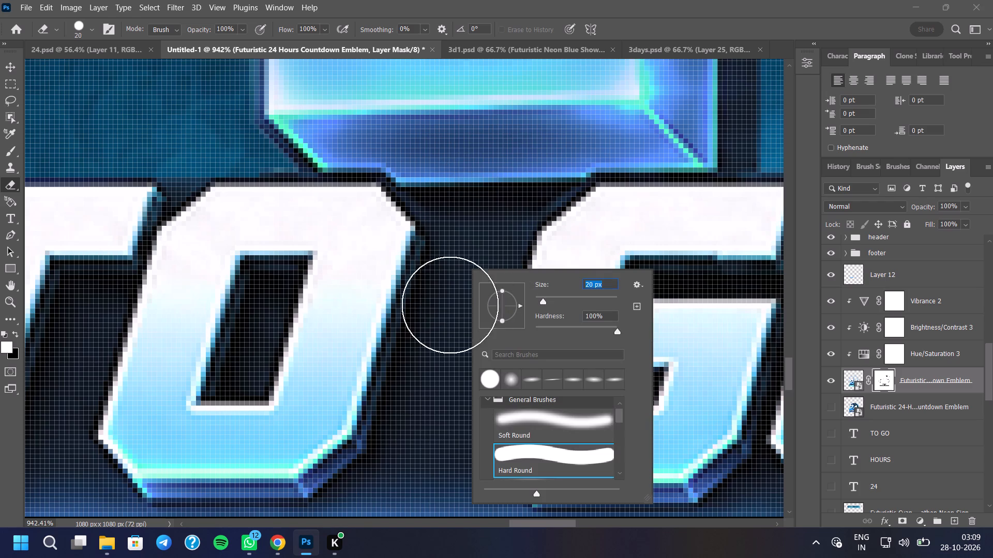
pyautogui.click(448, 317)
pyautogui.click(452, 311)
pyautogui.click(453, 317)
pyautogui.click(451, 323)
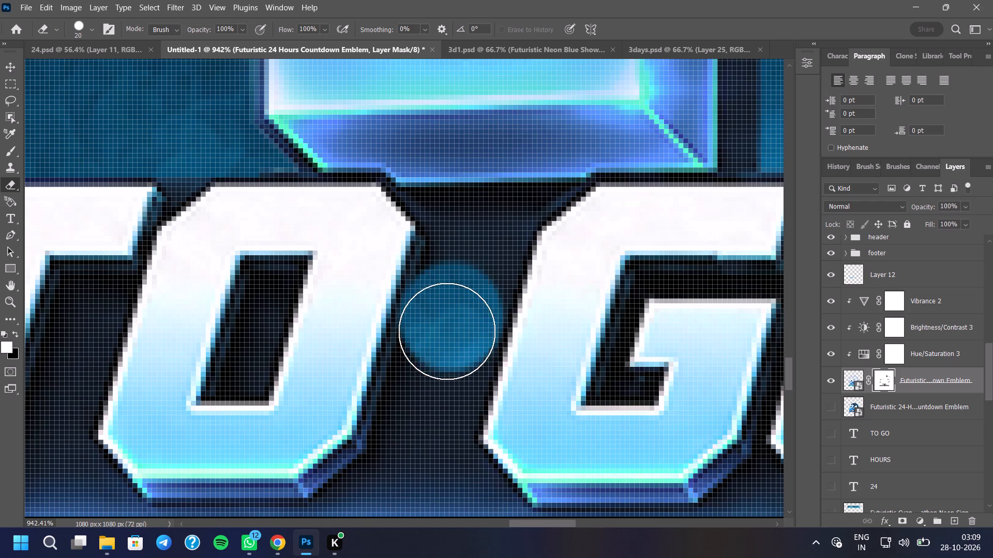
pyautogui.click(447, 333)
pyautogui.click(440, 346)
pyautogui.click(439, 352)
pyautogui.moveTo(438, 364); pyautogui.dragTo(437, 368)
pyautogui.click(436, 375)
pyautogui.moveTo(433, 384); pyautogui.dragTo(432, 391)
pyautogui.moveTo(431, 398); pyautogui.dragTo(431, 404)
pyautogui.click(428, 412)
pyautogui.click(424, 422)
pyautogui.moveTo(423, 433); pyautogui.dragTo(421, 441)
pyautogui.moveTo(419, 448); pyautogui.dragTo(417, 456)
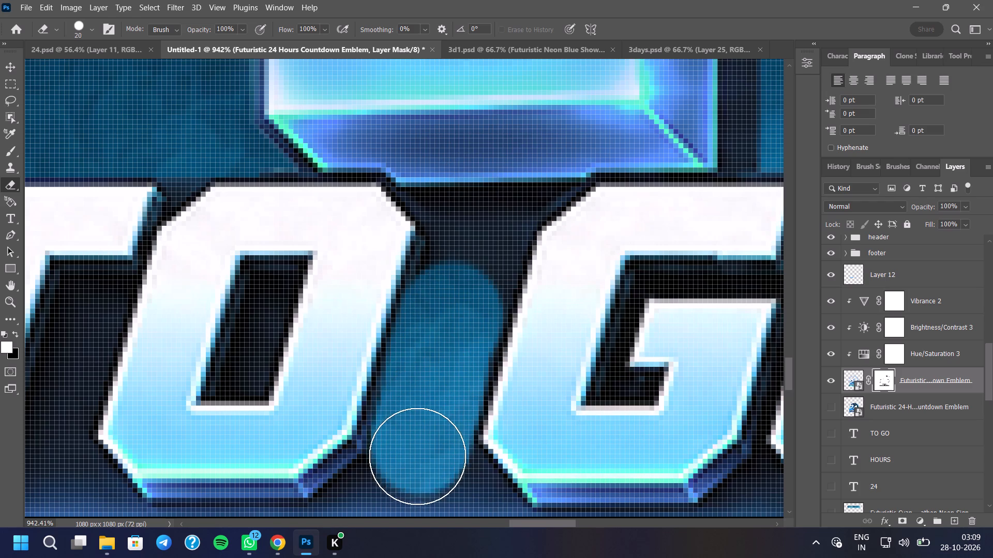
pyautogui.moveTo(417, 456); pyautogui.dragTo(416, 458)
pyautogui.moveTo(416, 460); pyautogui.dragTo(416, 466)
# Erase the dark backing at the bottom of the gap, around the O's lower-right and G's lower-left corners.
pyautogui.scroll(-4, 424, 343)
pyautogui.scroll(3, 413, 450)
pyautogui.moveTo(409, 442); pyautogui.dragTo(402, 445)
pyautogui.click(397, 445)
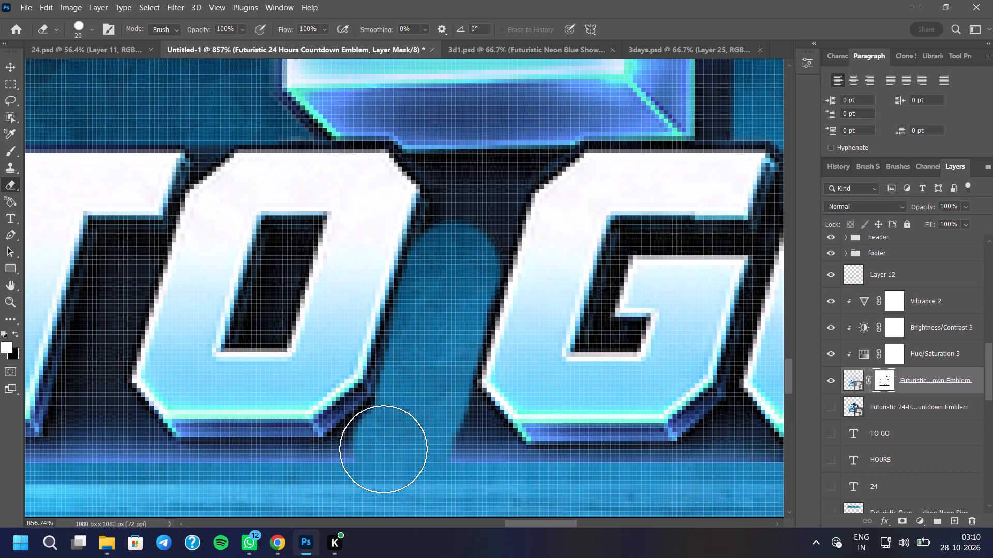
pyautogui.click(383, 450)
pyautogui.click(379, 455)
pyautogui.click(370, 461)
pyautogui.click(370, 457)
pyautogui.click(388, 447)
pyautogui.click(394, 443)
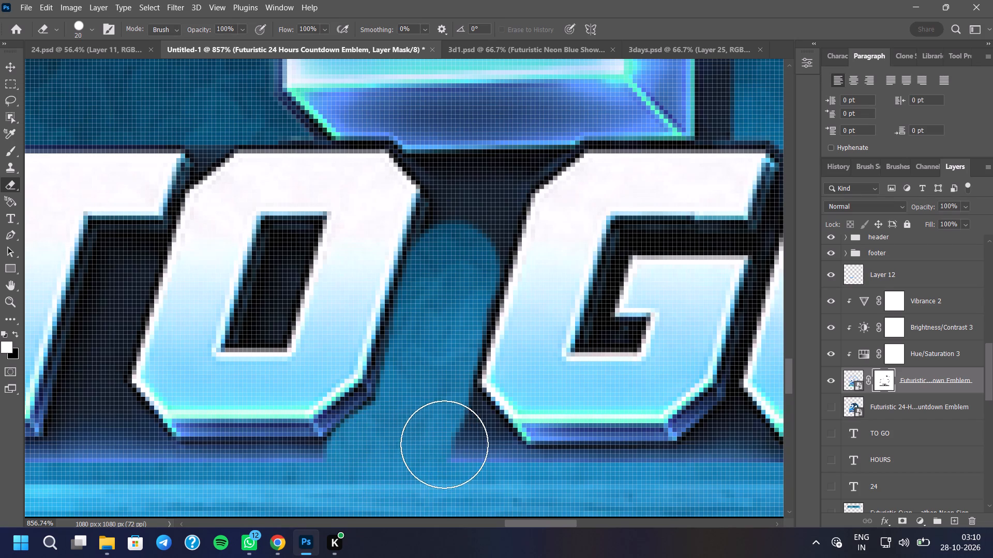
pyautogui.click(459, 436)
pyautogui.click(471, 452)
pyautogui.click(477, 457)
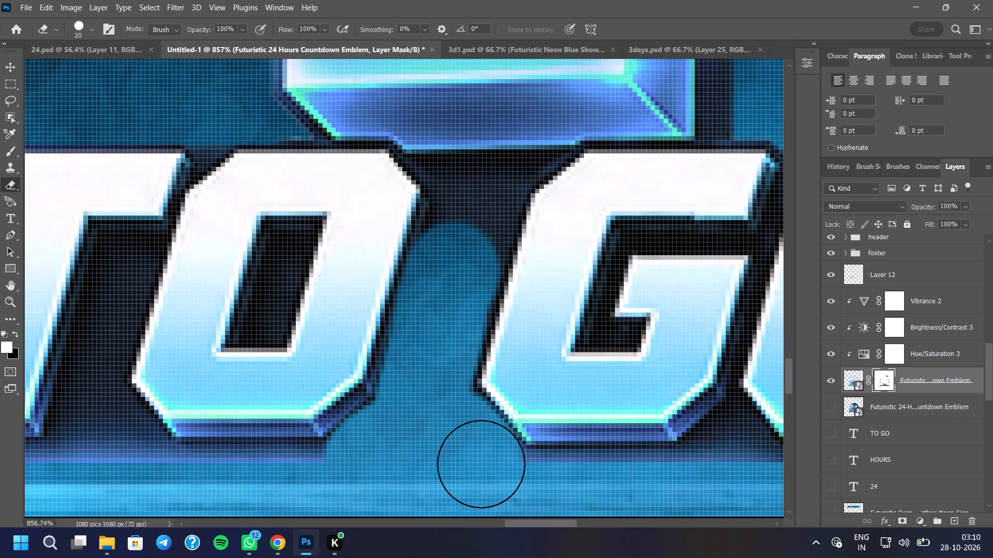
pyautogui.click(475, 468)
pyautogui.click(355, 472)
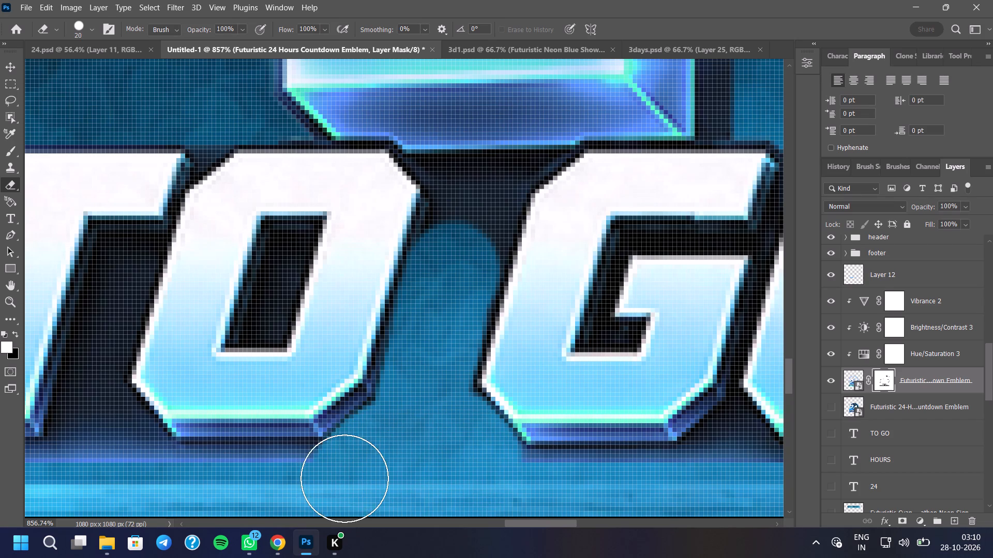
# Extend the erased gap between the O and G upward toward the base of the large digit.
pyautogui.click(470, 226)
pyautogui.click(471, 221)
pyautogui.click(475, 212)
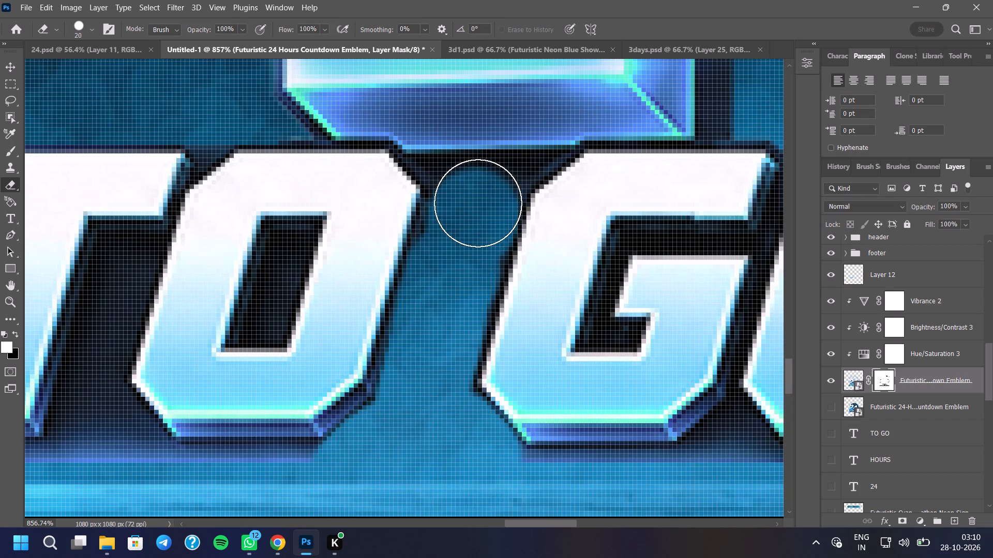
pyautogui.click(476, 198)
# Trim the dark backing along the O's right edge, from its upper corner down to the lower bevel.
pyautogui.click(455, 242)
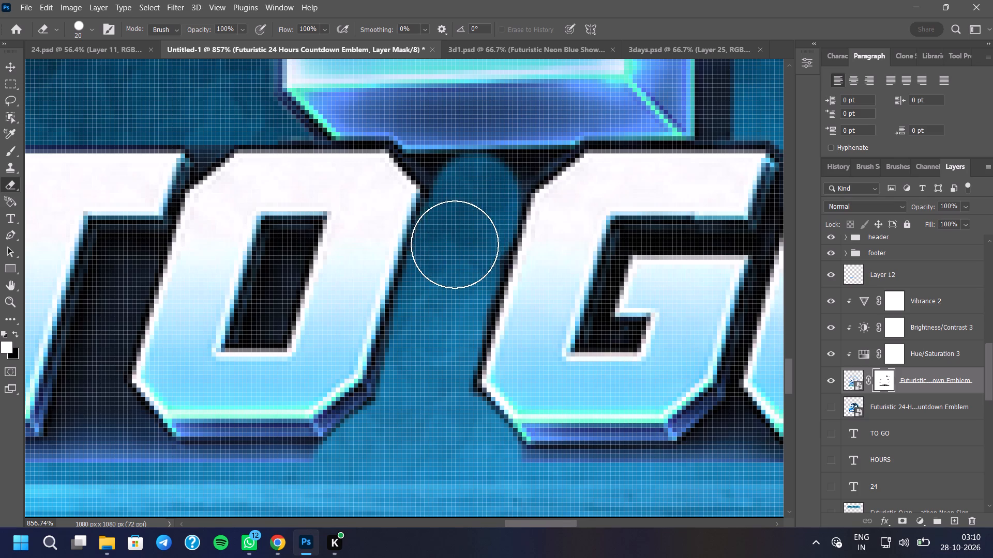
pyautogui.click(454, 256)
pyautogui.click(447, 270)
pyautogui.click(445, 279)
pyautogui.click(442, 289)
pyautogui.click(439, 298)
pyautogui.click(438, 305)
pyautogui.click(432, 316)
pyautogui.click(432, 323)
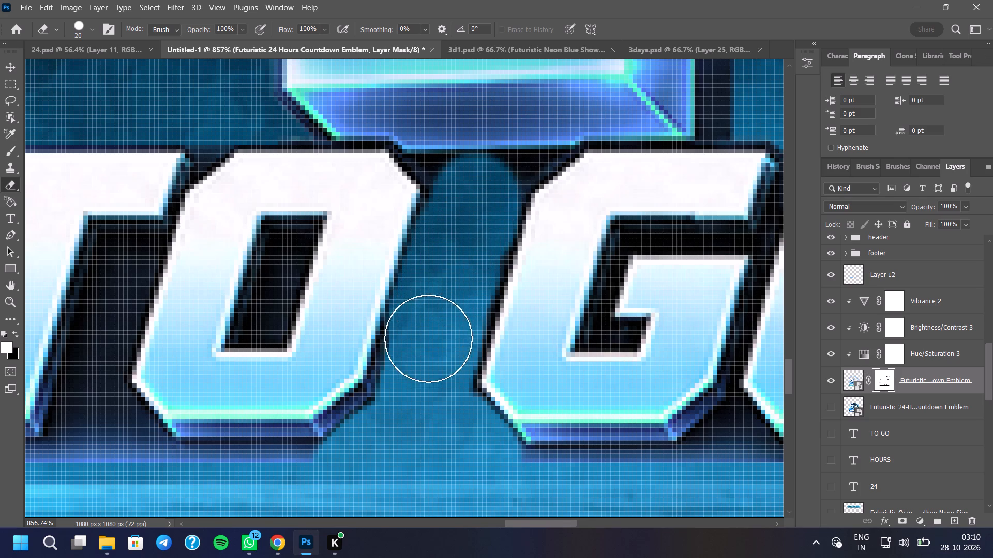
pyautogui.click(426, 347)
pyautogui.moveTo(425, 356); pyautogui.dragTo(424, 362)
pyautogui.moveTo(422, 368); pyautogui.dragTo(421, 373)
pyautogui.click(420, 380)
pyautogui.click(414, 388)
pyautogui.moveTo(414, 393); pyautogui.dragTo(414, 397)
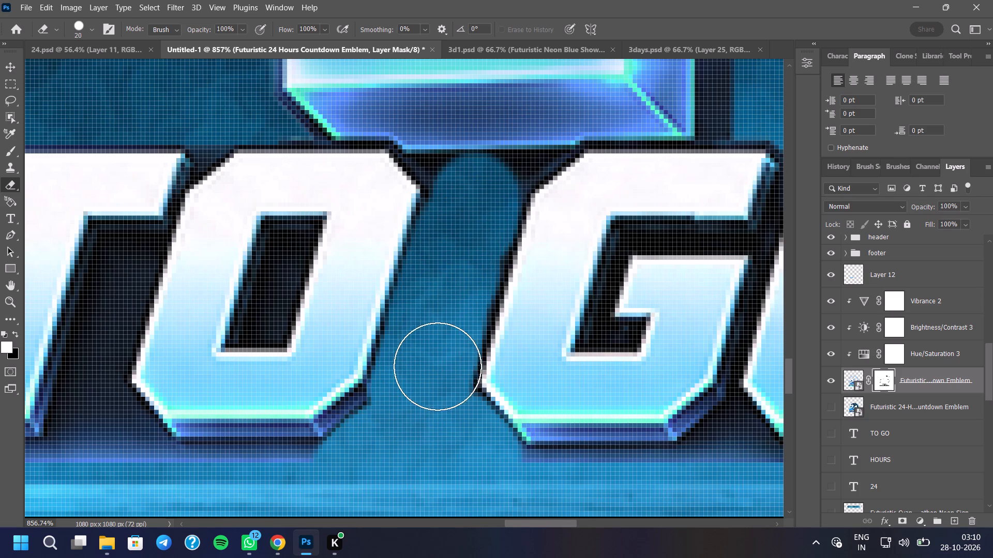
# Trim the dark backing along the G's left edge, working from its lower part upward.
pyautogui.click(439, 367)
pyautogui.click(447, 329)
pyautogui.click(448, 321)
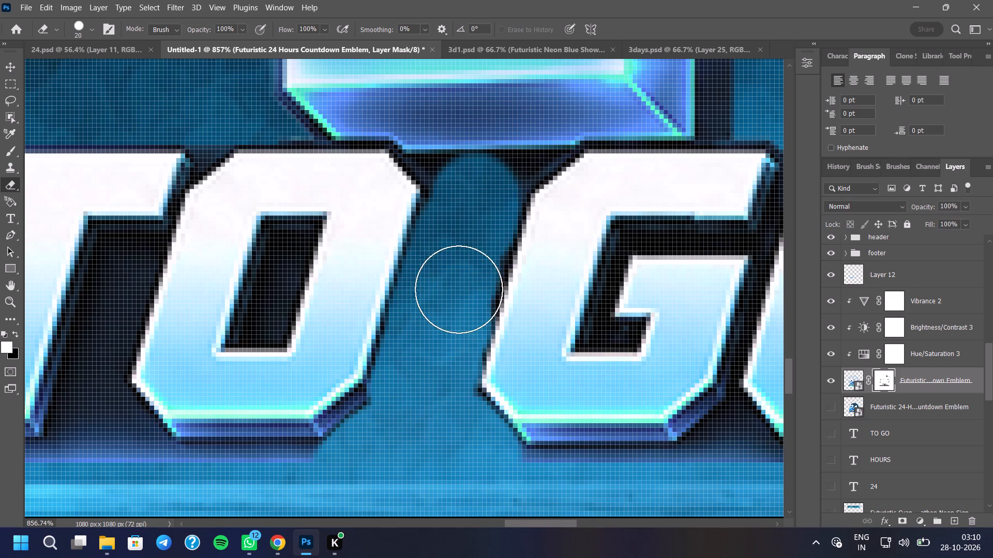
pyautogui.click(459, 289)
pyautogui.moveTo(460, 276); pyautogui.dragTo(462, 271)
pyautogui.click(465, 253)
pyautogui.click(468, 243)
pyautogui.click(470, 239)
pyautogui.click(472, 231)
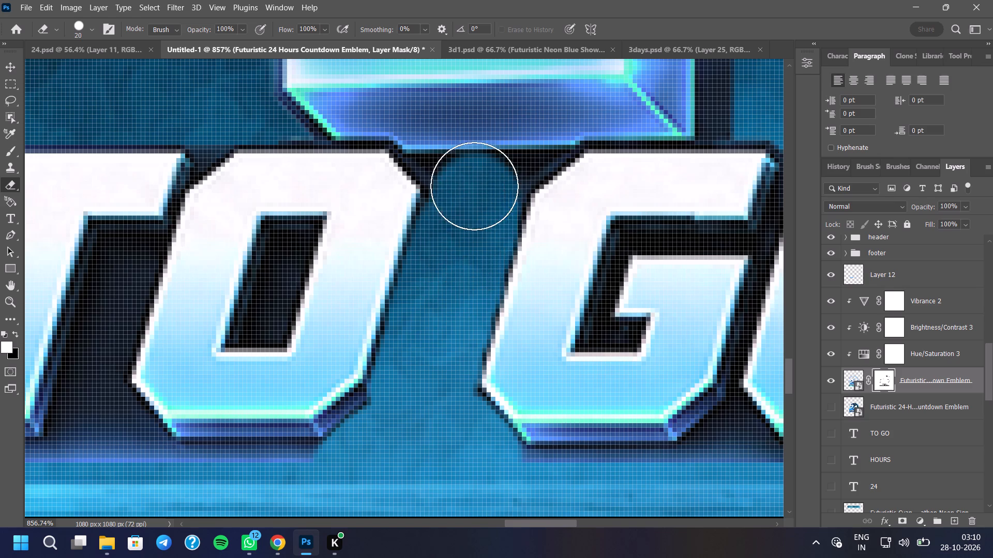
# Erase the purple-blue strip of backing beneath the T and O of TO GO.
pyautogui.scroll(-8, 472, 165)
pyautogui.scroll(5, 366, 350)
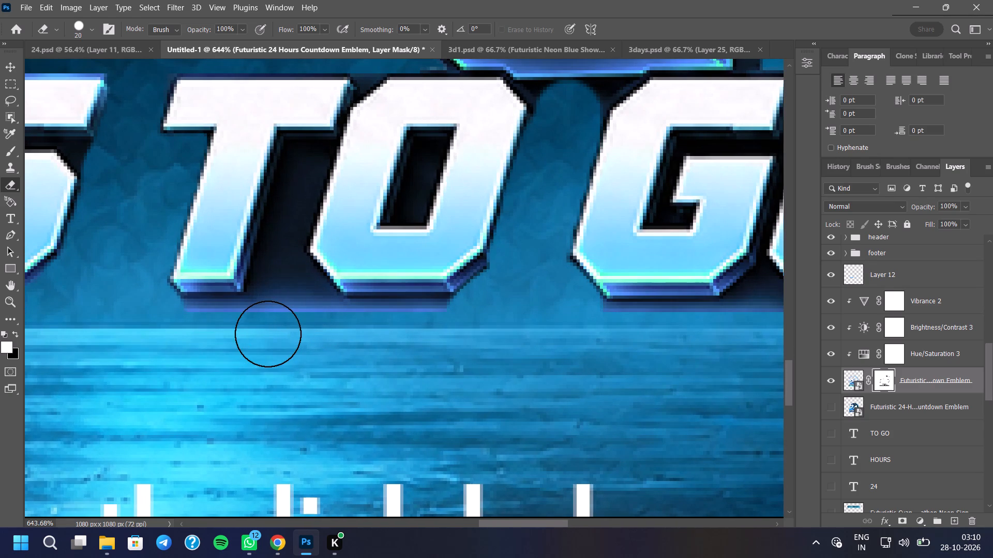
pyautogui.moveTo(178, 334); pyautogui.dragTo(260, 337)
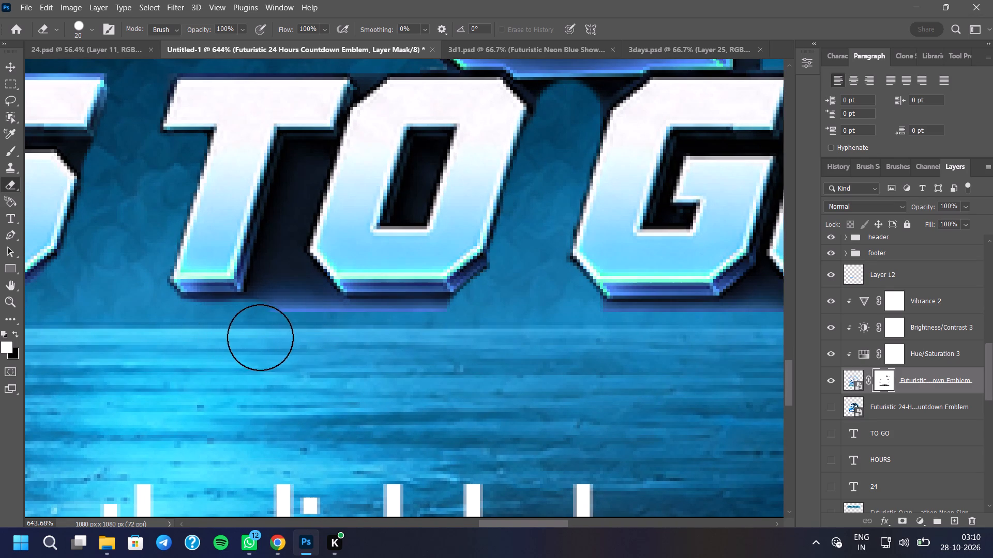
pyautogui.moveTo(260, 337); pyautogui.dragTo(410, 340)
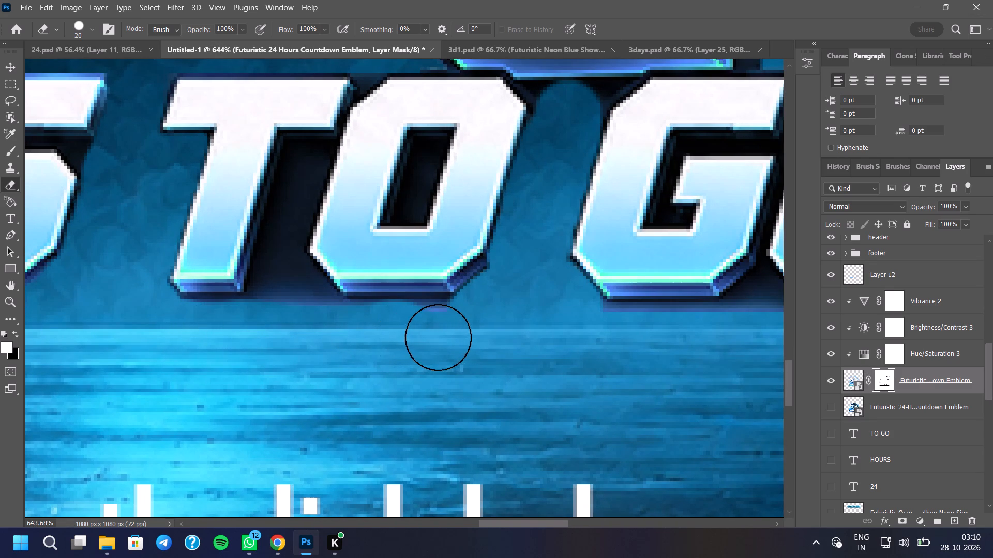
# Erase closer to the letters' undersides, working from the O back to the T.
pyautogui.click(441, 336)
pyautogui.moveTo(433, 335); pyautogui.dragTo(428, 335)
pyautogui.moveTo(400, 332); pyautogui.dragTo(394, 333)
pyautogui.click(368, 334)
pyautogui.click(348, 334)
pyautogui.click(341, 334)
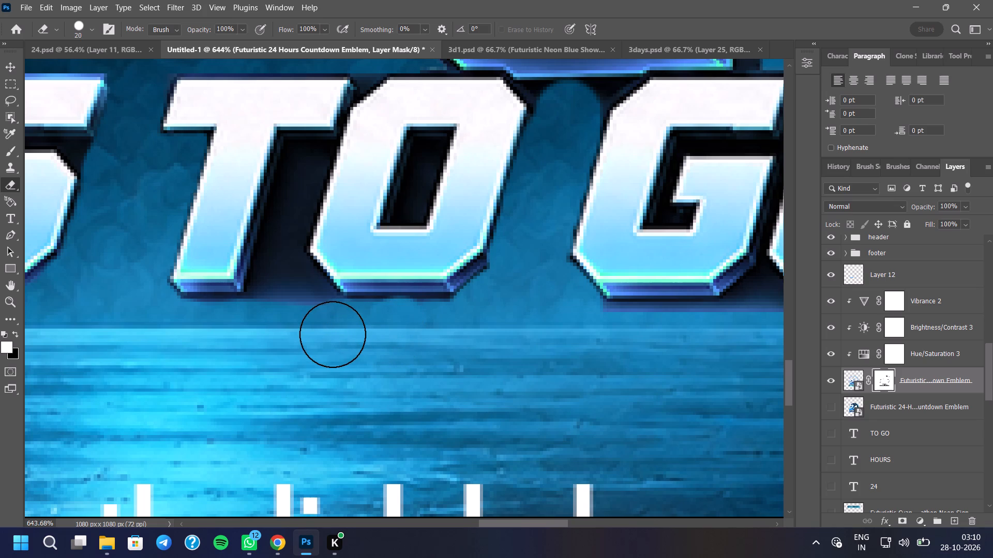
pyautogui.click(328, 334)
pyautogui.click(316, 334)
pyautogui.click(305, 335)
pyautogui.click(296, 335)
pyautogui.moveTo(289, 330); pyautogui.dragTo(281, 331)
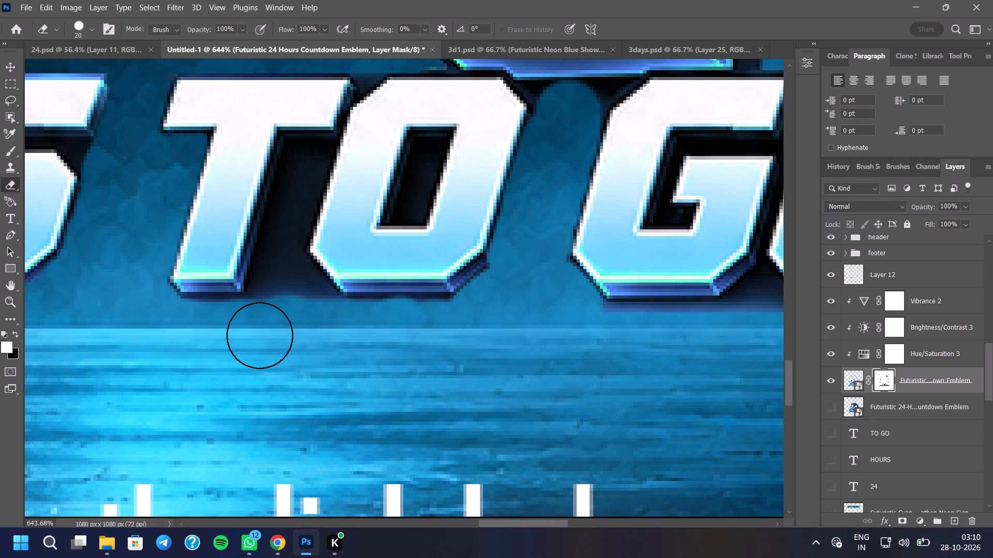
pyautogui.click(261, 329)
pyautogui.click(235, 331)
pyautogui.click(217, 330)
pyautogui.moveTo(199, 330); pyautogui.dragTo(192, 330)
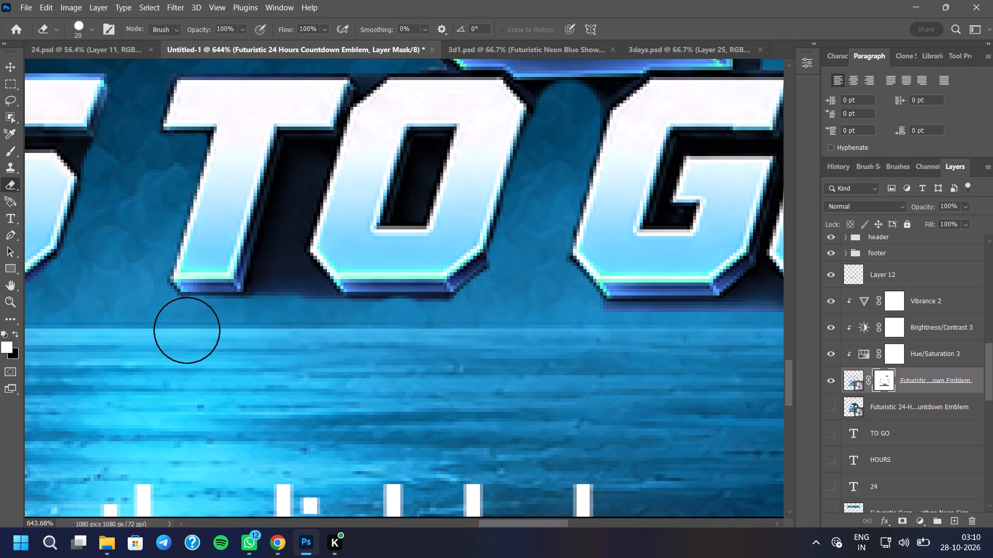
# Clean up the remaining dark backing beneath the T and O, working from the T toward the O's right end.
pyautogui.click(187, 330)
pyautogui.moveTo(229, 329); pyautogui.dragTo(233, 329)
pyautogui.moveTo(250, 331); pyautogui.dragTo(257, 333)
pyautogui.click(303, 333)
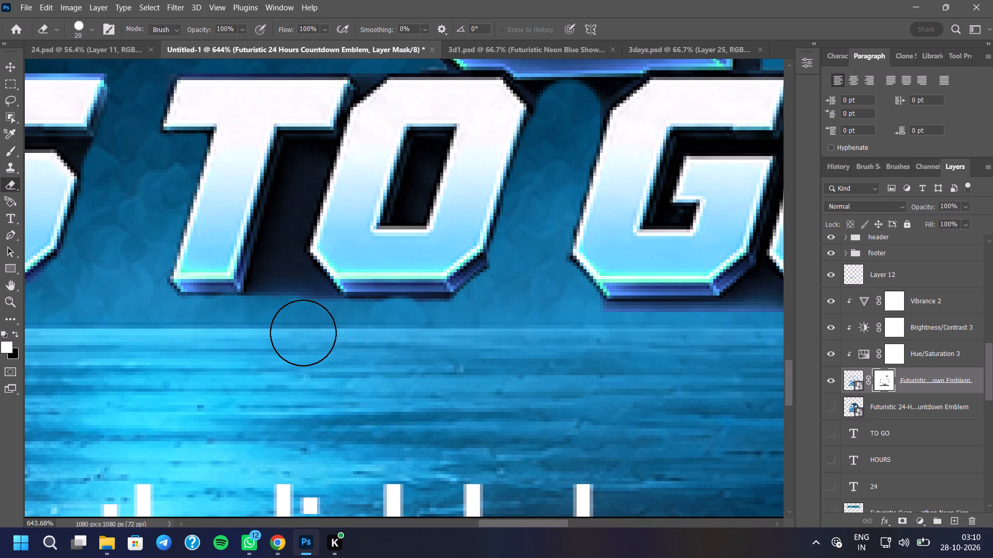
pyautogui.click(311, 333)
pyautogui.click(317, 333)
pyautogui.moveTo(327, 333); pyautogui.dragTo(338, 334)
pyautogui.click(420, 336)
pyautogui.click(425, 335)
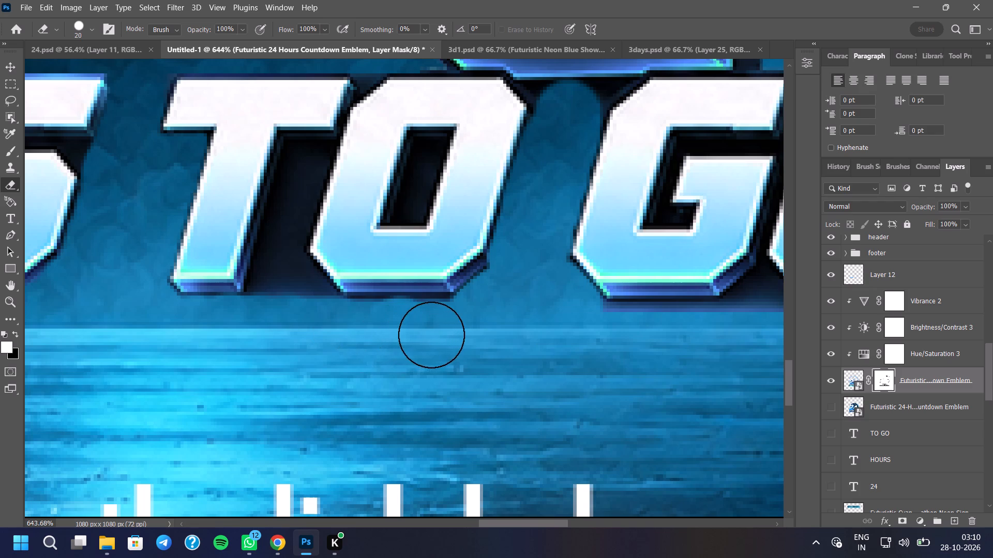
pyautogui.click(440, 335)
pyautogui.moveTo(449, 337); pyautogui.dragTo(455, 337)
# Trim the dark edge around the O's lower-right corner and along the underside of its bottom bevel.
pyautogui.click(495, 298)
pyautogui.tripleClick(481, 311)
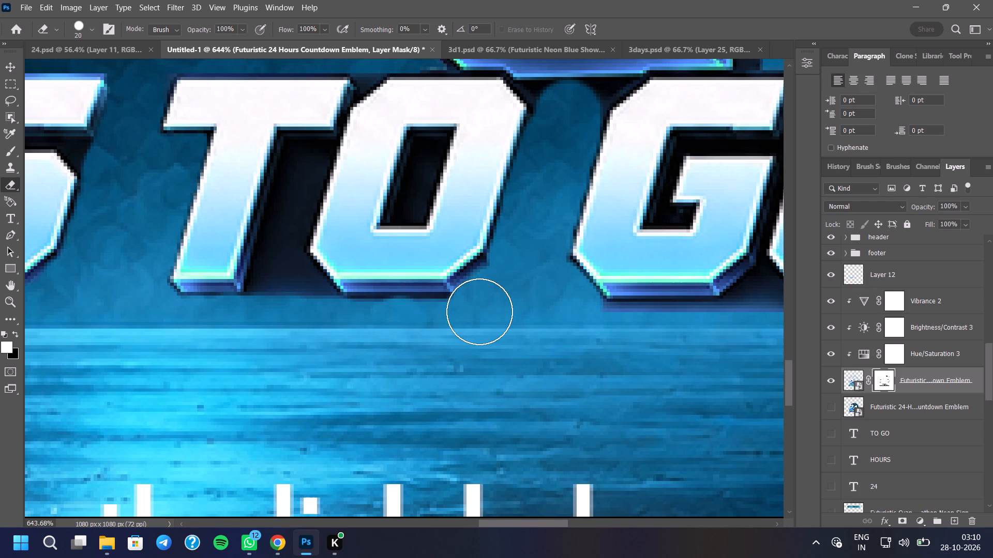
pyautogui.tripleClick(475, 316)
pyautogui.click(469, 318)
pyautogui.click(449, 326)
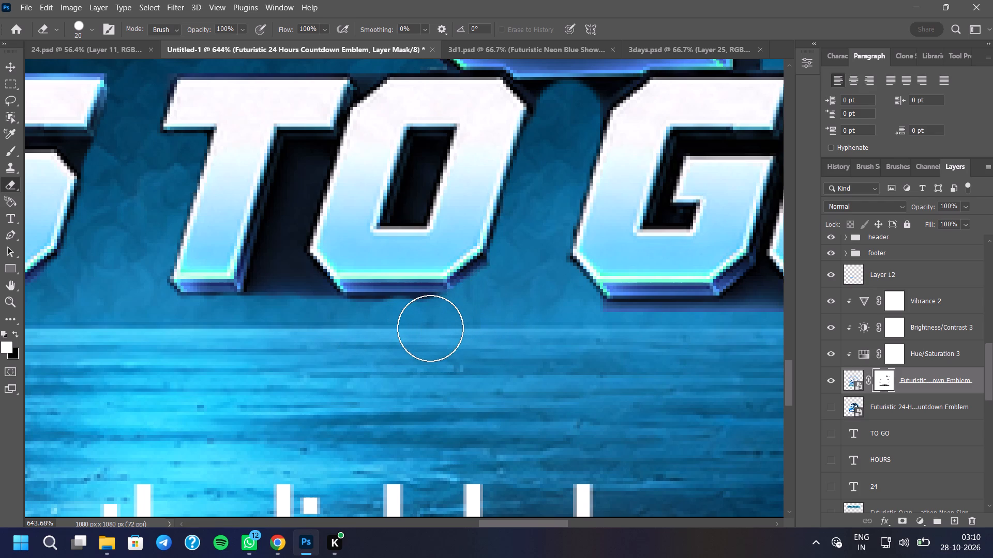
pyautogui.moveTo(430, 328); pyautogui.dragTo(425, 328)
pyautogui.click(423, 328)
pyautogui.click(412, 328)
pyautogui.click(409, 328)
pyautogui.click(398, 328)
pyautogui.click(391, 327)
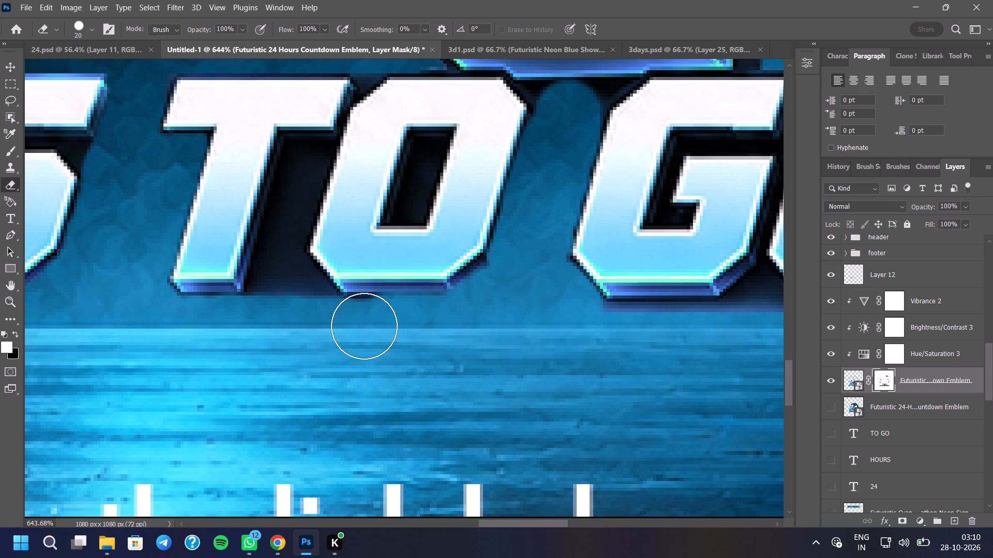
pyautogui.click(361, 328)
pyautogui.click(351, 328)
pyautogui.moveTo(352, 328); pyautogui.dragTo(361, 328)
pyautogui.moveTo(365, 328); pyautogui.dragTo(370, 329)
pyautogui.click(375, 330)
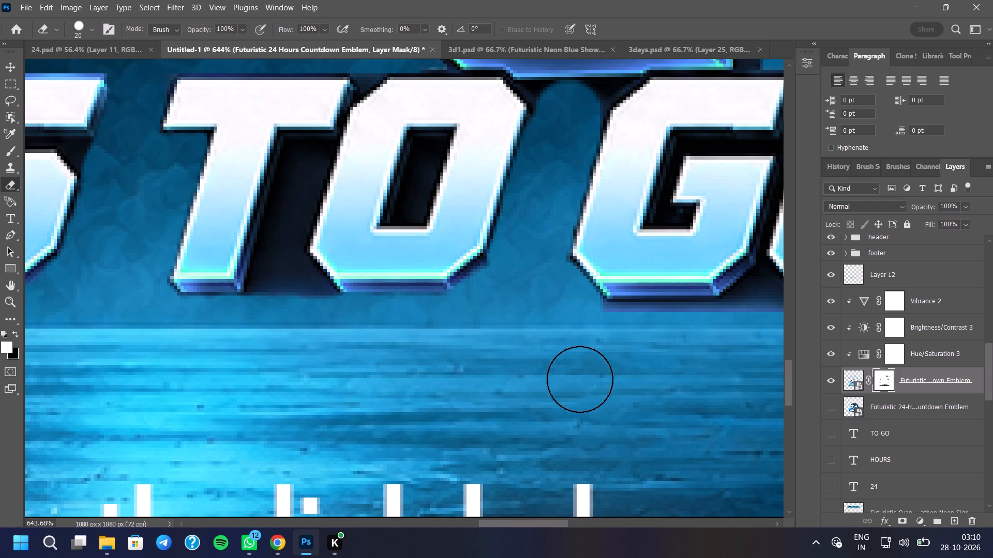
# Erase the remaining dark fringe around the lower-right corner of the O in TO.
pyautogui.doubleClick(504, 289)
pyautogui.click(498, 288)
pyautogui.click(491, 297)
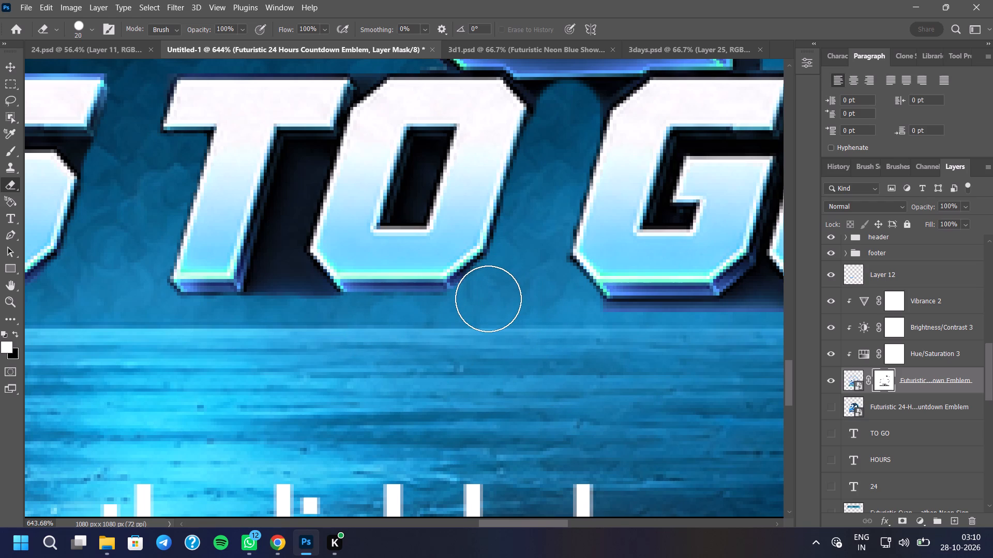
pyautogui.click(485, 299)
pyautogui.moveTo(492, 293); pyautogui.dragTo(498, 290)
pyautogui.click(504, 285)
# With a 14 px eraser, widen the cleared area in the upper gap between TO's O and GO's G.
pyautogui.scroll(-4, 492, 346)
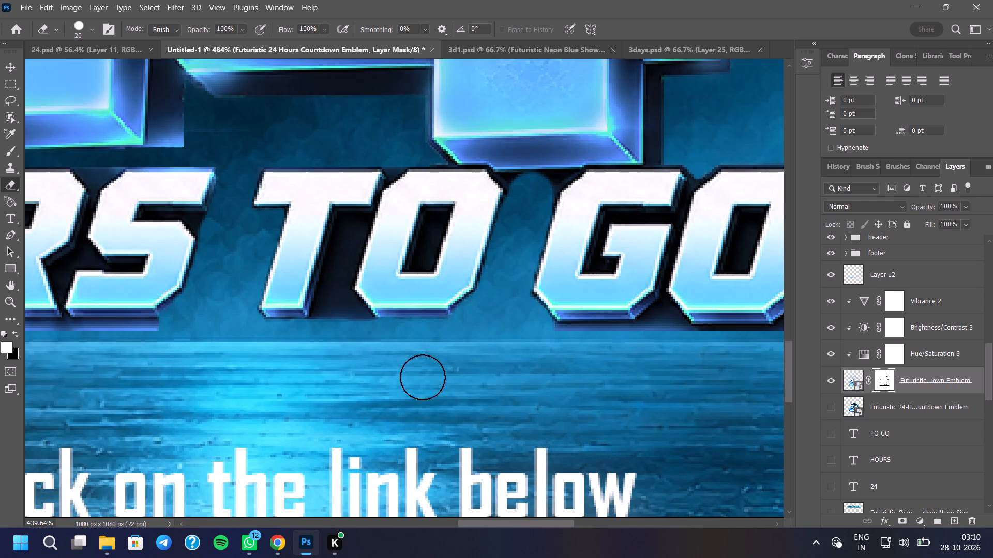
pyautogui.scroll(-3, 423, 377)
pyautogui.scroll(9, 531, 234)
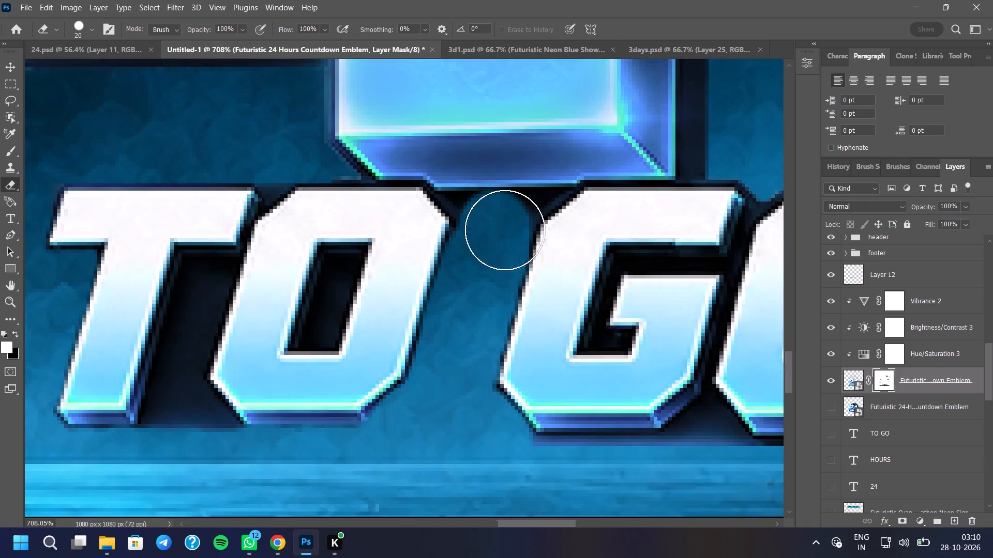
pyautogui.scroll(7, 505, 230)
pyautogui.scroll(3, 454, 231)
pyautogui.rightClick(455, 209)
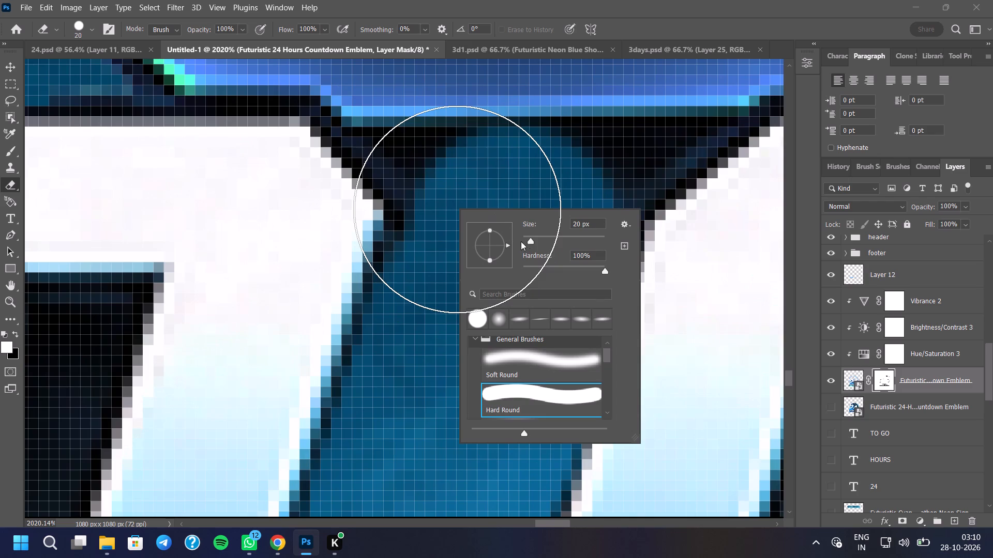
pyautogui.click(524, 242)
pyautogui.doubleClick(523, 238)
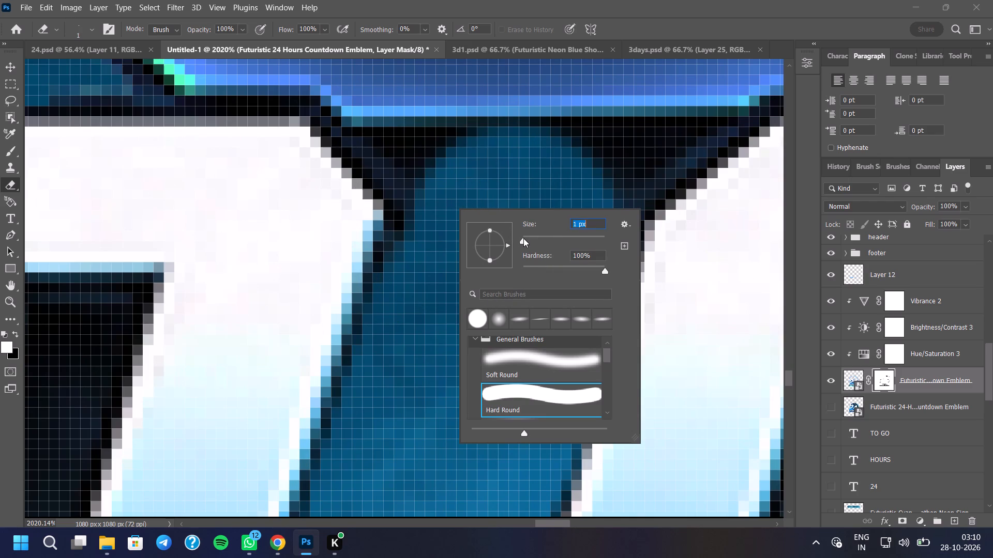
pyautogui.click(530, 240)
pyautogui.click(496, 190)
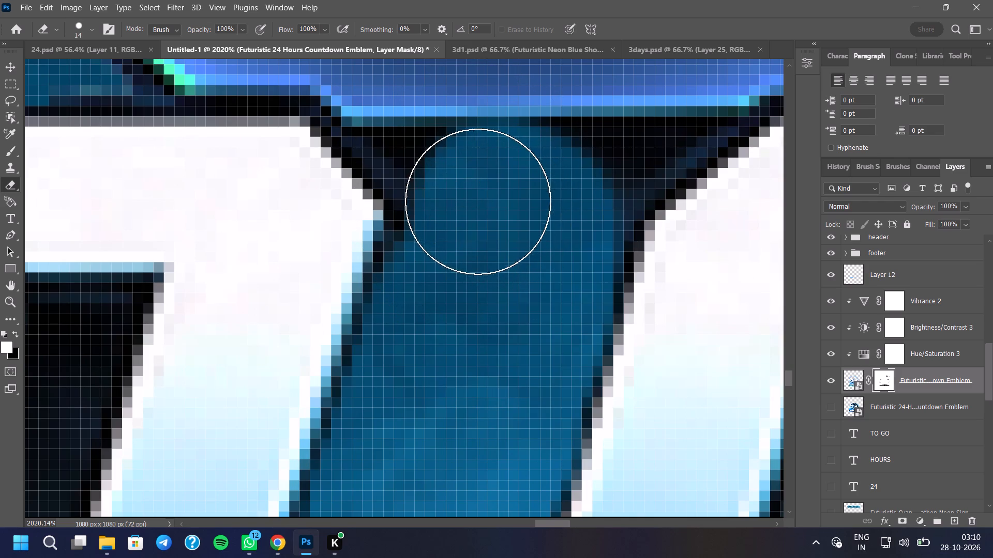
pyautogui.click(476, 198)
pyautogui.click(477, 205)
pyautogui.click(552, 204)
pyautogui.click(556, 205)
pyautogui.click(558, 218)
pyautogui.click(558, 231)
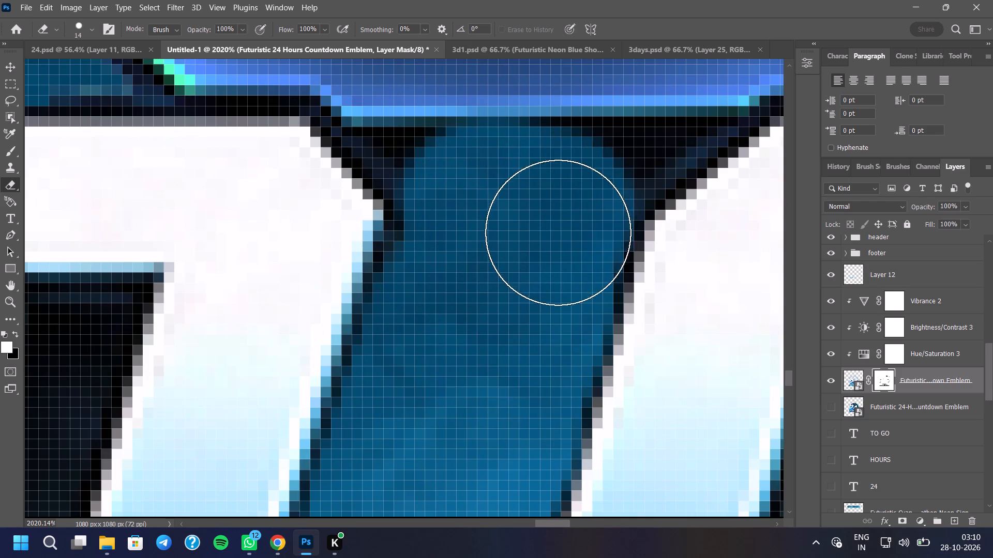
pyautogui.click(555, 241)
# With a 7 px eraser, clear the dark backing along the G's upper-left diagonal, below the base of the 4.
pyautogui.rightClick(504, 250)
pyautogui.click(574, 280)
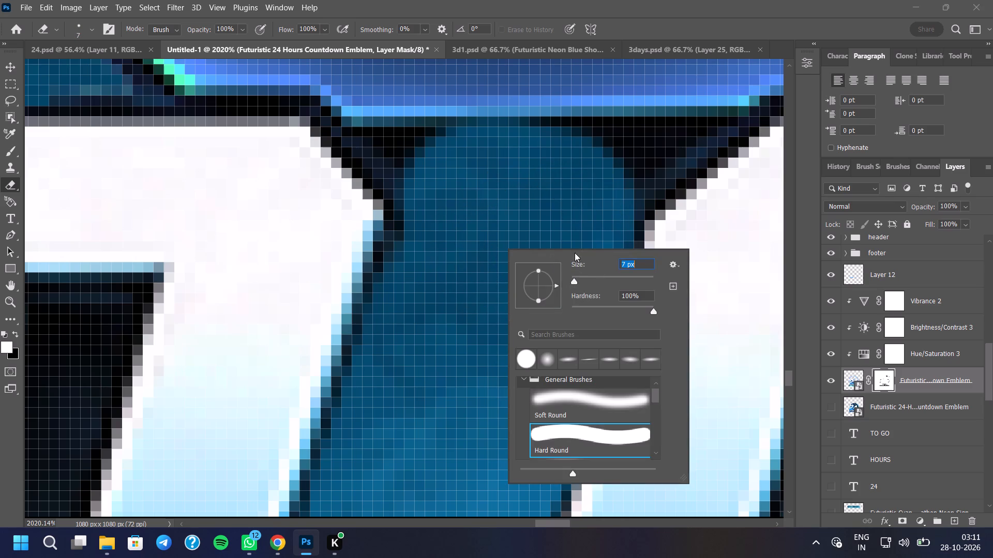
pyautogui.click(597, 209)
pyautogui.click(607, 180)
pyautogui.click(620, 175)
pyautogui.click(625, 172)
pyautogui.moveTo(631, 170); pyautogui.dragTo(625, 171)
pyautogui.moveTo(607, 169); pyautogui.dragTo(580, 167)
pyautogui.moveTo(579, 167); pyautogui.dragTo(611, 165)
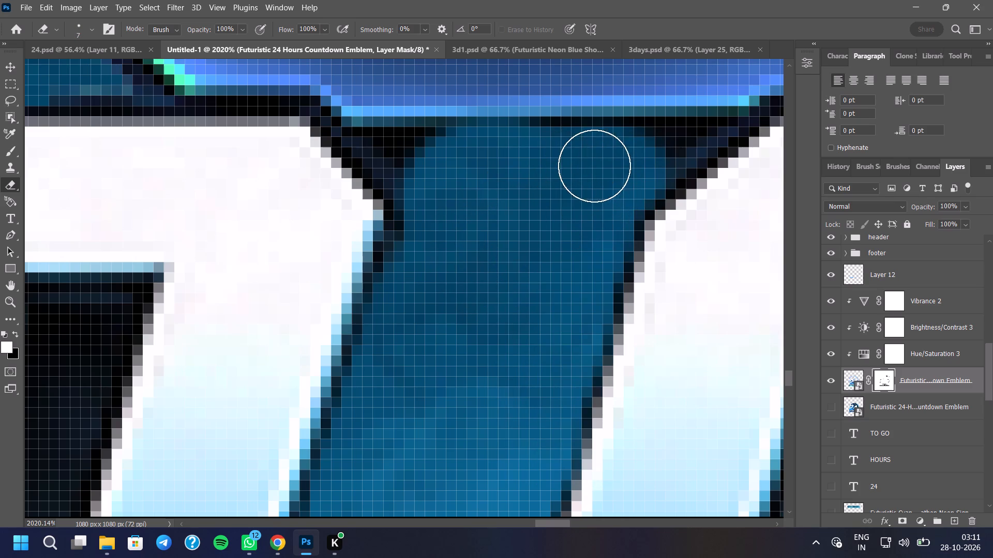
pyautogui.click(561, 167)
pyautogui.moveTo(575, 165); pyautogui.dragTo(636, 166)
pyautogui.click(654, 158)
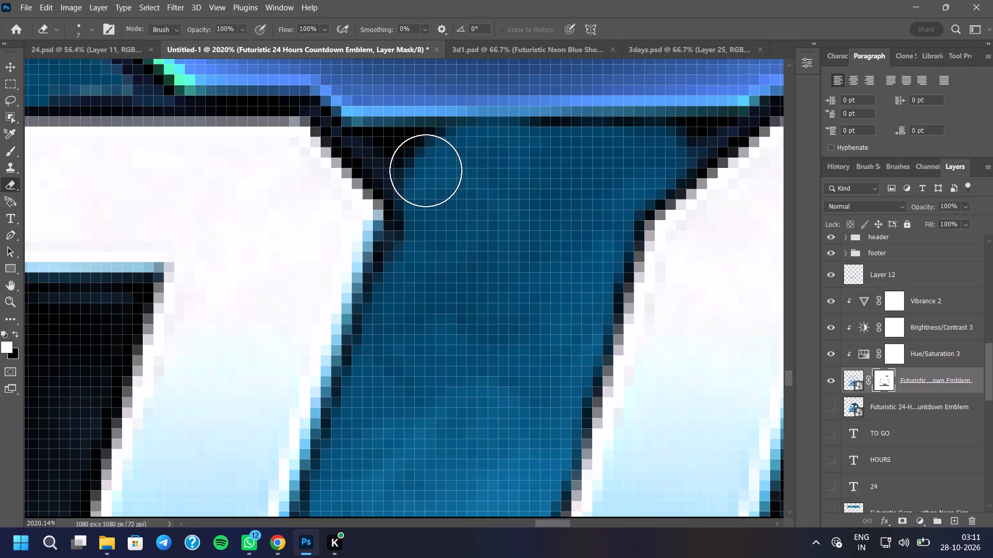
# Erase the dark backing beside the O's upper-right corner and down the top of its right side.
pyautogui.click(426, 171)
pyautogui.click(419, 168)
pyautogui.click(416, 167)
pyautogui.moveTo(422, 174); pyautogui.dragTo(425, 184)
pyautogui.moveTo(429, 195); pyautogui.dragTo(433, 207)
pyautogui.moveTo(433, 219); pyautogui.dragTo(429, 229)
pyautogui.moveTo(426, 236); pyautogui.dragTo(425, 242)
pyautogui.click(424, 249)
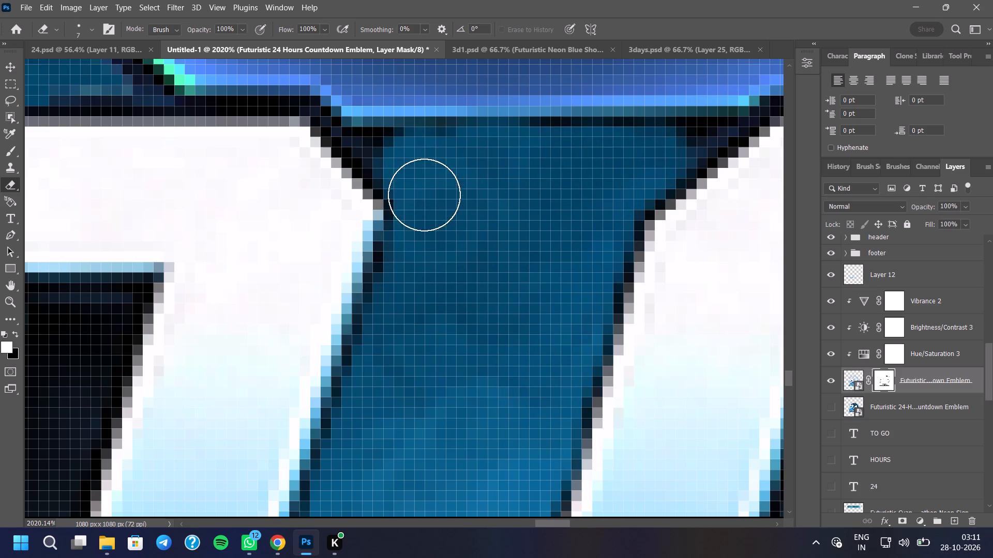
# With a 3 px eraser, clear the dark wedge between the O's upper-right diagonal and the base of the 4.
pyautogui.scroll(8, 433, 185)
pyautogui.scroll(-4, 429, 233)
pyautogui.scroll(7, 403, 138)
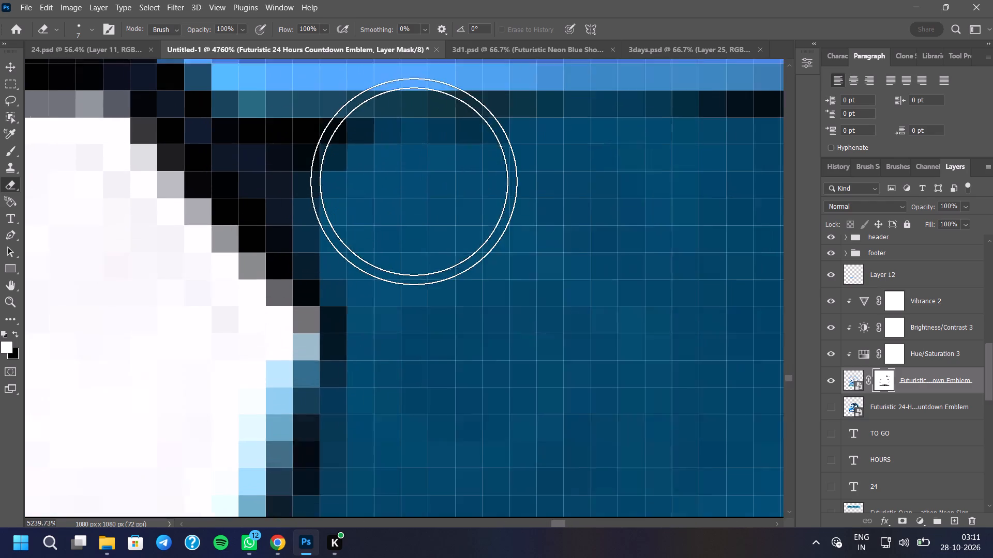
pyautogui.rightClick(413, 182)
pyautogui.click(482, 216)
pyautogui.click(315, 181)
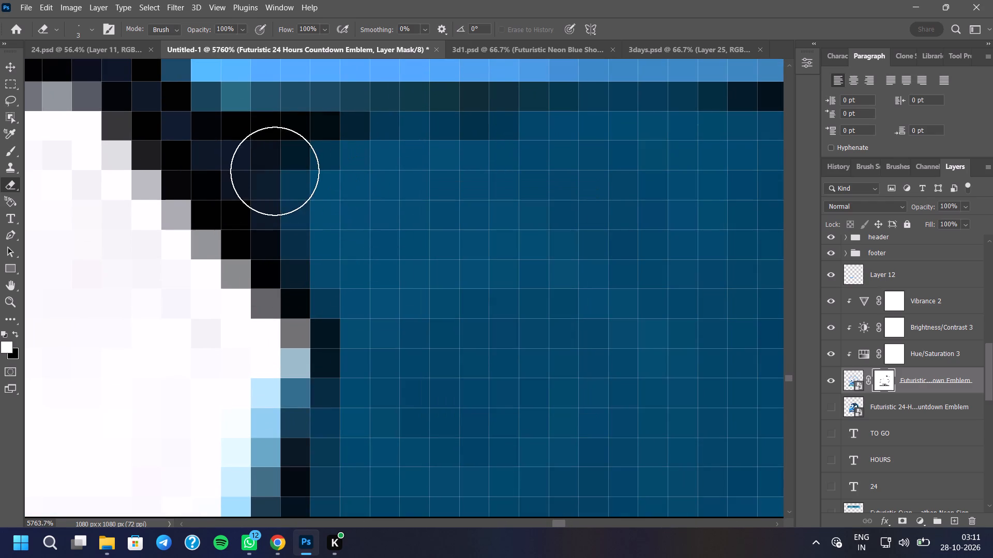
pyautogui.click(268, 172)
pyautogui.click(238, 165)
pyautogui.moveTo(239, 166); pyautogui.dragTo(343, 258)
pyautogui.click(309, 184)
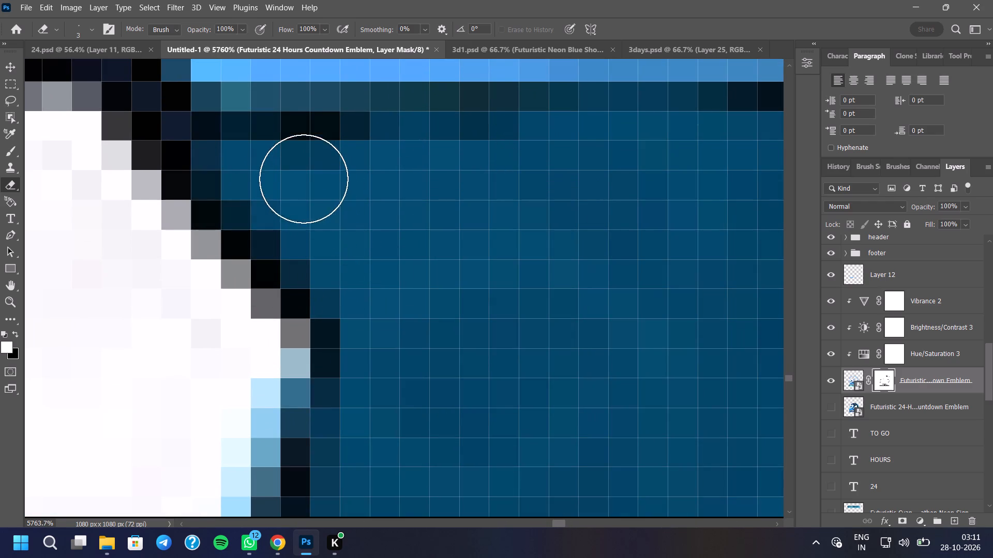
pyautogui.moveTo(289, 179); pyautogui.dragTo(274, 178)
pyautogui.click(255, 174)
pyautogui.moveTo(244, 165); pyautogui.dragTo(238, 165)
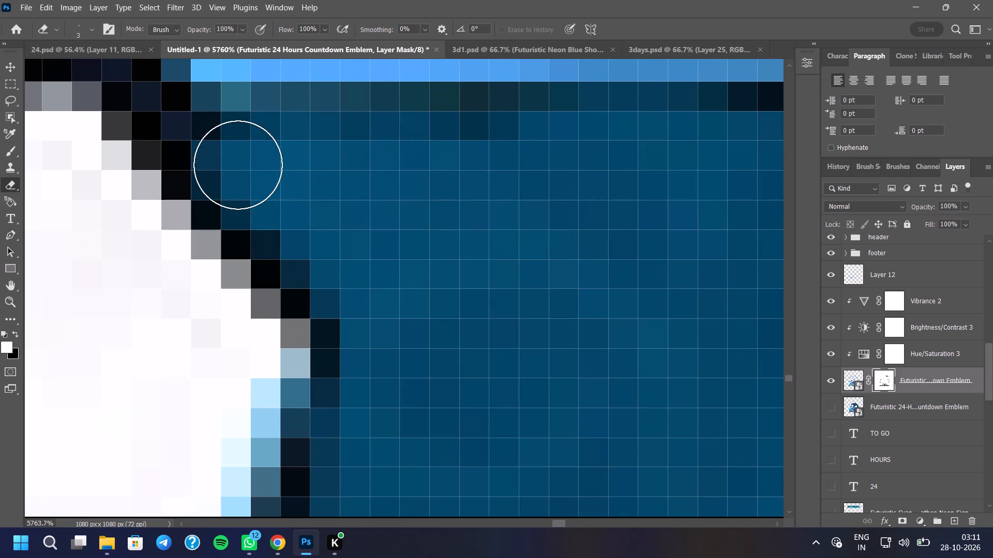
# Trim the dark edge pixels along the O's upper-right diagonal, down past its outer corner.
pyautogui.moveTo(238, 165); pyautogui.dragTo(242, 160)
pyautogui.click(232, 157)
pyautogui.moveTo(243, 160); pyautogui.dragTo(255, 164)
pyautogui.moveTo(258, 171); pyautogui.dragTo(352, 282)
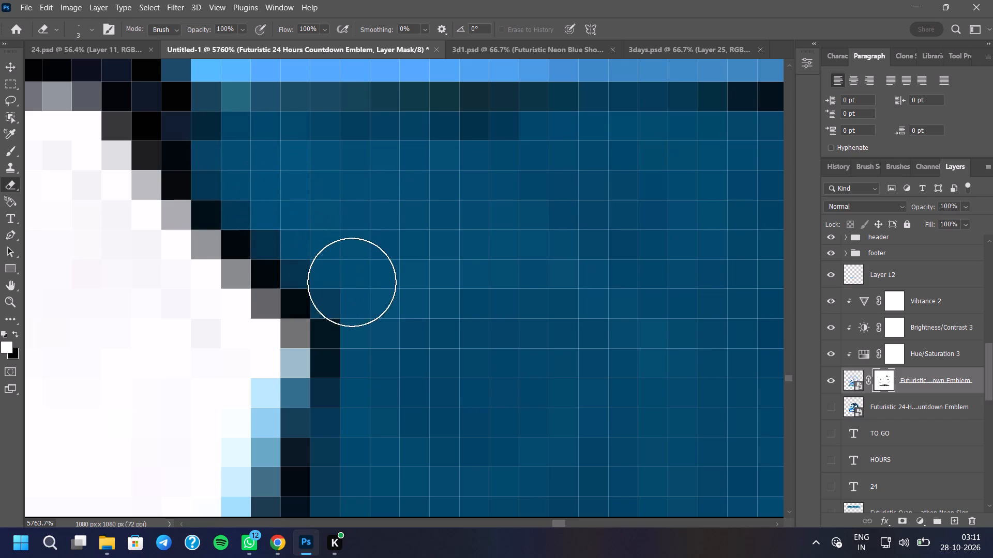
pyautogui.moveTo(352, 282); pyautogui.dragTo(362, 329)
pyautogui.click(371, 339)
pyautogui.click(372, 350)
# Erase the thin dark strip under the 4's base, working from the O toward the G.
pyautogui.click(458, 155)
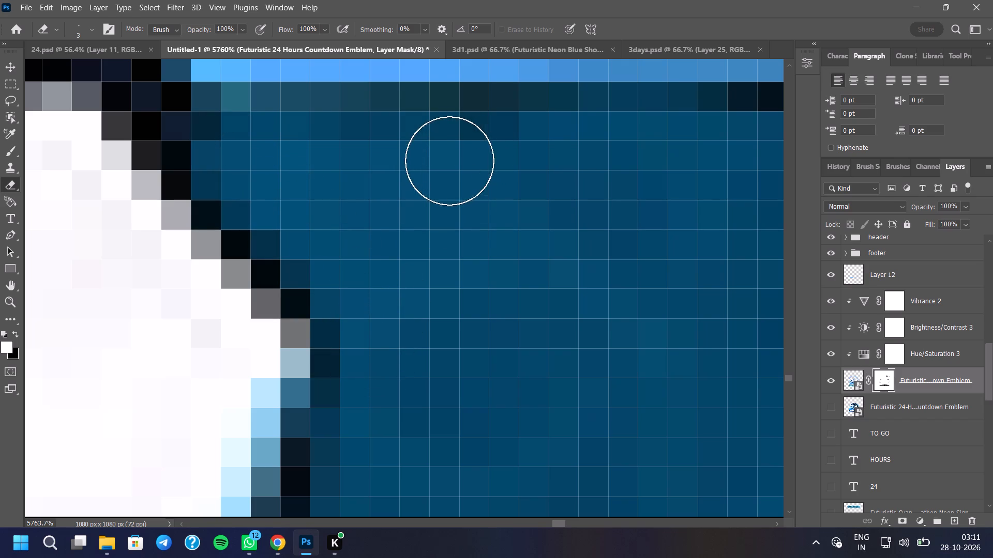
pyautogui.moveTo(445, 161); pyautogui.dragTo(551, 162)
pyautogui.scroll(-14, 290, 282)
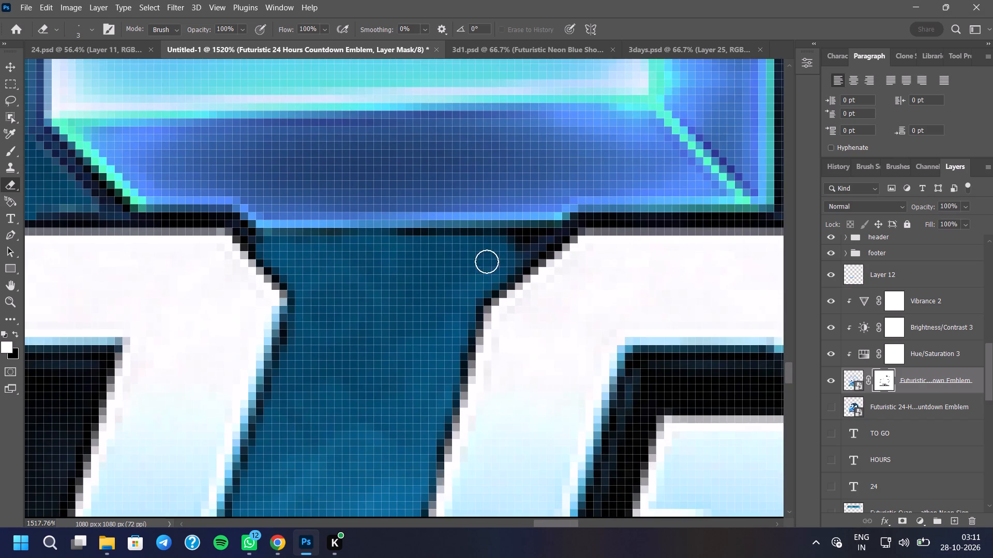
pyautogui.scroll(7, 511, 250)
pyautogui.scroll(-5, 320, 255)
pyautogui.scroll(4, 210, 256)
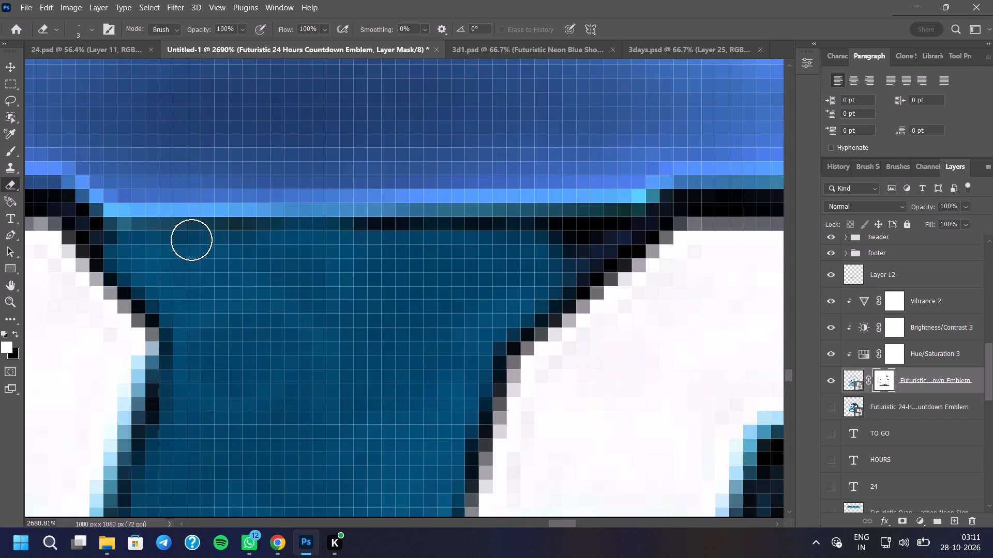
pyautogui.moveTo(187, 237); pyautogui.dragTo(414, 239)
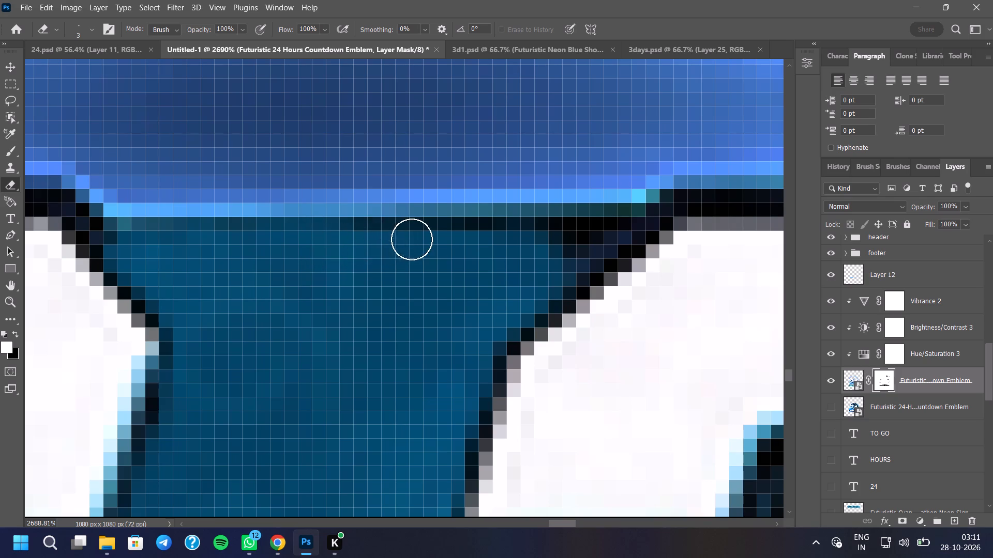
pyautogui.moveTo(348, 239); pyautogui.dragTo(556, 242)
# Clear the dark wedge where the G's upper-left diagonal meets the 4's base and tidy back along the strip.
pyautogui.doubleClick(573, 245)
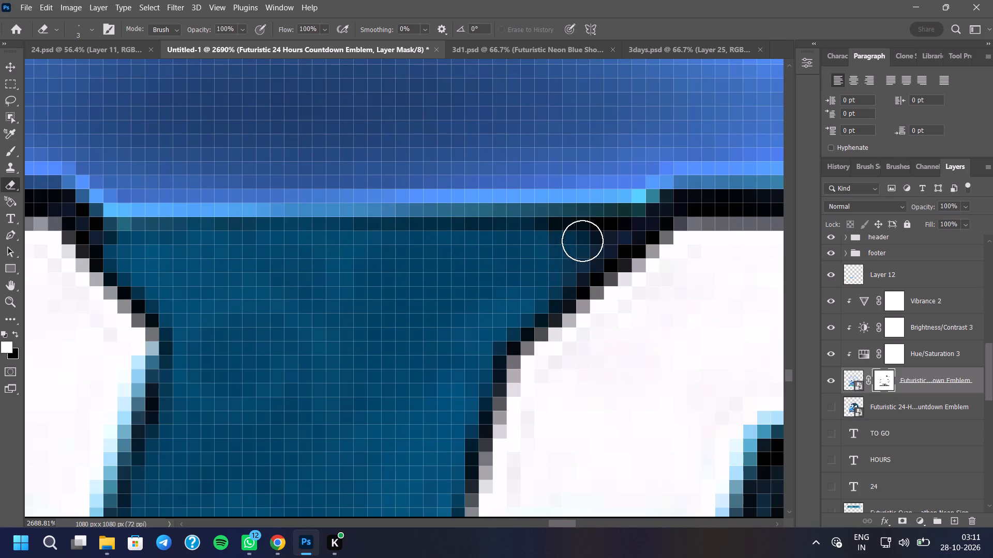
pyautogui.click(583, 241)
pyautogui.click(548, 247)
pyautogui.moveTo(548, 247); pyautogui.dragTo(565, 247)
pyautogui.moveTo(587, 248); pyautogui.dragTo(594, 246)
pyautogui.click(601, 241)
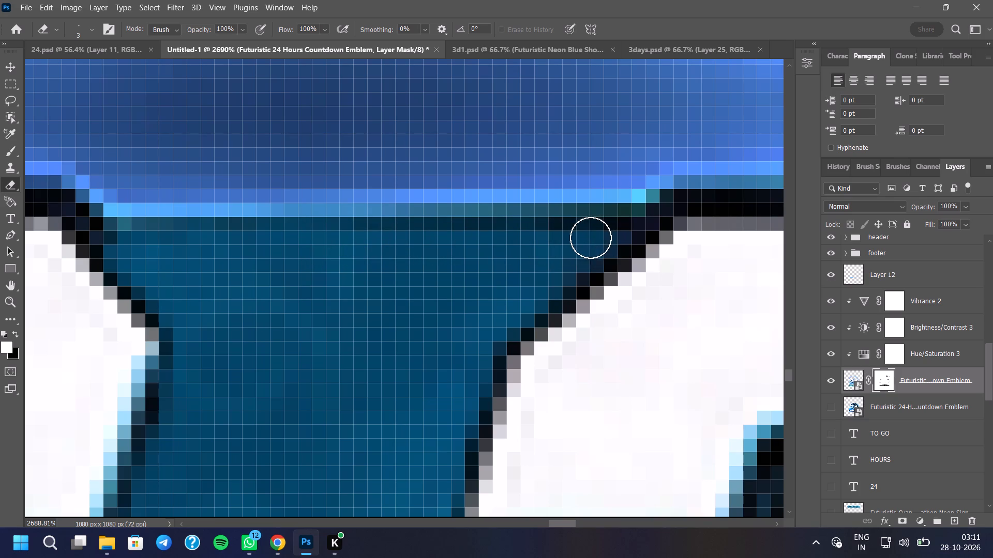
pyautogui.click(589, 239)
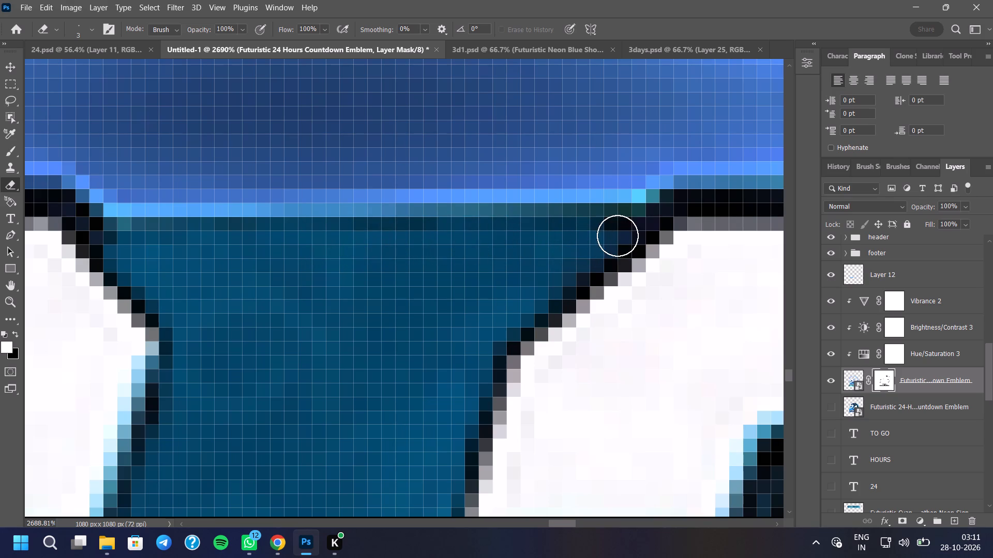
pyautogui.click(620, 235)
pyautogui.moveTo(607, 239); pyautogui.dragTo(533, 246)
pyautogui.moveTo(496, 250); pyautogui.dragTo(339, 259)
# Examine the cleaned lettering up close and within the whole poster to judge the remaining dark backing.
pyautogui.scroll(-14, 331, 247)
pyautogui.scroll(1, 502, 216)
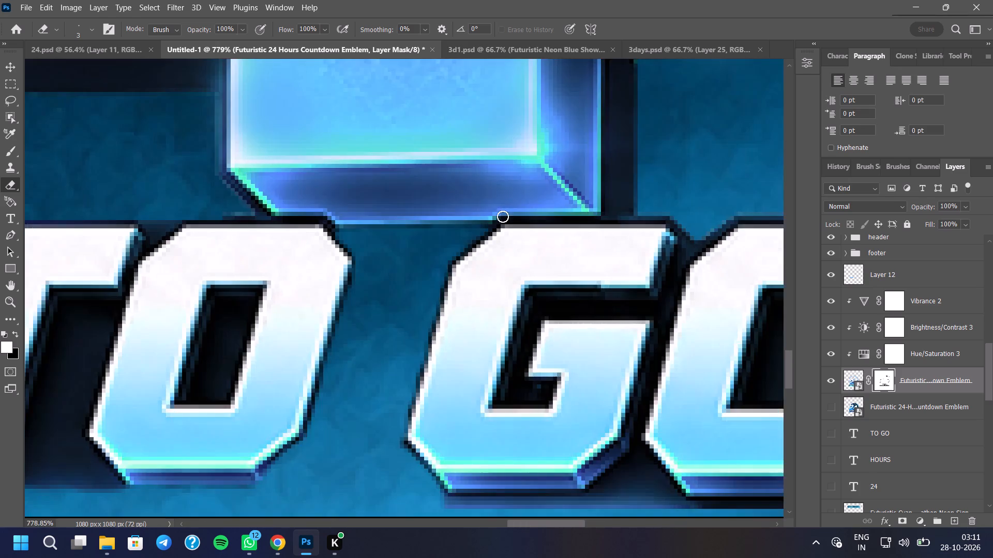
pyautogui.scroll(-10, 503, 218)
pyautogui.scroll(-3, 547, 308)
pyautogui.scroll(1, 561, 330)
pyautogui.scroll(-1, 562, 332)
pyautogui.scroll(-5, 473, 315)
pyautogui.scroll(-4, 519, 340)
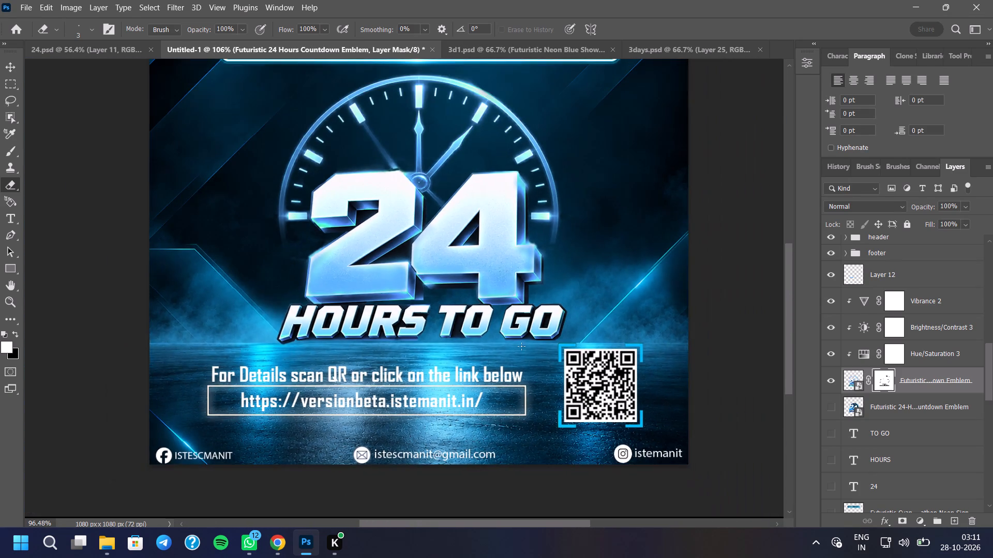
pyautogui.scroll(-5, 464, 352)
pyautogui.scroll(8, 460, 335)
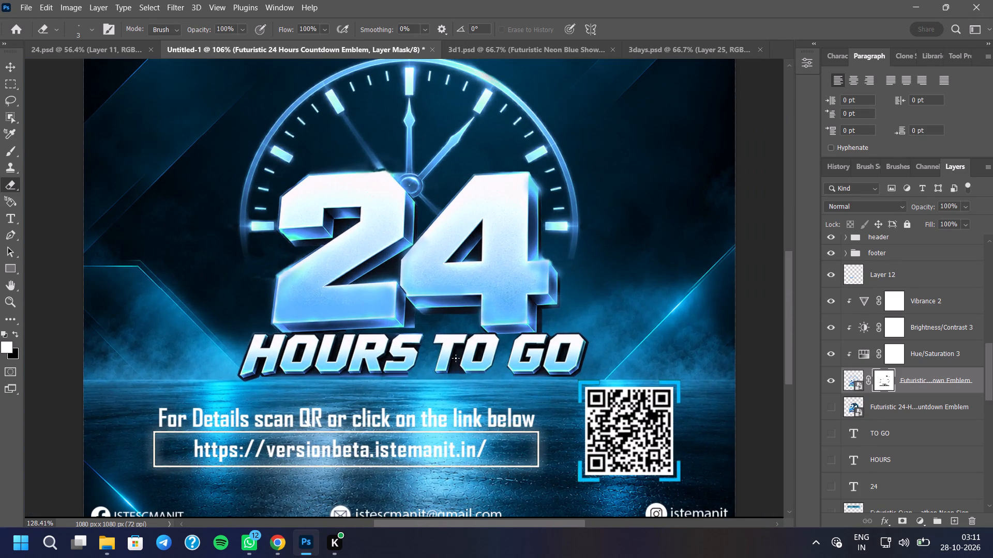
pyautogui.scroll(1, 459, 384)
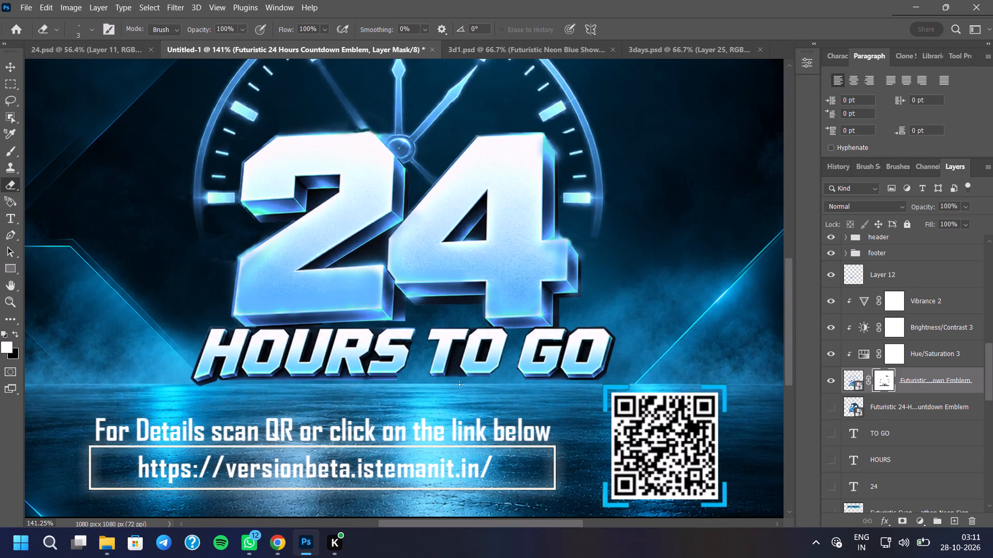
pyautogui.scroll(-8, 459, 384)
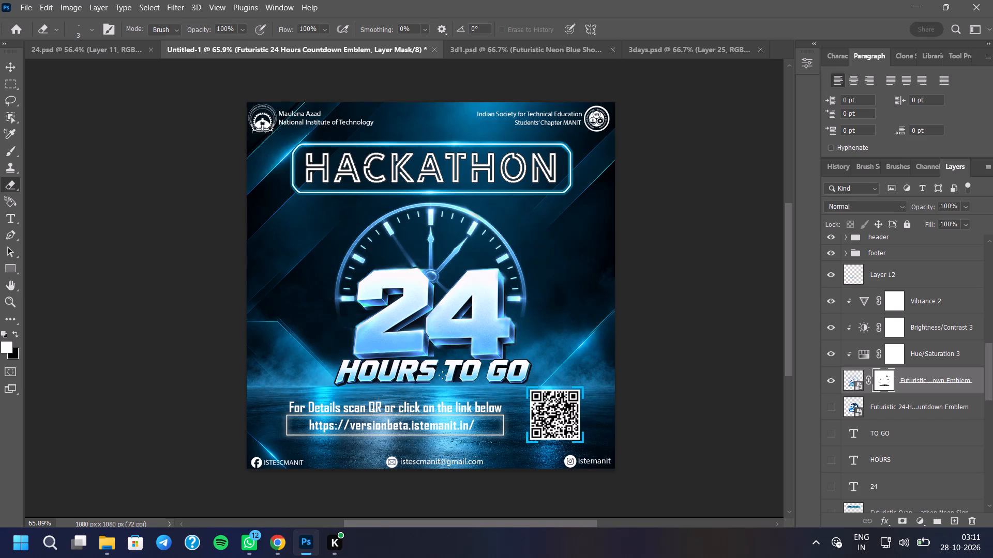
# Erase the dark fill from the left side and lower part of the O's counter in HOURS on the emblem's mask.
pyautogui.scroll(12, 418, 399)
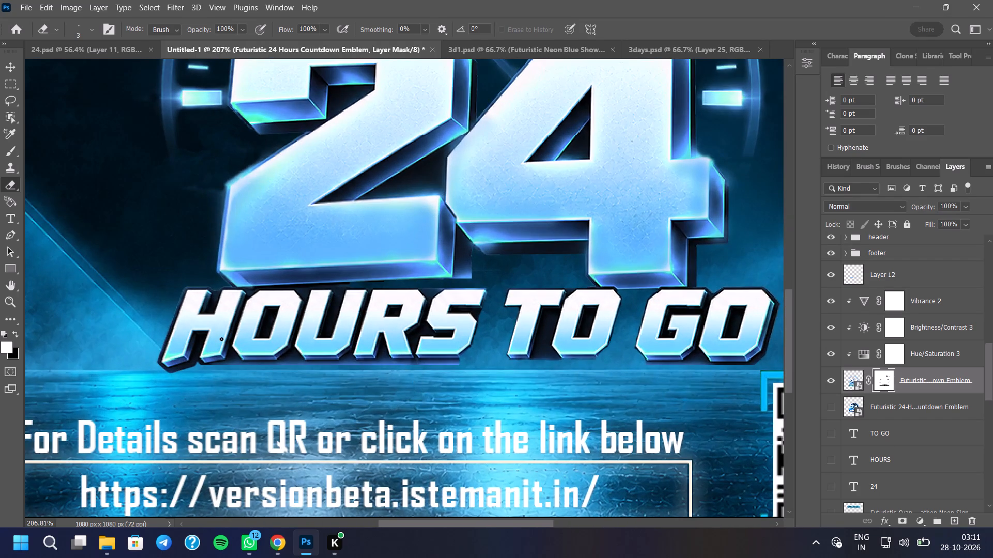
pyautogui.scroll(14, 221, 339)
pyautogui.scroll(-5, 313, 343)
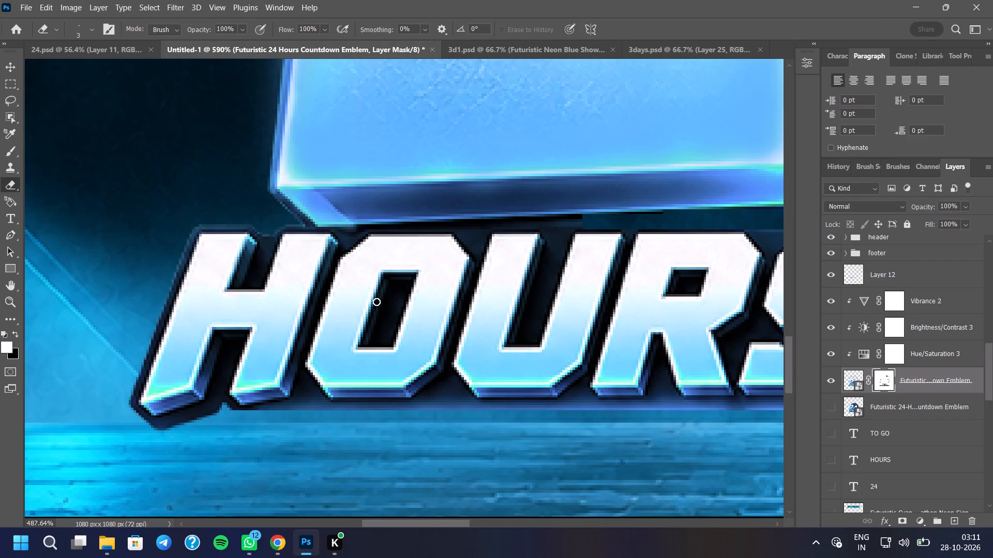
pyautogui.scroll(7, 364, 303)
pyautogui.moveTo(433, 275); pyautogui.dragTo(425, 334)
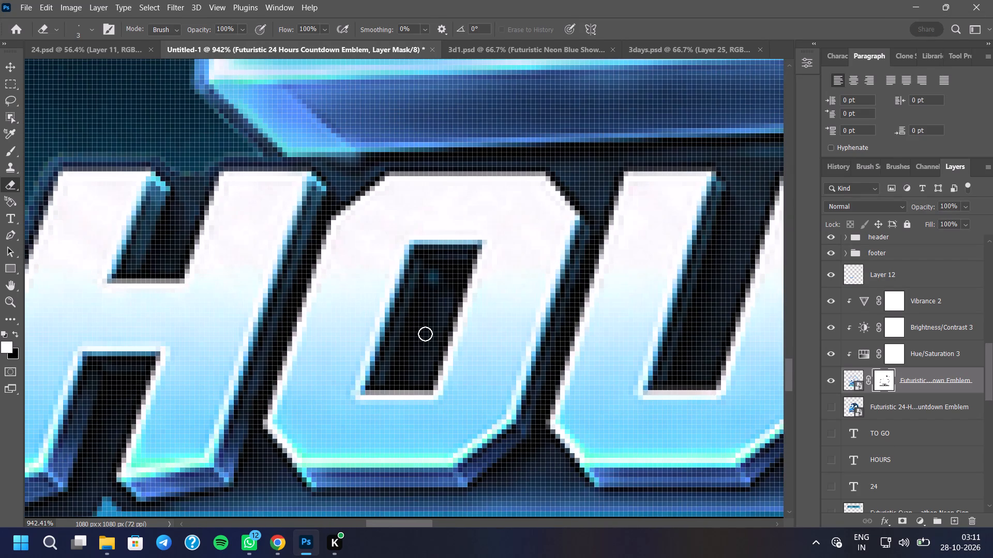
pyautogui.moveTo(425, 334); pyautogui.dragTo(429, 304)
pyautogui.moveTo(432, 288); pyautogui.dragTo(379, 387)
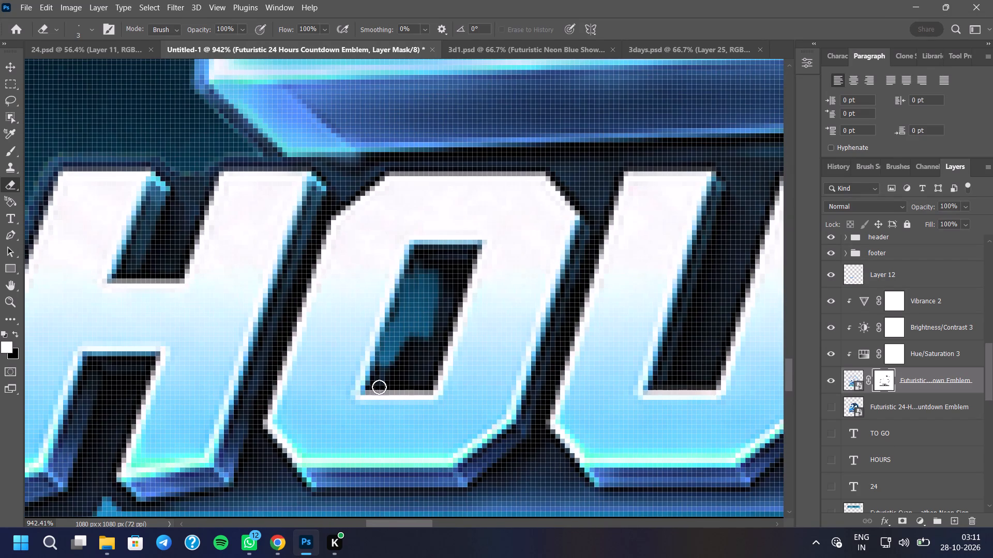
pyautogui.moveTo(379, 387); pyautogui.dragTo(380, 371)
pyautogui.moveTo(370, 381); pyautogui.dragTo(416, 340)
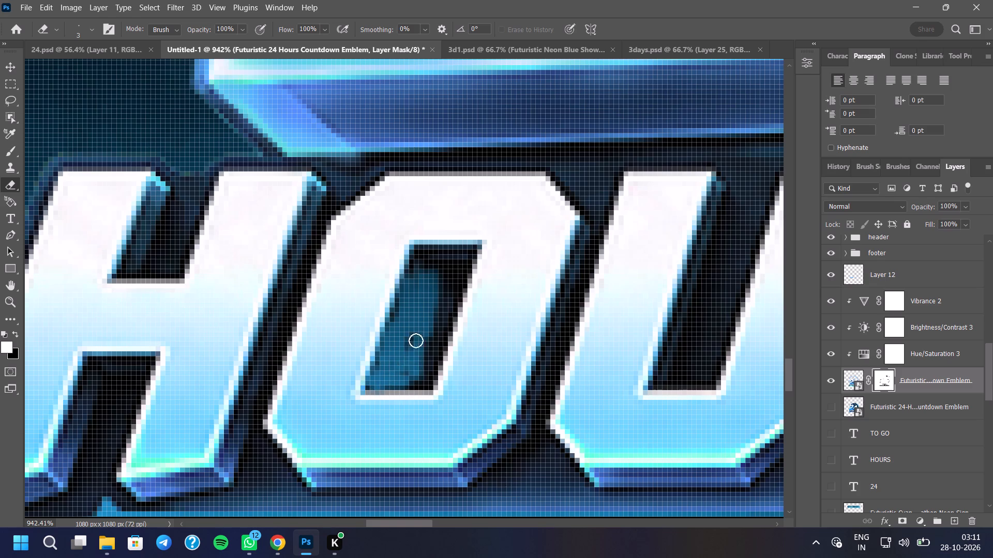
pyautogui.moveTo(416, 340); pyautogui.dragTo(404, 351)
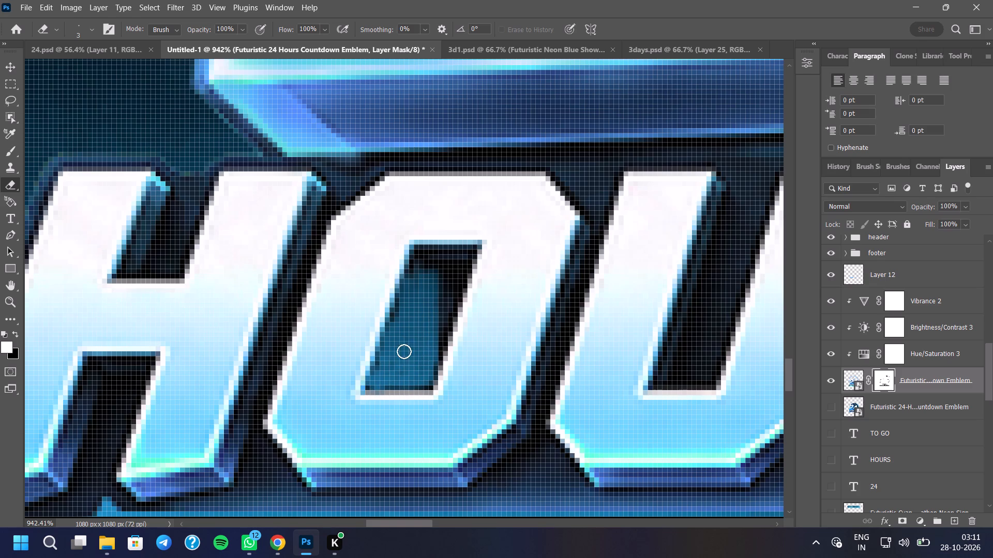
# Clear the remaining dark fill along the top and right edges of the O's counter in HOURS.
pyautogui.moveTo(404, 351); pyautogui.dragTo(420, 256)
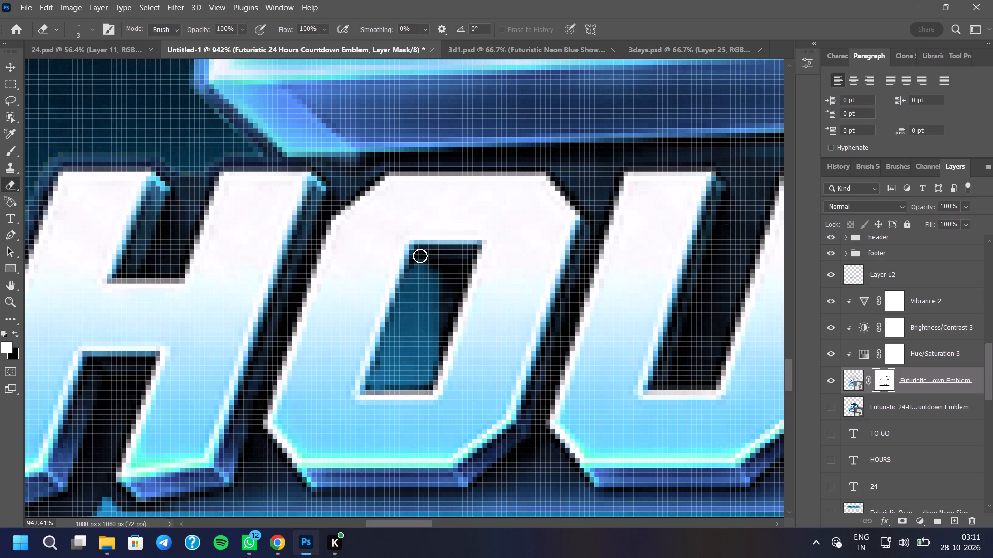
pyautogui.moveTo(420, 256); pyautogui.dragTo(427, 277)
pyautogui.moveTo(427, 269); pyautogui.dragTo(449, 314)
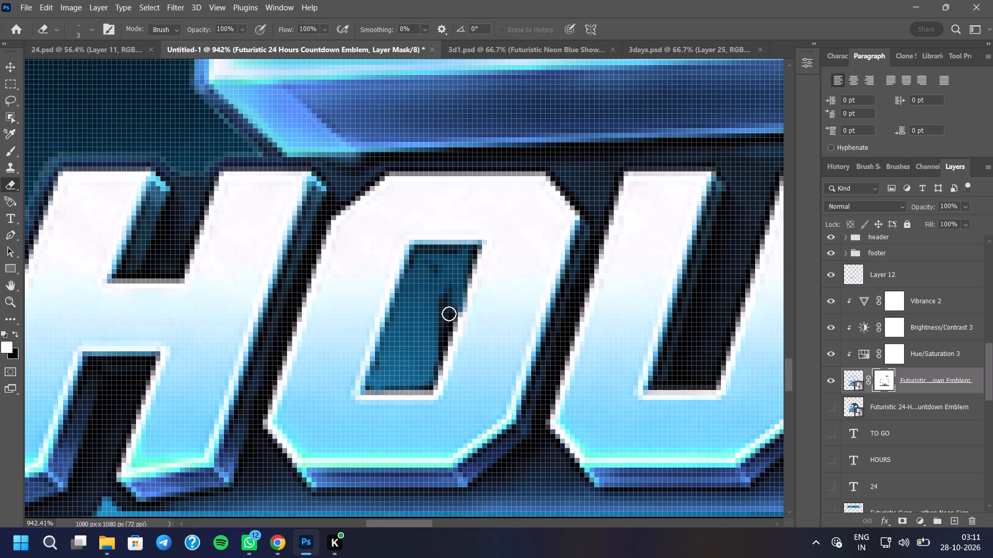
pyautogui.moveTo(449, 314); pyautogui.dragTo(454, 316)
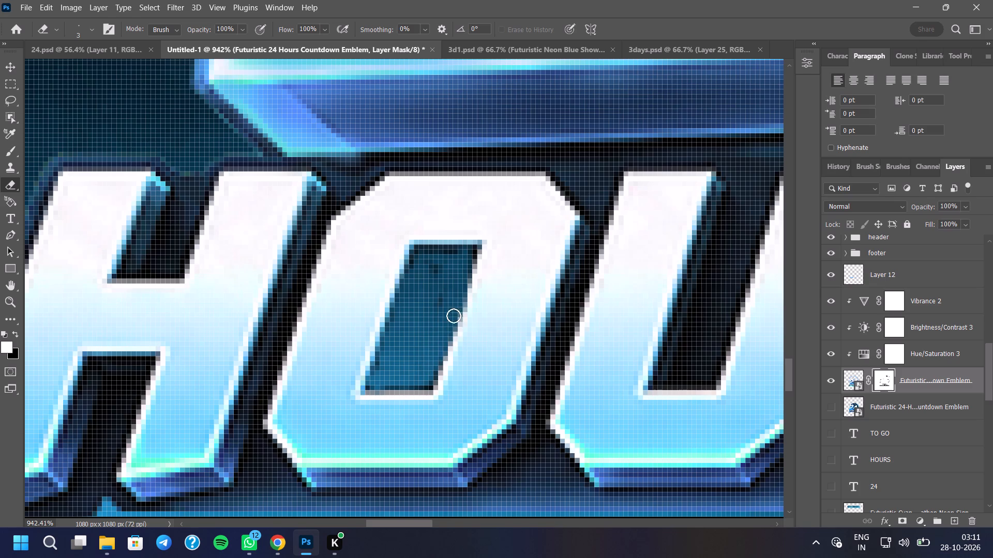
pyautogui.moveTo(454, 316); pyautogui.dragTo(434, 261)
pyautogui.moveTo(434, 253); pyautogui.dragTo(434, 259)
pyautogui.moveTo(434, 259); pyautogui.dragTo(470, 254)
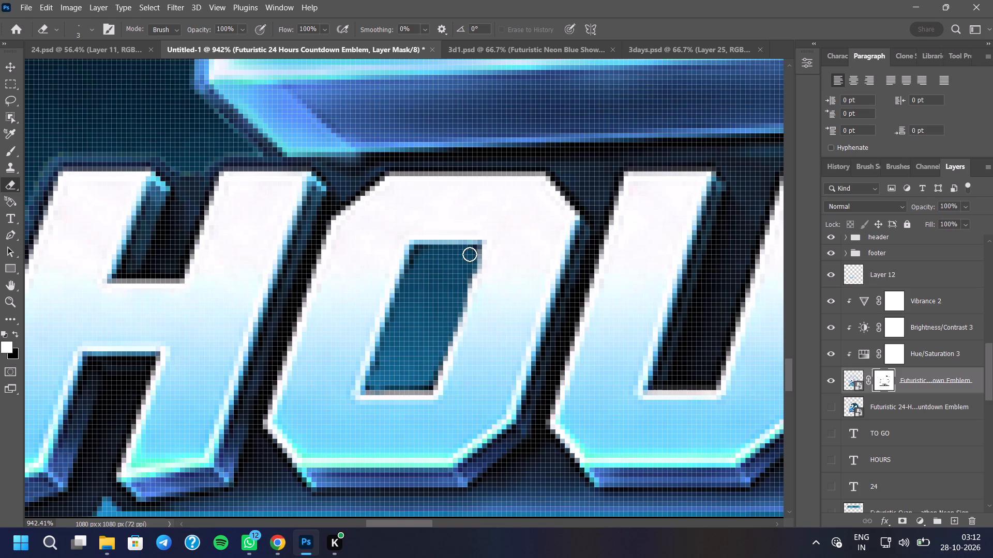
pyautogui.moveTo(470, 254); pyautogui.dragTo(470, 253)
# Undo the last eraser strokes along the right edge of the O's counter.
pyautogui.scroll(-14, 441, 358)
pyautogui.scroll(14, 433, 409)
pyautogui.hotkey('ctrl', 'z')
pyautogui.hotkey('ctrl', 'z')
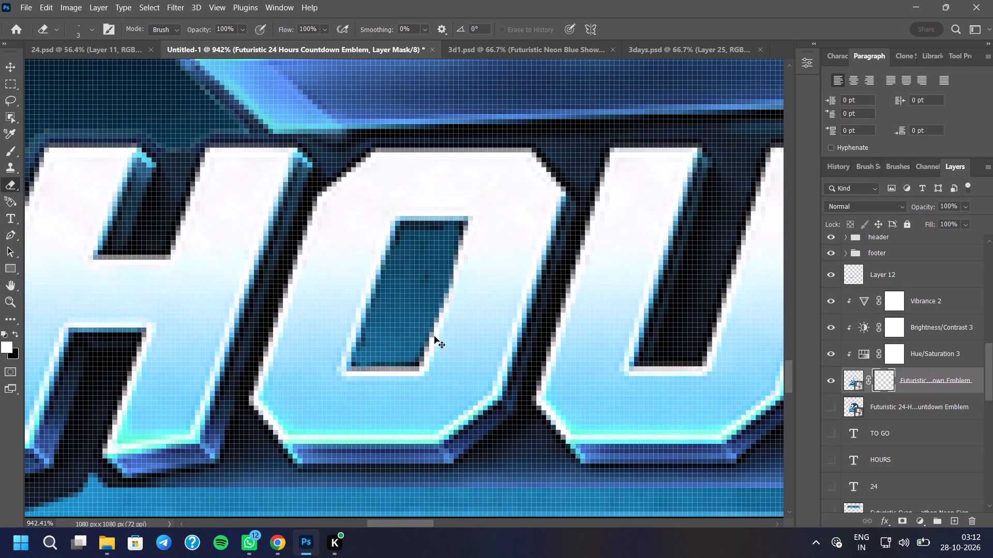
# Erase the leftover dark pixels in the upper part of the O's counter, working at close zoom.
pyautogui.scroll(8, 422, 309)
pyautogui.doubleClick(426, 177)
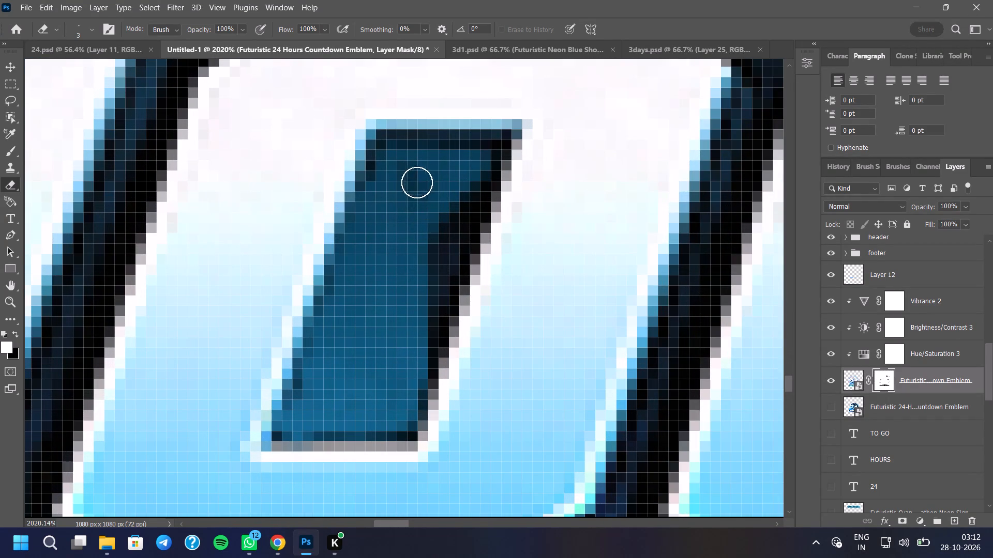
# Erase the dark band along the top edge and upper-left corner of the O's counter in HOURS on the emblem's mask.
pyautogui.moveTo(416, 184); pyautogui.dragTo(409, 194)
pyautogui.moveTo(401, 199); pyautogui.dragTo(394, 204)
pyautogui.click(381, 176)
pyautogui.click(381, 170)
pyautogui.click(381, 165)
pyautogui.click(382, 154)
pyautogui.doubleClick(384, 151)
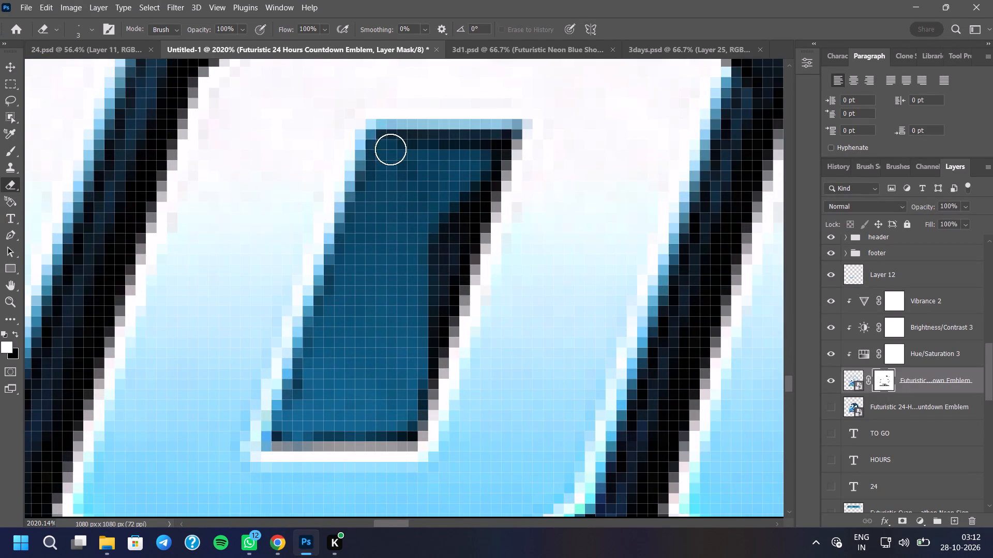
pyautogui.click(390, 149)
pyautogui.moveTo(399, 146); pyautogui.dragTo(491, 144)
pyautogui.click(496, 142)
pyautogui.moveTo(484, 150); pyautogui.dragTo(476, 157)
pyautogui.moveTo(441, 159); pyautogui.dragTo(418, 177)
pyautogui.click(410, 171)
pyautogui.click(403, 166)
pyautogui.moveTo(395, 168); pyautogui.dragTo(392, 176)
pyautogui.click(388, 175)
pyautogui.click(381, 180)
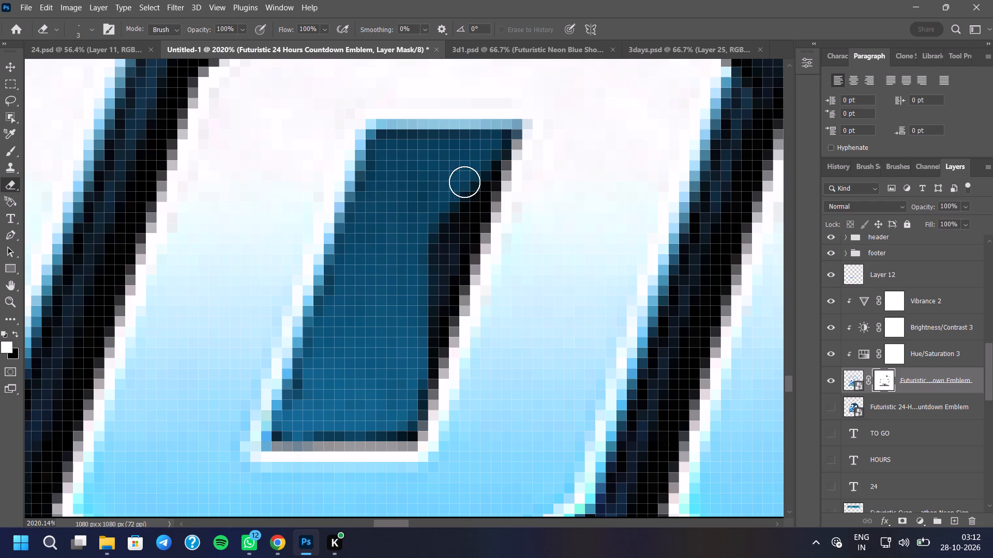
# Erase the wide dark area down the right side of the O's counter, following its slanted edge.
pyautogui.moveTo(464, 183); pyautogui.dragTo(432, 249)
pyautogui.moveTo(459, 203); pyautogui.dragTo(448, 238)
pyautogui.moveTo(453, 225); pyautogui.dragTo(449, 235)
pyautogui.moveTo(449, 235); pyautogui.dragTo(423, 299)
pyautogui.moveTo(453, 259); pyautogui.dragTo(435, 302)
pyautogui.moveTo(442, 284); pyautogui.dragTo(427, 336)
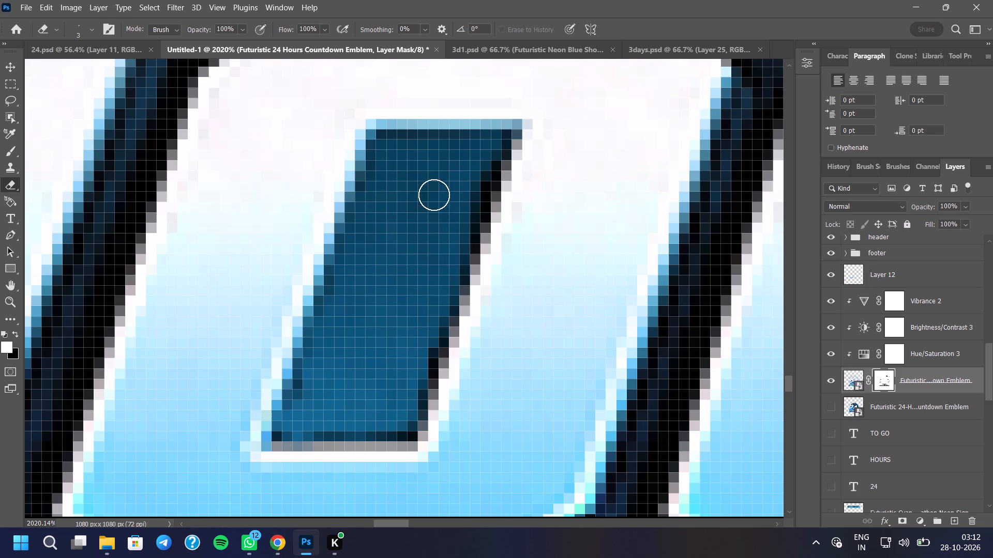
pyautogui.moveTo(434, 191); pyautogui.dragTo(388, 272)
pyautogui.moveTo(443, 204); pyautogui.dragTo(384, 397)
pyautogui.moveTo(432, 335); pyautogui.dragTo(425, 363)
pyautogui.moveTo(423, 361); pyautogui.dragTo(422, 373)
pyautogui.moveTo(420, 374); pyautogui.dragTo(419, 383)
pyautogui.moveTo(419, 384); pyautogui.dragTo(413, 390)
pyautogui.moveTo(410, 397); pyautogui.dragTo(408, 403)
# Clear the dark pixels along the bottom edge and in both lower corners of the O's counter.
pyautogui.moveTo(405, 416); pyautogui.dragTo(401, 422)
pyautogui.moveTo(401, 425); pyautogui.dragTo(335, 423)
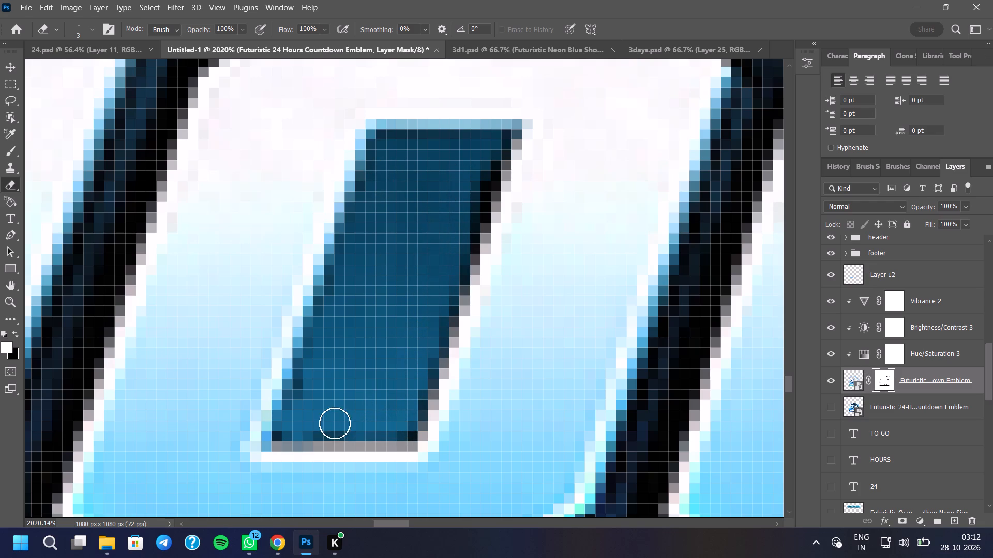
pyautogui.moveTo(335, 423); pyautogui.dragTo(293, 427)
pyautogui.click(277, 430)
pyautogui.click(299, 394)
pyautogui.moveTo(302, 397); pyautogui.dragTo(304, 412)
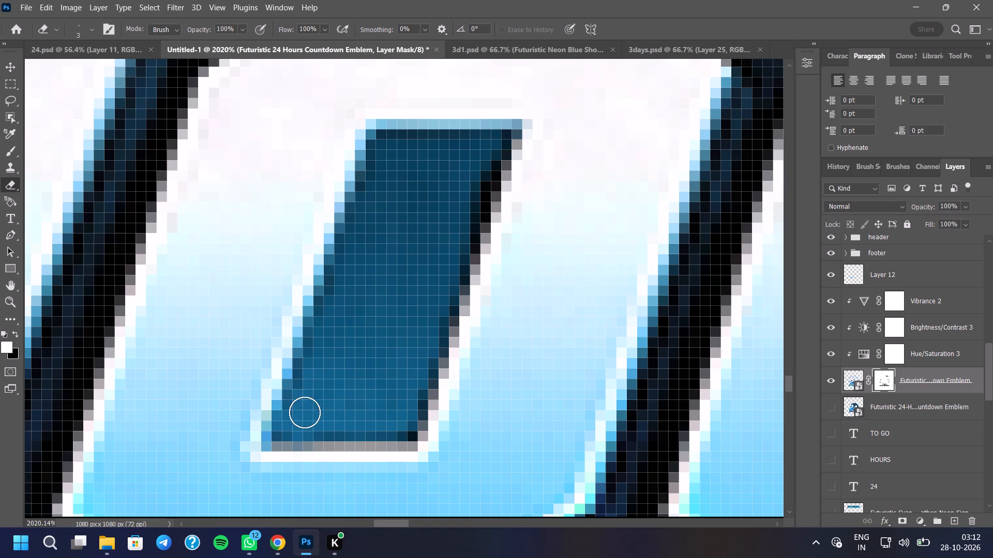
pyautogui.click(283, 435)
pyautogui.moveTo(314, 435); pyautogui.dragTo(332, 435)
pyautogui.moveTo(346, 435); pyautogui.dragTo(360, 438)
pyautogui.click(403, 433)
pyautogui.moveTo(410, 428); pyautogui.dragTo(415, 422)
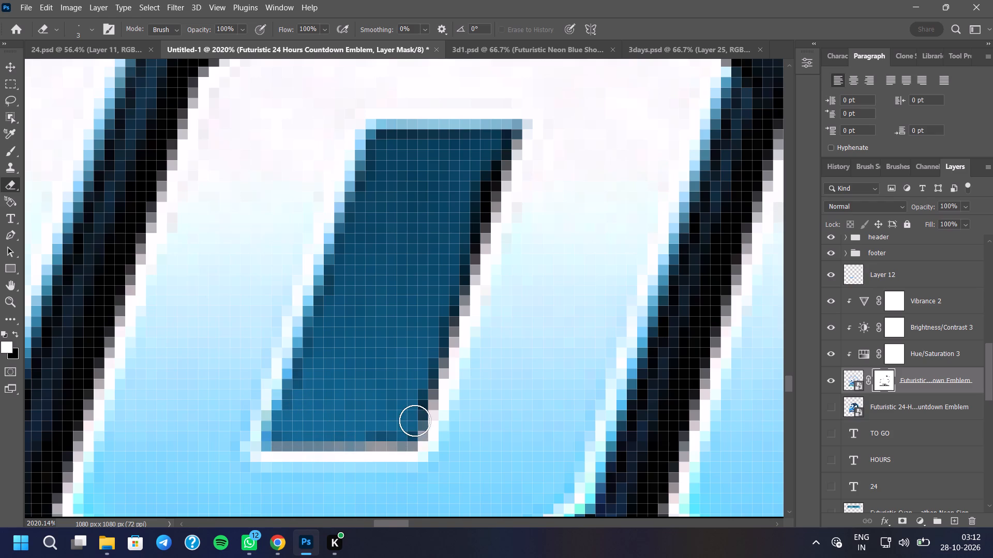
pyautogui.moveTo(417, 413); pyautogui.dragTo(417, 406)
pyautogui.click(422, 374)
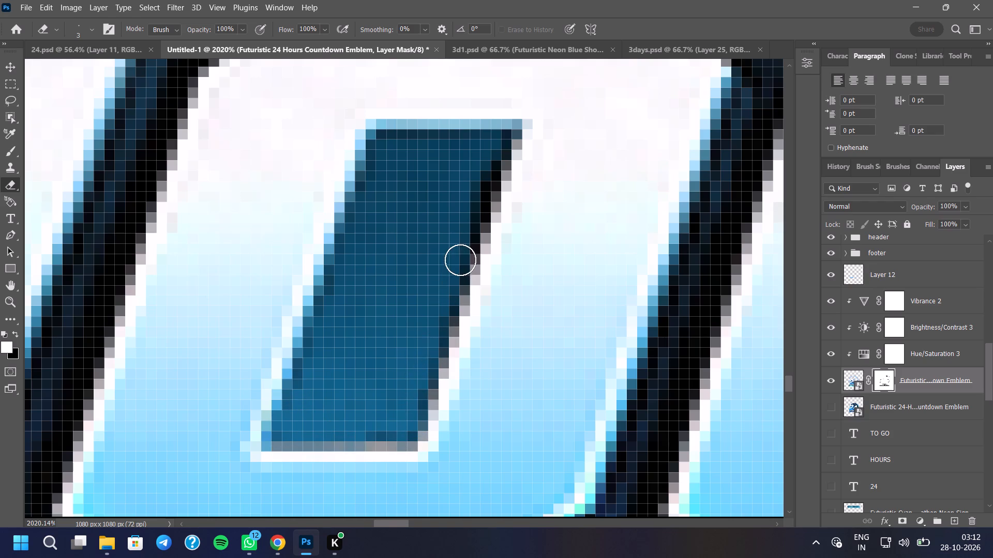
# Erase the remaining black pixels along the upper right edge of the O's counter up to its corner.
pyautogui.click(460, 259)
pyautogui.moveTo(471, 226); pyautogui.dragTo(473, 219)
pyautogui.click(477, 207)
pyautogui.click(480, 197)
pyautogui.click(483, 190)
pyautogui.click(486, 181)
pyautogui.click(491, 169)
pyautogui.click(491, 166)
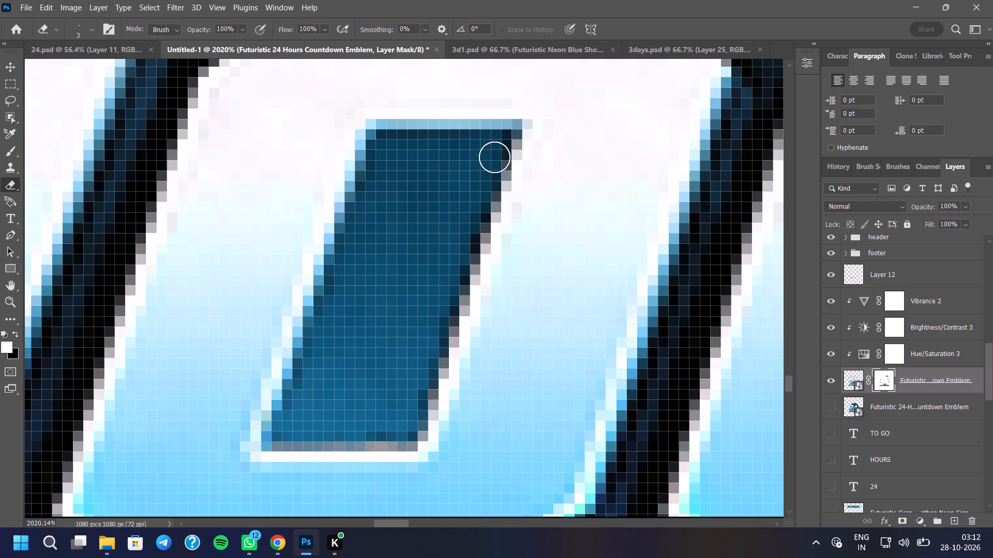
pyautogui.click(501, 145)
pyautogui.moveTo(491, 171); pyautogui.dragTo(491, 181)
pyautogui.moveTo(476, 218); pyautogui.dragTo(477, 226)
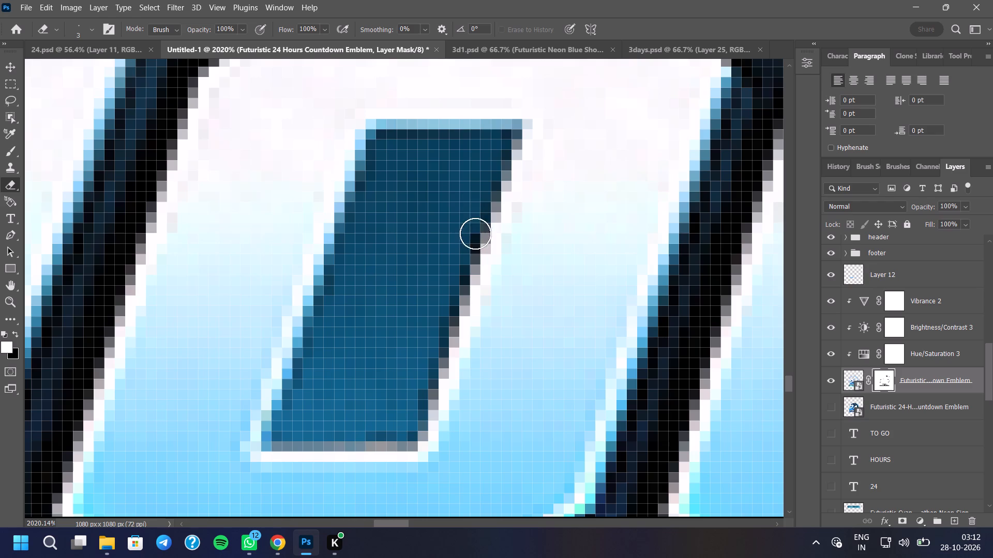
pyautogui.click(473, 244)
pyautogui.click(480, 212)
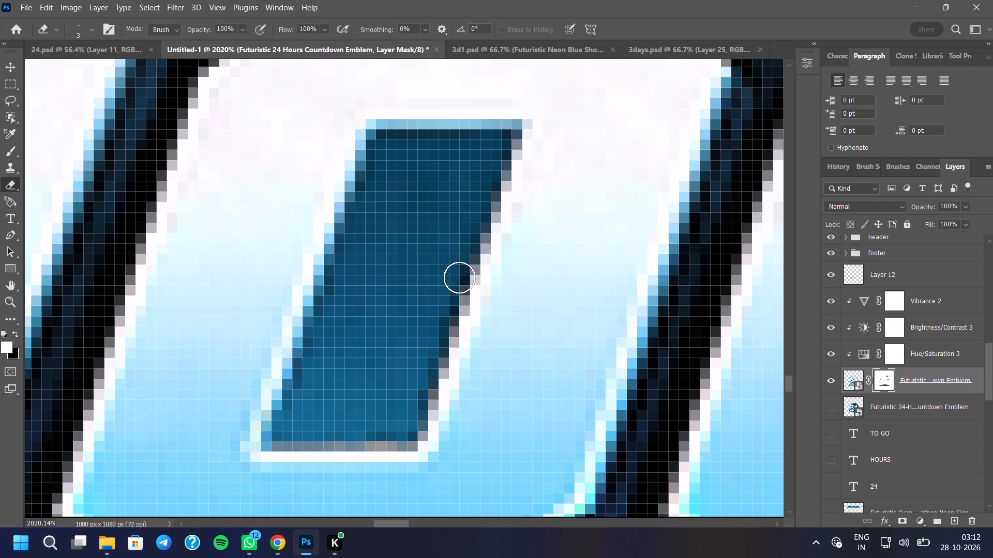
pyautogui.doubleClick(459, 277)
# Erase the dark strip beneath the H's right leg and the O in HOURS with the 3 px eraser.
pyautogui.scroll(-19, 427, 333)
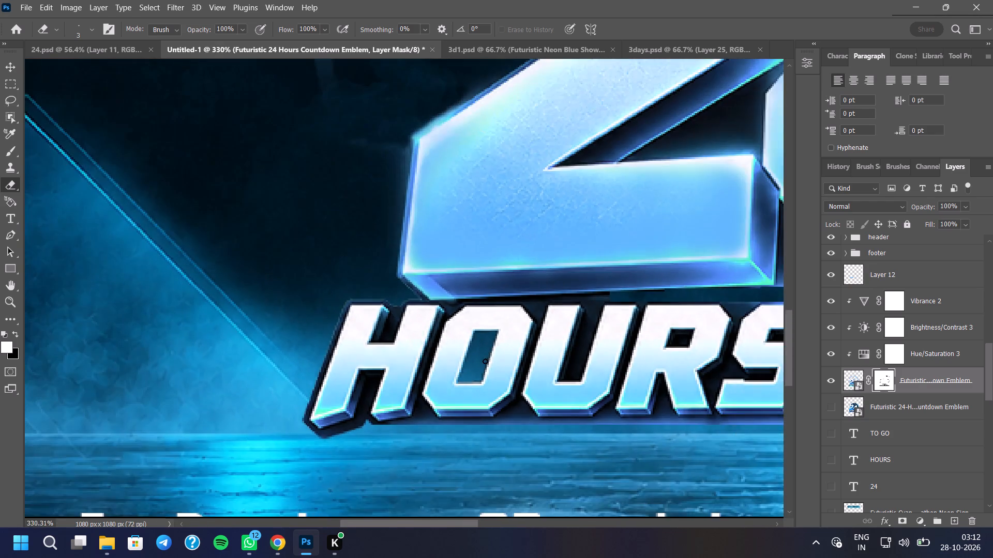
pyautogui.scroll(-13, 485, 361)
pyautogui.scroll(13, 391, 426)
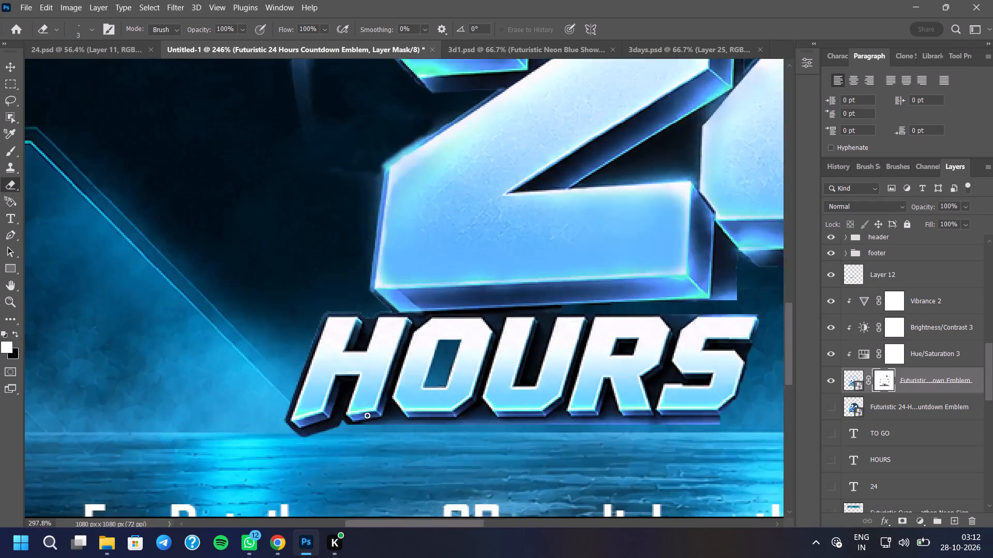
pyautogui.scroll(7, 367, 415)
pyautogui.scroll(-4, 385, 370)
pyautogui.scroll(2, 385, 451)
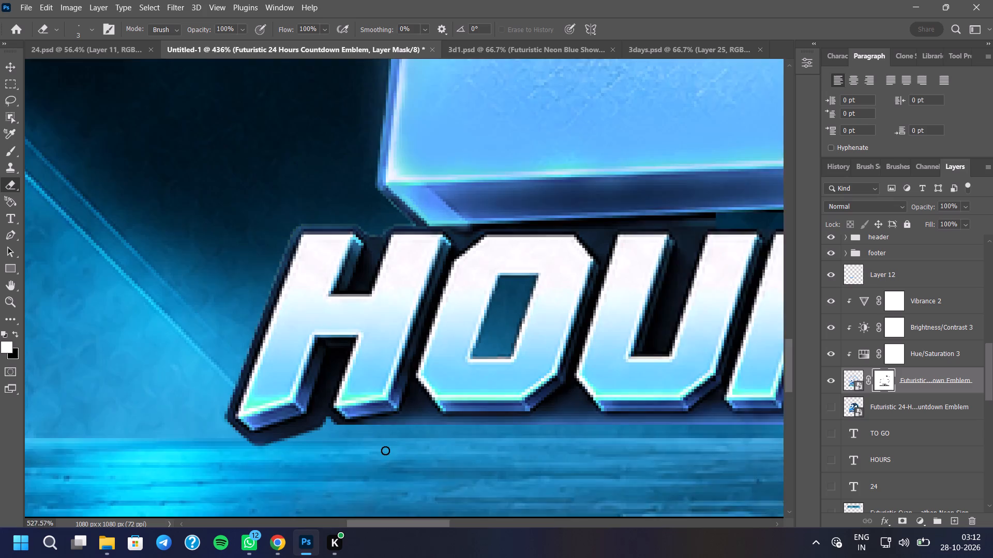
pyautogui.scroll(6, 385, 451)
pyautogui.moveTo(296, 409); pyautogui.dragTo(401, 408)
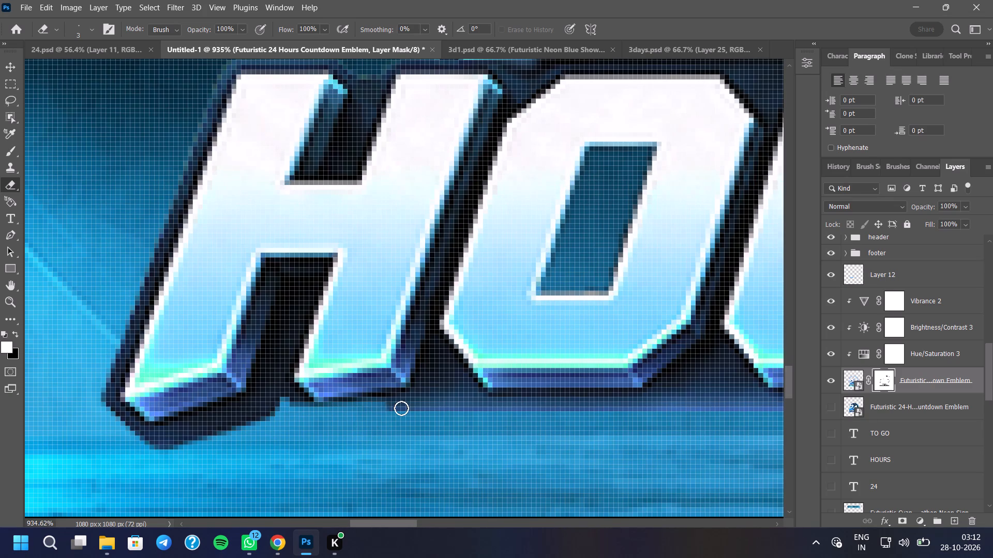
pyautogui.moveTo(401, 408); pyautogui.dragTo(580, 417)
pyautogui.click(302, 409)
pyautogui.click(295, 409)
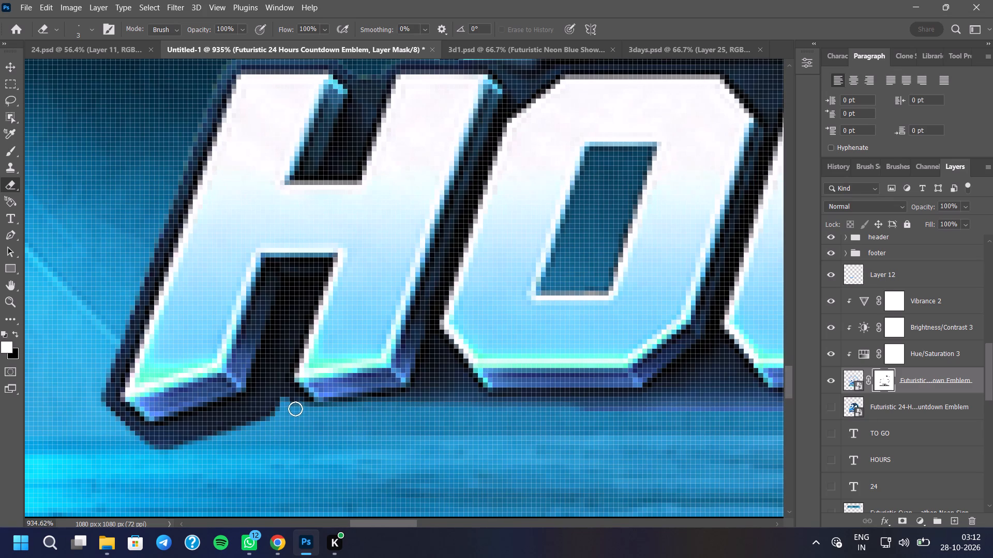
# Enlarge the eraser to 12 px and erase the dark backing below the H's left leg in HOURS.
pyautogui.scroll(1, 250, 400)
pyautogui.rightClick(249, 400)
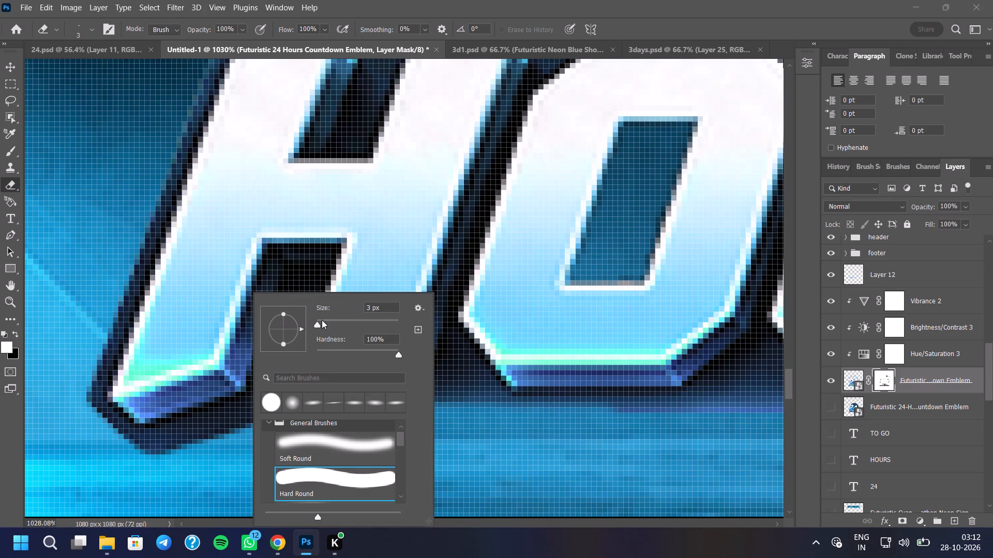
pyautogui.click(322, 320)
pyautogui.click(480, 448)
pyautogui.click(267, 433)
pyautogui.moveTo(269, 431); pyautogui.dragTo(220, 451)
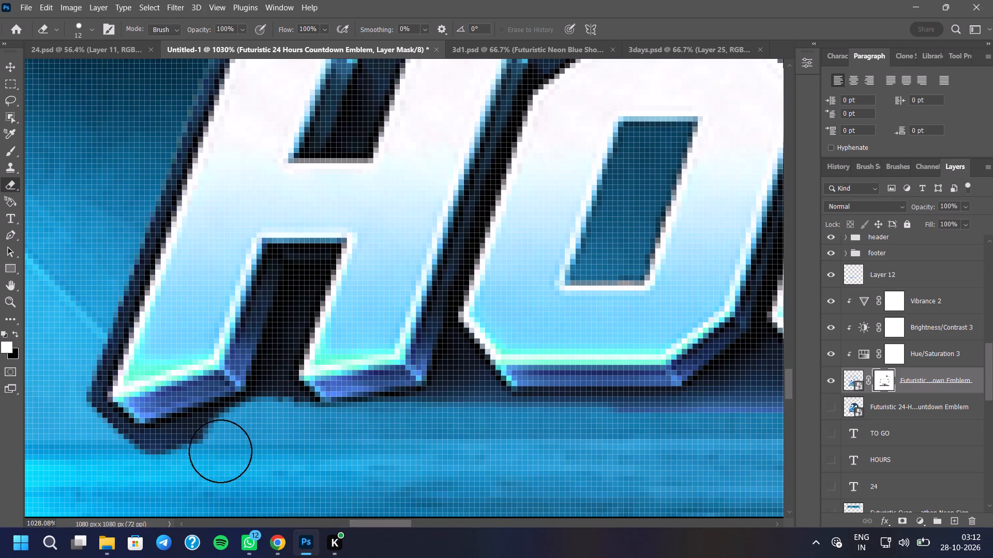
pyautogui.moveTo(220, 451); pyautogui.dragTo(212, 440)
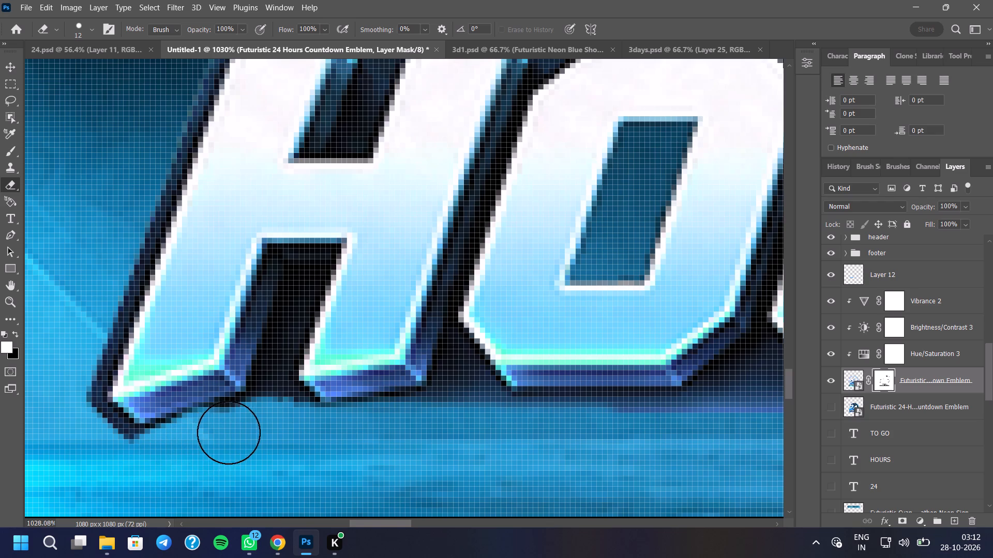
pyautogui.click(229, 432)
pyautogui.click(234, 430)
pyautogui.click(213, 440)
pyautogui.moveTo(148, 460); pyautogui.dragTo(138, 460)
pyautogui.moveTo(129, 460); pyautogui.dragTo(123, 459)
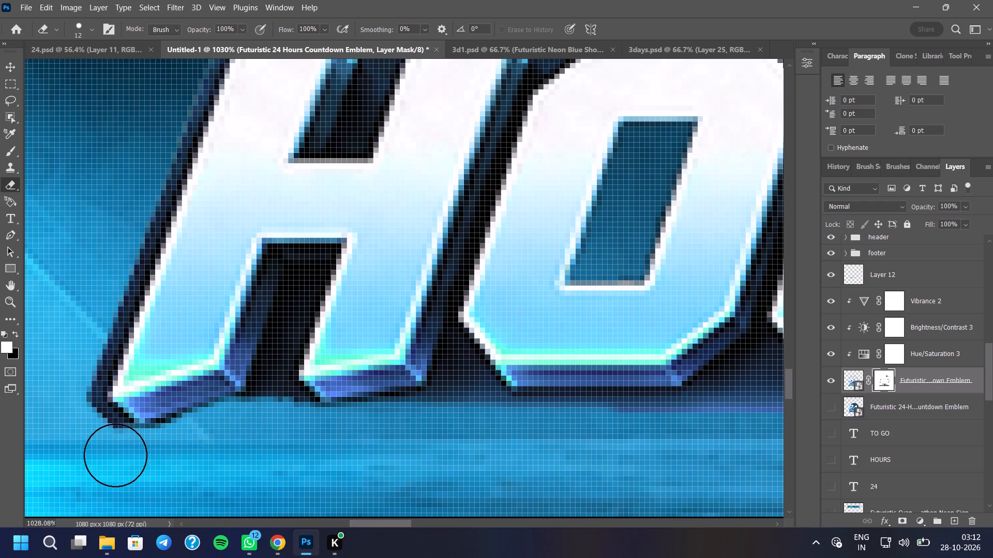
# Clear the leftover dark backing around the bottom-left corner of the H and under its left foot.
pyautogui.click(115, 455)
pyautogui.click(101, 446)
pyautogui.click(97, 441)
pyautogui.doubleClick(91, 436)
pyautogui.click(85, 429)
pyautogui.click(96, 441)
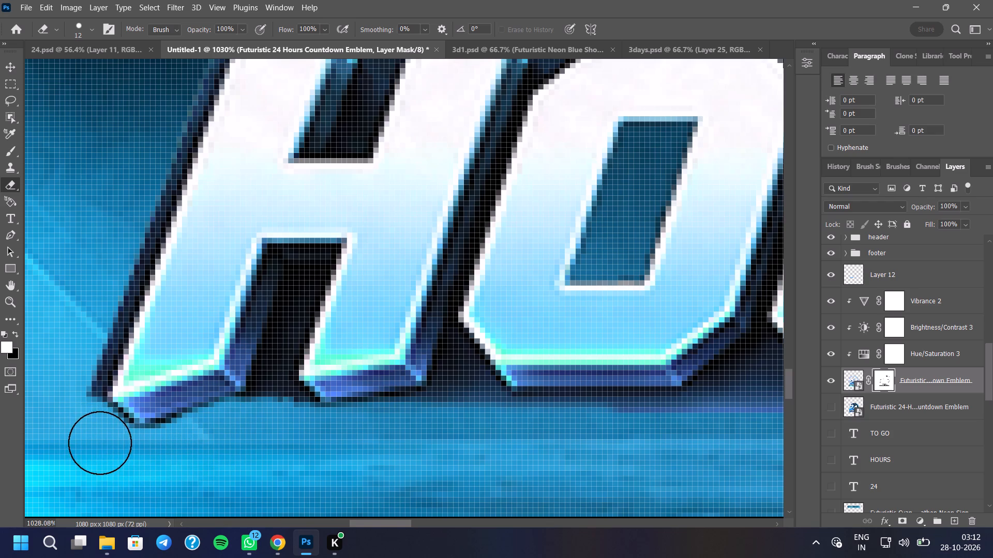
pyautogui.click(100, 443)
pyautogui.moveTo(95, 436); pyautogui.dragTo(101, 444)
pyautogui.click(104, 446)
pyautogui.moveTo(112, 448); pyautogui.dragTo(124, 451)
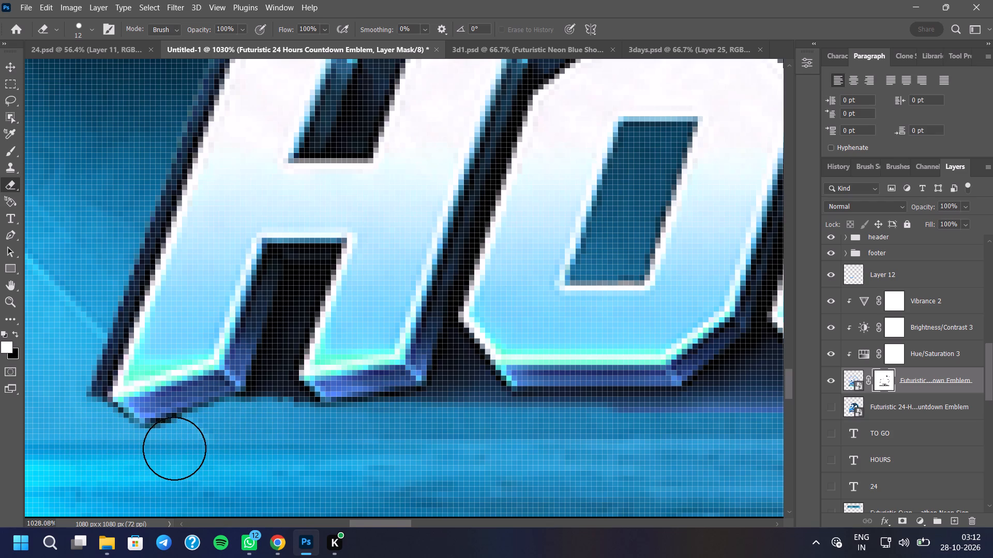
pyautogui.doubleClick(174, 448)
pyautogui.click(158, 455)
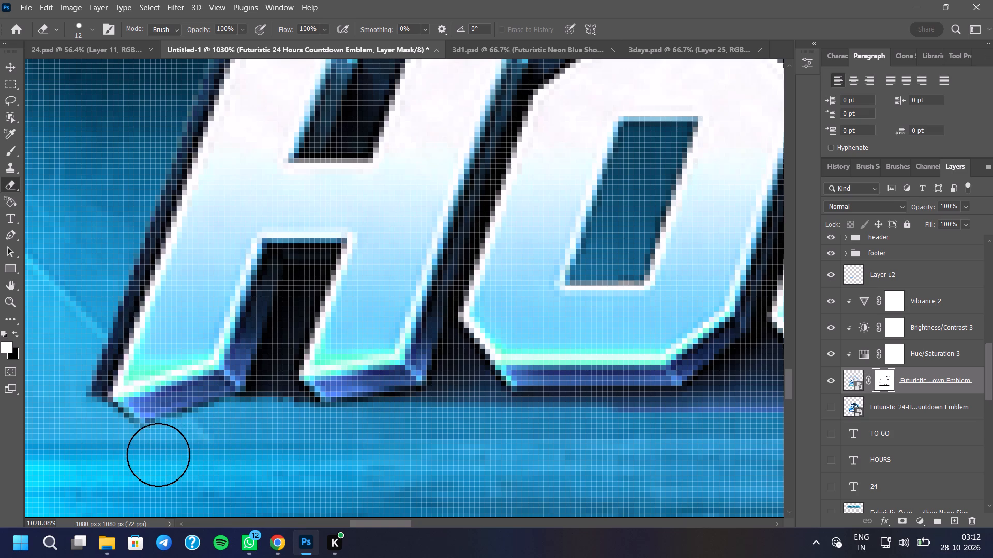
# Erase the dark edge under the H's right leg and below the gap between the H and O.
pyautogui.click(306, 430)
pyautogui.moveTo(329, 433); pyautogui.dragTo(337, 433)
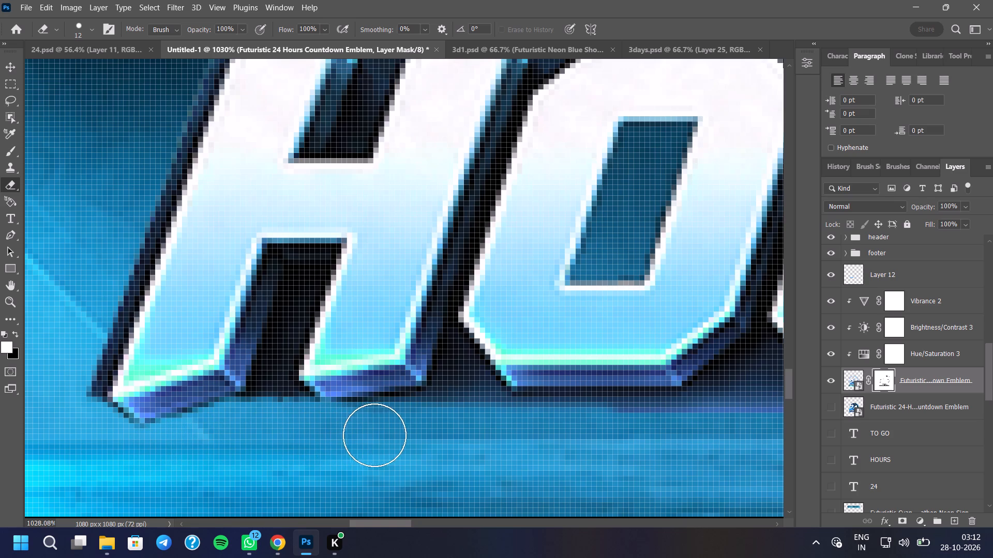
pyautogui.moveTo(375, 435); pyautogui.dragTo(383, 435)
pyautogui.moveTo(395, 434); pyautogui.dragTo(401, 433)
pyautogui.click(408, 431)
pyautogui.click(365, 430)
pyautogui.moveTo(394, 431); pyautogui.dragTo(402, 430)
pyautogui.click(417, 427)
pyautogui.moveTo(428, 424); pyautogui.dragTo(434, 422)
pyautogui.moveTo(439, 420); pyautogui.dragTo(444, 419)
pyautogui.click(452, 416)
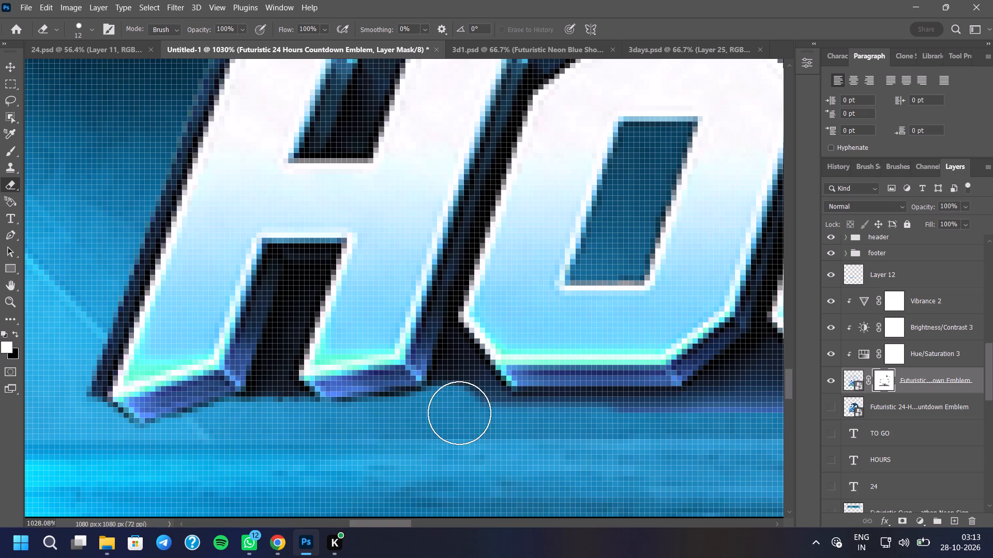
pyautogui.click(459, 413)
pyautogui.click(468, 410)
pyautogui.doubleClick(475, 409)
pyautogui.click(487, 412)
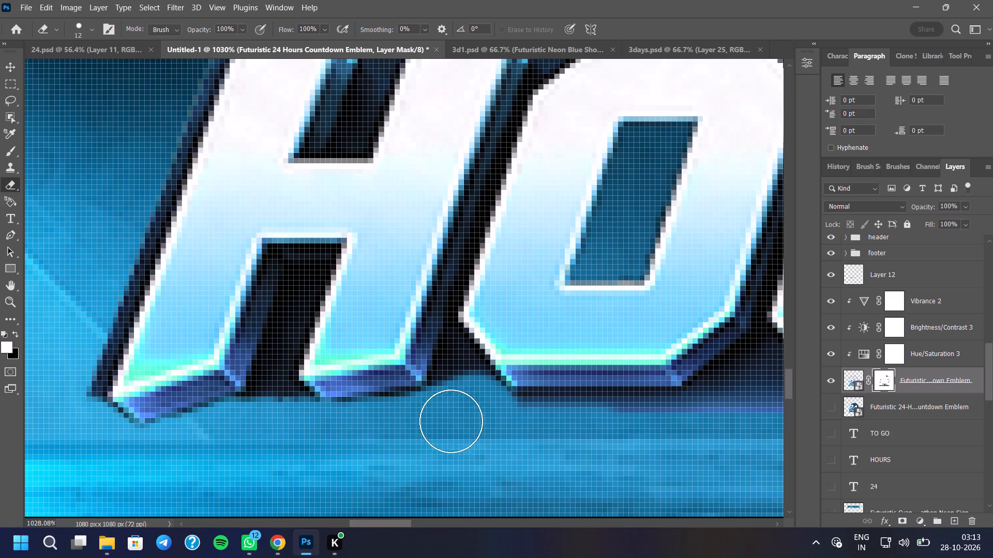
pyautogui.click(411, 423)
pyautogui.moveTo(399, 425); pyautogui.dragTo(394, 427)
pyautogui.click(377, 431)
pyautogui.doubleClick(368, 433)
# Delete a thin rectangular strip of dark backing directly beneath the lettering, from the O in HOURS past the end of GO, and deselect.
pyautogui.scroll(-6, 313, 444)
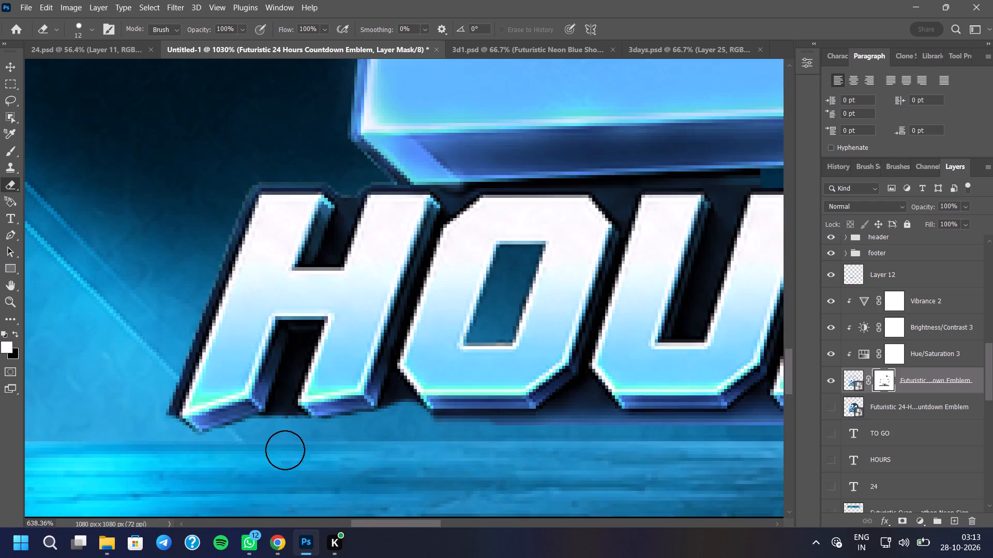
pyautogui.scroll(-3, 285, 450)
pyautogui.scroll(-4, 273, 376)
pyautogui.scroll(7, 351, 432)
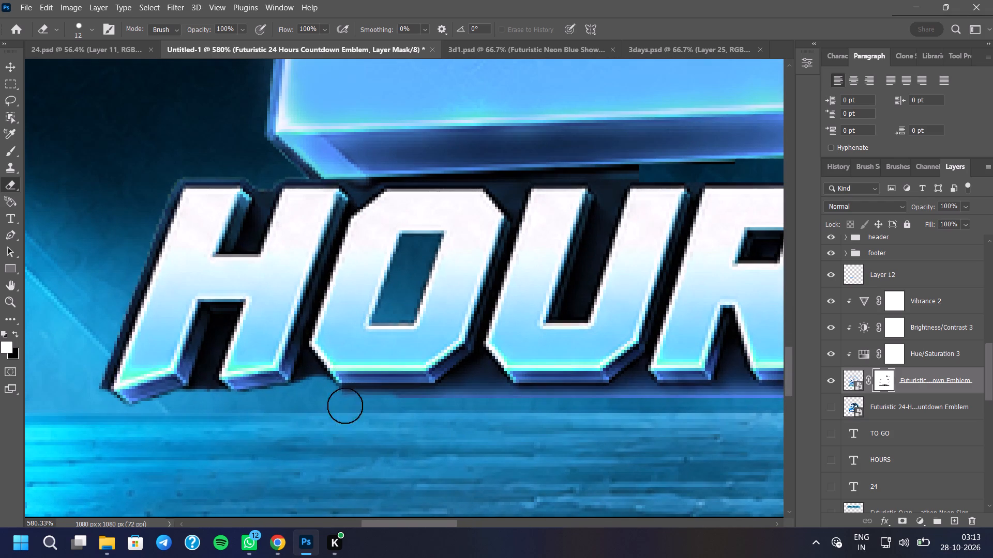
pyautogui.click(4, 80)
pyautogui.scroll(5, 330, 385)
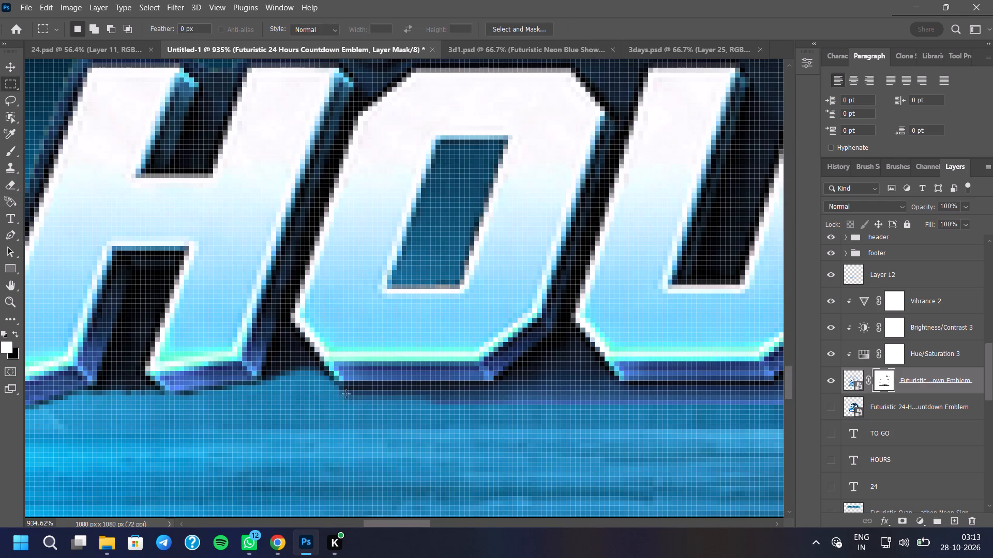
pyautogui.moveTo(329, 384); pyautogui.dragTo(791, 432)
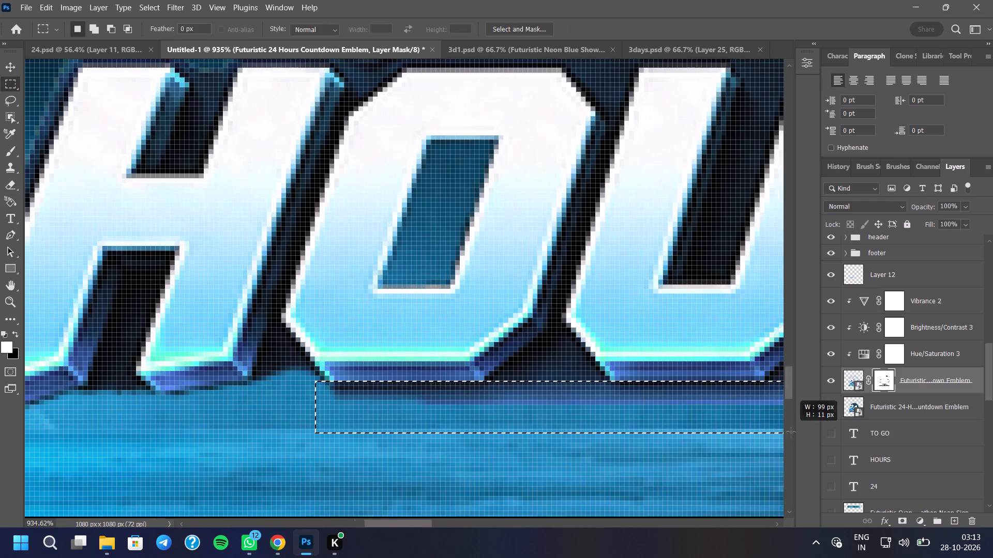
pyautogui.moveTo(791, 432); pyautogui.dragTo(792, 432)
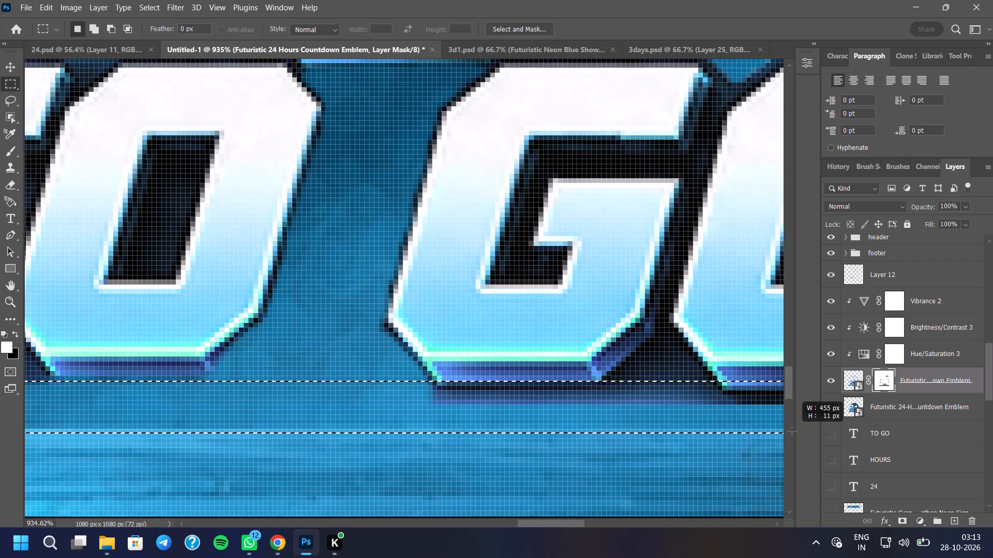
pyautogui.moveTo(792, 432); pyautogui.dragTo(676, 423)
pyautogui.press('Delete')
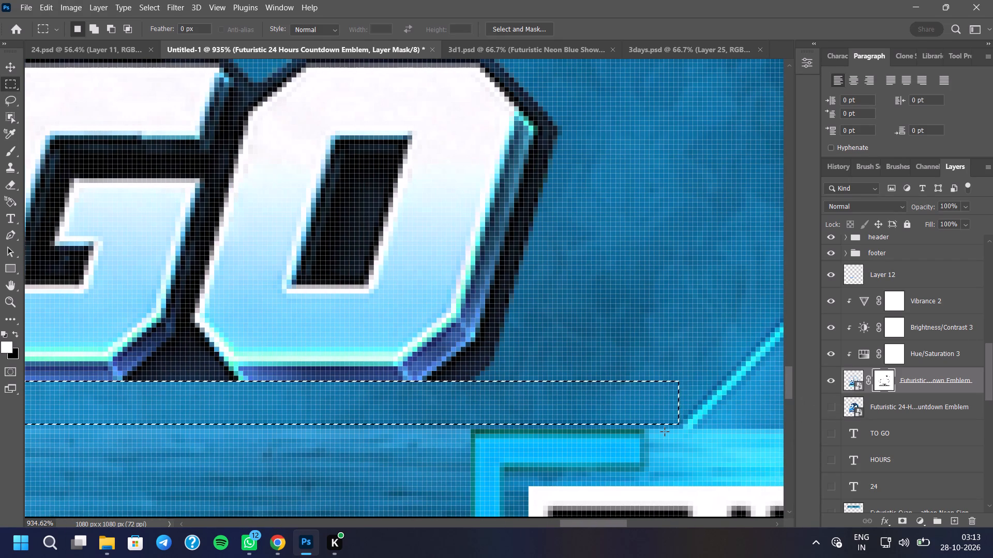
pyautogui.click(657, 338)
# Erase the dark backing outside the lower part of the H's left leg in HOURS with the 12 px eraser.
pyautogui.scroll(-17, 665, 375)
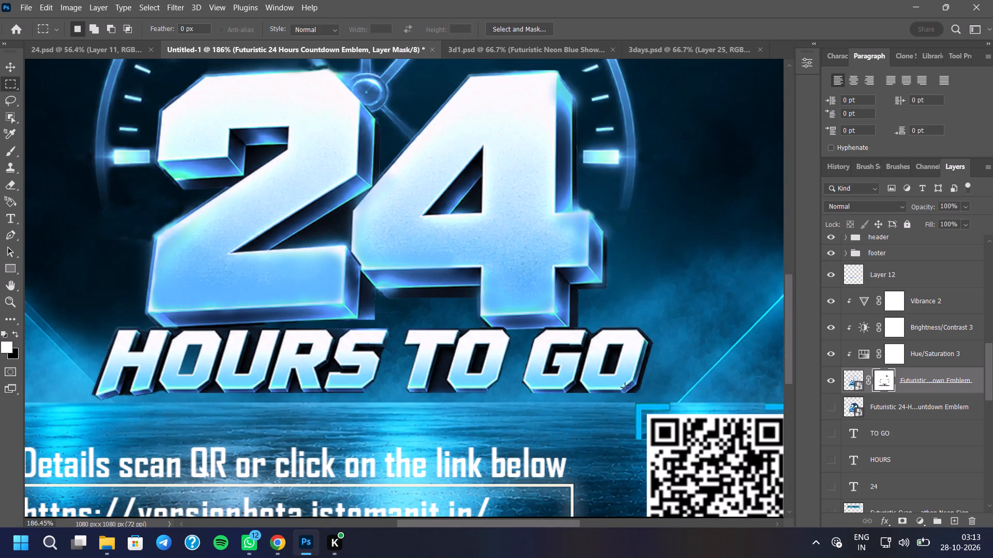
pyautogui.scroll(-4, 360, 374)
pyautogui.scroll(9, 252, 377)
pyautogui.scroll(6, 142, 354)
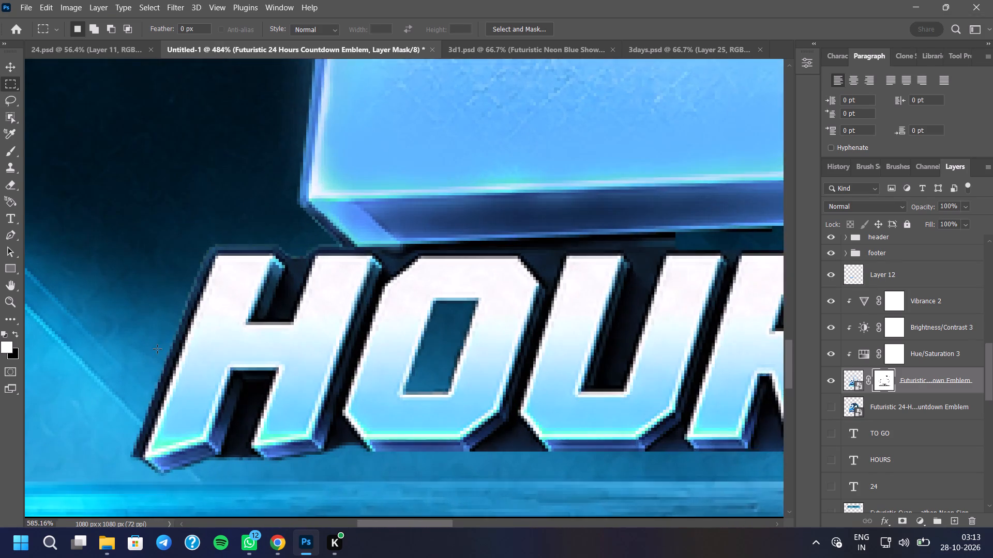
pyautogui.scroll(2, 157, 349)
pyautogui.scroll(-4, 283, 249)
pyautogui.scroll(9, 123, 400)
pyautogui.rightClick(164, 354)
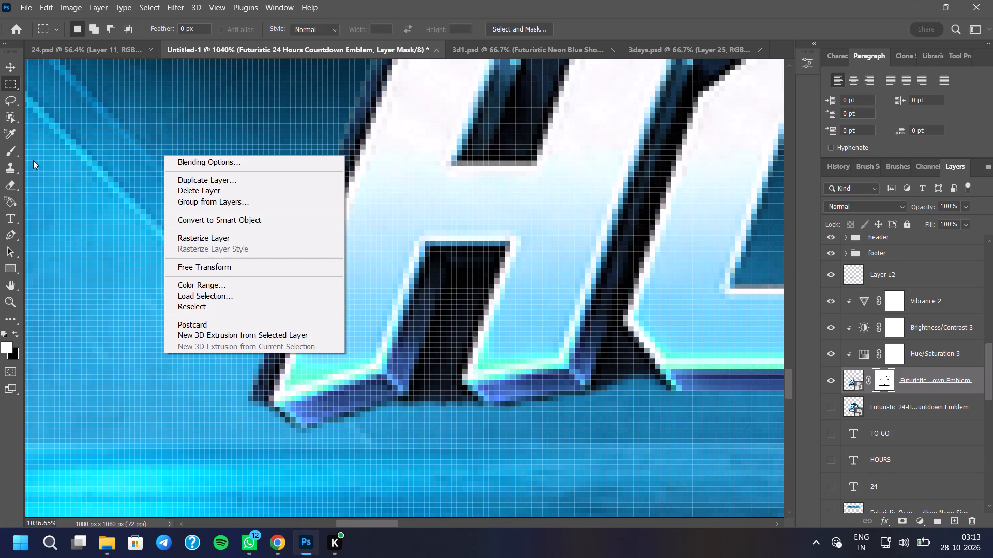
pyautogui.click(6, 182)
pyautogui.click(11, 179)
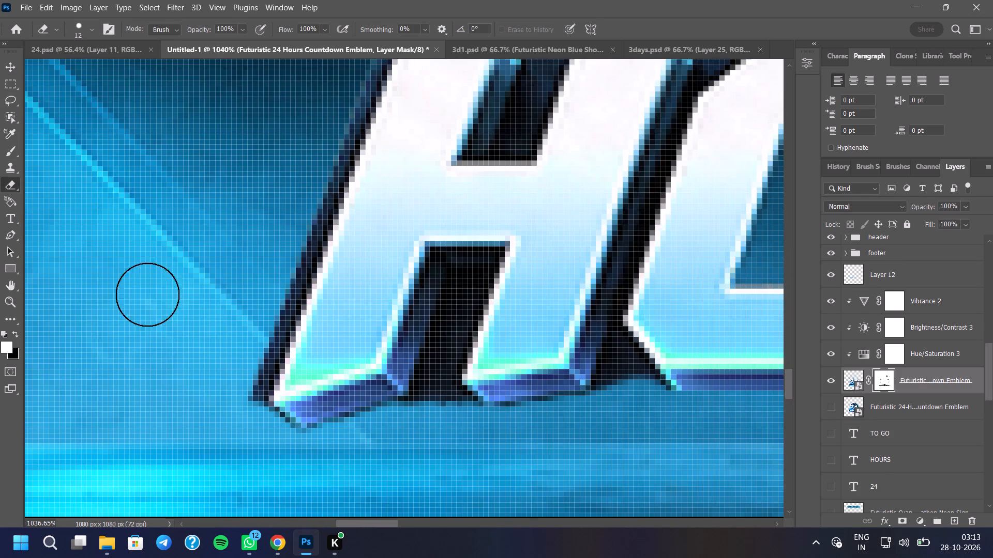
pyautogui.click(235, 369)
pyautogui.click(238, 384)
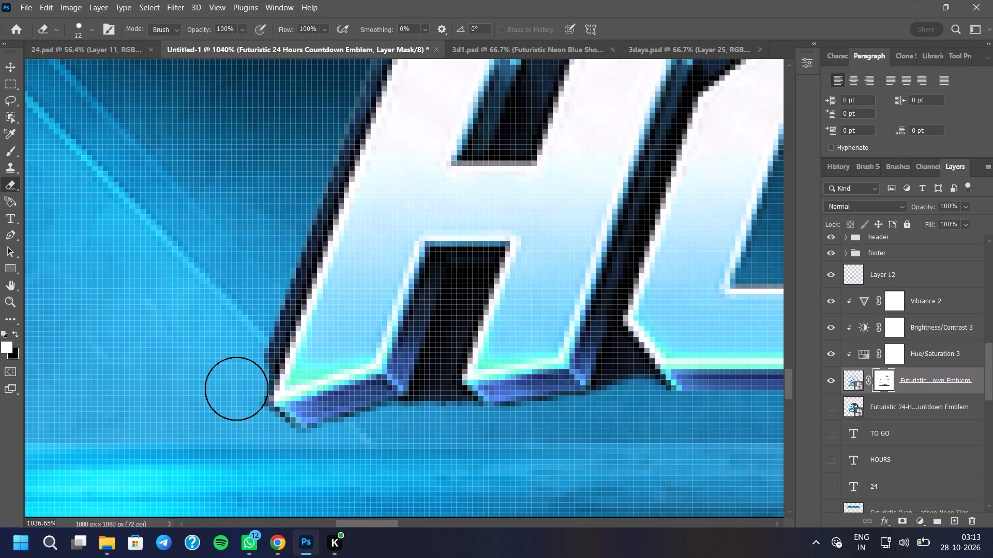
pyautogui.click(236, 390)
pyautogui.click(248, 359)
pyautogui.click(246, 364)
pyautogui.click(244, 376)
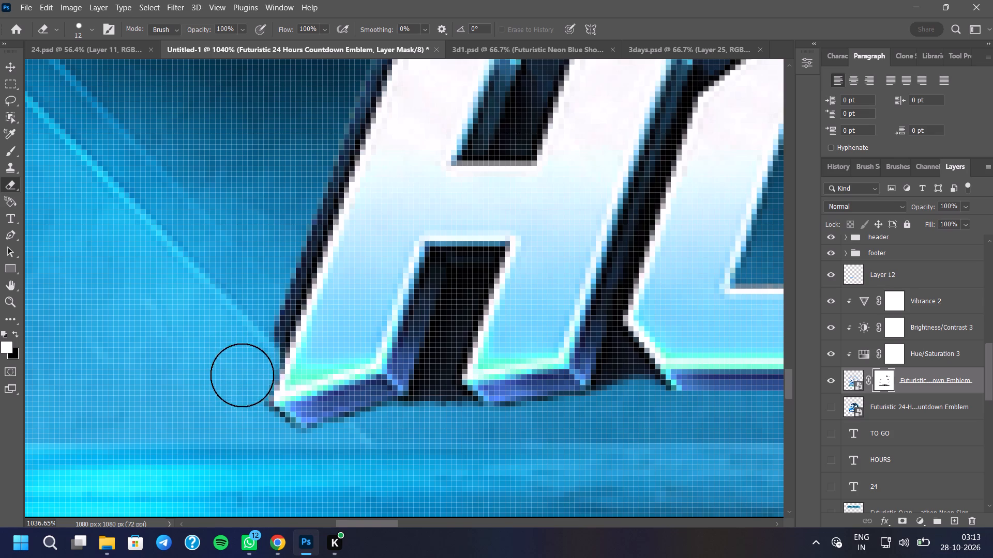
# Erase the dark edge along the outer left side of the H, from its top corner down past the crossbar.
pyautogui.scroll(-7, 225, 423)
pyautogui.scroll(6, 283, 291)
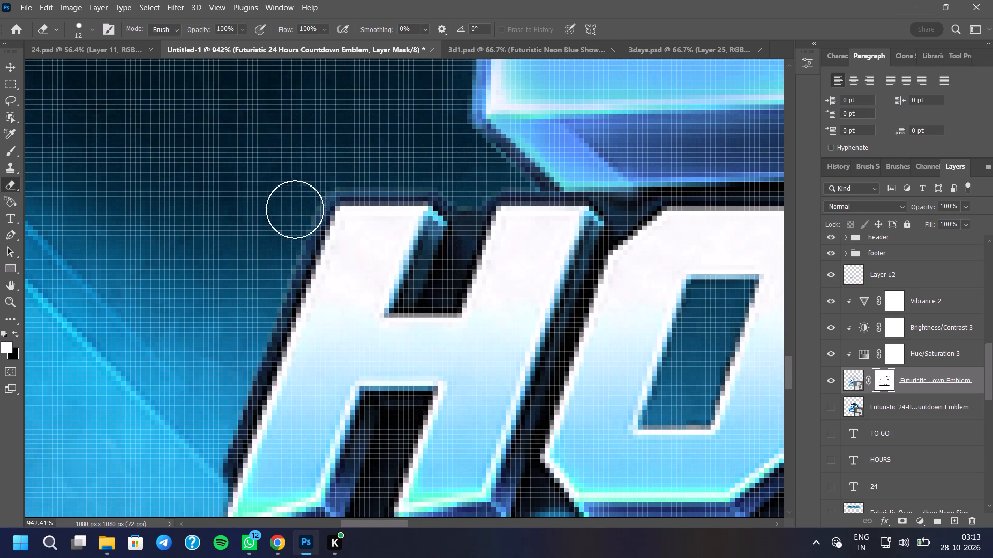
pyautogui.click(302, 204)
pyautogui.click(302, 209)
pyautogui.click(300, 214)
pyautogui.click(296, 221)
pyautogui.moveTo(295, 227); pyautogui.dragTo(293, 232)
pyautogui.click(290, 236)
pyautogui.click(287, 248)
pyautogui.click(285, 256)
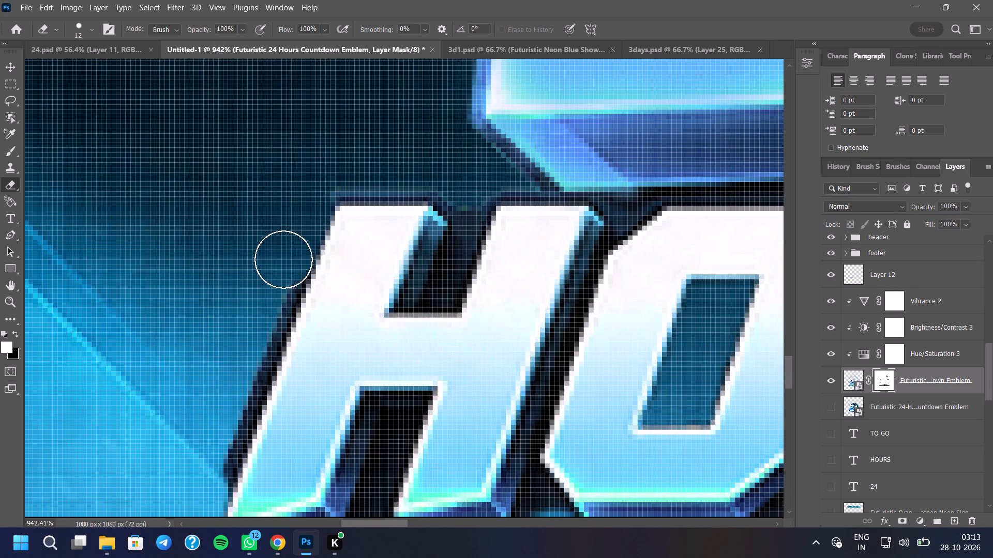
pyautogui.click(283, 269)
pyautogui.click(280, 277)
pyautogui.moveTo(277, 283); pyautogui.dragTo(275, 289)
pyautogui.moveTo(272, 298); pyautogui.dragTo(270, 302)
pyautogui.click(264, 322)
pyautogui.click(263, 329)
pyautogui.click(258, 344)
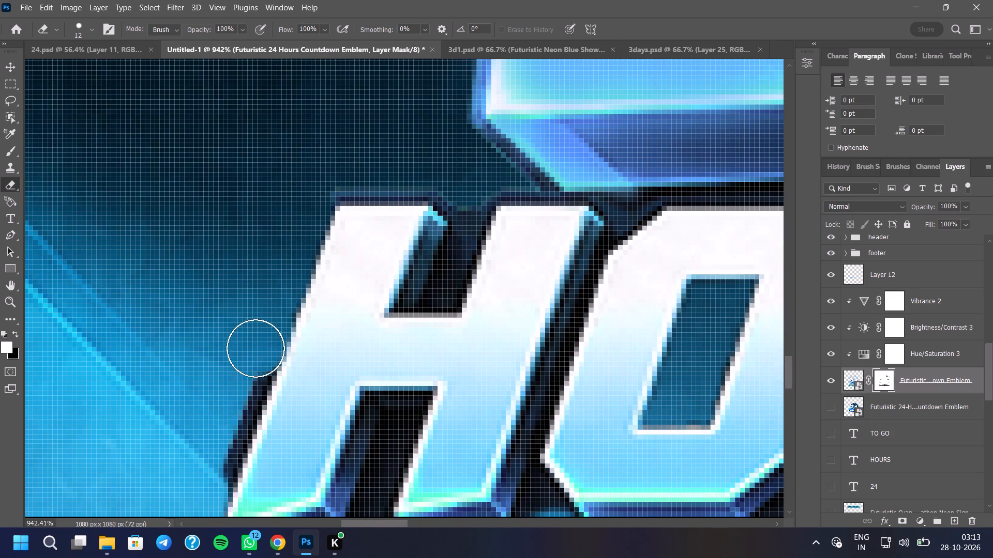
# Erase the remaining dark edge along the H's outer left side, from below the crossbar to the foot.
pyautogui.moveTo(248, 360); pyautogui.dragTo(247, 365)
pyautogui.moveTo(244, 373); pyautogui.dragTo(243, 378)
pyautogui.click(241, 382)
pyautogui.moveTo(237, 393); pyautogui.dragTo(237, 398)
pyautogui.moveTo(232, 406); pyautogui.dragTo(231, 411)
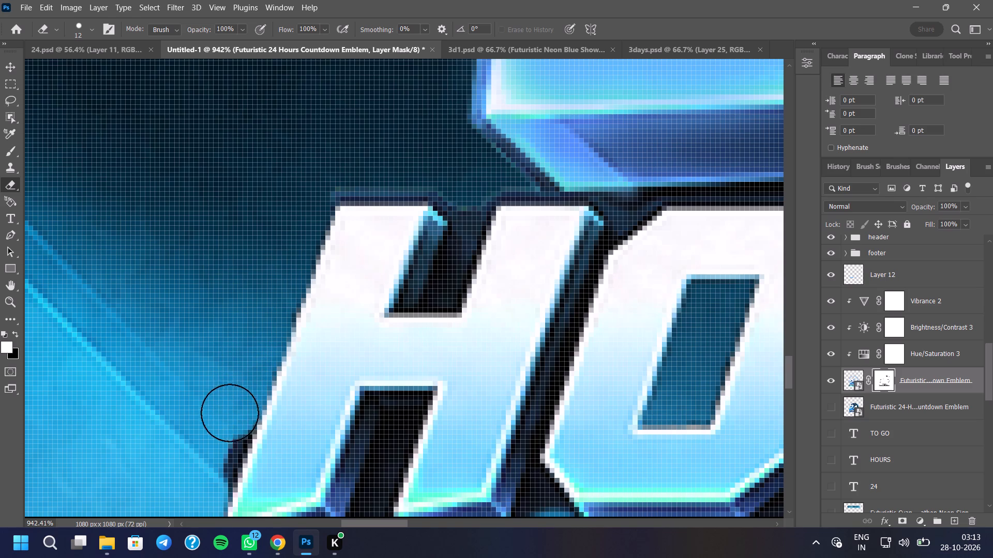
pyautogui.click(225, 426)
pyautogui.click(220, 440)
pyautogui.click(218, 451)
pyautogui.click(212, 466)
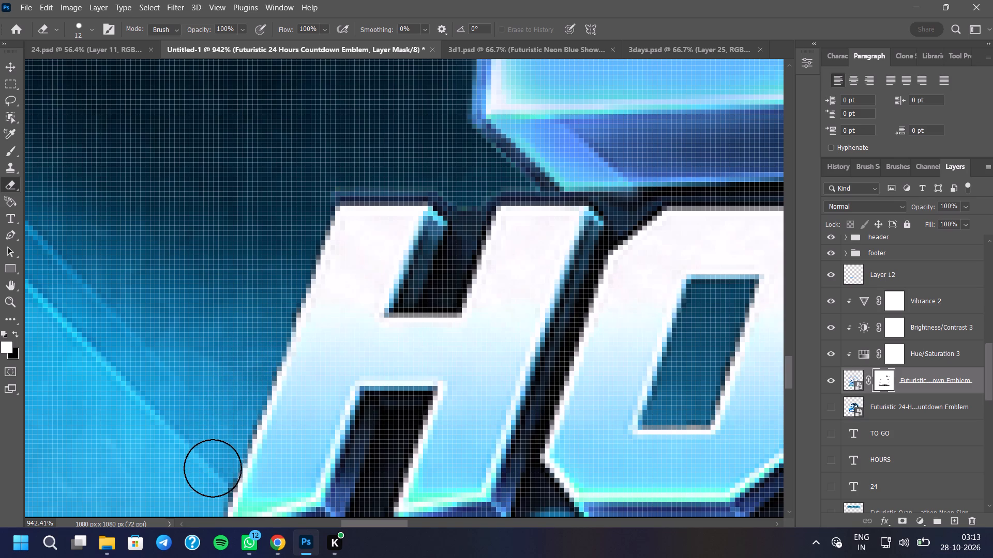
pyautogui.click(213, 471)
pyautogui.click(208, 478)
pyautogui.click(210, 476)
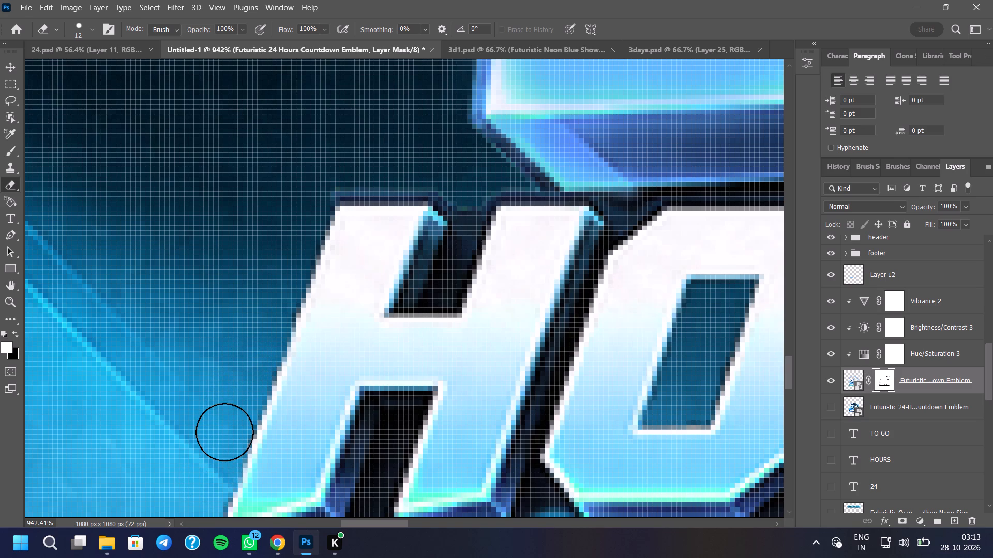
# Go over the H's outer left edge and top-left corner again to clean up leftover dark pixels.
pyautogui.click(225, 429)
pyautogui.doubleClick(227, 426)
pyautogui.click(233, 416)
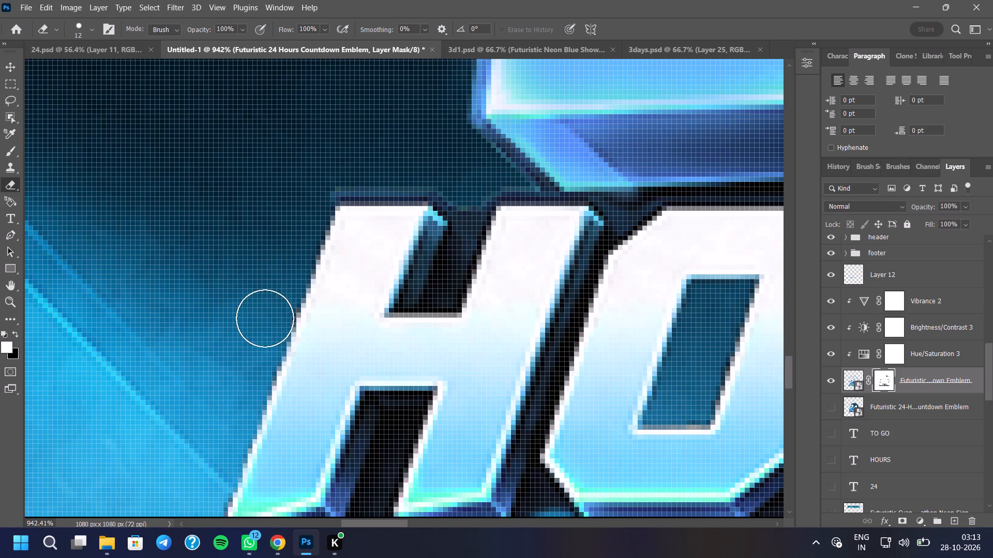
pyautogui.click(267, 312)
pyautogui.moveTo(259, 347); pyautogui.dragTo(257, 354)
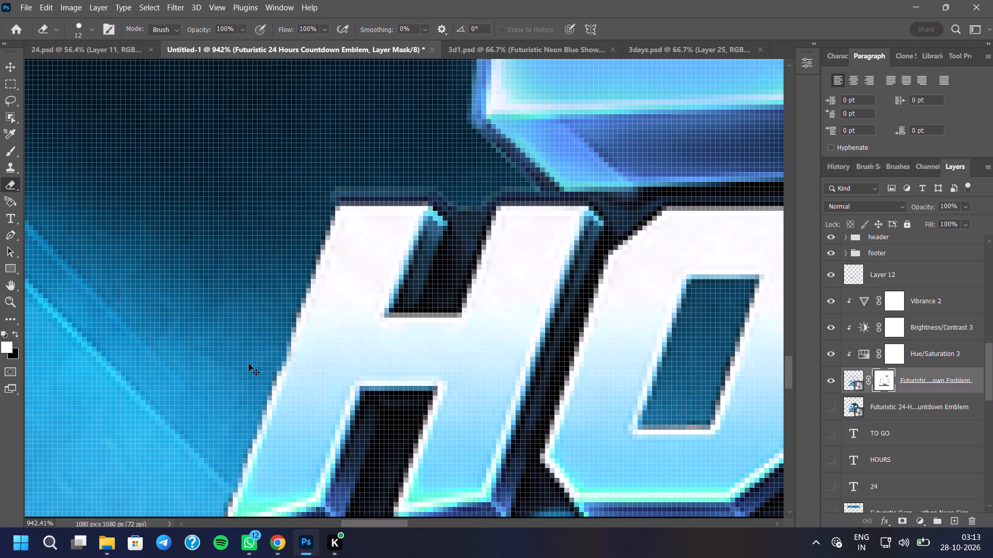
pyautogui.hotkey('ctrl', 'z')
pyautogui.click(252, 363)
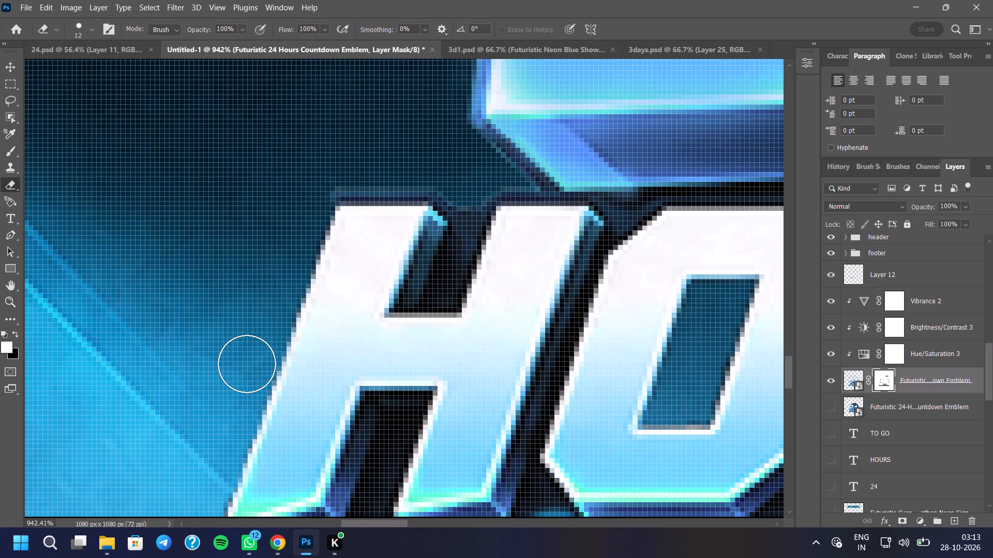
pyautogui.click(317, 181)
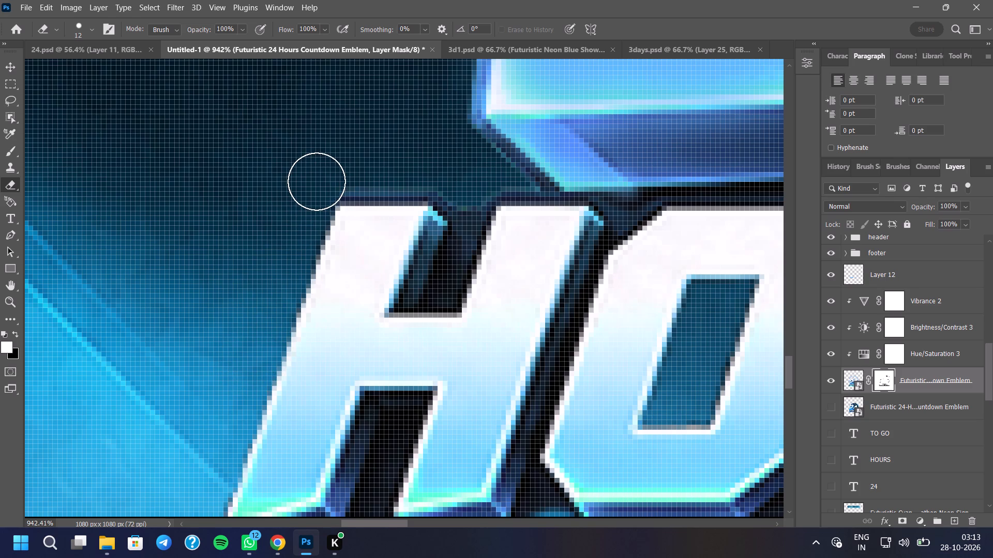
# Select a thin rectangular strip, about 594 × 4 px, along the top of the lettering from the H to past the end of GO.
pyautogui.scroll(-8, 348, 310)
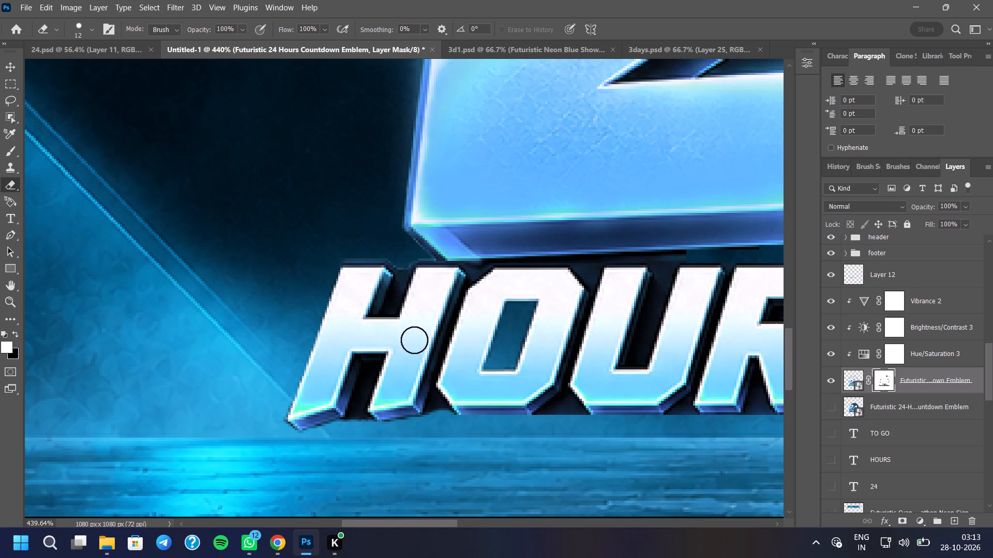
pyautogui.scroll(-3, 419, 305)
pyautogui.scroll(7, 467, 322)
pyautogui.scroll(5, 450, 277)
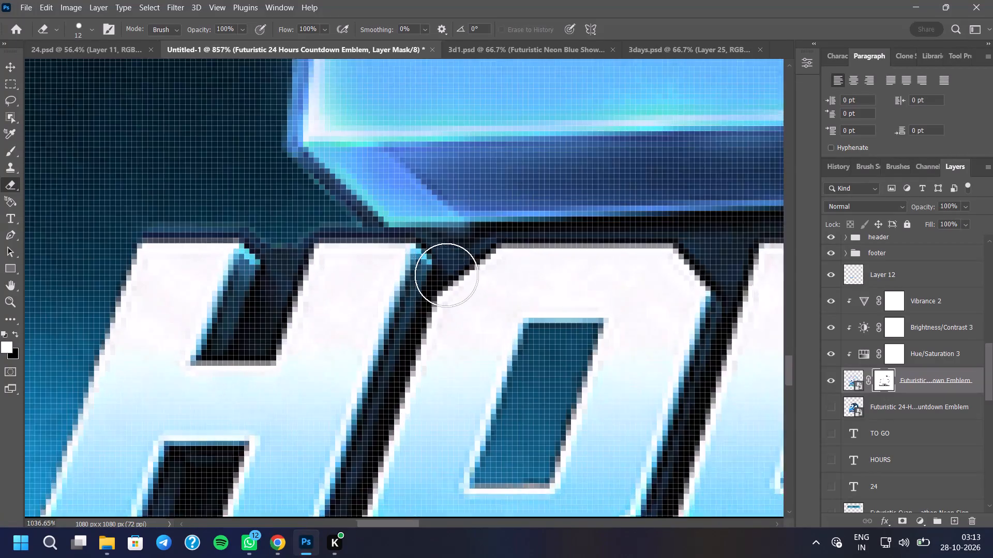
pyautogui.scroll(1, 446, 275)
pyautogui.scroll(-4, 423, 333)
pyautogui.click(5, 84)
pyautogui.scroll(3, 252, 182)
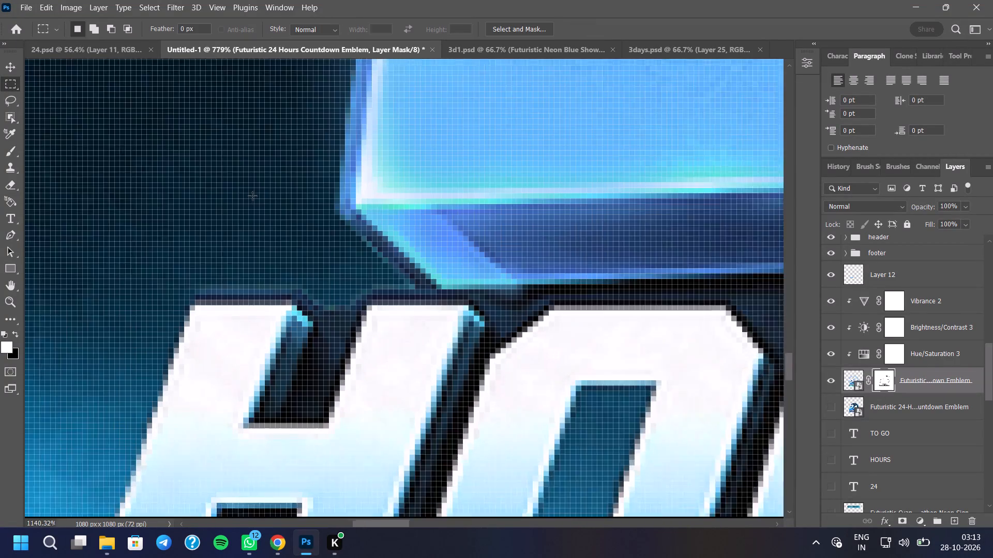
pyautogui.scroll(2, 252, 196)
pyautogui.moveTo(160, 298); pyautogui.dragTo(357, 331)
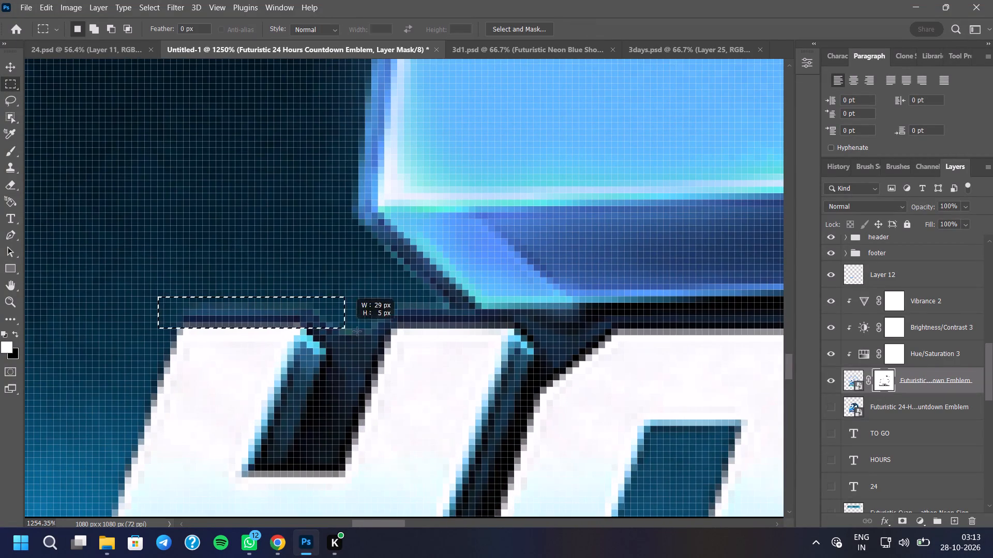
pyautogui.moveTo(357, 331); pyautogui.dragTo(789, 336)
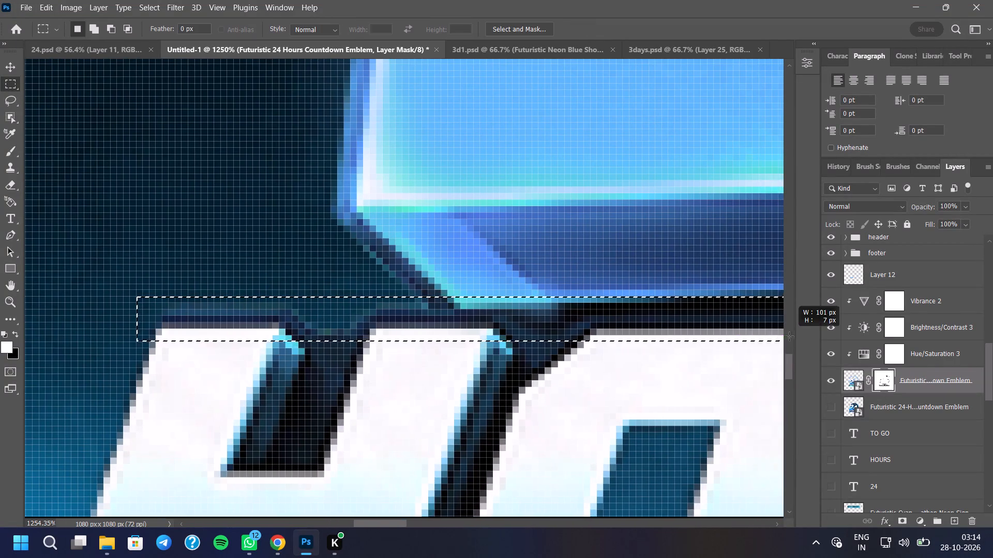
pyautogui.moveTo(789, 336); pyautogui.dragTo(802, 323)
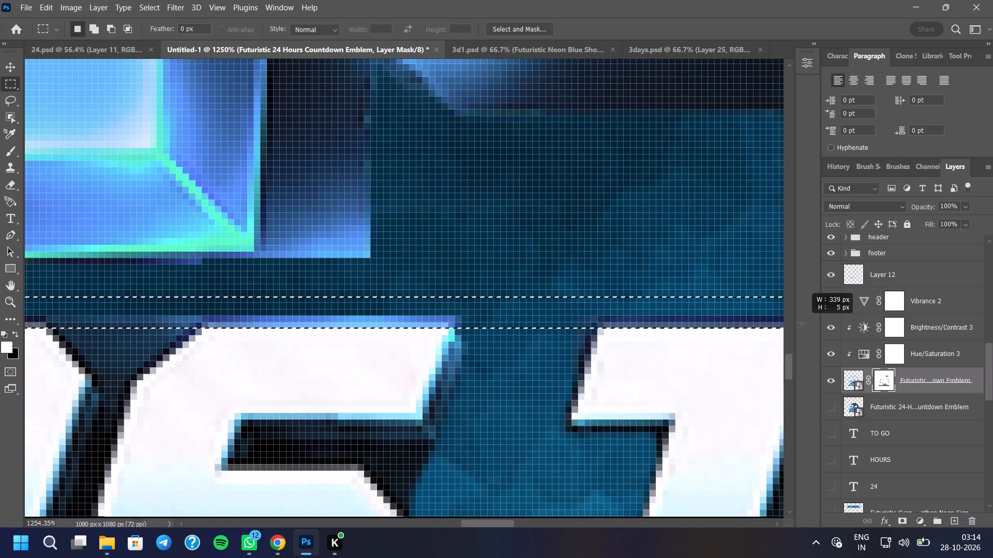
pyautogui.moveTo(802, 323); pyautogui.dragTo(792, 321)
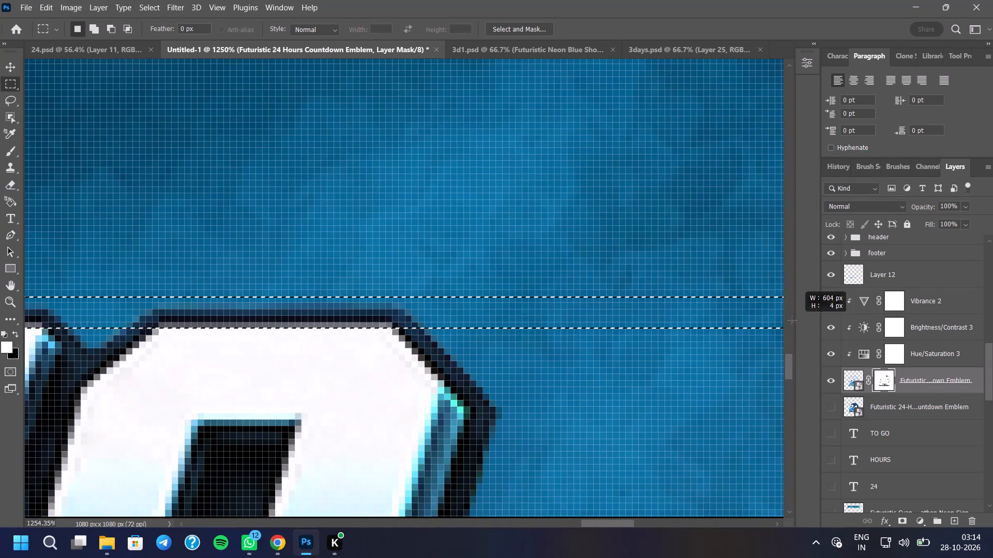
pyautogui.moveTo(792, 321); pyautogui.dragTo(711, 321)
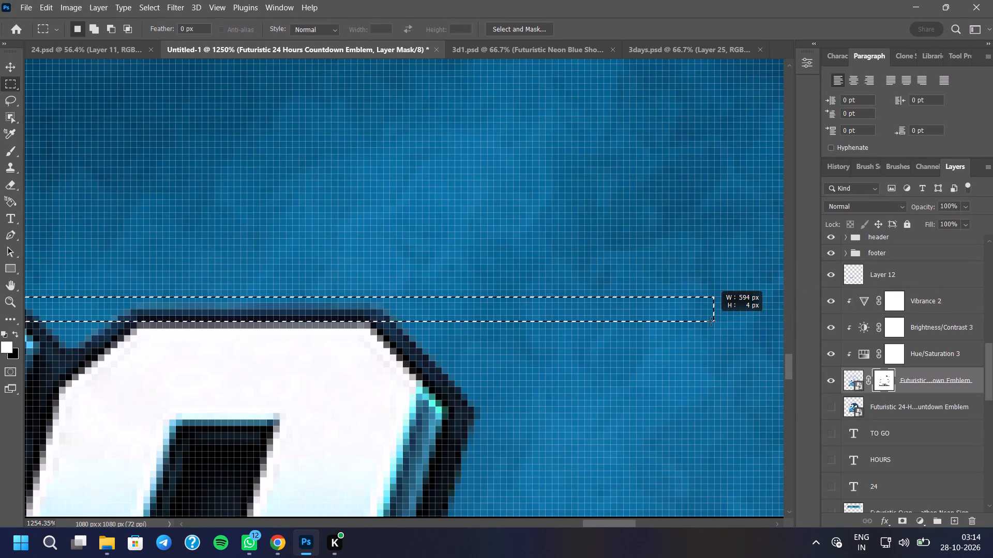
# Nudge the strip selection down 1 px and left until its end sits above the end of the G in GO.
pyautogui.scroll(-9, 701, 328)
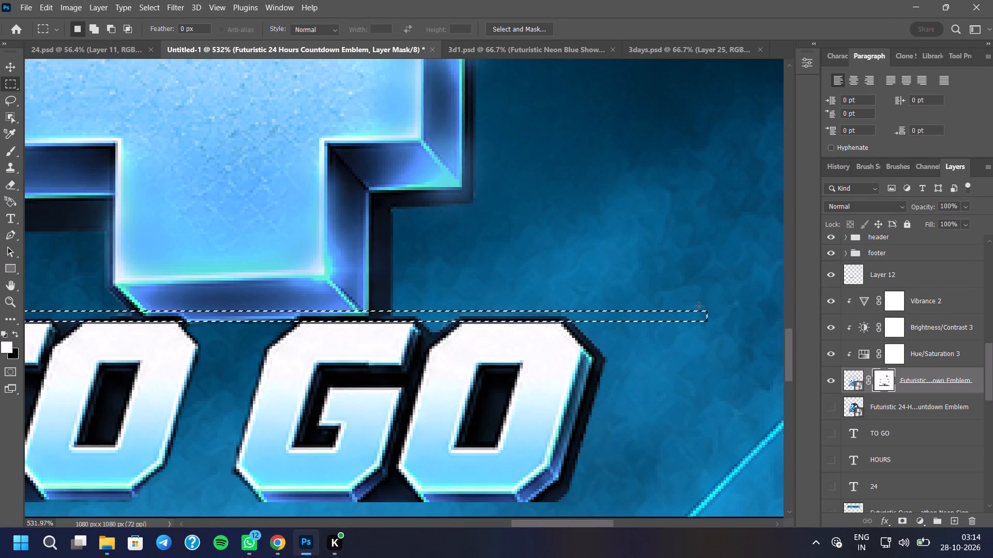
pyautogui.press('Down')
pyautogui.scroll(-6, 229, 342)
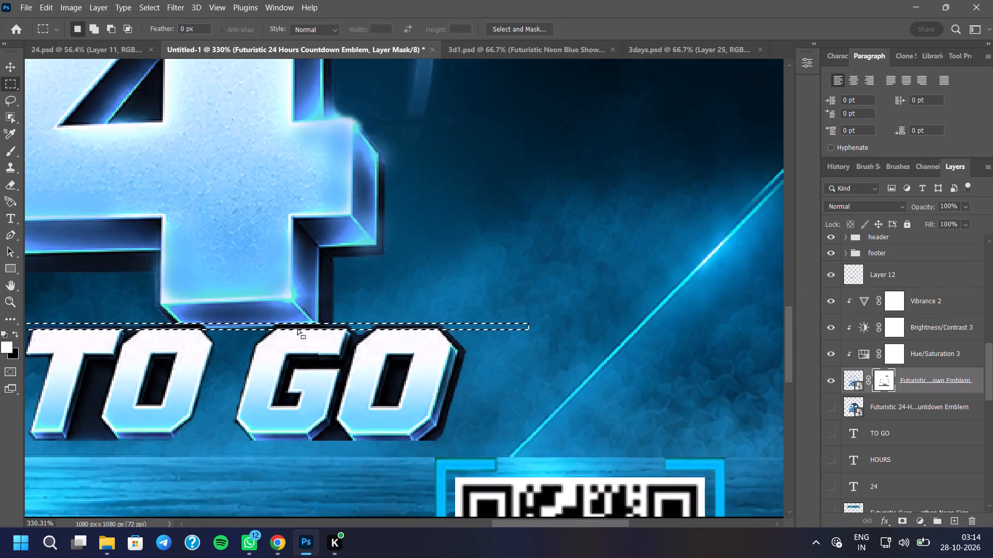
pyautogui.scroll(-3, 297, 329)
pyautogui.scroll(12, 210, 336)
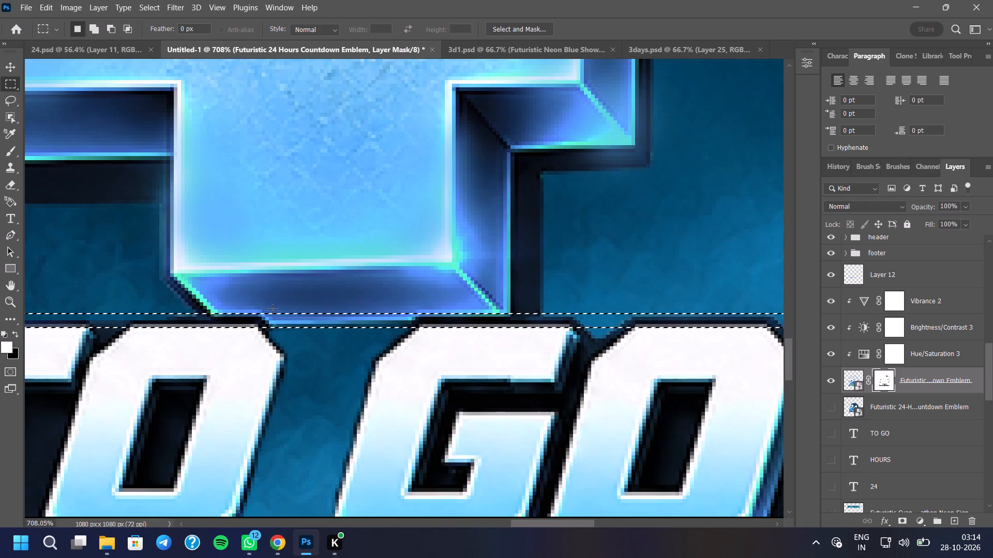
pyautogui.scroll(-11, 442, 310)
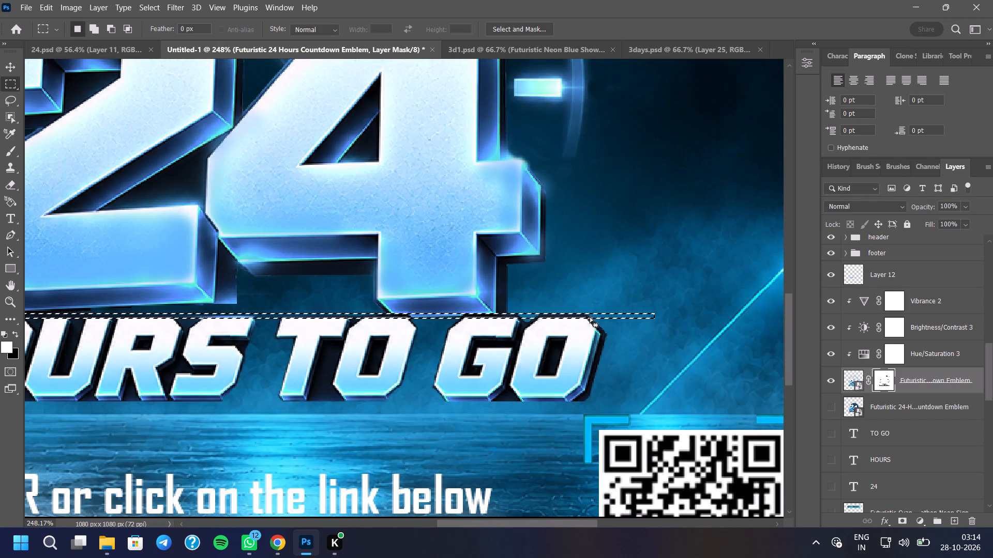
pyautogui.press('Left')
pyautogui.press('Left')
pyautogui.press('Left')
pyautogui.press('Left')
pyautogui.press('Left')
pyautogui.press('Left')
pyautogui.press('Left')
pyautogui.press('Left')
pyautogui.press('Left')
pyautogui.press('Left')
pyautogui.press('Left')
pyautogui.press('Left')
pyautogui.press('Left')
pyautogui.press('Left')
pyautogui.press('Left')
pyautogui.press('Left')
pyautogui.press('Left')
pyautogui.press('Left')
pyautogui.press('Left')
pyautogui.press('Left')
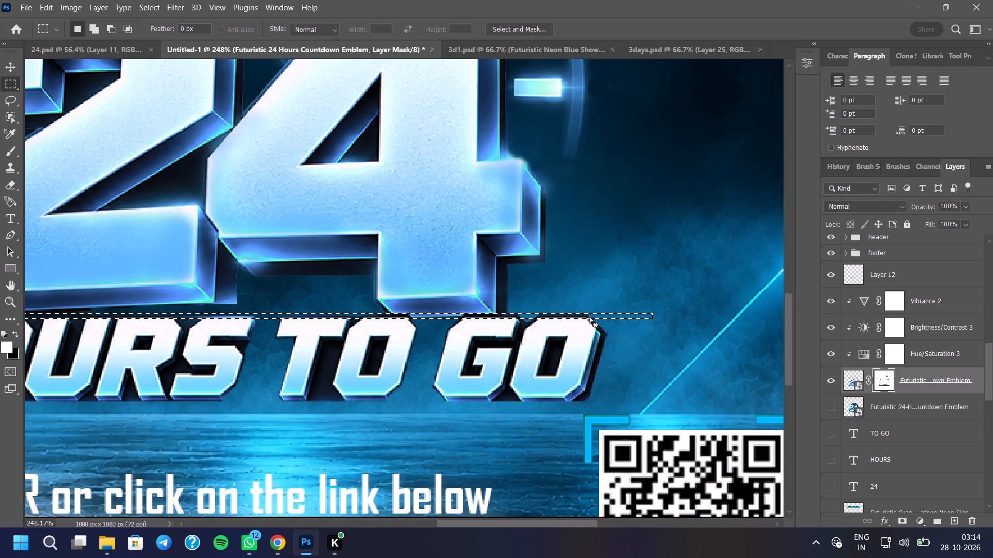
pyautogui.press('Left')
pyautogui.press('Left')
pyautogui.press('Left')
pyautogui.press('Left')
pyautogui.press('Left')
pyautogui.press('Left')
pyautogui.press('Left')
pyautogui.press('Left')
pyautogui.press('Left')
pyautogui.press('Left')
pyautogui.press('Left')
pyautogui.press('Left')
pyautogui.press('Left')
pyautogui.press('Left')
pyautogui.press('Left')
pyautogui.press('Left')
pyautogui.press('Left')
pyautogui.press('Left')
pyautogui.press('Left')
pyautogui.press('Left')
pyautogui.press('Left')
pyautogui.press('Left')
pyautogui.press('Left')
pyautogui.press('Left')
pyautogui.press('Left')
pyautogui.press('Left')
pyautogui.press('Left')
pyautogui.press('Left')
pyautogui.press('Left')
pyautogui.press('Left')
pyautogui.press('Left')
pyautogui.press('Left')
pyautogui.press('Left')
pyautogui.press('Left')
pyautogui.press('Left')
pyautogui.press('Left')
pyautogui.press('Left')
pyautogui.press('Left')
pyautogui.press('Left')
pyautogui.press('Left')
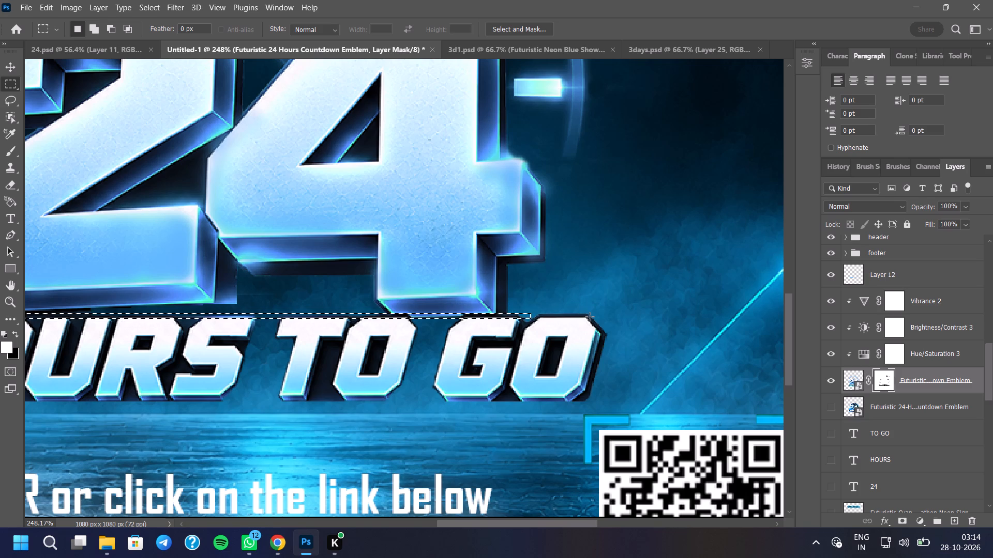
pyautogui.press('Left')
pyautogui.press('Left')
pyautogui.press('Left')
pyautogui.press('Left')
pyautogui.press('Left')
pyautogui.press('Left')
pyautogui.press('Left')
pyautogui.press('Left')
pyautogui.press('Left')
pyautogui.press('Left')
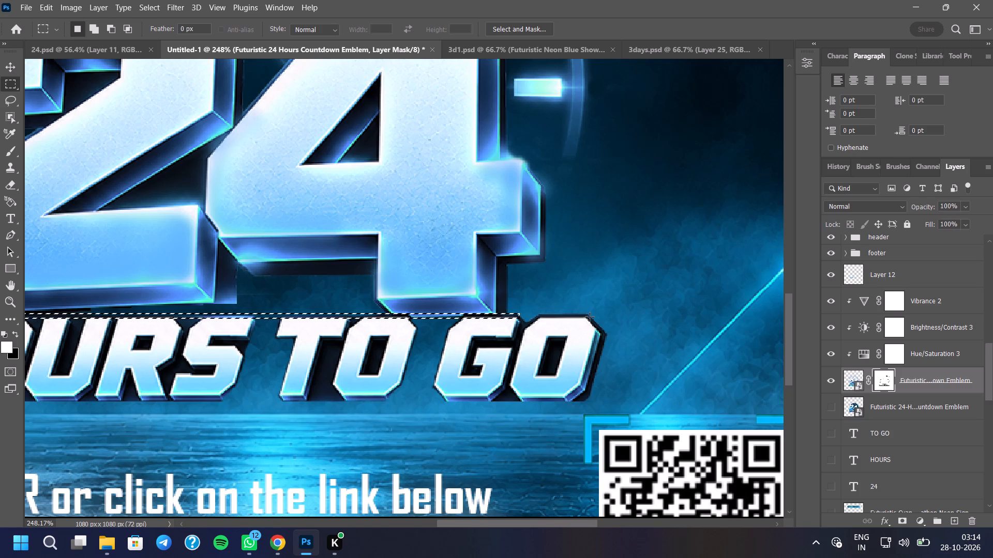
# Move the thin strip selection left until it ends above the O of TO, clear the dark backing inside it, and deselect.
pyautogui.scroll(8, 305, 297)
pyautogui.scroll(1, 507, 332)
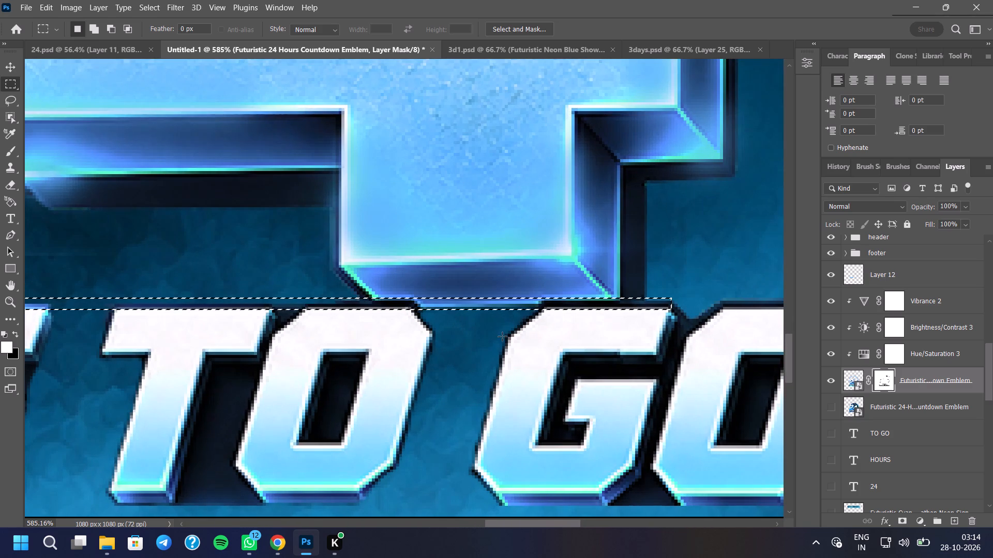
pyautogui.click(500, 331)
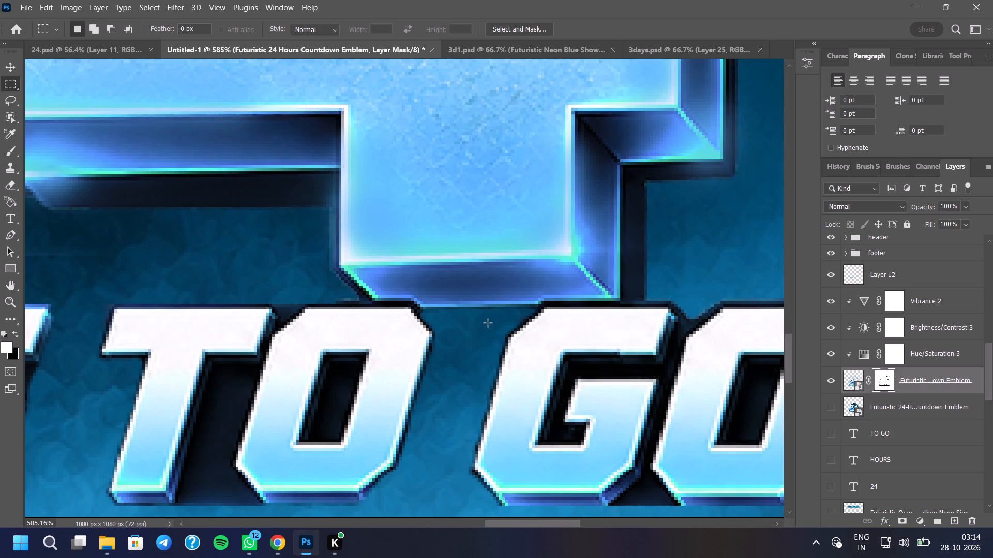
pyautogui.hotkey('ctrl', 'z')
pyautogui.moveTo(463, 301); pyautogui.dragTo(435, 304)
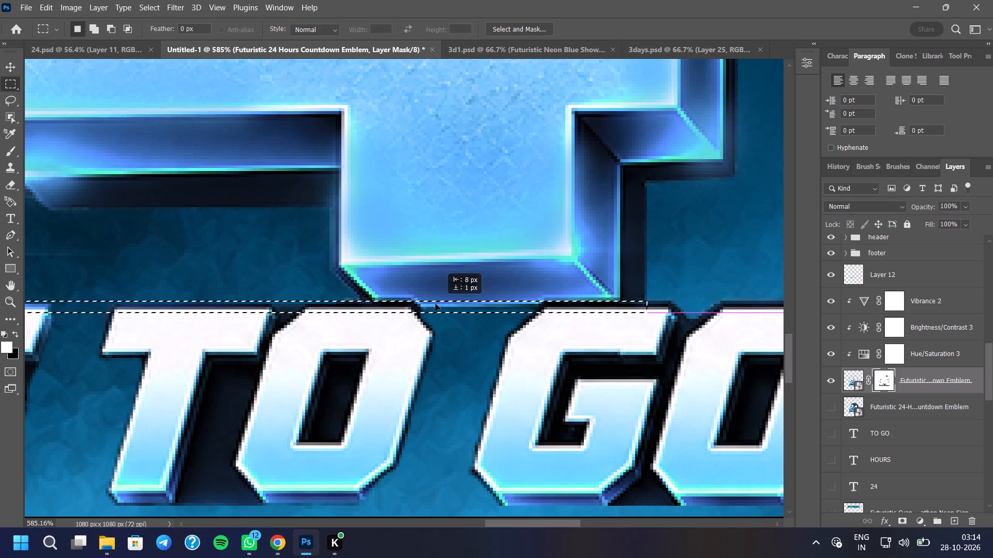
pyautogui.moveTo(435, 304); pyautogui.dragTo(149, 299)
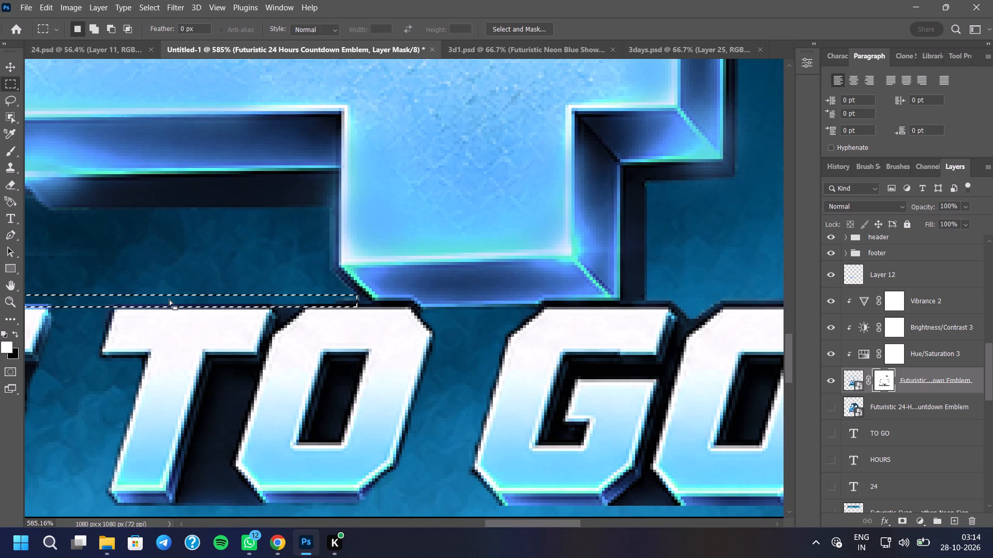
pyautogui.press('Delete')
pyautogui.click(469, 423)
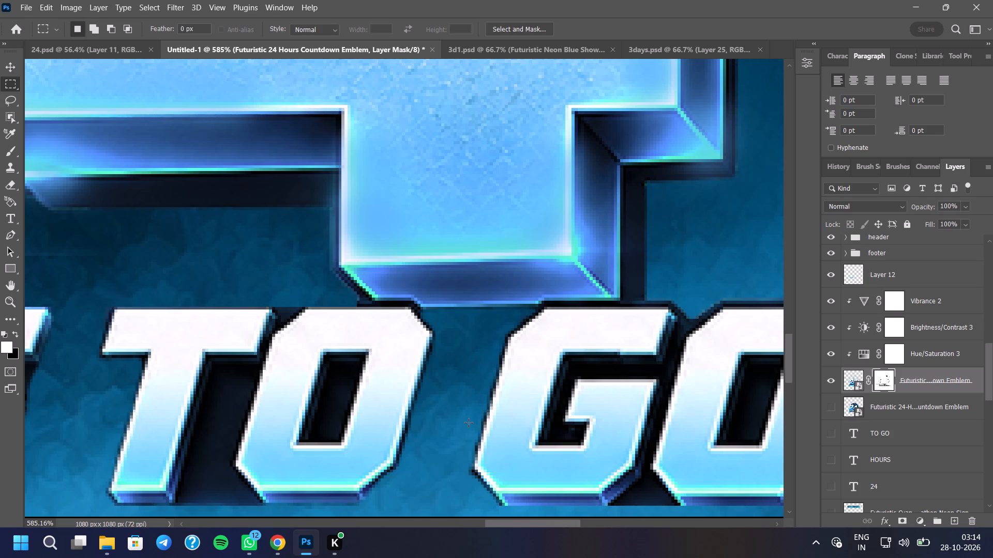
# Erase the dark pixels between the 4's lower edge and the top of the O in TO with a 1 px eraser.
pyautogui.scroll(-13, 414, 402)
pyautogui.scroll(-3, 459, 394)
pyautogui.scroll(4, 459, 395)
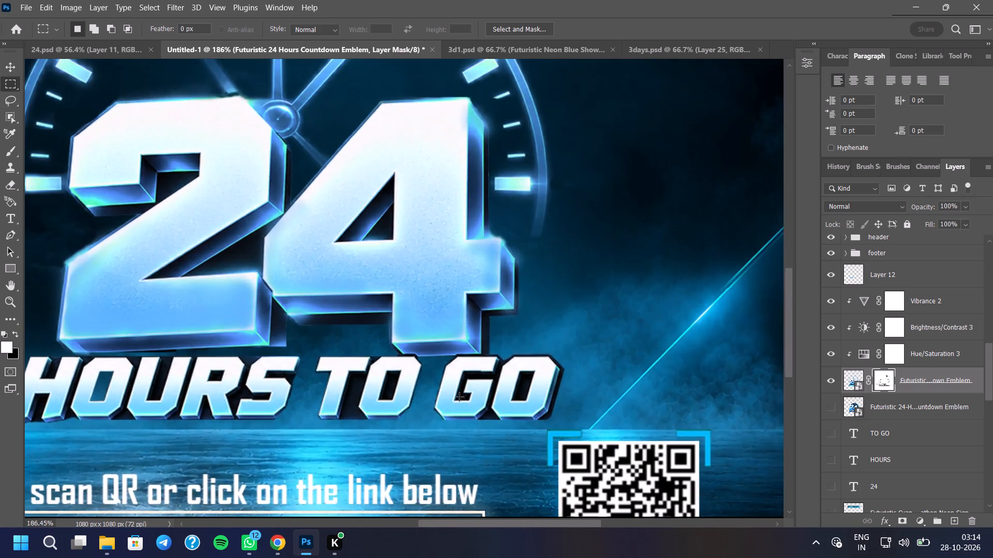
pyautogui.scroll(12, 459, 397)
pyautogui.click(4, 183)
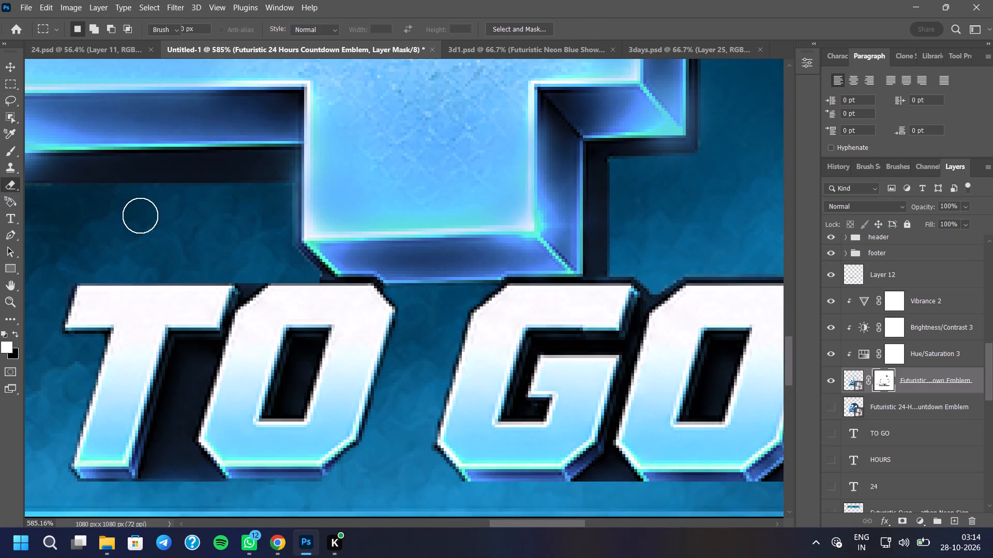
pyautogui.scroll(16, 364, 274)
pyautogui.rightClick(354, 277)
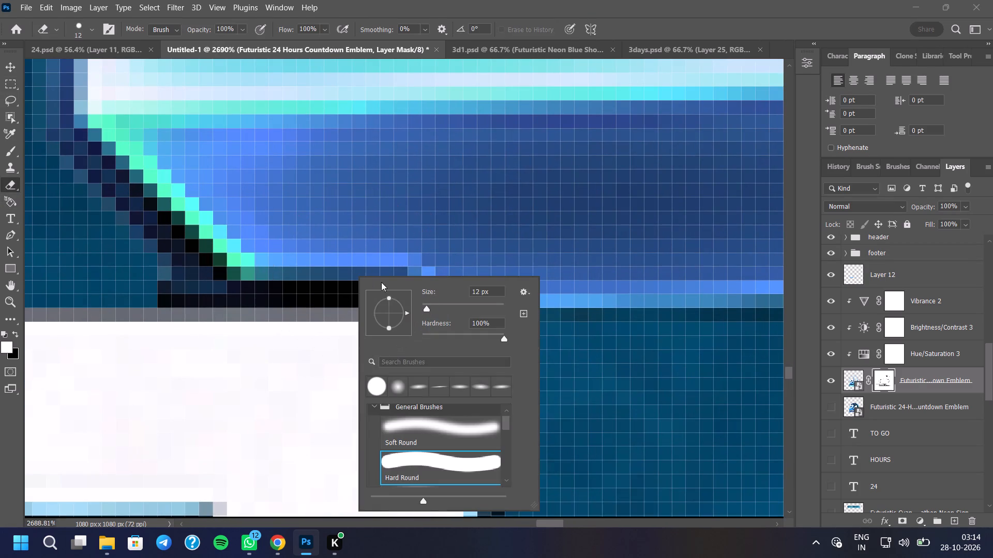
pyautogui.click(424, 304)
pyautogui.click(621, 345)
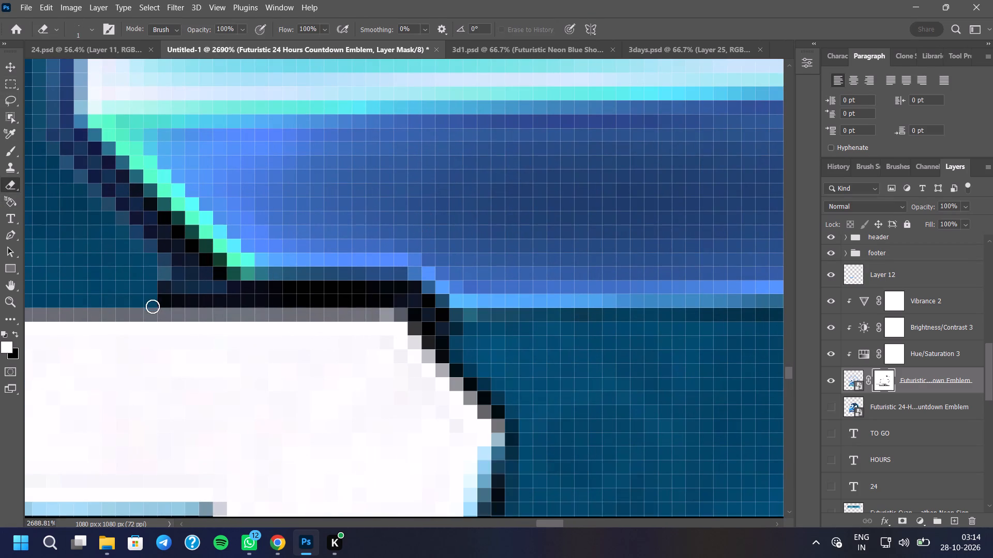
pyautogui.moveTo(147, 290); pyautogui.dragTo(388, 307)
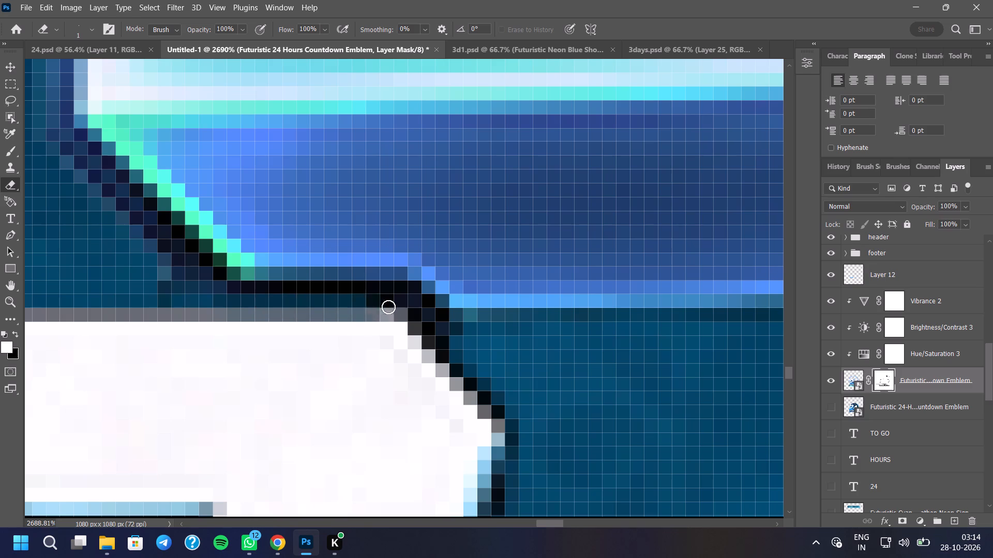
pyautogui.moveTo(388, 307); pyautogui.dragTo(394, 300)
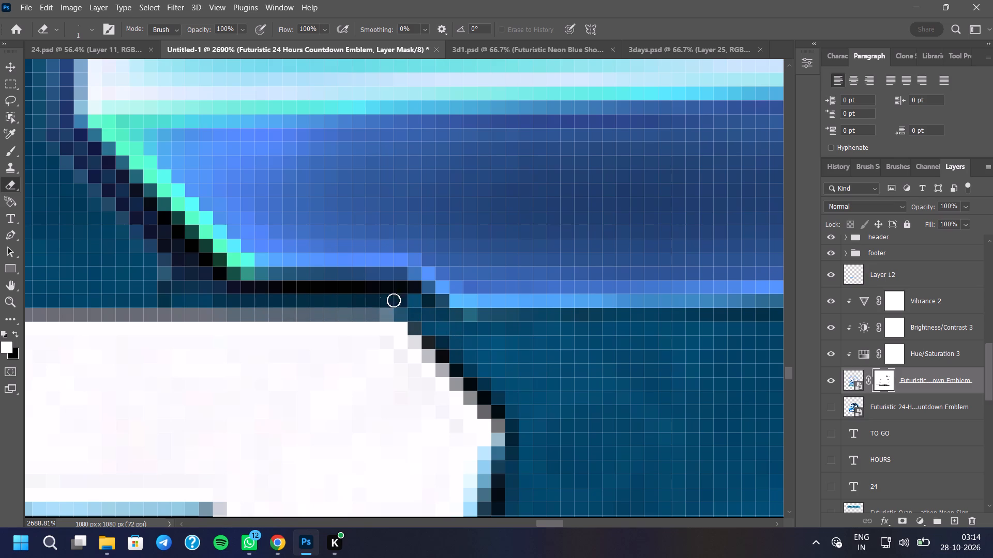
pyautogui.moveTo(394, 300); pyautogui.dragTo(167, 296)
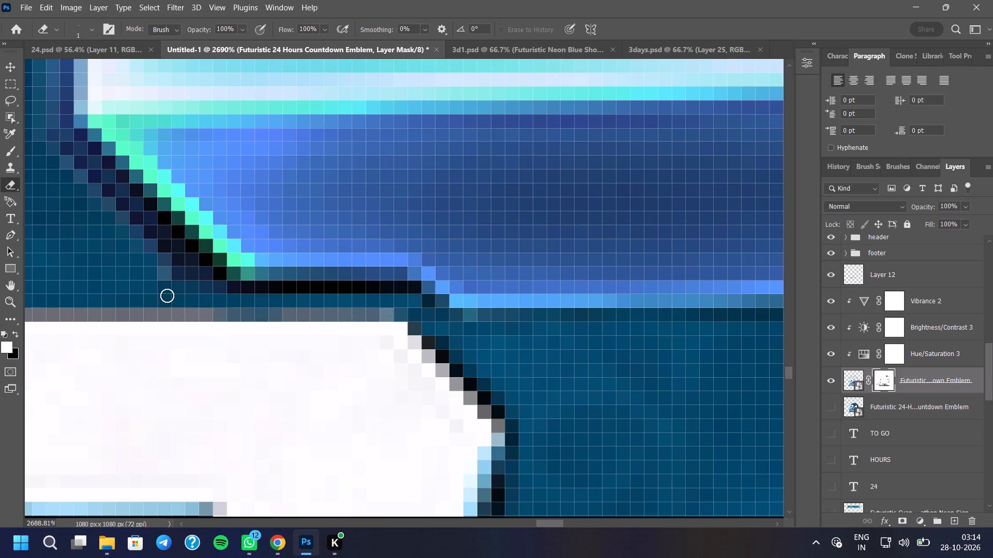
pyautogui.moveTo(167, 296); pyautogui.dragTo(207, 296)
# Erase the dark line along the top edge of the G in GO, out to its far upper corner.
pyautogui.scroll(-3, 423, 340)
pyautogui.scroll(1, 361, 349)
pyautogui.scroll(-11, 345, 349)
pyautogui.scroll(5, 621, 319)
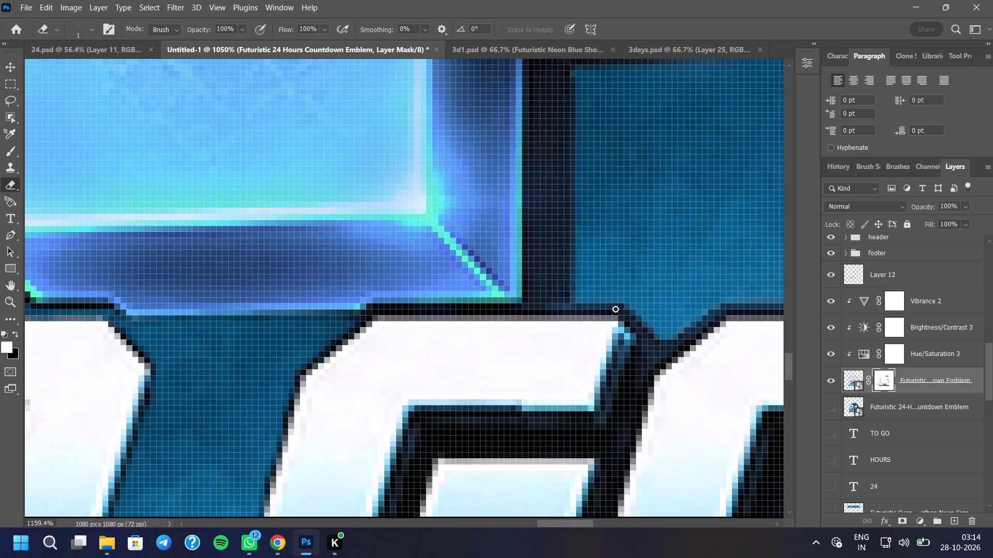
pyautogui.scroll(7, 615, 309)
pyautogui.scroll(-3, 600, 312)
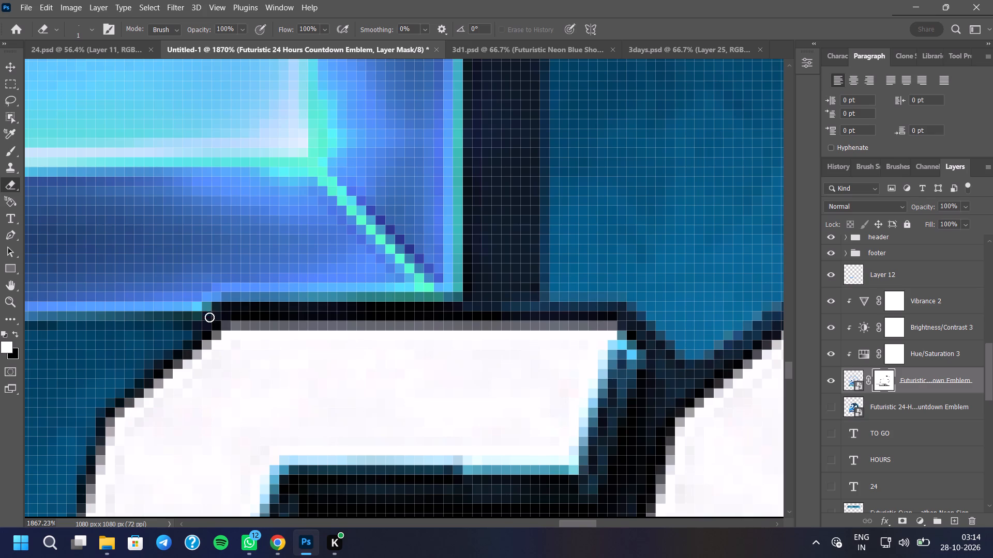
pyautogui.moveTo(205, 322); pyautogui.dragTo(482, 319)
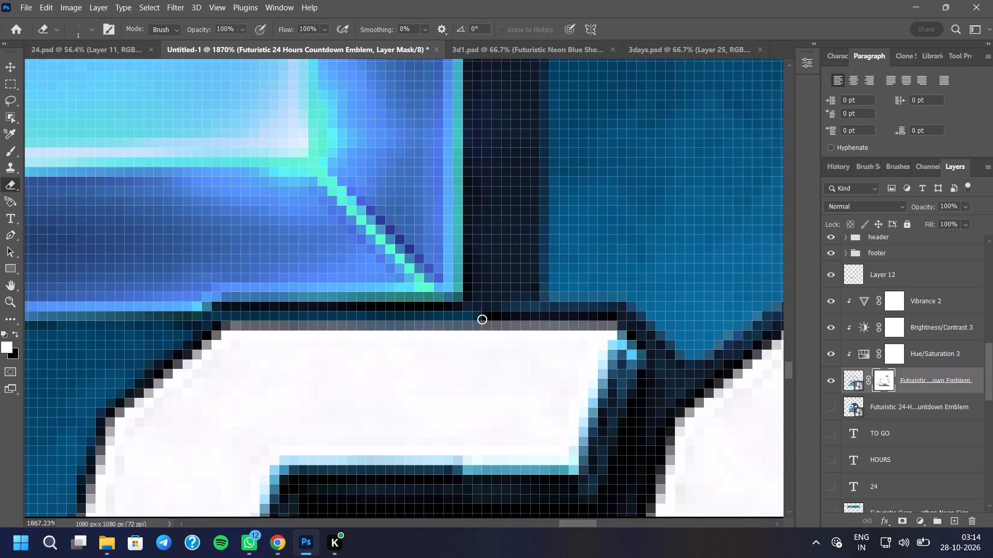
pyautogui.moveTo(482, 319); pyautogui.dragTo(329, 314)
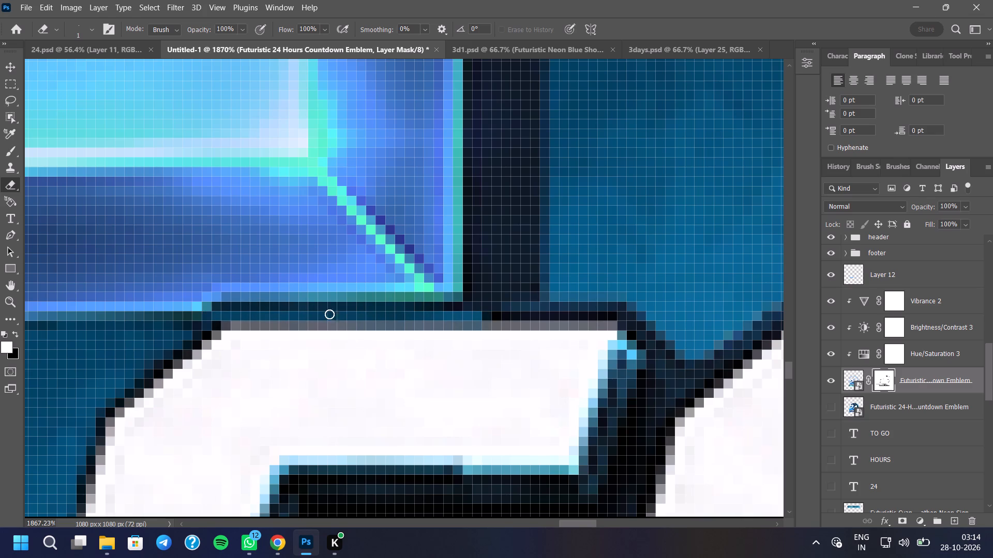
pyautogui.moveTo(329, 314); pyautogui.dragTo(628, 324)
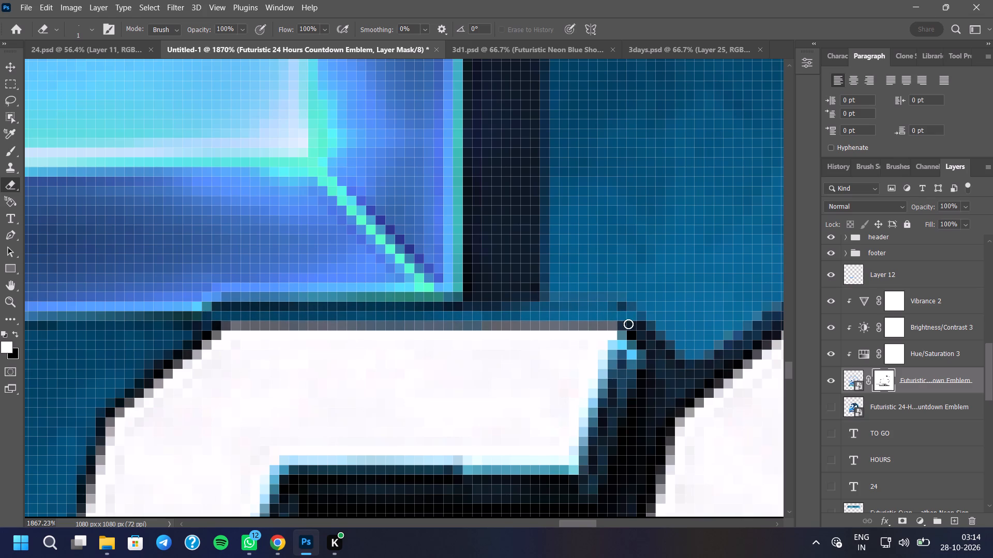
pyautogui.moveTo(628, 324); pyautogui.dragTo(614, 311)
# Select a thin rectangle along the top of the final O in GO, clear the dark edge inside it, and deselect.
pyautogui.scroll(-7, 517, 360)
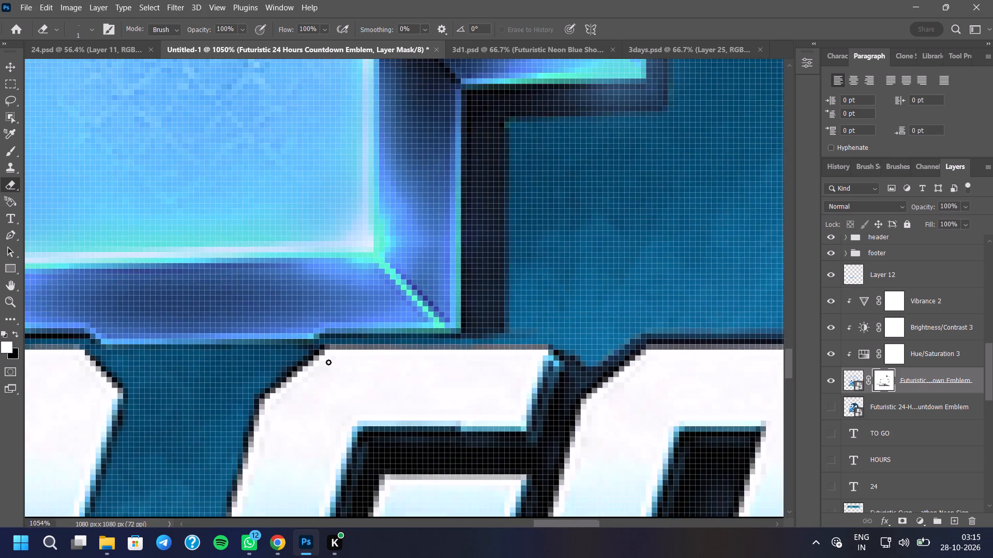
pyautogui.scroll(-8, 328, 362)
pyautogui.scroll(9, 541, 344)
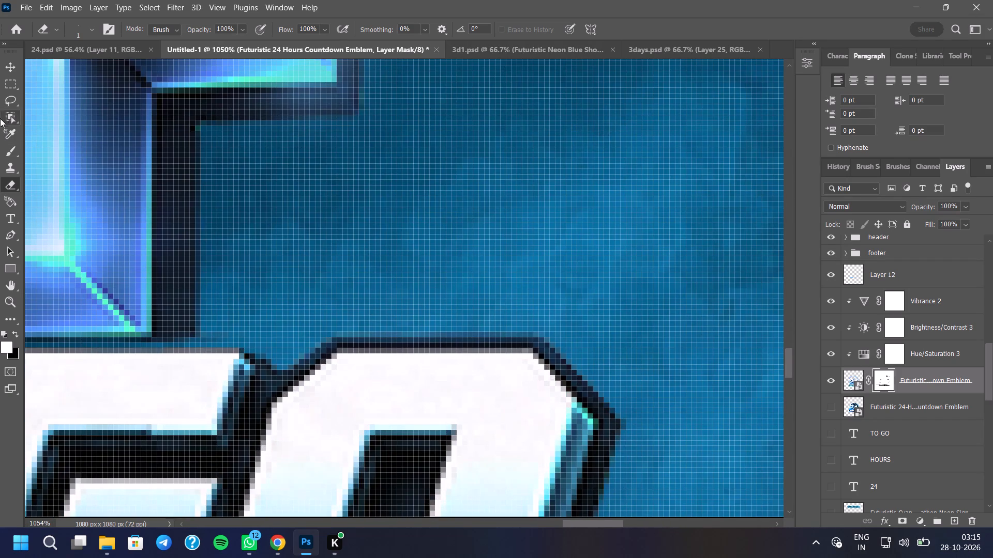
pyautogui.click(6, 89)
pyautogui.moveTo(304, 330); pyautogui.dragTo(563, 347)
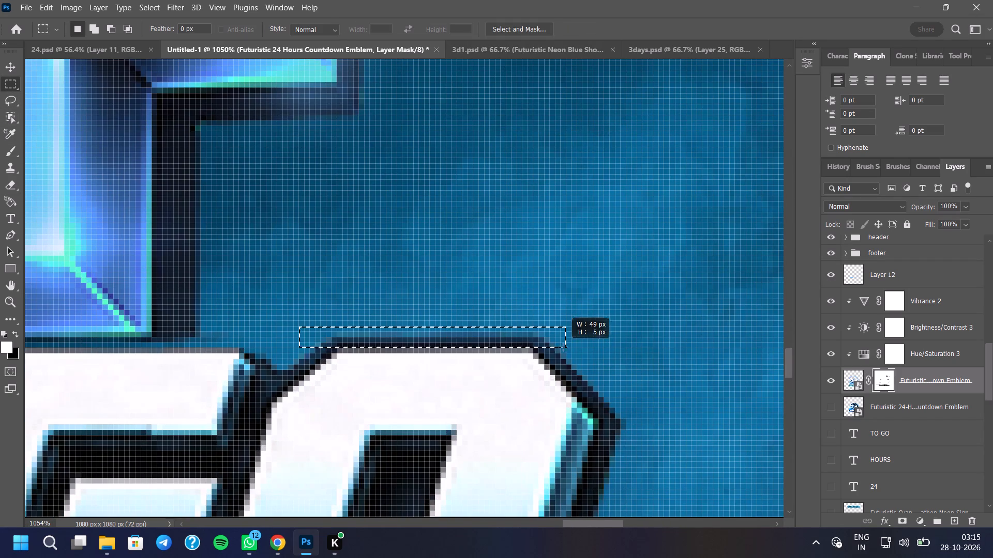
pyautogui.moveTo(563, 347); pyautogui.dragTo(588, 350)
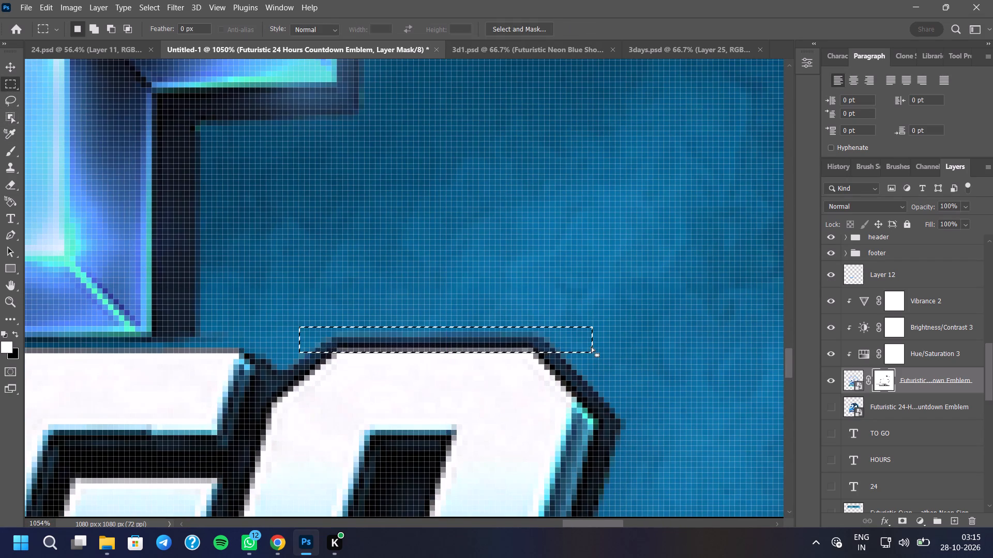
pyautogui.press('Delete')
pyautogui.click(605, 302)
# Examine the HOURS TO GO lettering at whole-poster scale and close up for remaining dark backing.
pyautogui.scroll(-2, 597, 323)
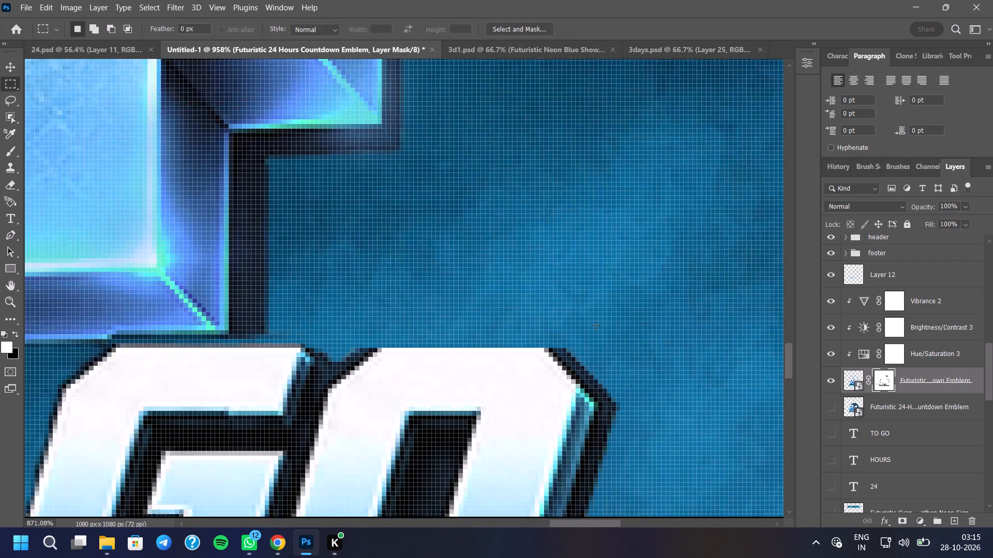
pyautogui.scroll(-10, 596, 325)
pyautogui.scroll(1, 596, 328)
pyautogui.scroll(-1, 596, 328)
pyautogui.scroll(-11, 569, 424)
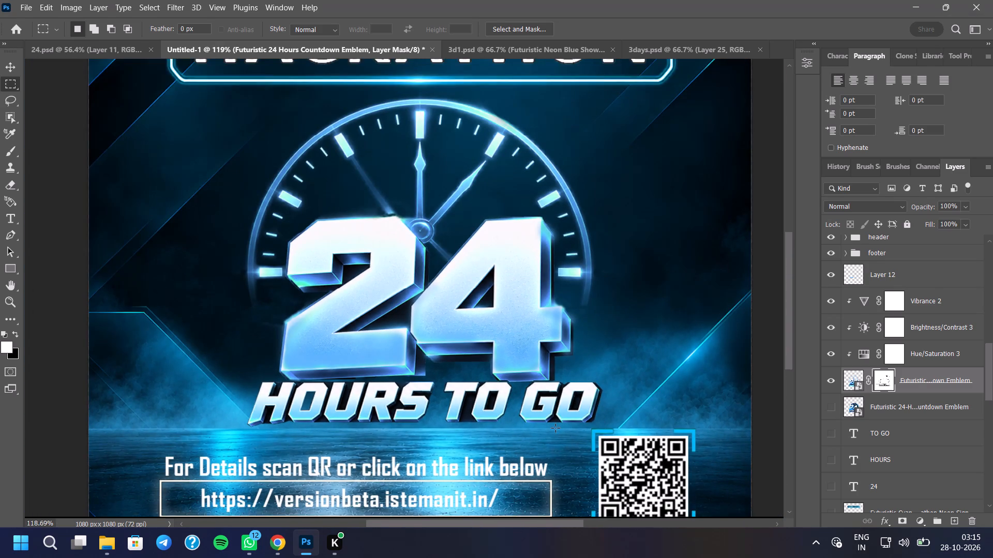
pyautogui.scroll(1, 555, 428)
pyautogui.scroll(-4, 340, 413)
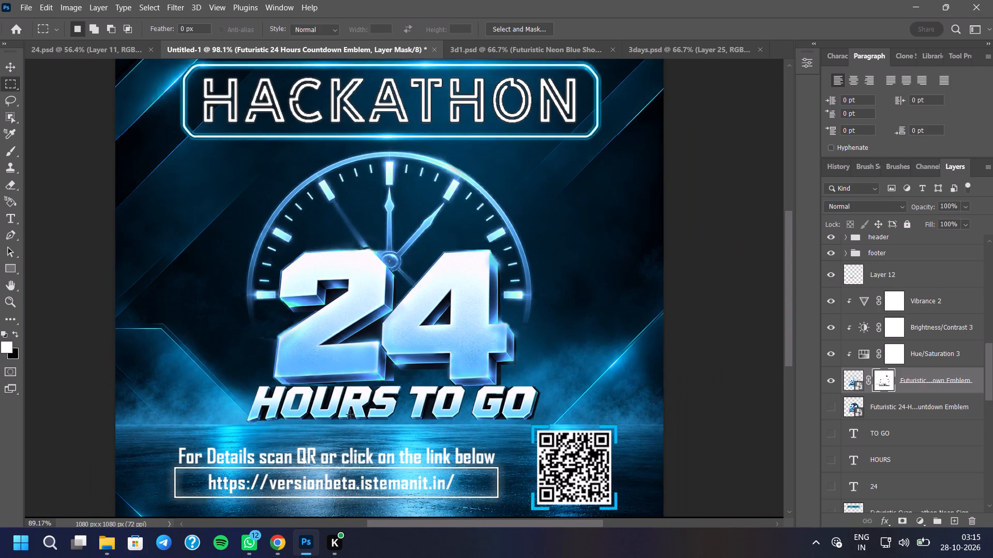
pyautogui.scroll(-2, 350, 414)
pyautogui.scroll(3, 350, 414)
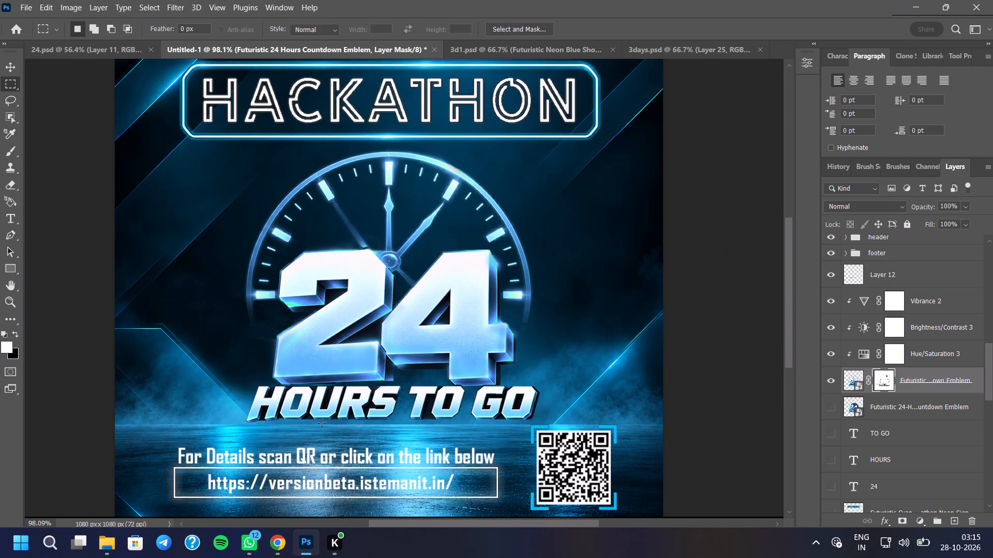
pyautogui.scroll(15, 321, 423)
pyautogui.scroll(-5, 222, 414)
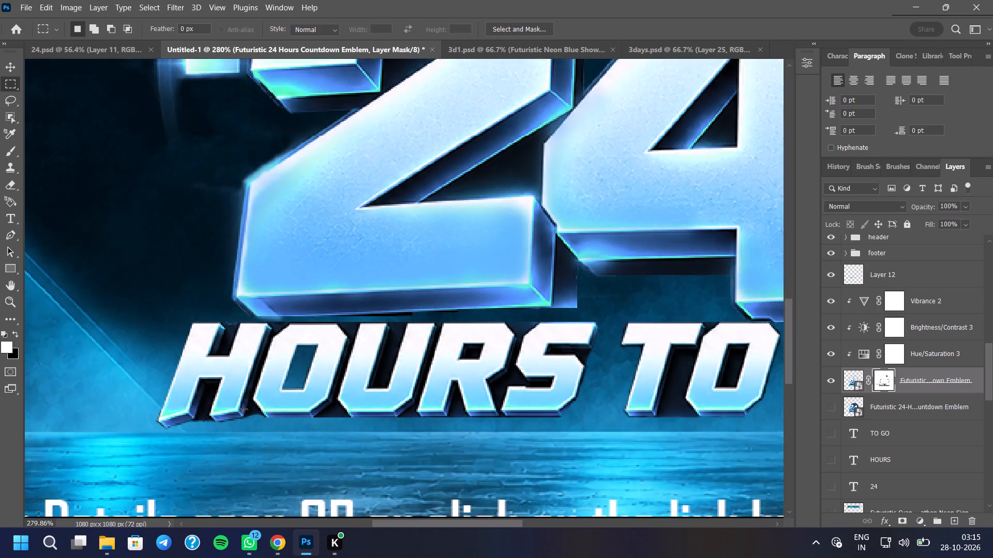
pyautogui.scroll(-8, 243, 409)
pyautogui.scroll(-4, 336, 413)
pyautogui.scroll(3, 358, 419)
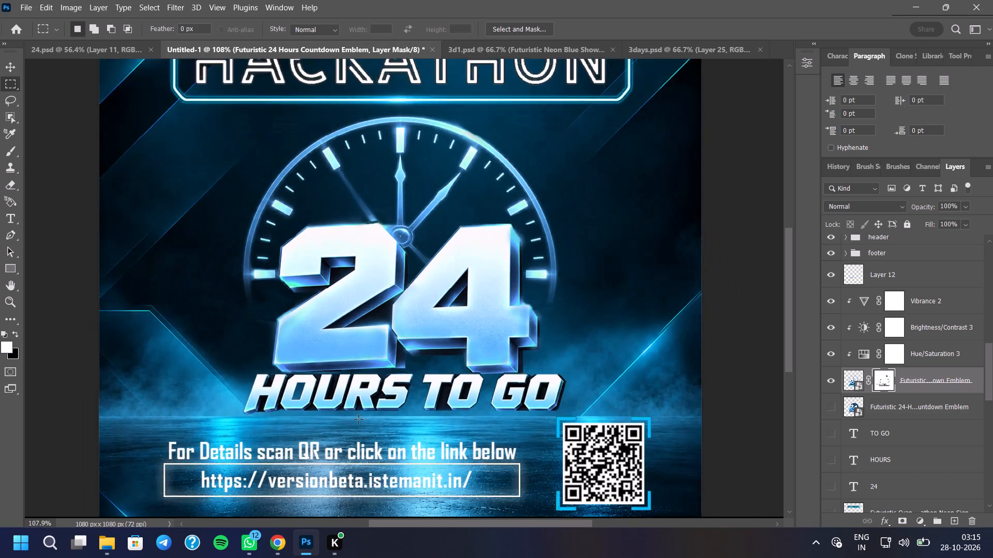
pyautogui.scroll(13, 354, 420)
pyautogui.scroll(-3, 303, 376)
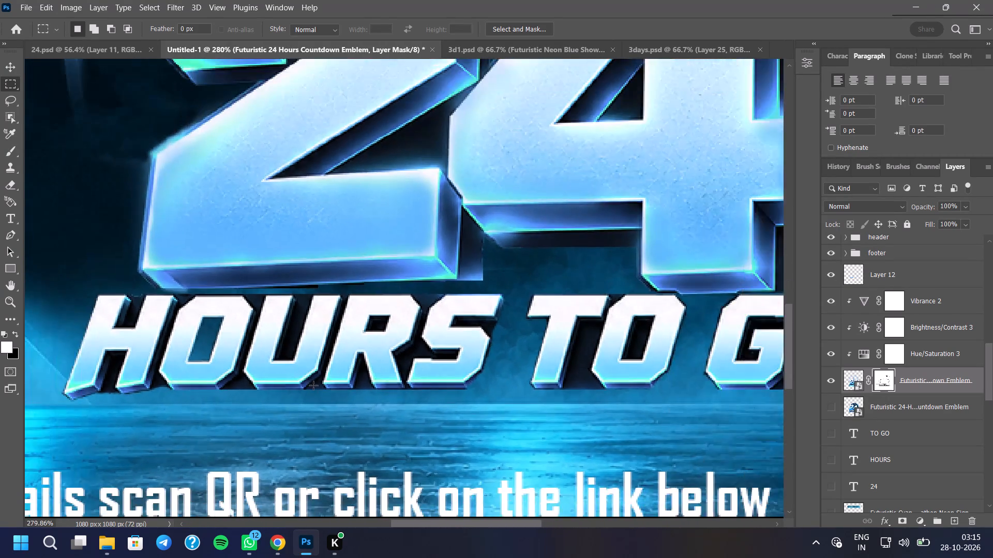
# Erase the bulk of the dark fill inside the U of HOURS on the emblem's mask with a 6 px hard round eraser.
pyautogui.scroll(4, 313, 385)
pyautogui.click(7, 187)
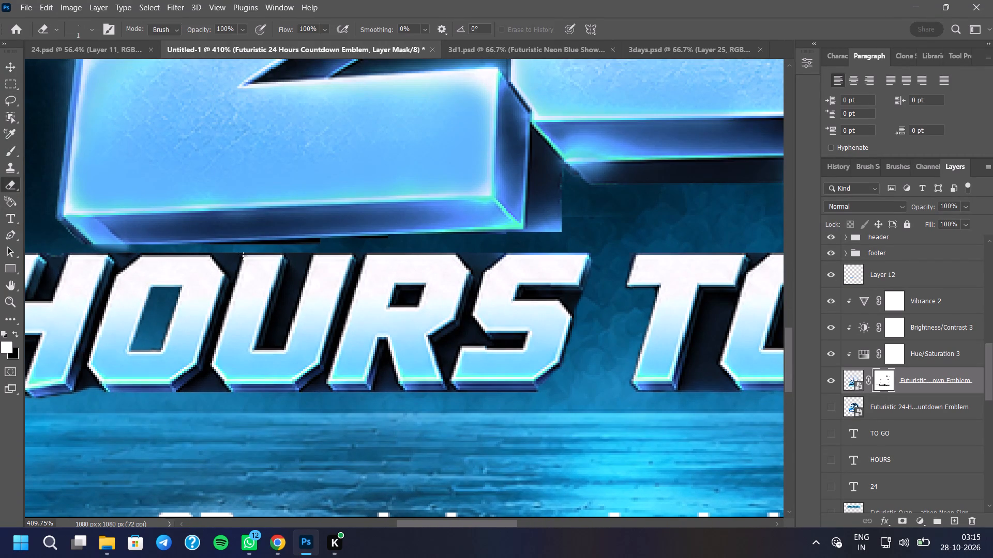
pyautogui.scroll(5, 292, 286)
pyautogui.rightClick(283, 279)
pyautogui.click(353, 303)
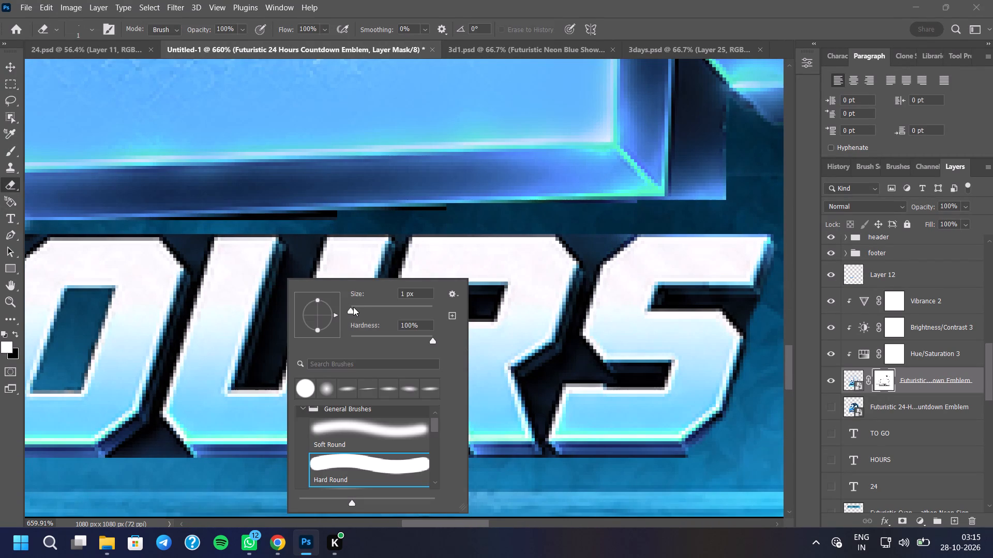
pyautogui.click(353, 307)
pyautogui.click(520, 494)
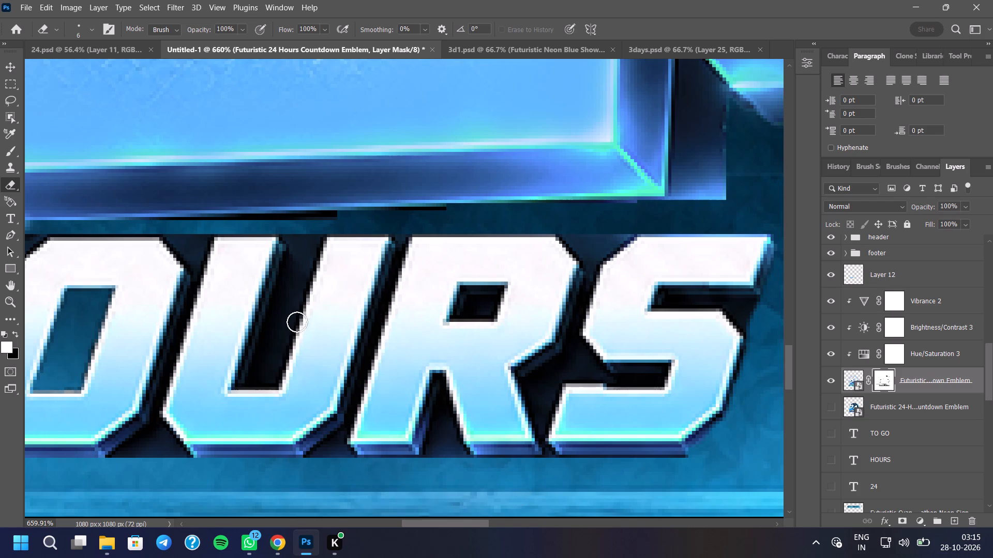
pyautogui.moveTo(299, 252); pyautogui.dragTo(276, 286)
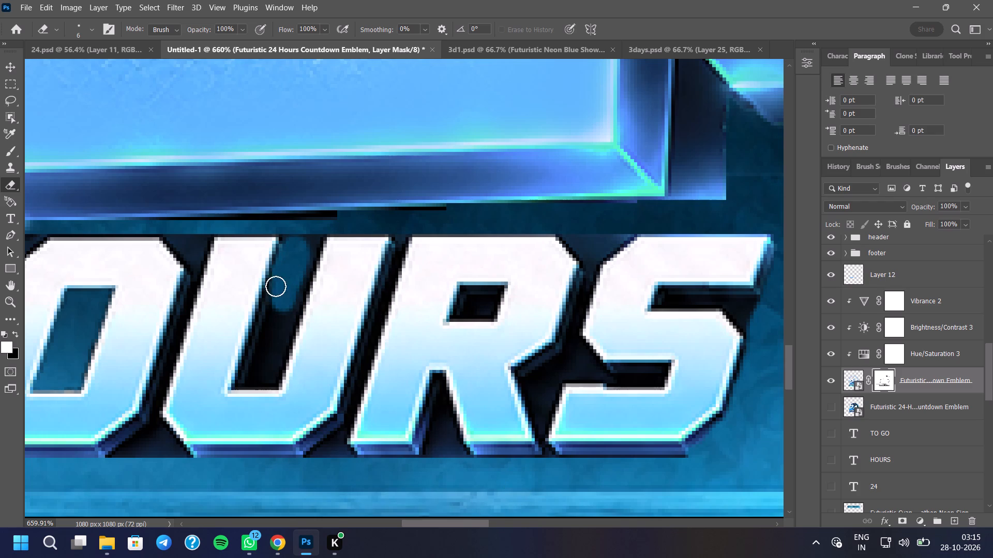
pyautogui.moveTo(276, 286); pyautogui.dragTo(247, 374)
pyautogui.moveTo(247, 375); pyautogui.dragTo(280, 334)
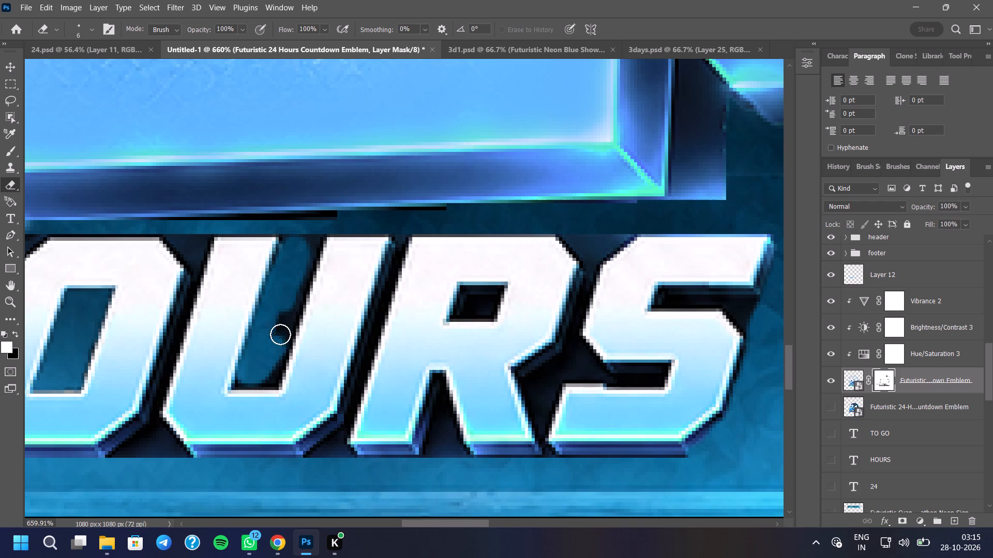
pyautogui.moveTo(280, 334); pyautogui.dragTo(309, 247)
pyautogui.click(312, 239)
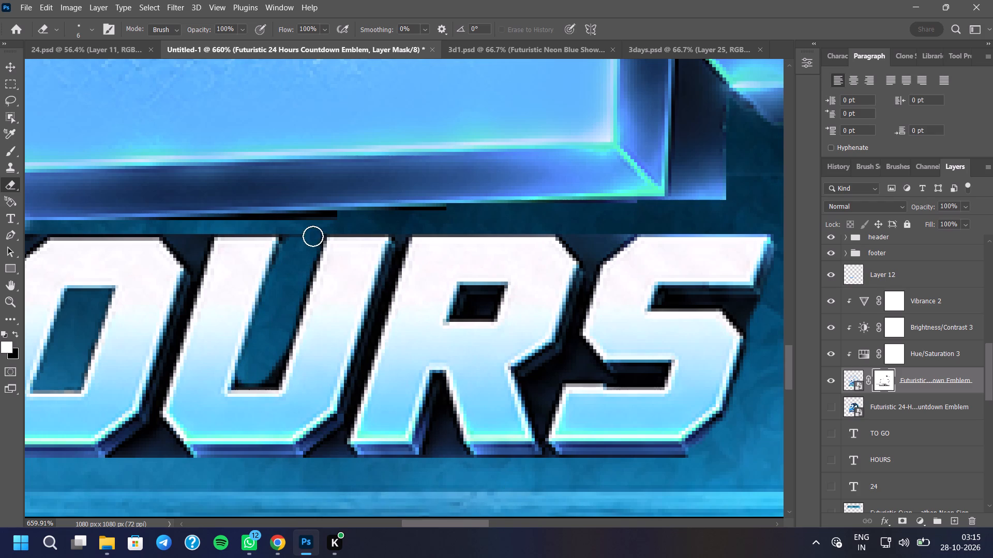
pyautogui.click(313, 236)
pyautogui.click(298, 243)
pyautogui.click(291, 241)
pyautogui.click(289, 244)
# Erase the dark fringe along both inner sides of the U's opening, from its top down to about mid-height.
pyautogui.scroll(9, 291, 255)
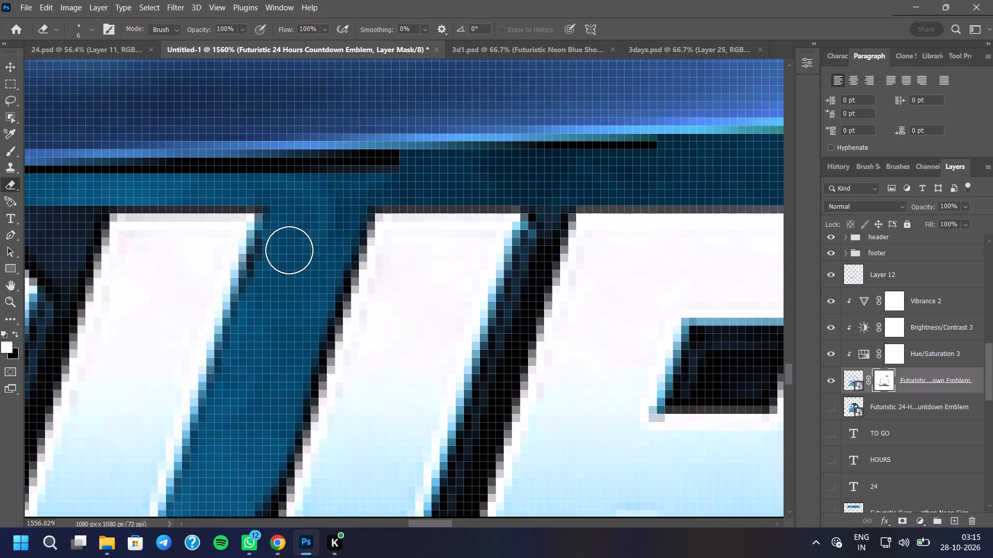
pyautogui.click(279, 248)
pyautogui.click(279, 253)
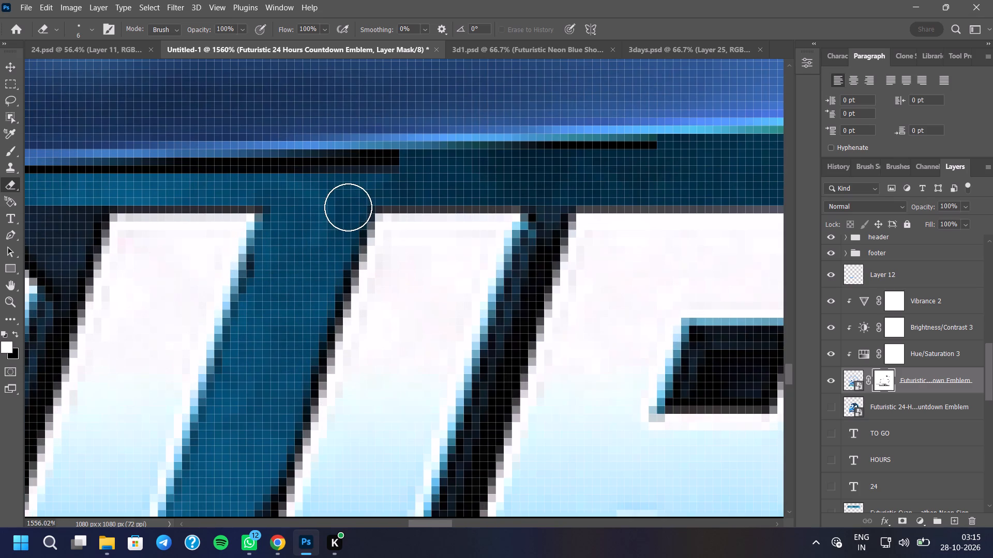
pyautogui.click(348, 207)
pyautogui.moveTo(348, 207); pyautogui.dragTo(344, 214)
pyautogui.moveTo(336, 235); pyautogui.dragTo(335, 240)
pyautogui.click(335, 246)
pyautogui.click(336, 249)
pyautogui.moveTo(328, 274); pyautogui.dragTo(327, 279)
pyautogui.moveTo(326, 285); pyautogui.dragTo(318, 312)
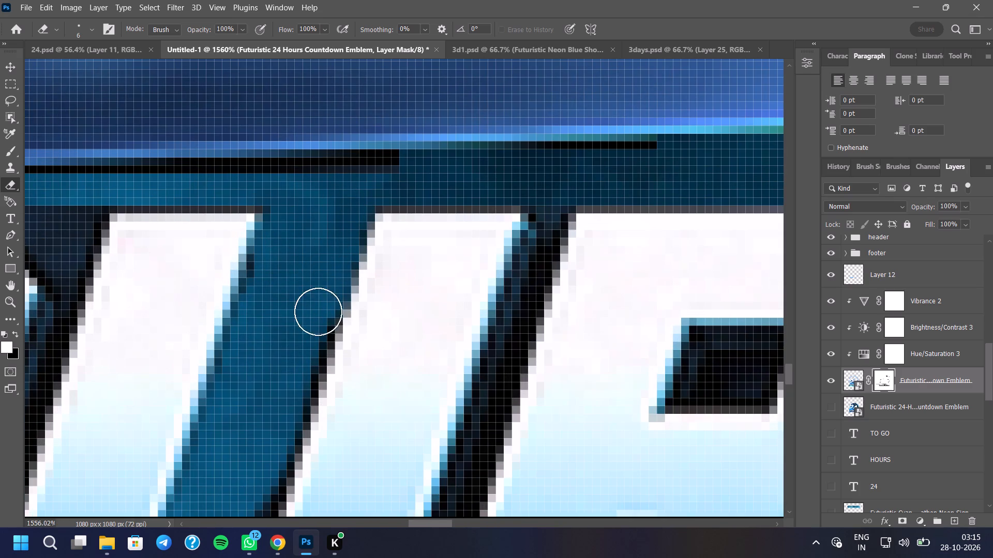
pyautogui.moveTo(318, 312); pyautogui.dragTo(292, 388)
# Erase the remaining dark fringe down the lower half of the U's right inner edge.
pyautogui.scroll(-5, 315, 210)
pyautogui.scroll(4, 302, 388)
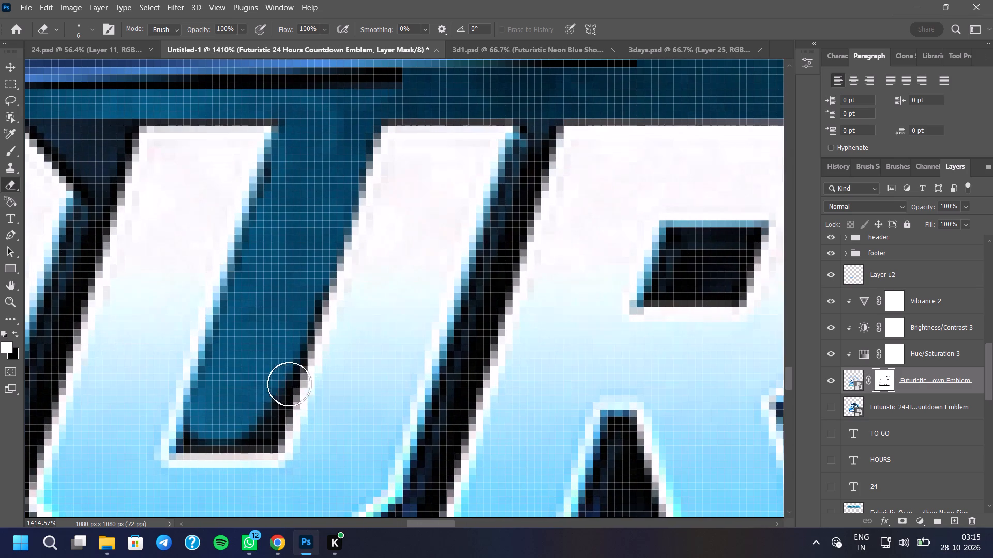
pyautogui.click(268, 377)
pyautogui.click(269, 389)
pyautogui.moveTo(270, 389); pyautogui.dragTo(272, 384)
pyautogui.click(276, 368)
pyautogui.moveTo(272, 320); pyautogui.dragTo(272, 315)
pyautogui.click(278, 298)
pyautogui.click(286, 264)
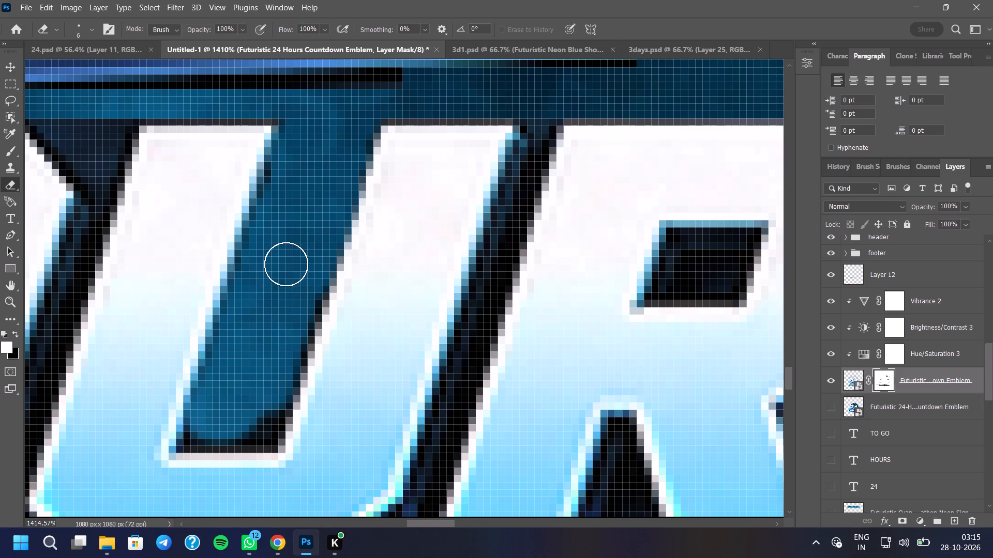
pyautogui.doubleClick(298, 297)
pyautogui.doubleClick(301, 296)
pyautogui.click(300, 309)
pyautogui.click(300, 318)
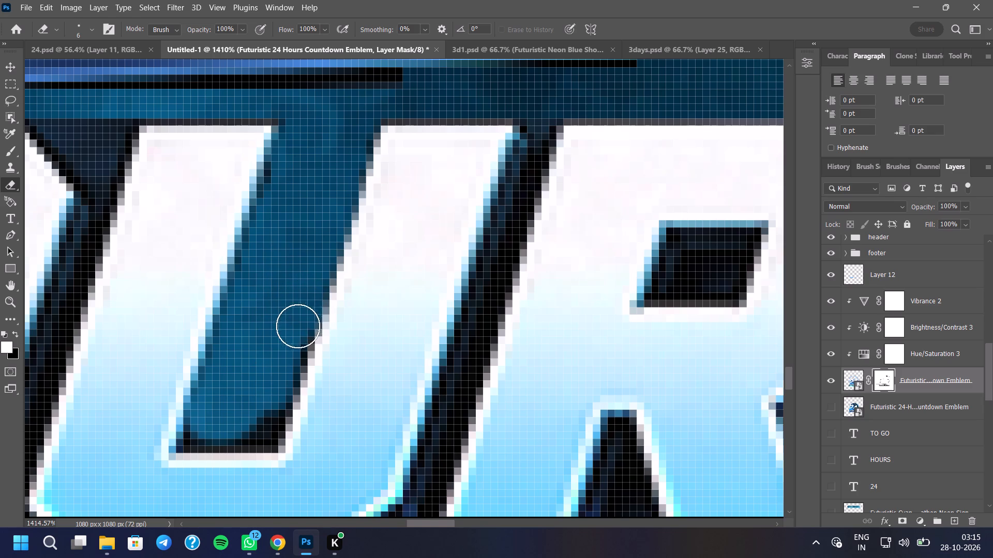
pyautogui.moveTo(294, 335); pyautogui.dragTo(293, 340)
pyautogui.moveTo(290, 347); pyautogui.dragTo(289, 352)
pyautogui.click(283, 363)
pyautogui.moveTo(276, 379); pyautogui.dragTo(273, 388)
# Clear the dark pixels along the floor and bottom corners of the U's opening, and touch up its upper left inner edge.
pyautogui.moveTo(270, 390); pyautogui.dragTo(264, 402)
pyautogui.click(262, 411)
pyautogui.click(263, 417)
pyautogui.doubleClick(263, 420)
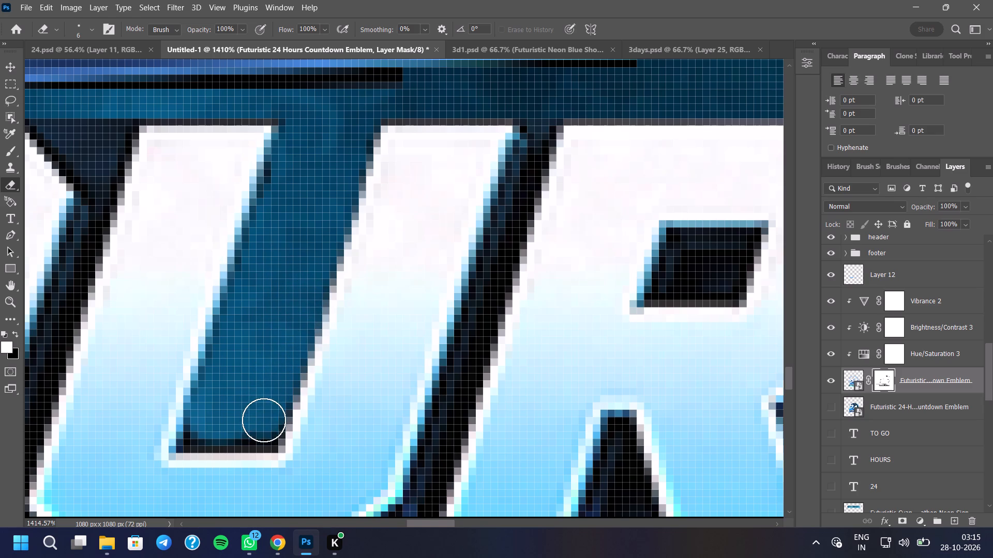
pyautogui.moveTo(262, 428); pyautogui.dragTo(255, 427)
pyautogui.moveTo(242, 429); pyautogui.dragTo(236, 429)
pyautogui.moveTo(218, 431); pyautogui.dragTo(212, 432)
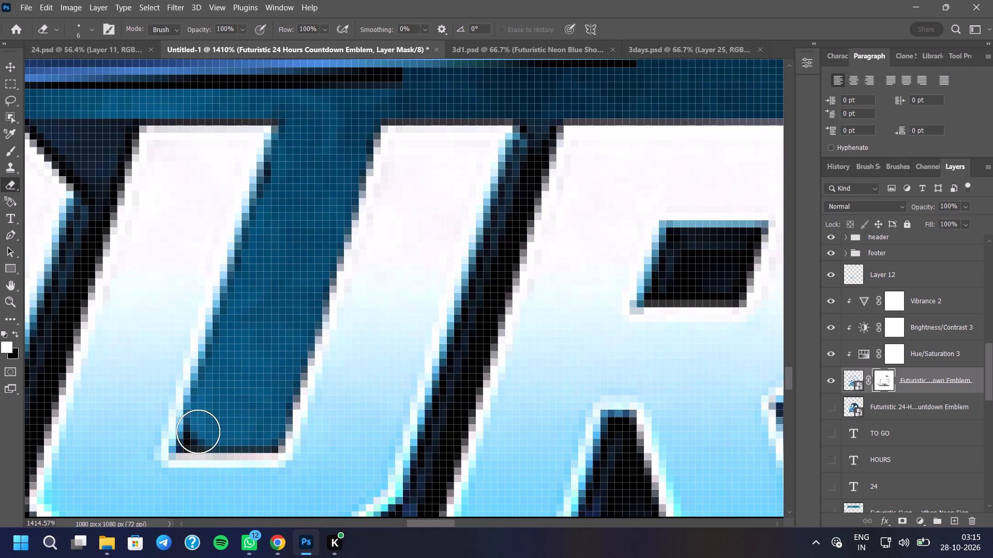
pyautogui.click(198, 431)
pyautogui.moveTo(220, 430); pyautogui.dragTo(229, 430)
pyautogui.moveTo(239, 430); pyautogui.dragTo(249, 432)
pyautogui.moveTo(254, 432); pyautogui.dragTo(260, 433)
pyautogui.click(261, 433)
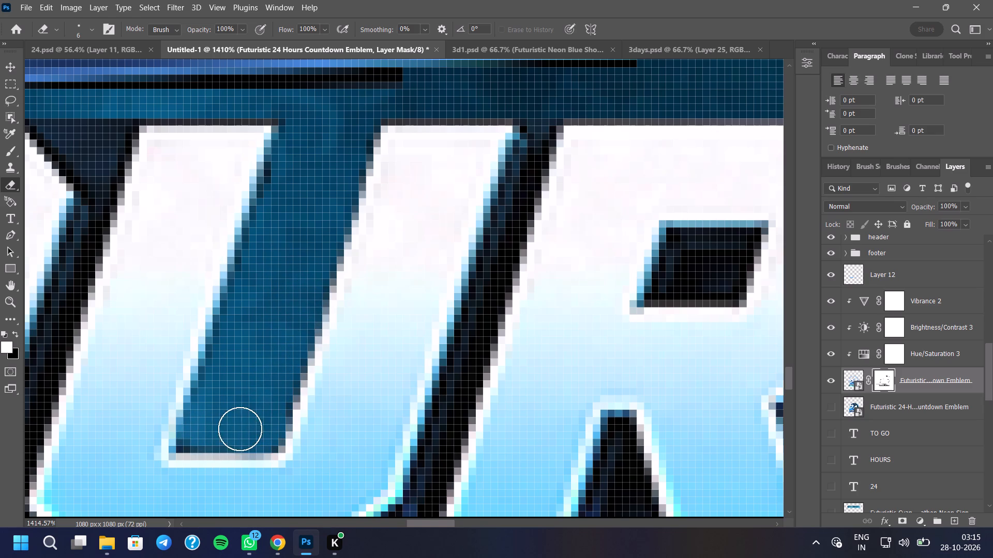
pyautogui.doubleClick(283, 179)
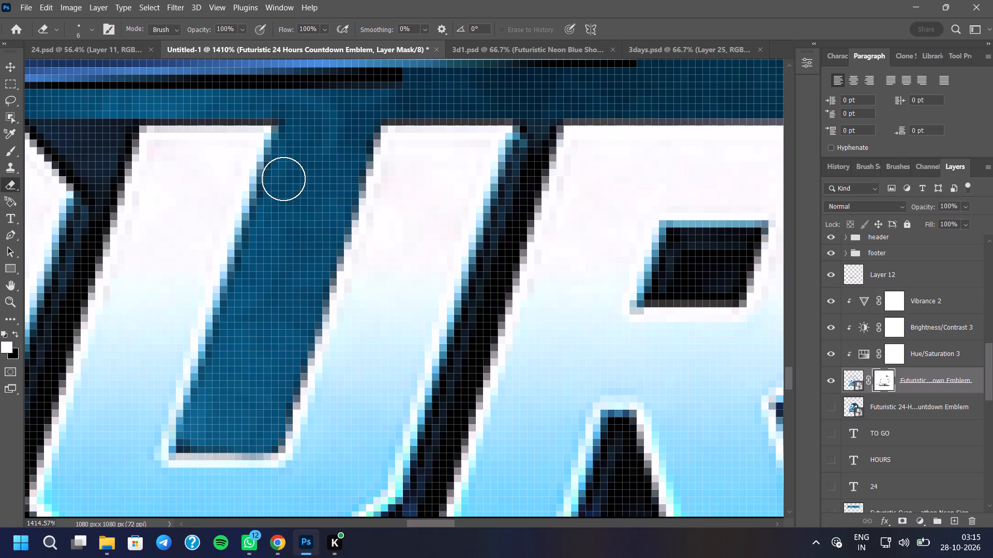
# Erase the bulk of the dark fill inside the enclosed hole of the R in HOURS with the 6 px eraser.
pyautogui.scroll(-14, 253, 347)
pyautogui.scroll(3, 389, 341)
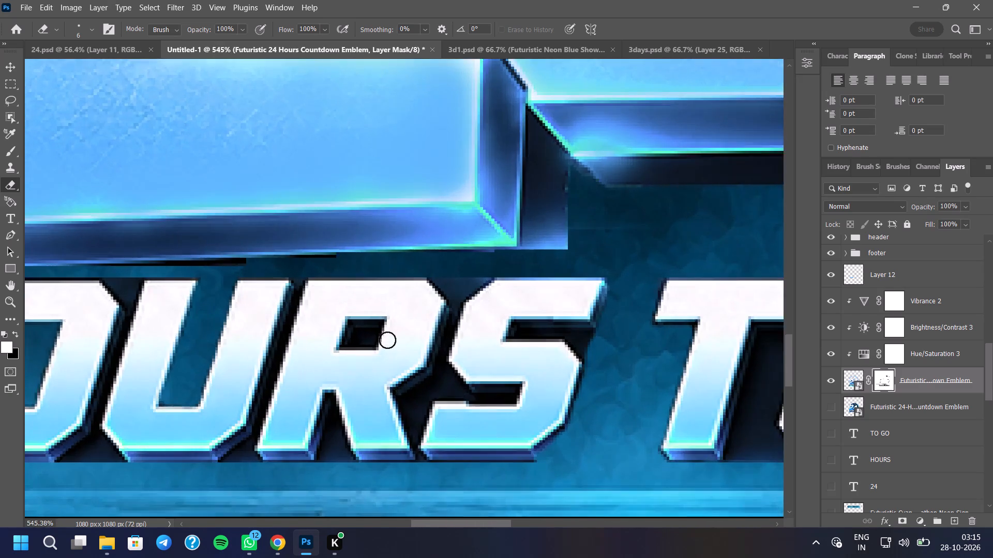
pyautogui.scroll(15, 387, 340)
pyautogui.moveTo(349, 320); pyautogui.dragTo(340, 337)
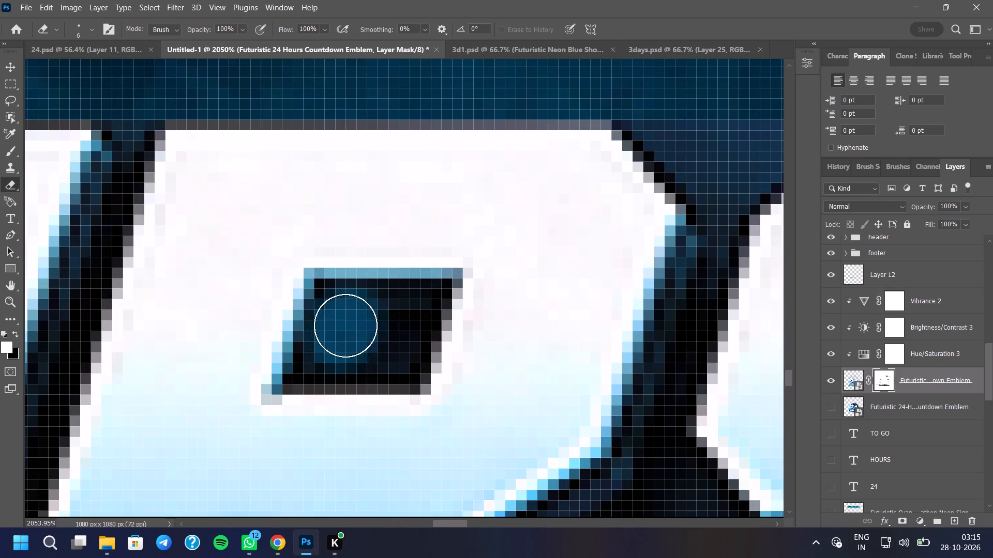
pyautogui.moveTo(345, 326); pyautogui.dragTo(342, 337)
pyautogui.moveTo(344, 324); pyautogui.dragTo(340, 330)
pyautogui.doubleClick(338, 323)
pyautogui.tripleClick(337, 315)
pyautogui.click(321, 348)
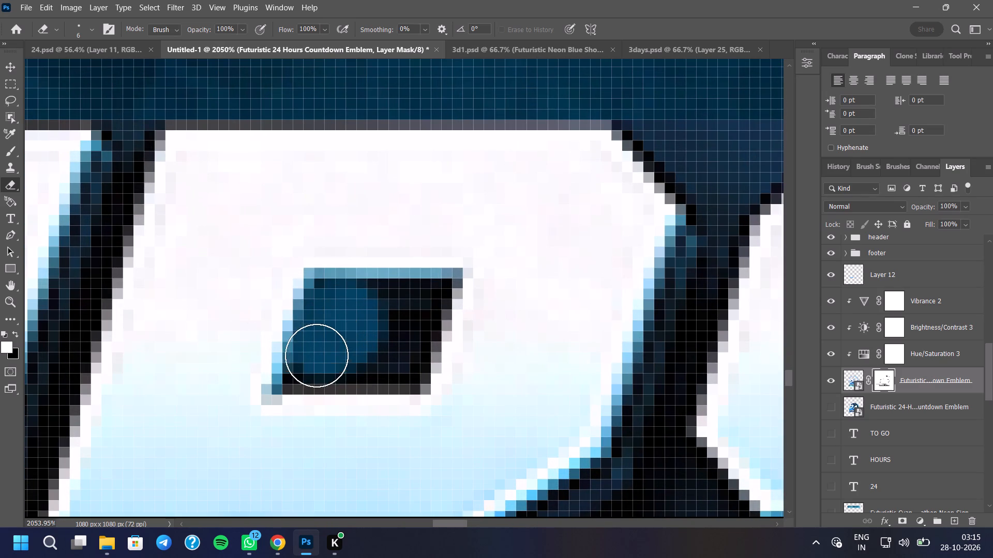
pyautogui.click(314, 362)
pyautogui.moveTo(314, 363); pyautogui.dragTo(398, 328)
pyautogui.click(390, 322)
pyautogui.click(390, 315)
pyautogui.moveTo(395, 314); pyautogui.dragTo(400, 314)
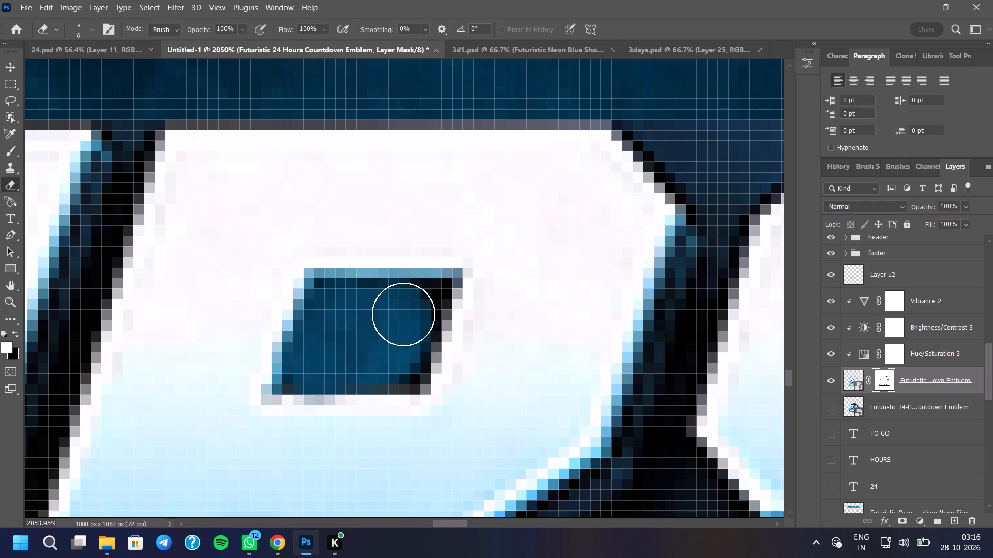
pyautogui.click(409, 311)
pyautogui.click(390, 355)
pyautogui.click(395, 356)
pyautogui.click(395, 352)
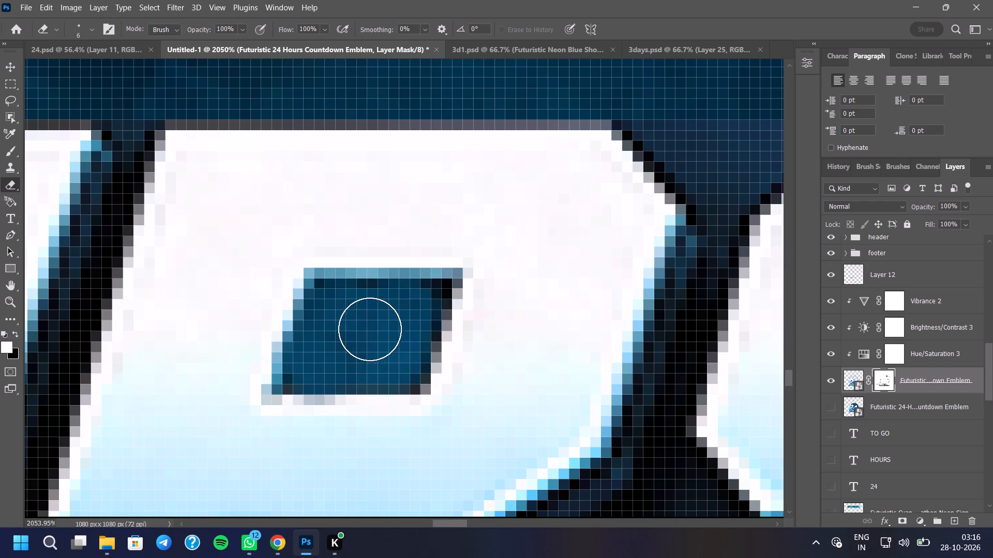
# Clean the leftover dark pixels around the edges and corners of the R's hole with a 4 px eraser.
pyautogui.scroll(7, 343, 320)
pyautogui.rightClick(353, 311)
pyautogui.click(422, 326)
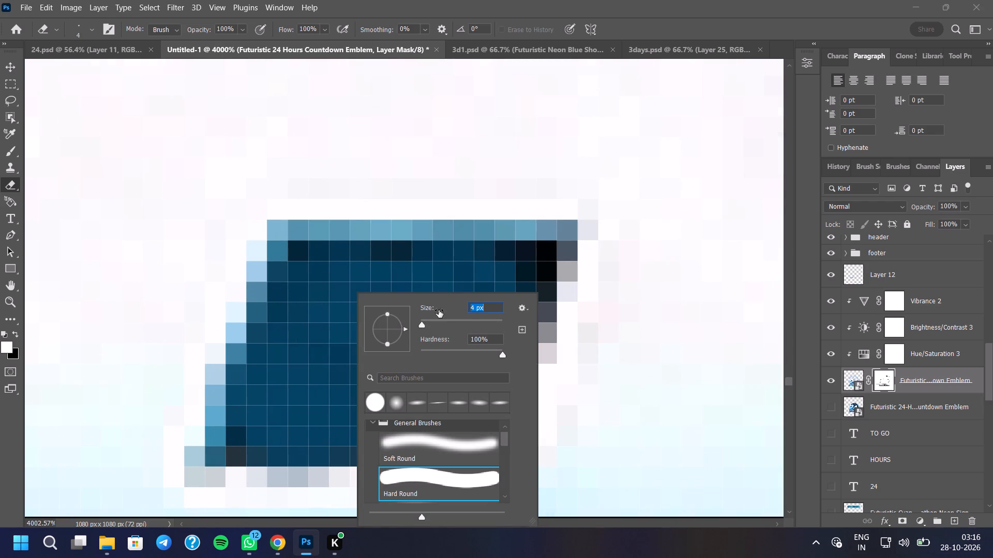
pyautogui.click(500, 272)
pyautogui.click(519, 280)
pyautogui.click(520, 278)
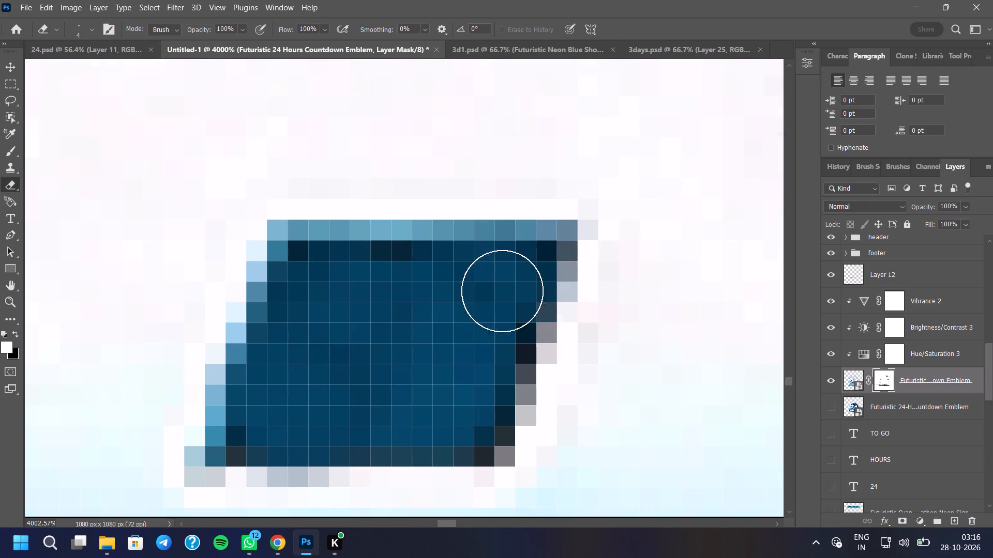
pyautogui.moveTo(403, 297); pyautogui.dragTo(395, 296)
pyautogui.moveTo(382, 286); pyautogui.dragTo(369, 284)
pyautogui.moveTo(353, 283); pyautogui.dragTo(346, 283)
pyautogui.click(326, 284)
pyautogui.click(323, 286)
pyautogui.moveTo(321, 288); pyautogui.dragTo(296, 318)
pyautogui.moveTo(293, 346); pyautogui.dragTo(281, 370)
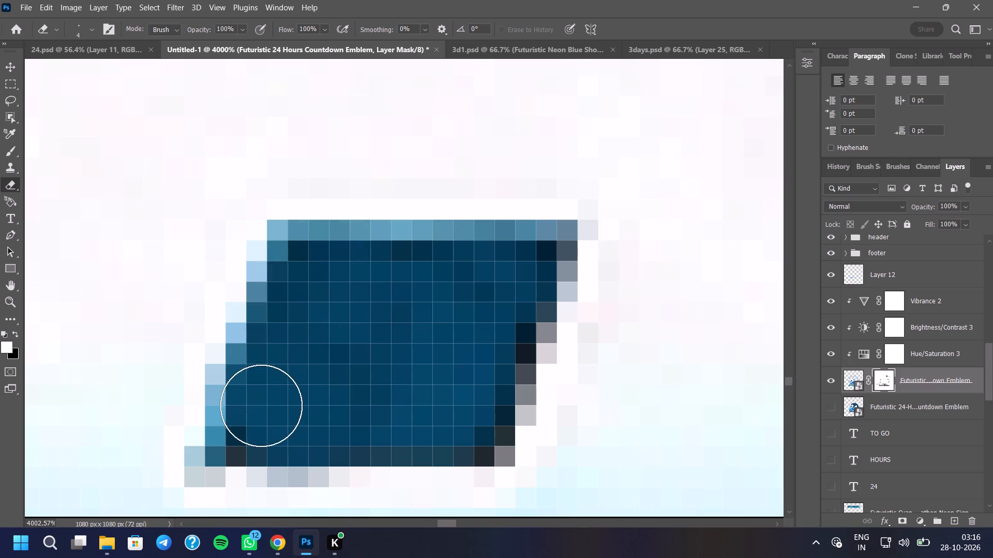
pyautogui.click(257, 417)
pyautogui.click(471, 415)
pyautogui.doubleClick(500, 333)
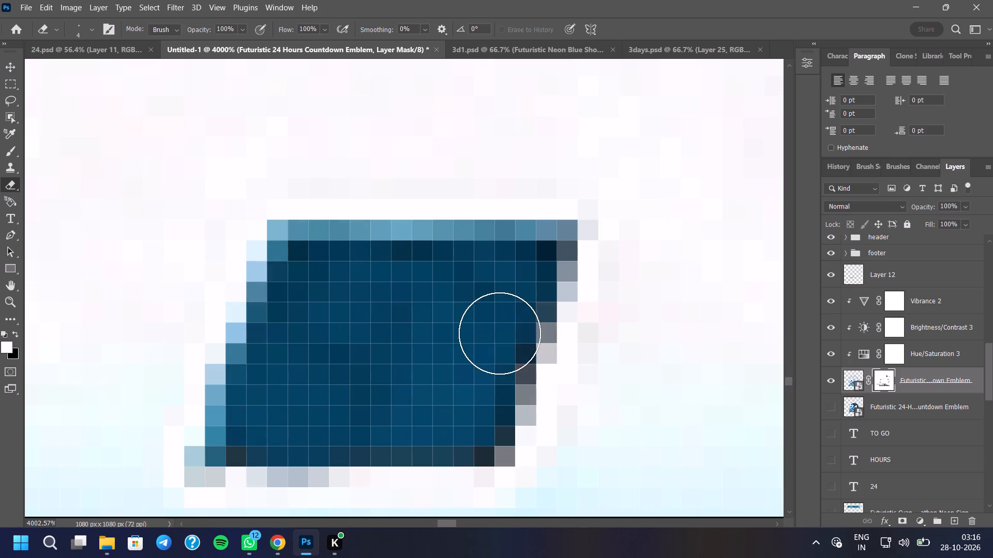
# Erase the bulk of the dark fill in the upper opening of the H in HOURS with the 4 px eraser.
pyautogui.scroll(-19, 447, 353)
pyautogui.scroll(1, 382, 337)
pyautogui.scroll(-7, 386, 331)
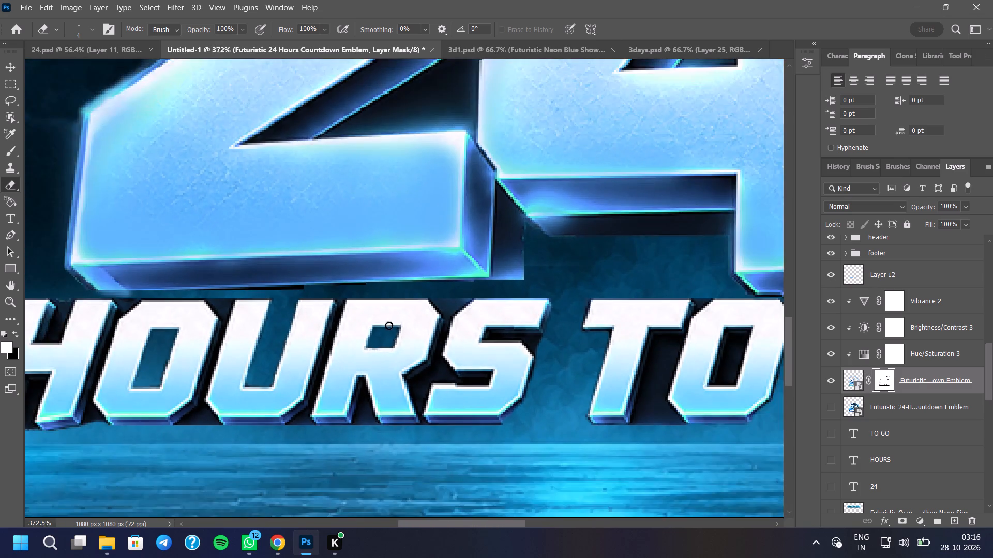
pyautogui.scroll(-7, 389, 326)
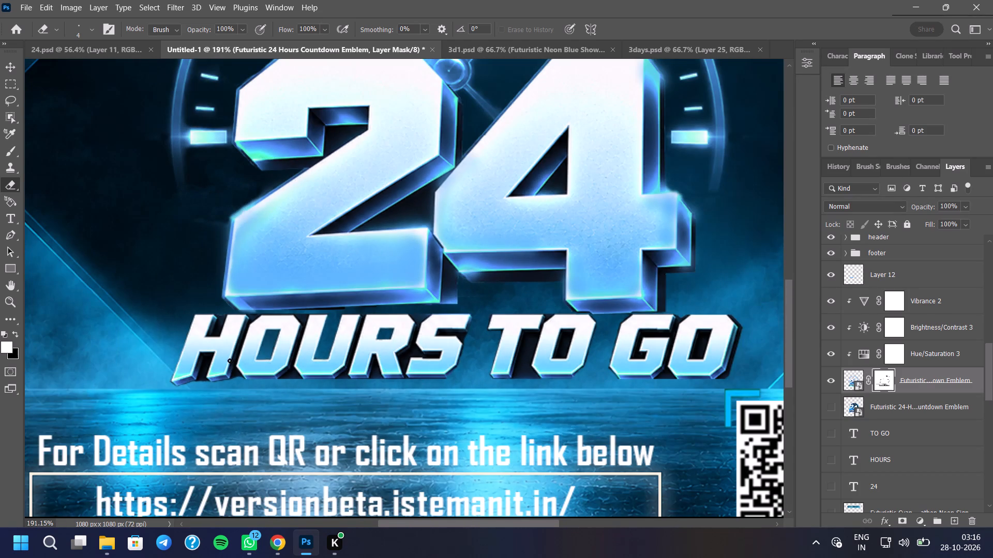
pyautogui.scroll(14, 230, 361)
pyautogui.scroll(-1, 195, 334)
pyautogui.scroll(5, 195, 318)
pyautogui.moveTo(238, 226); pyautogui.dragTo(229, 252)
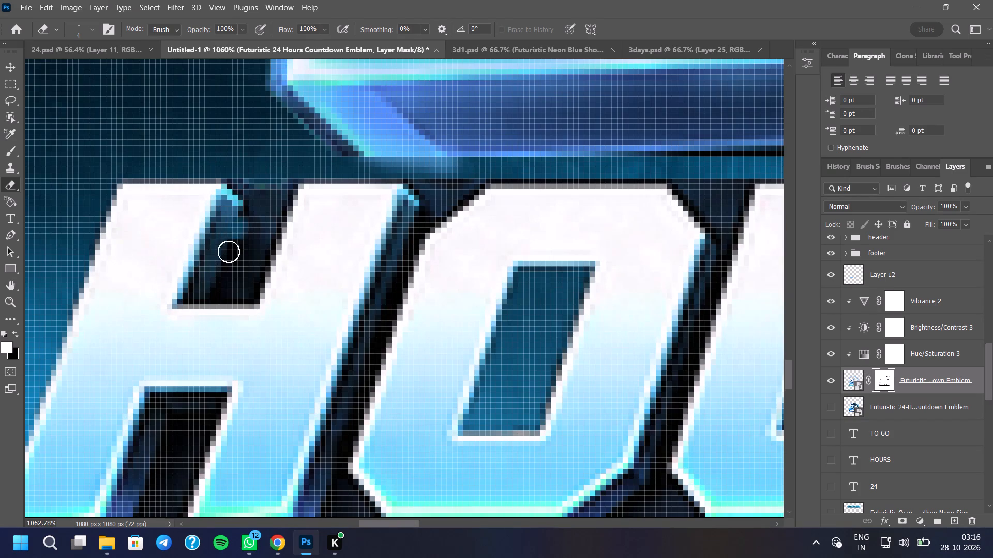
pyautogui.moveTo(229, 252); pyautogui.dragTo(241, 206)
pyautogui.moveTo(242, 199); pyautogui.dragTo(269, 191)
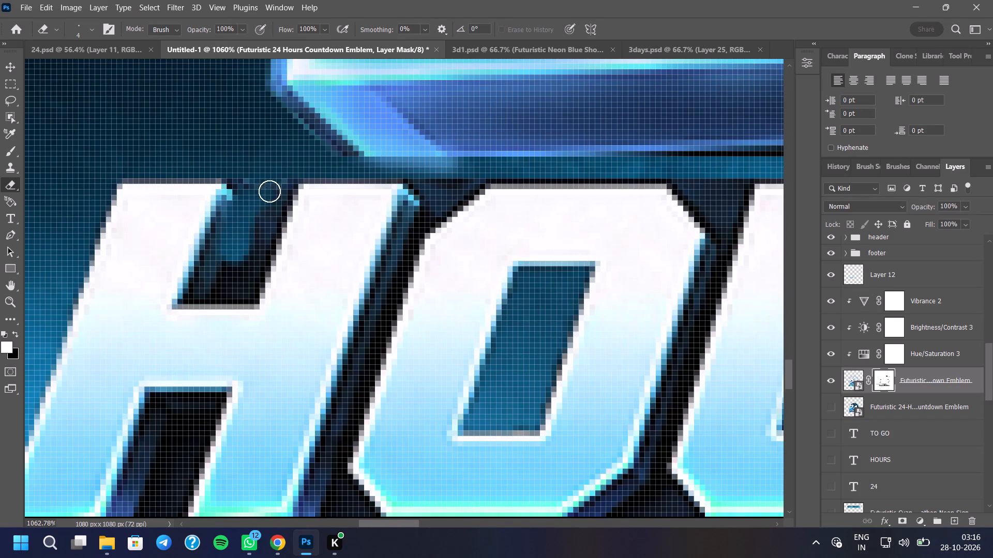
pyautogui.moveTo(269, 191); pyautogui.dragTo(208, 284)
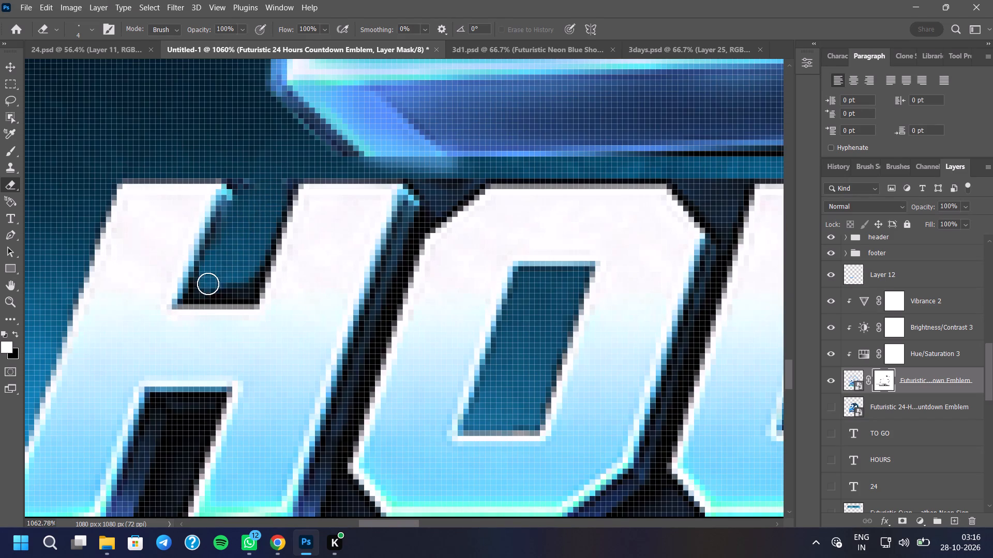
pyautogui.moveTo(208, 284); pyautogui.dragTo(254, 272)
# Erase the dark fringe down the left inner edge of the H's upper opening to its bottom corner, undoing the first stroke and redoing it.
pyautogui.scroll(2, 255, 266)
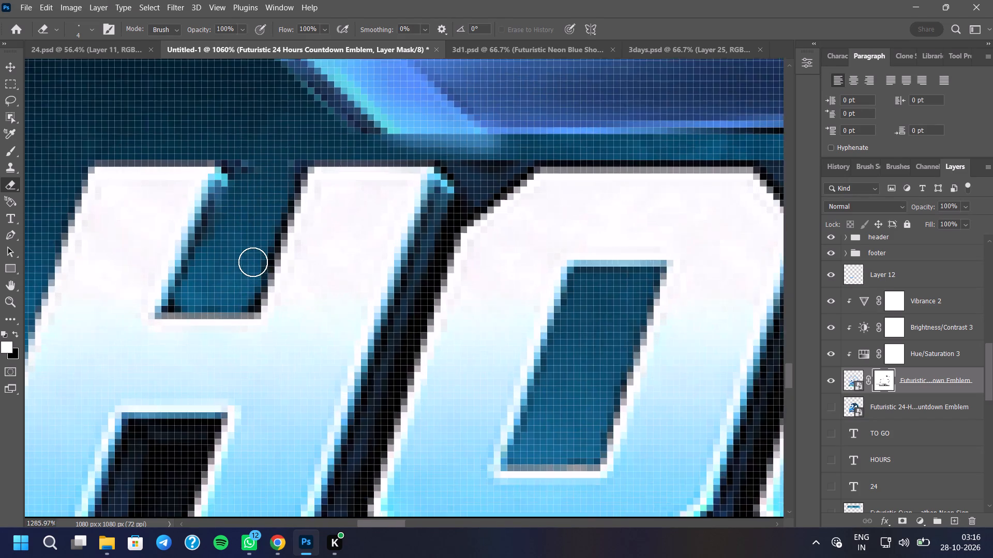
pyautogui.scroll(5, 253, 262)
pyautogui.moveTo(196, 184); pyautogui.dragTo(146, 263)
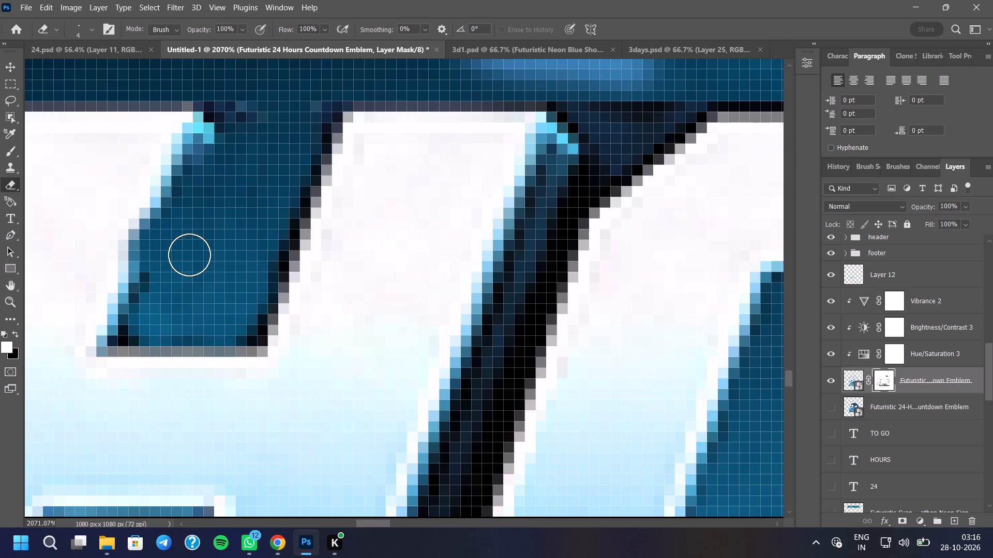
pyautogui.hotkey('ctrl', 'z')
pyautogui.moveTo(198, 212); pyautogui.dragTo(186, 241)
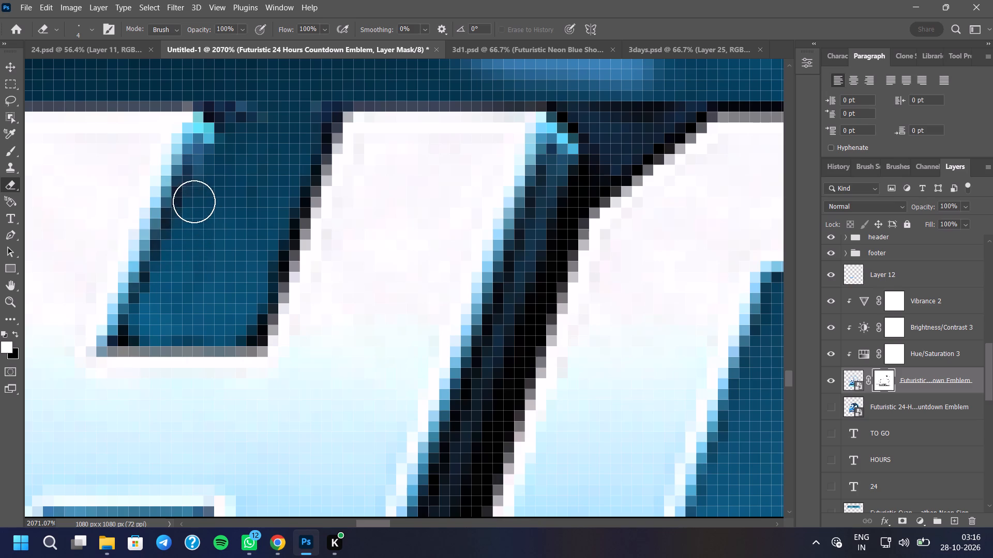
pyautogui.moveTo(194, 199); pyautogui.dragTo(180, 237)
pyautogui.moveTo(189, 211); pyautogui.dragTo(160, 292)
pyautogui.moveTo(159, 293); pyautogui.dragTo(151, 307)
pyautogui.moveTo(148, 312); pyautogui.dragTo(138, 326)
pyautogui.moveTo(136, 326); pyautogui.dragTo(151, 319)
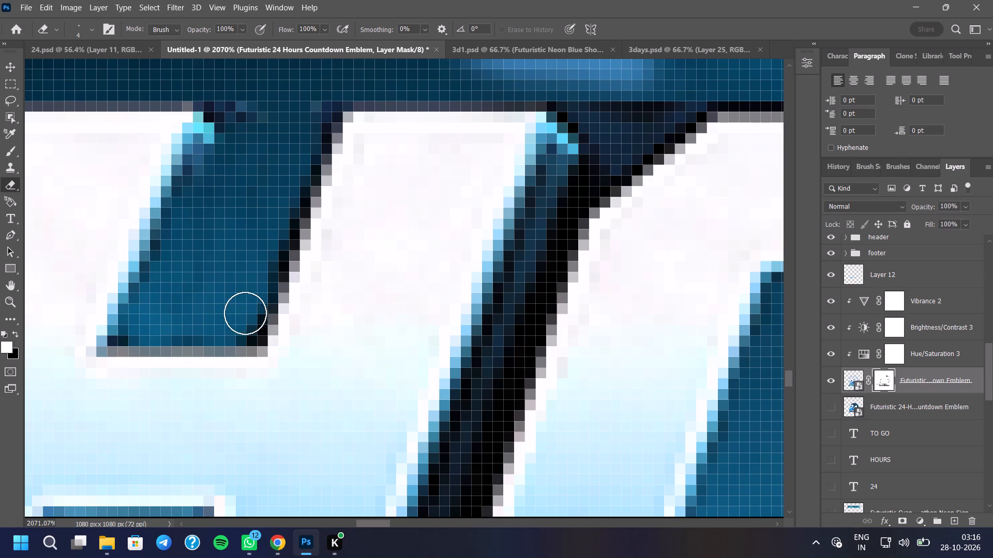
# Erase the dark fringe along the right inner edge of the H's upper opening with the 4 px eraser.
pyautogui.moveTo(245, 321); pyautogui.dragTo(246, 314)
pyautogui.moveTo(250, 282); pyautogui.dragTo(256, 272)
pyautogui.click(259, 266)
pyautogui.click(265, 254)
pyautogui.click(271, 242)
pyautogui.click(275, 229)
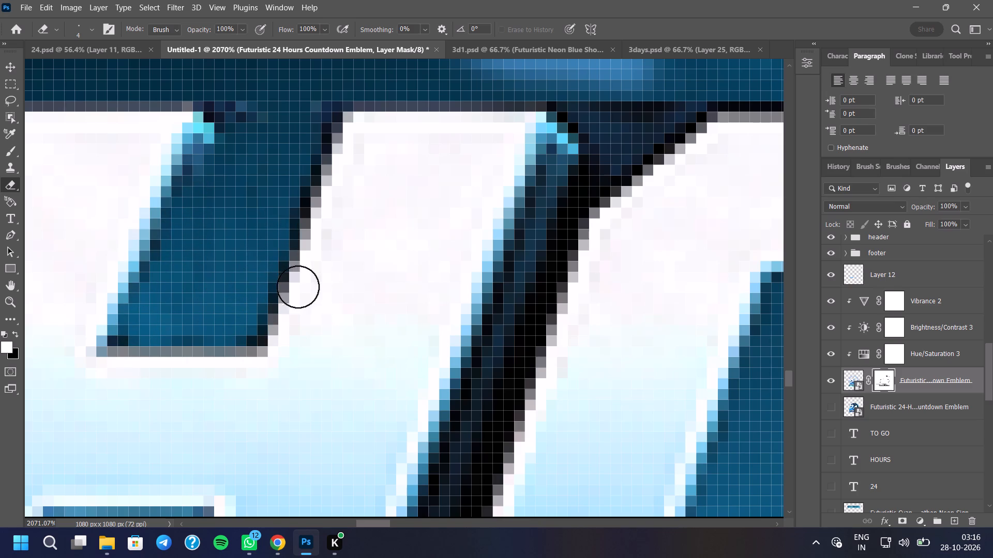
pyautogui.moveTo(321, 119); pyautogui.dragTo(278, 226)
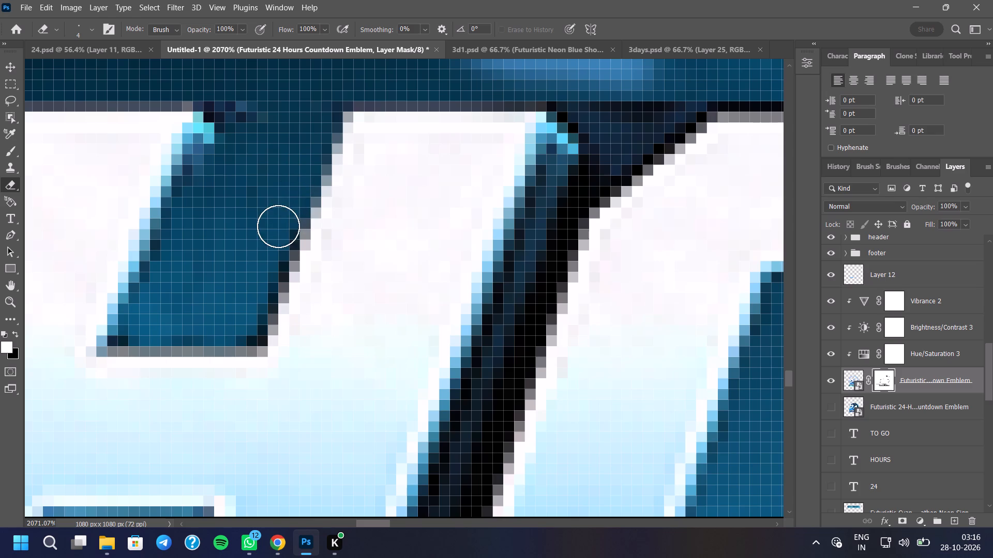
pyautogui.moveTo(278, 226); pyautogui.dragTo(245, 306)
# Erase the leftover dark pixels at the top mouth of the H's upper opening.
pyautogui.click(232, 101)
pyautogui.doubleClick(233, 107)
pyautogui.click(233, 121)
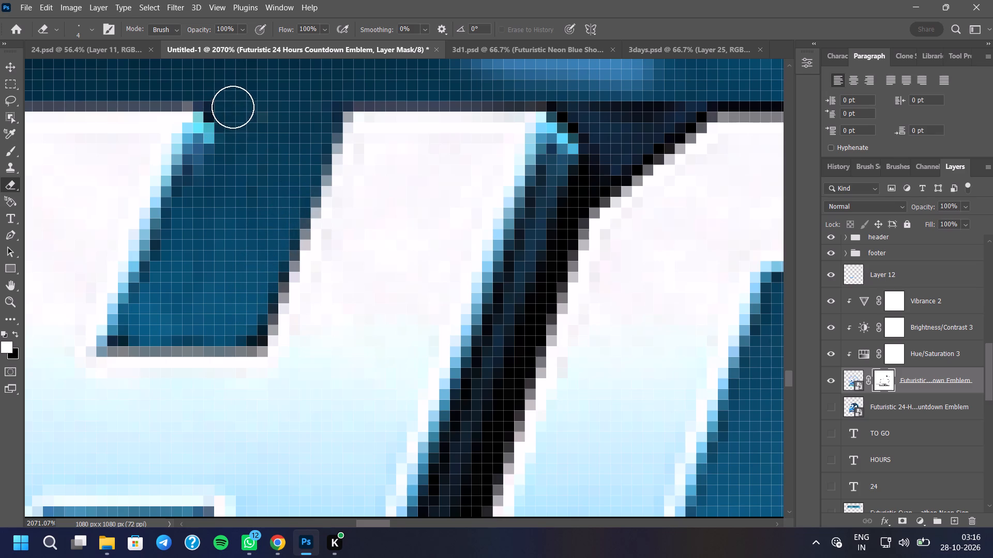
pyautogui.click(233, 106)
pyautogui.doubleClick(229, 98)
# Erase the central dark fill of the H's lower opening down past the base between its two feet.
pyautogui.scroll(-2, 277, 135)
pyautogui.scroll(1, 278, 139)
pyautogui.scroll(-12, 278, 139)
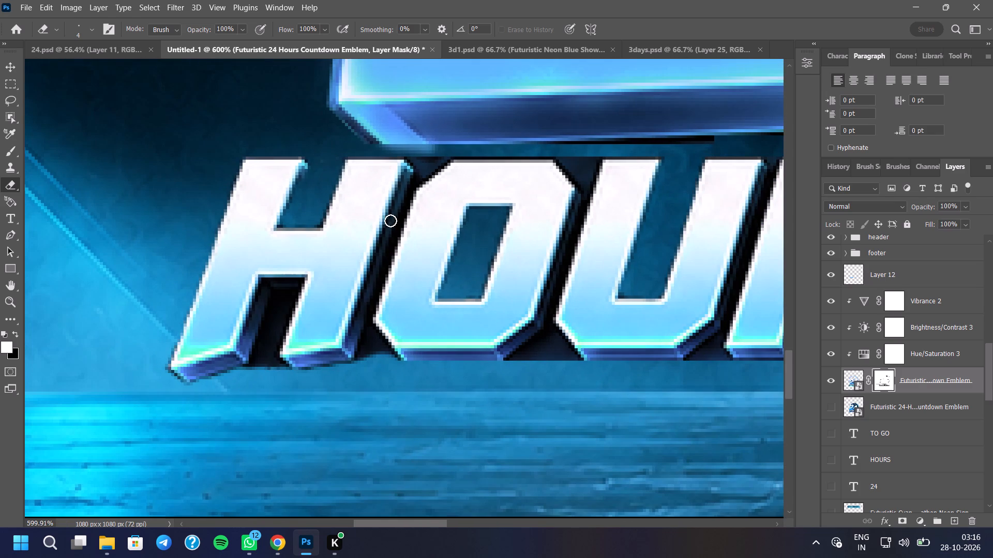
pyautogui.scroll(9, 225, 315)
pyautogui.moveTo(330, 285); pyautogui.dragTo(328, 383)
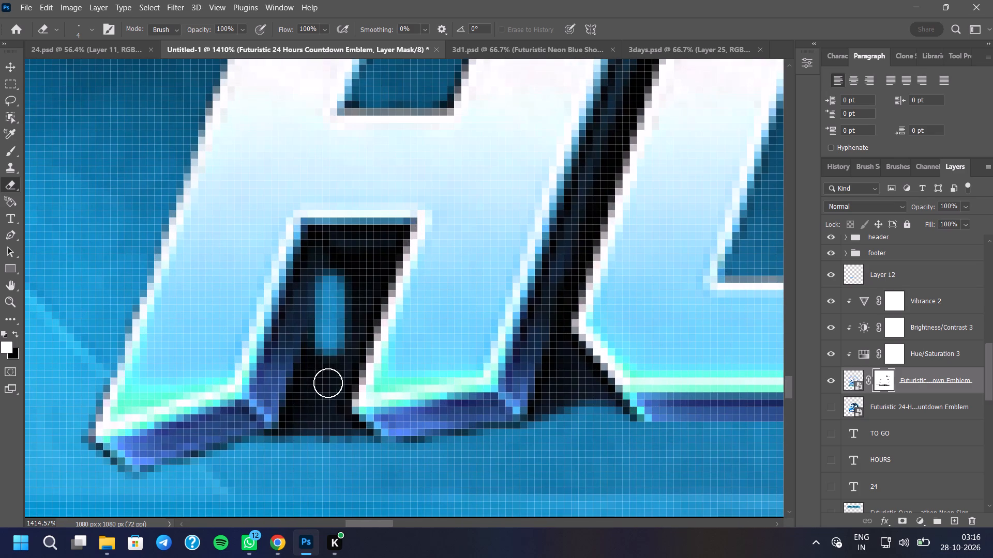
pyautogui.moveTo(328, 383); pyautogui.dragTo(343, 439)
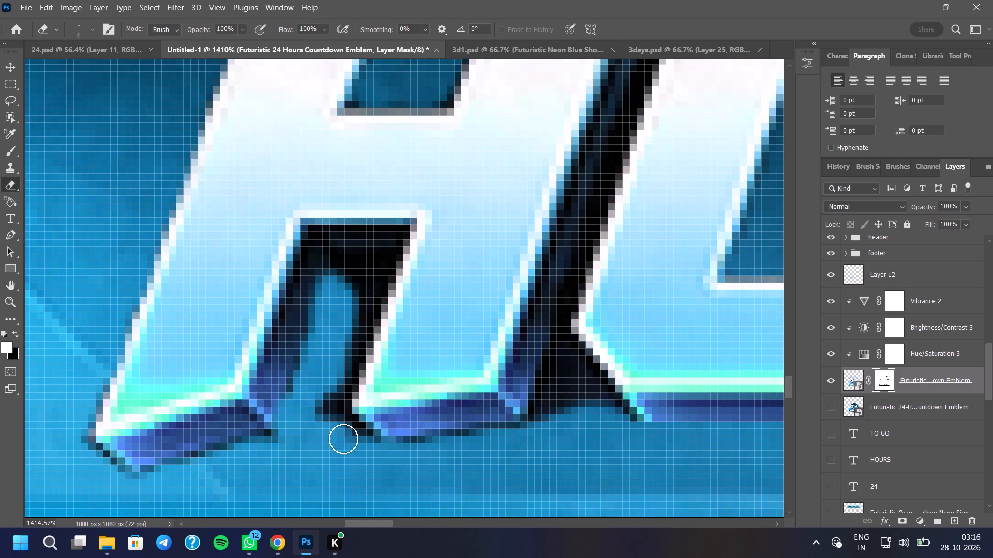
pyautogui.moveTo(343, 439); pyautogui.dragTo(355, 439)
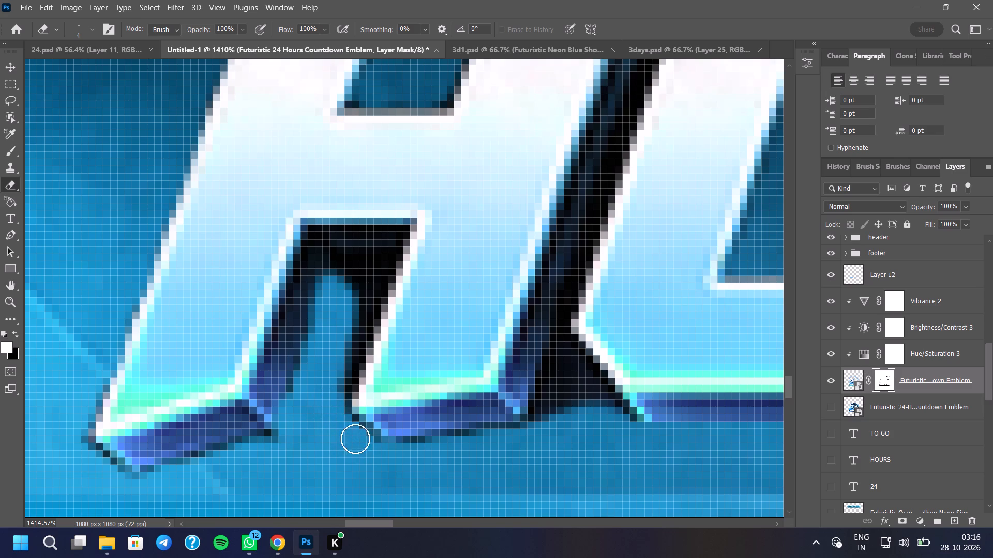
pyautogui.moveTo(355, 439); pyautogui.dragTo(350, 436)
# Erase the dark side wall beside the left leg in the H's lower opening, undoing the last two strokes and redoing them.
pyautogui.moveTo(310, 332); pyautogui.dragTo(302, 364)
pyautogui.moveTo(305, 352); pyautogui.dragTo(305, 363)
pyautogui.moveTo(308, 353); pyautogui.dragTo(302, 371)
pyautogui.moveTo(302, 367); pyautogui.dragTo(299, 376)
pyautogui.moveTo(298, 367); pyautogui.dragTo(297, 372)
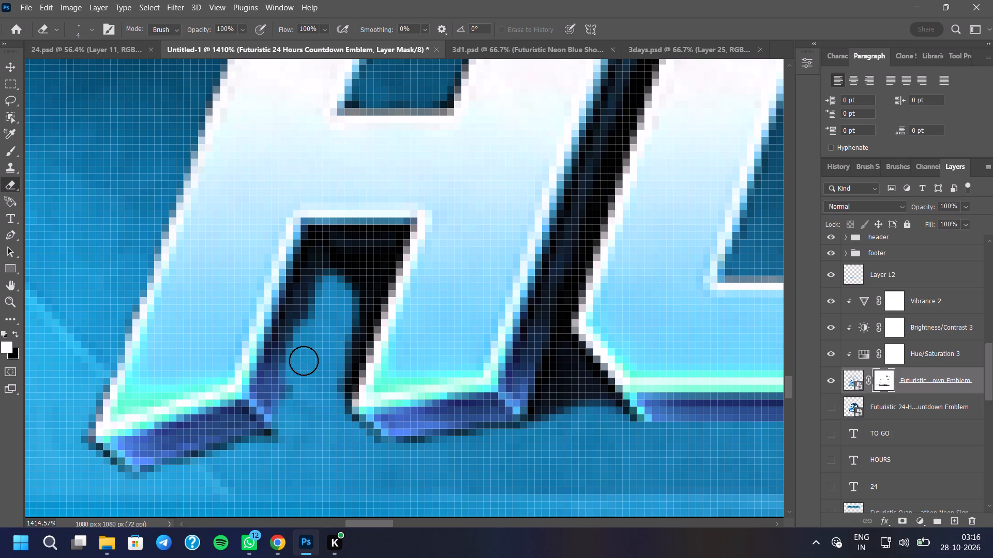
pyautogui.hotkey('ctrl', 'z')
pyautogui.hotkey('ctrl', 'z')
pyautogui.moveTo(310, 378); pyautogui.dragTo(308, 386)
pyautogui.click(300, 391)
pyautogui.doubleClick(296, 389)
pyautogui.moveTo(296, 376); pyautogui.dragTo(297, 376)
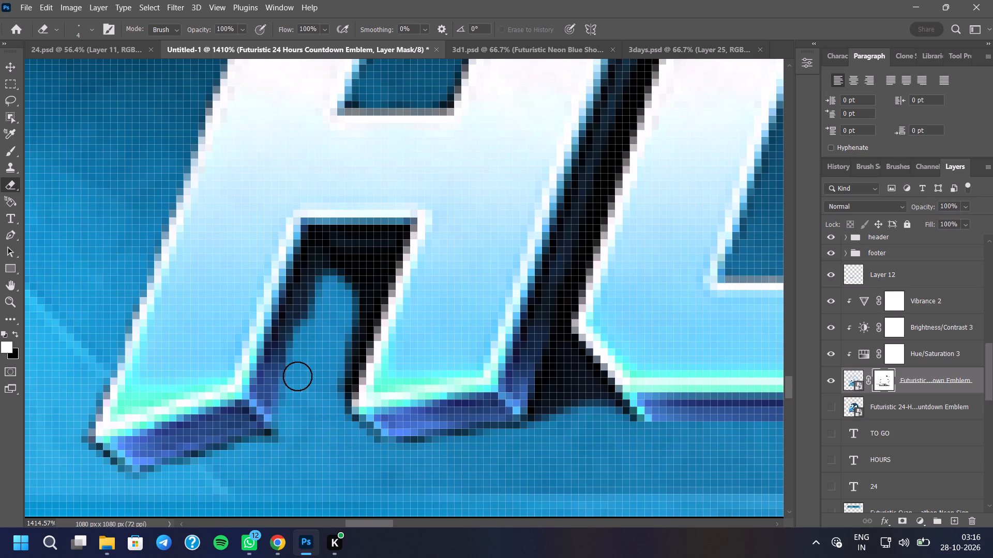
pyautogui.moveTo(297, 376); pyautogui.dragTo(300, 370)
pyautogui.moveTo(304, 351); pyautogui.dragTo(311, 334)
# Erase the dark fill across the upper part and down the right inner edge of the H's lower opening.
pyautogui.moveTo(320, 309); pyautogui.dragTo(343, 279)
pyautogui.moveTo(345, 277); pyautogui.dragTo(370, 273)
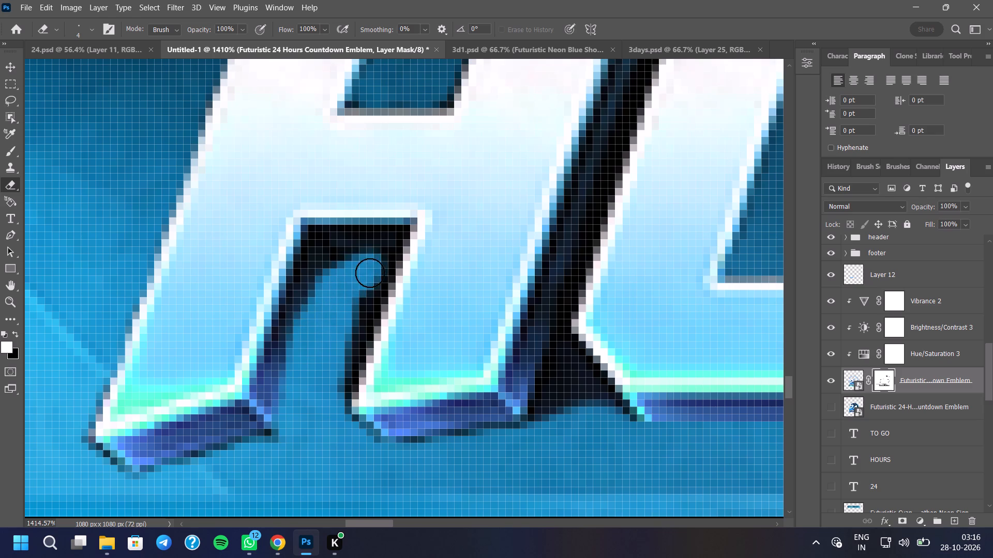
pyautogui.moveTo(370, 273); pyautogui.dragTo(327, 414)
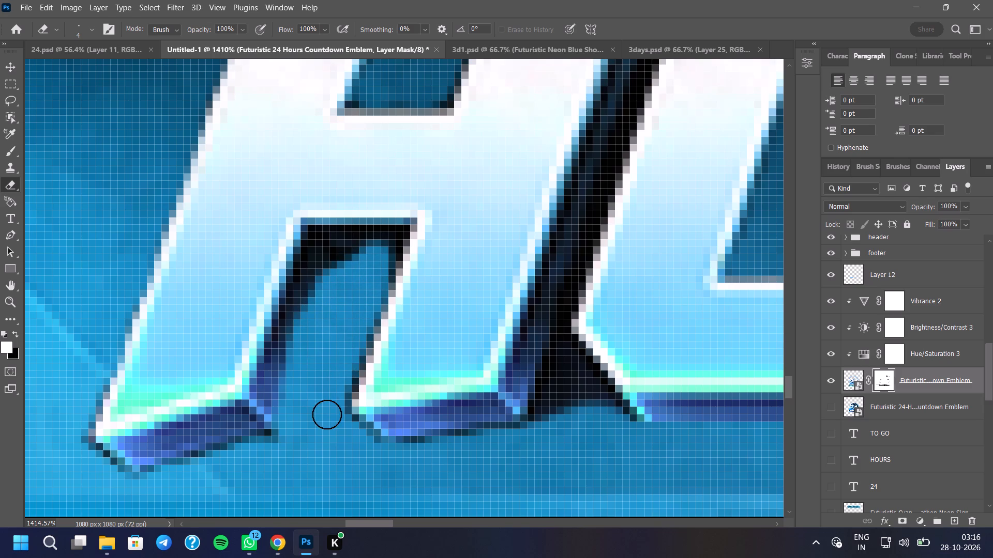
pyautogui.moveTo(327, 414); pyautogui.dragTo(327, 400)
# Erase the remaining dark band along the left inner edge and beneath the crossbar in the H's lower opening.
pyautogui.moveTo(343, 268); pyautogui.dragTo(274, 379)
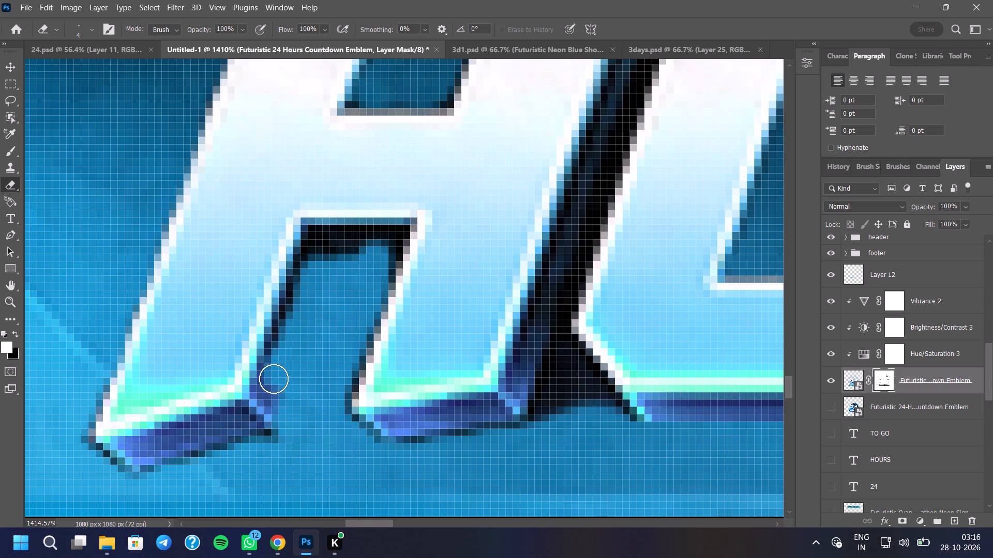
pyautogui.moveTo(274, 379); pyautogui.dragTo(292, 327)
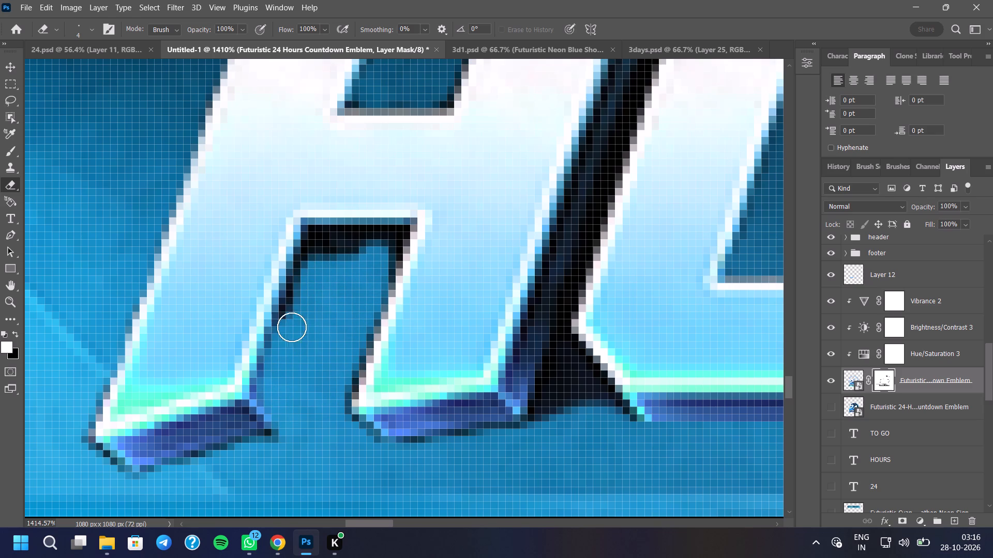
pyautogui.moveTo(292, 327); pyautogui.dragTo(387, 245)
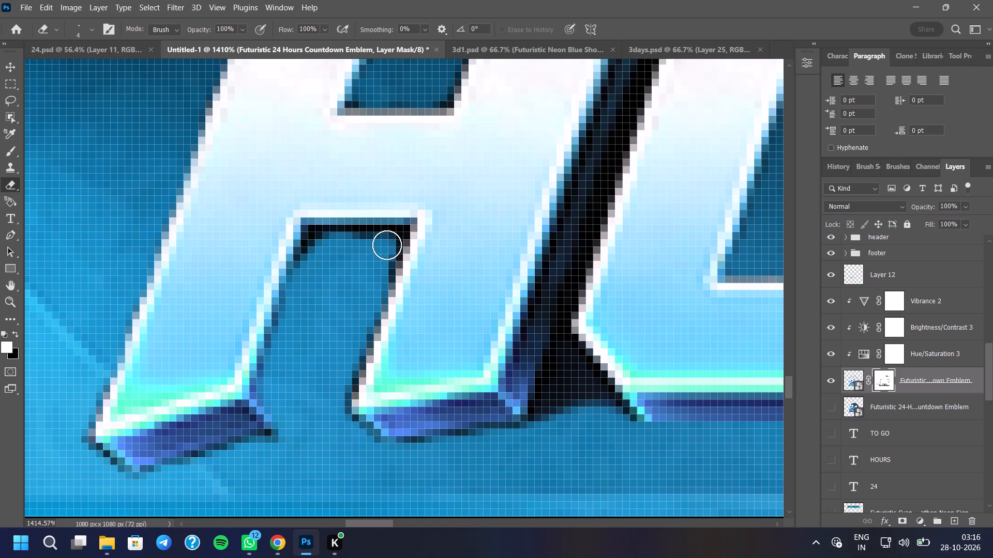
pyautogui.moveTo(387, 245); pyautogui.dragTo(334, 246)
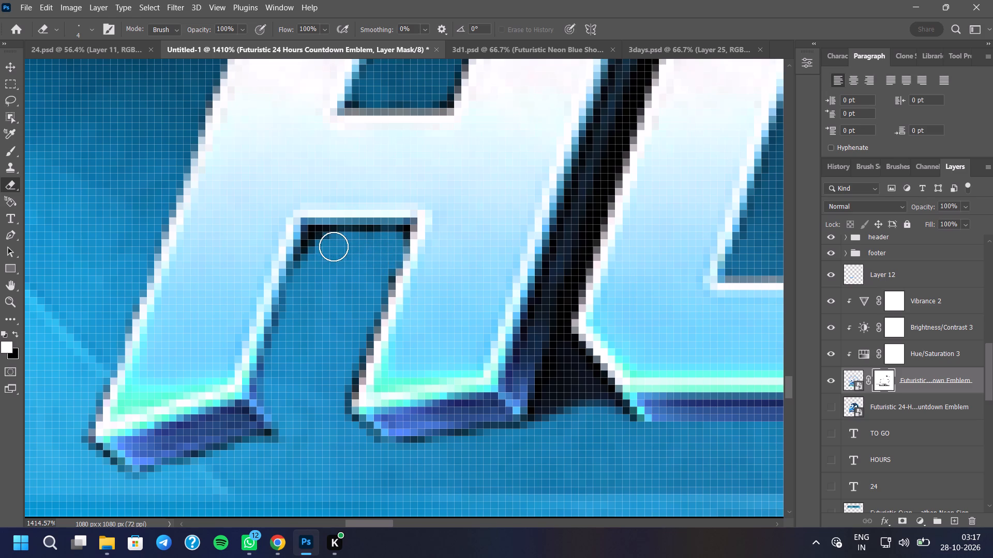
pyautogui.moveTo(334, 246); pyautogui.dragTo(320, 247)
pyautogui.doubleClick(320, 247)
# Erase most of the dark blue extruded underside of the H's left foot.
pyautogui.scroll(-18, 308, 356)
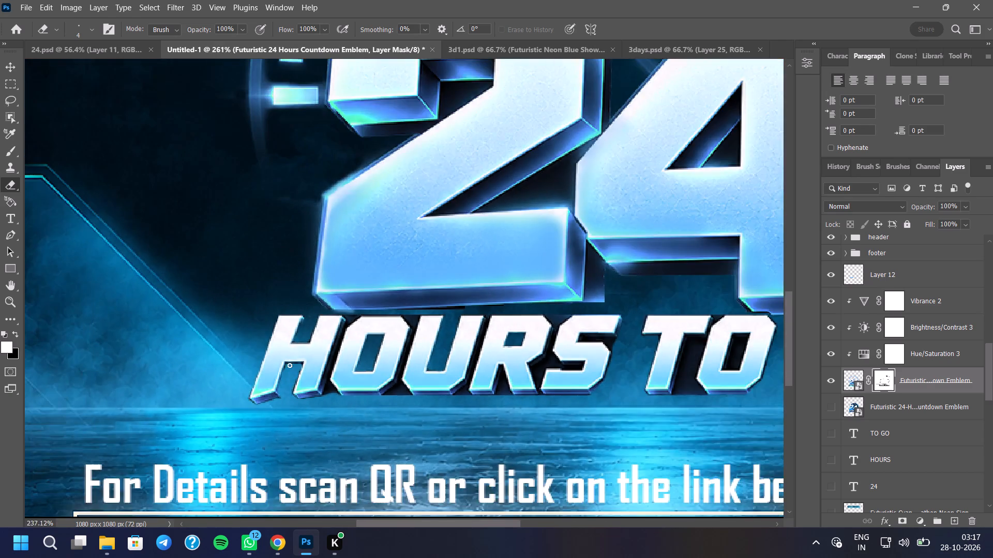
pyautogui.scroll(-5, 290, 365)
pyautogui.scroll(19, 278, 406)
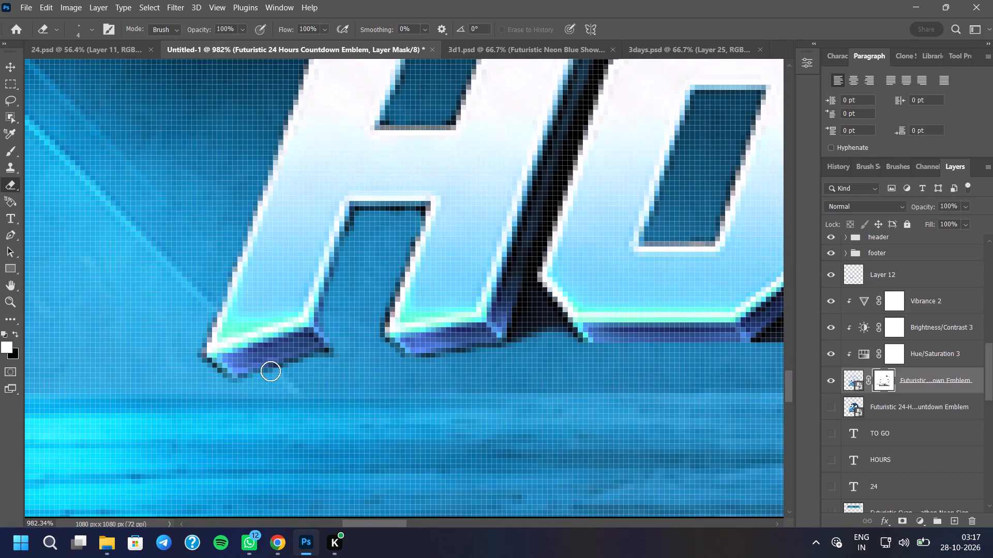
pyautogui.moveTo(225, 379); pyautogui.dragTo(272, 361)
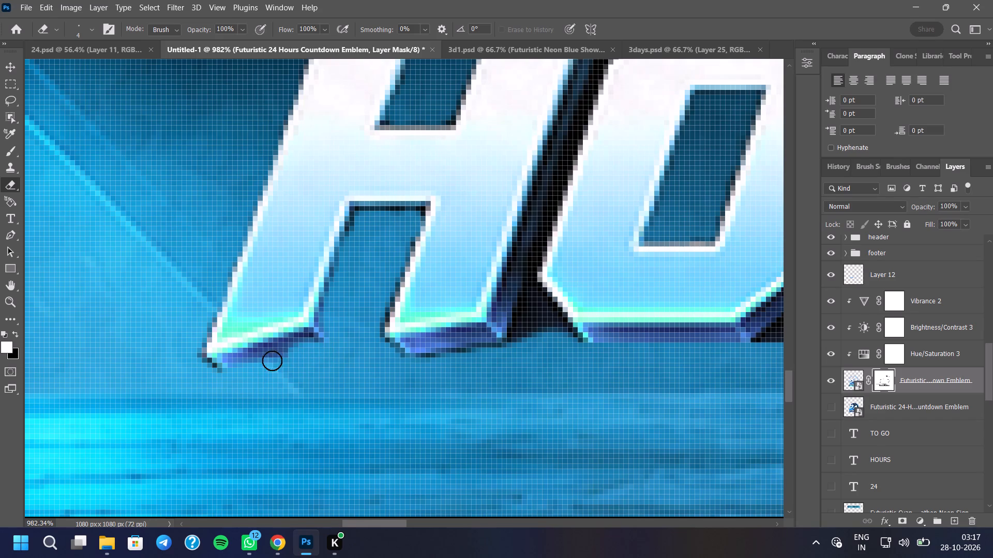
pyautogui.moveTo(272, 361); pyautogui.dragTo(281, 362)
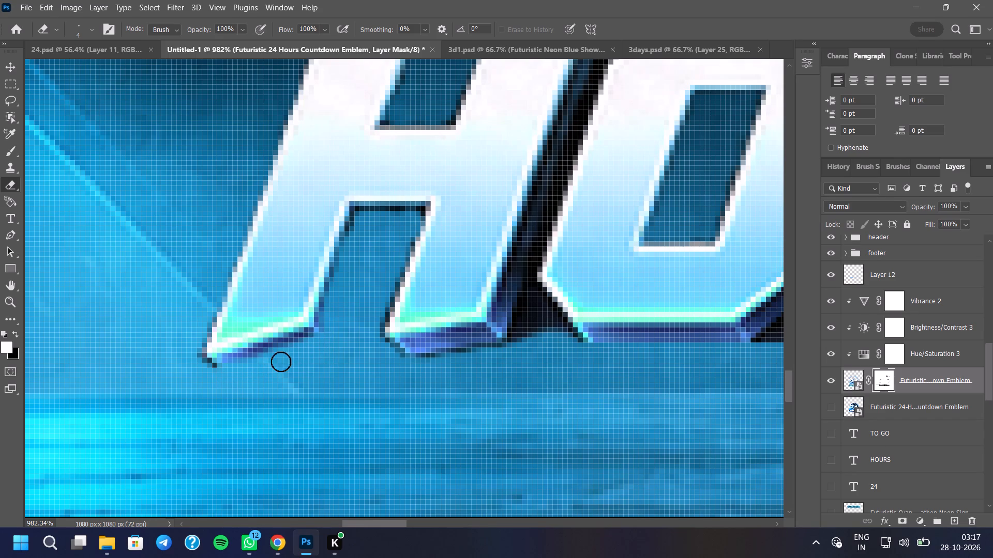
pyautogui.moveTo(281, 362); pyautogui.dragTo(219, 376)
# Erase most of the dark underside of the H's right foot, continuing to the start of the gap before the O.
pyautogui.scroll(-11, 262, 383)
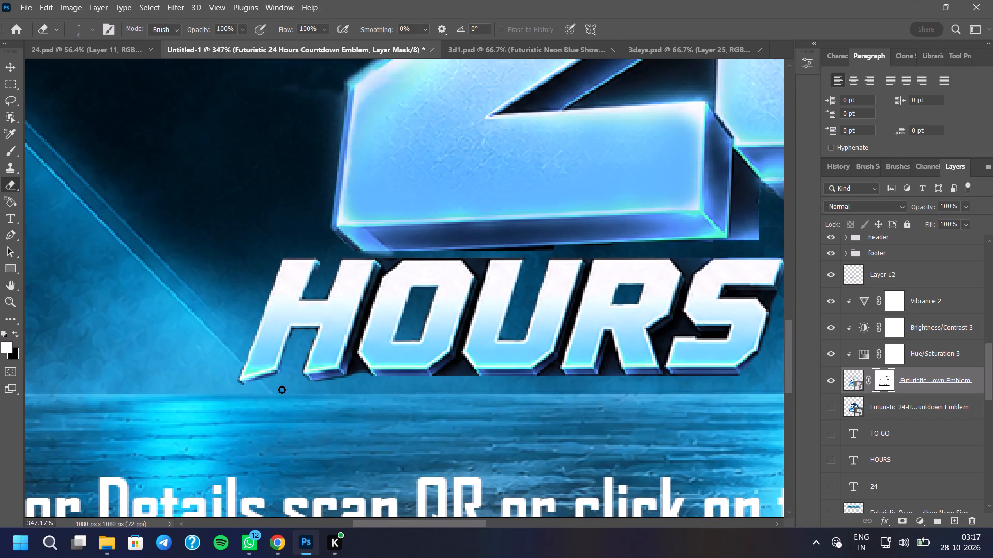
pyautogui.scroll(13, 318, 383)
pyautogui.moveTo(260, 381); pyautogui.dragTo(344, 369)
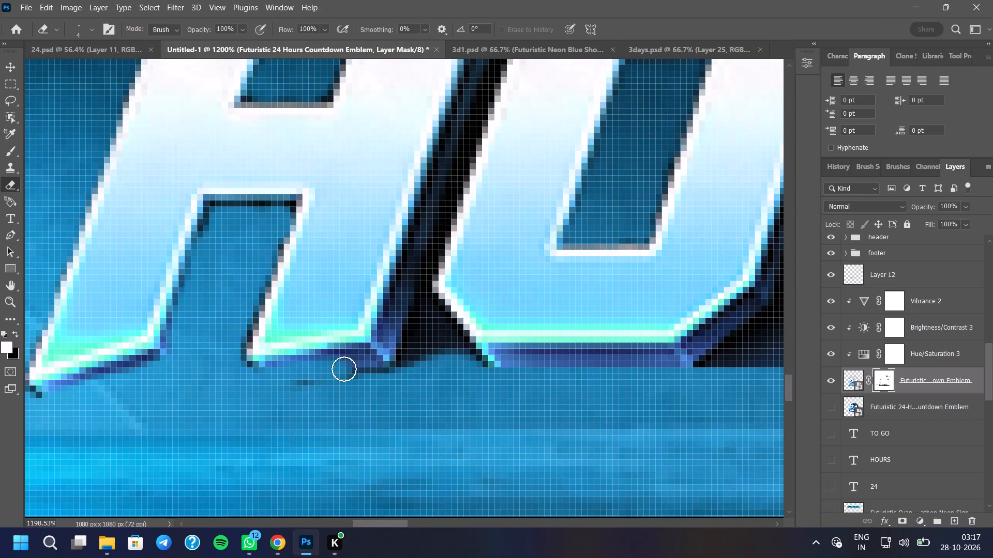
pyautogui.moveTo(344, 369); pyautogui.dragTo(260, 374)
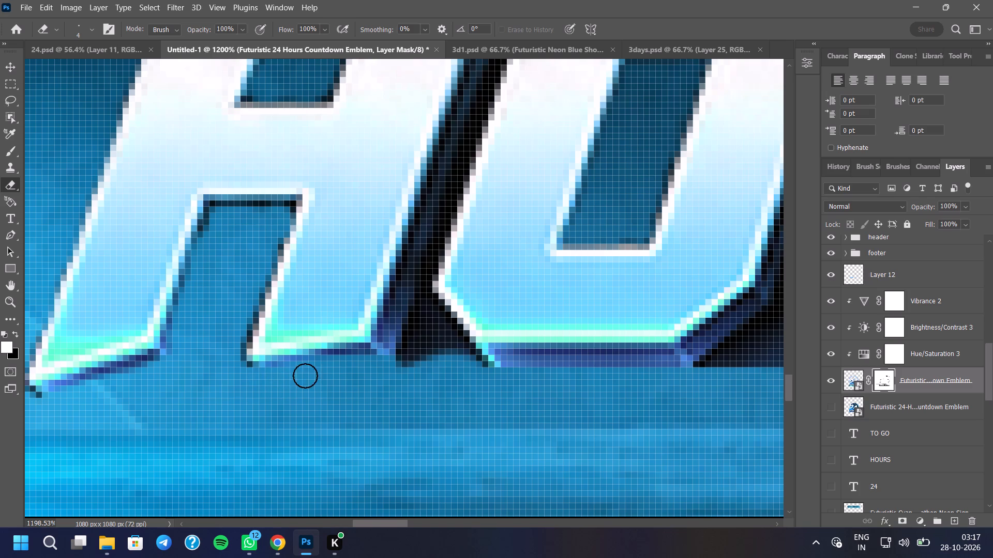
pyautogui.moveTo(359, 376); pyautogui.dragTo(371, 376)
pyautogui.click(374, 376)
pyautogui.moveTo(384, 377); pyautogui.dragTo(396, 377)
pyautogui.moveTo(396, 377); pyautogui.dragTo(425, 369)
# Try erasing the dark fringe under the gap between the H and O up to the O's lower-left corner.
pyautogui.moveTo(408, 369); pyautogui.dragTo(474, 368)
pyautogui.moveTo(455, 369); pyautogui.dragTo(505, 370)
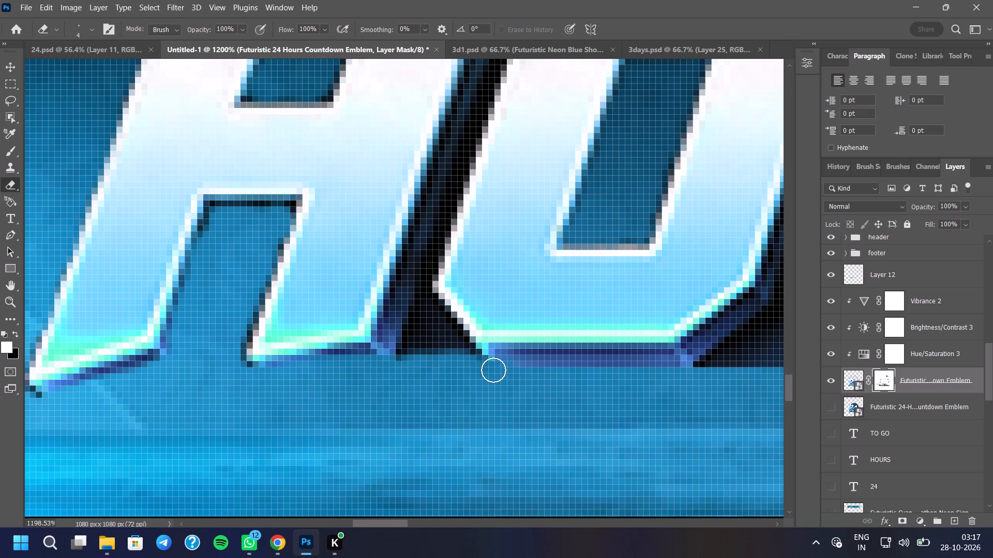
# Examine the whole poster and the HOURS lettering to judge the cleaned-up edges at different magnifications.
pyautogui.scroll(-19, 421, 416)
pyautogui.scroll(1, 419, 446)
pyautogui.scroll(-1, 409, 446)
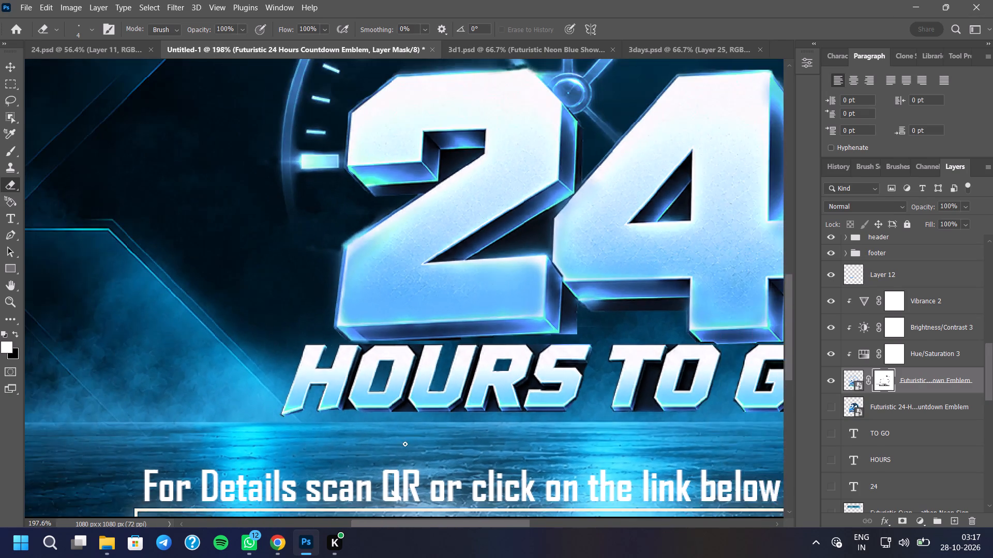
pyautogui.scroll(-2, 398, 433)
pyautogui.scroll(1, 396, 433)
pyautogui.scroll(-6, 396, 433)
pyautogui.scroll(3, 390, 428)
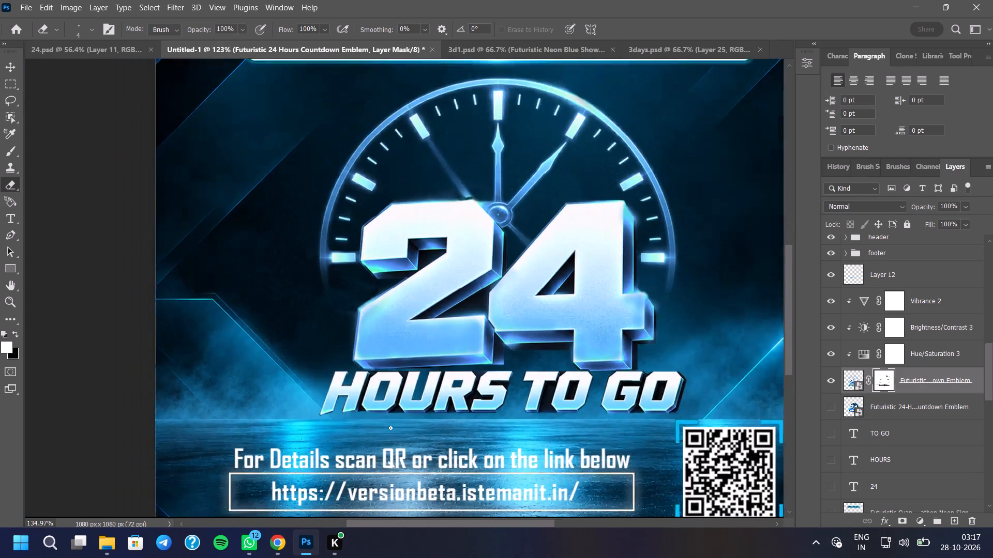
pyautogui.scroll(1, 390, 428)
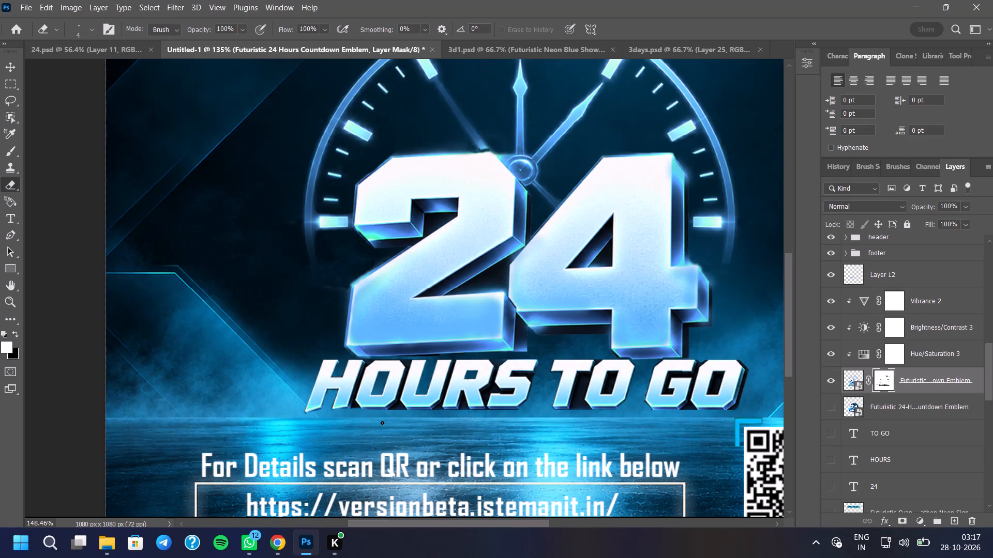
pyautogui.scroll(-6, 376, 425)
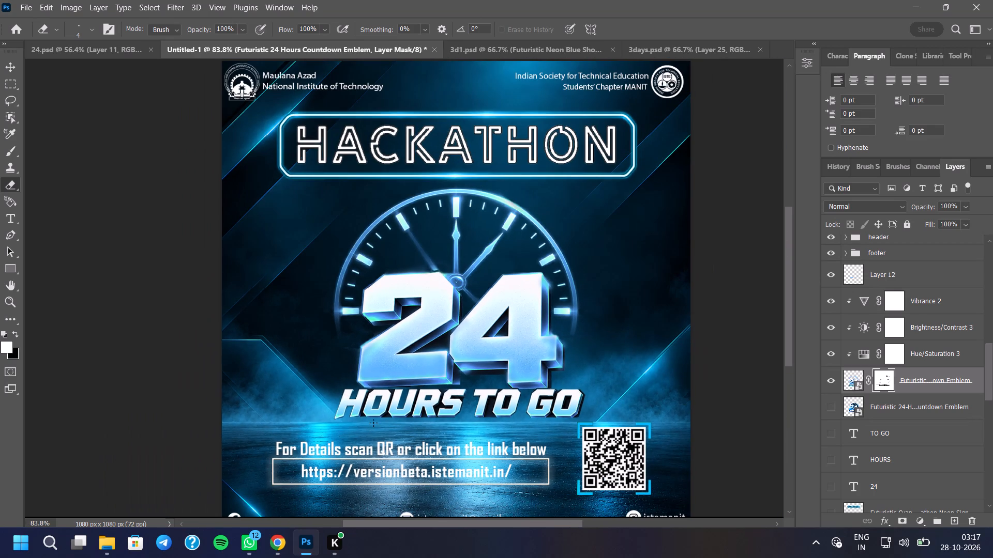
pyautogui.scroll(-5, 373, 421)
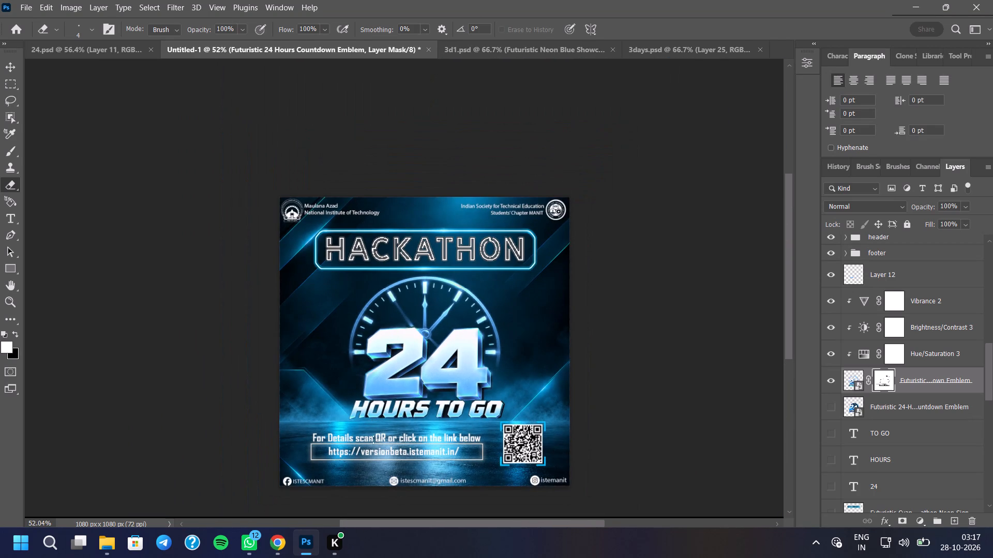
pyautogui.scroll(9, 372, 441)
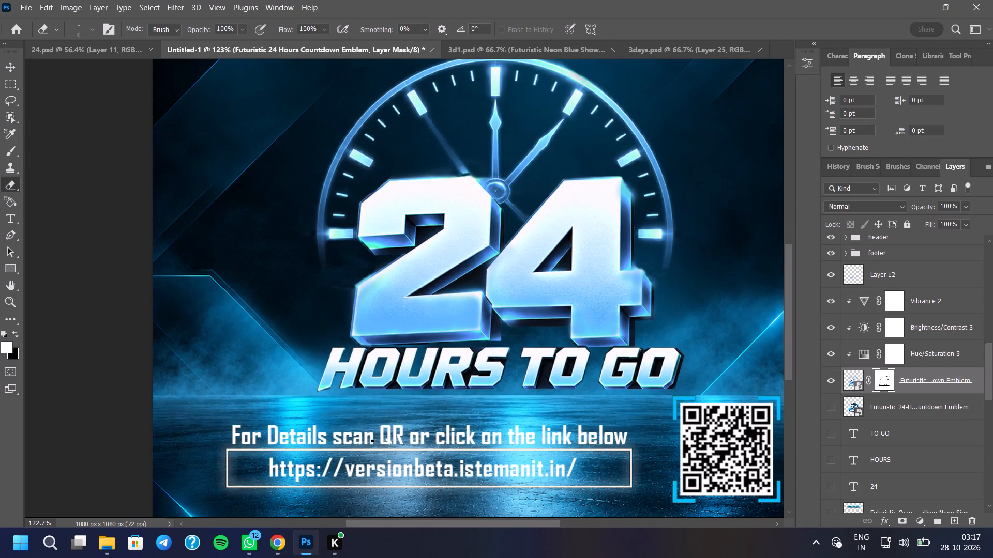
pyautogui.scroll(11, 372, 441)
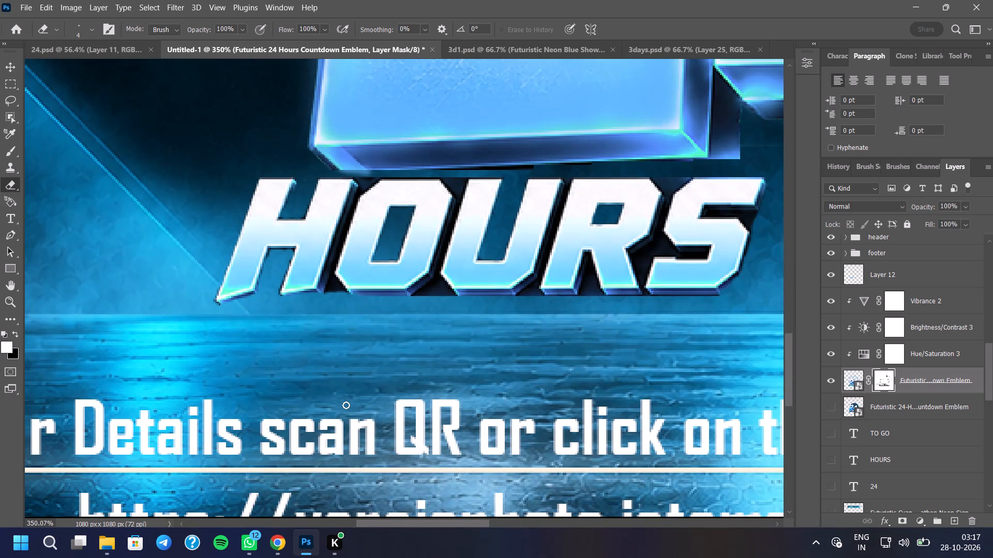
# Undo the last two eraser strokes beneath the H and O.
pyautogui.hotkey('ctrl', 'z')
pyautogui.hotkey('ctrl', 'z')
# Erase dark fringe pixels in the H's lower opening, along the inner leg edges and around the right foot's lower-left tip.
pyautogui.scroll(11, 274, 286)
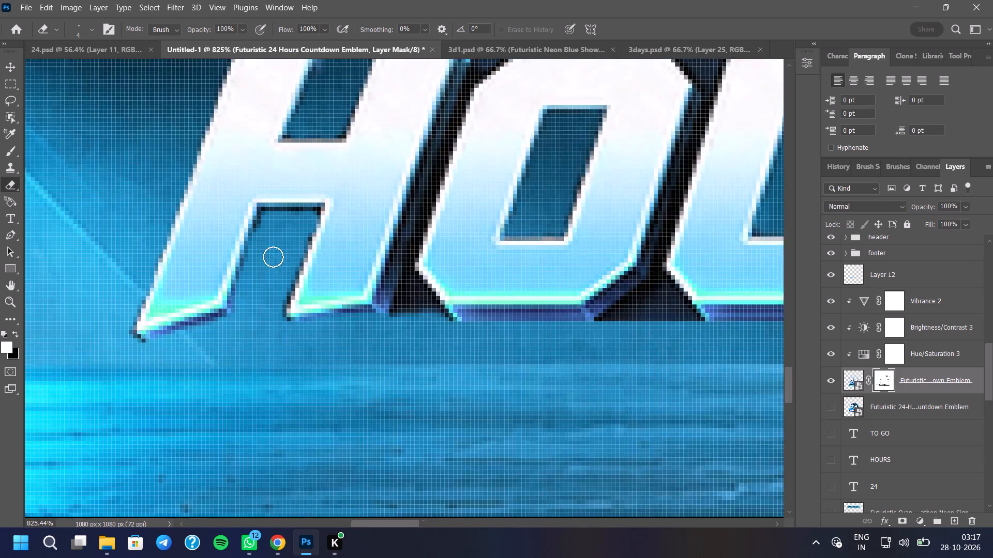
pyautogui.scroll(2, 273, 257)
pyautogui.moveTo(260, 202); pyautogui.dragTo(258, 207)
pyautogui.click(257, 211)
pyautogui.moveTo(255, 219); pyautogui.dragTo(255, 227)
pyautogui.moveTo(293, 286); pyautogui.dragTo(285, 306)
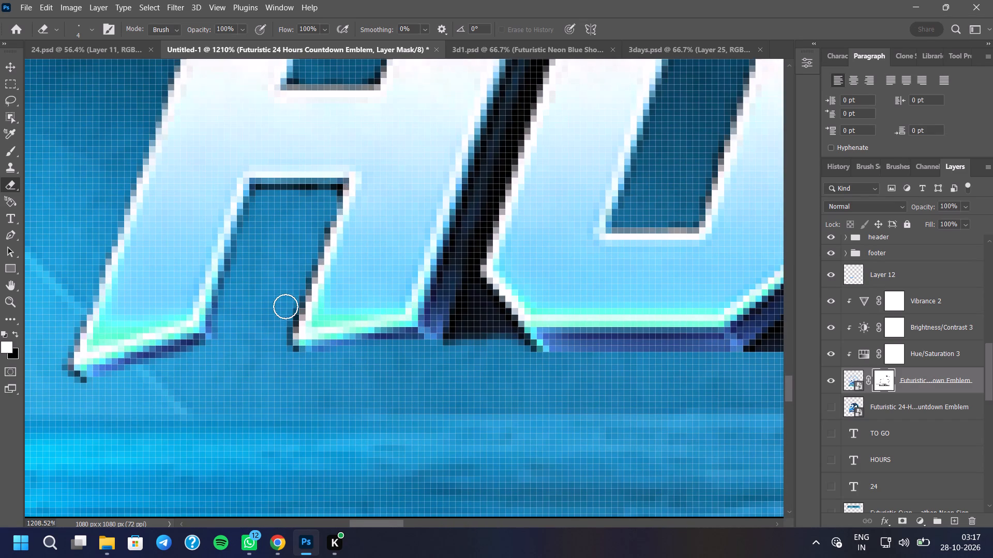
pyautogui.moveTo(285, 306); pyautogui.dragTo(278, 336)
pyautogui.moveTo(281, 330); pyautogui.dragTo(294, 361)
pyautogui.click(287, 295)
pyautogui.doubleClick(285, 306)
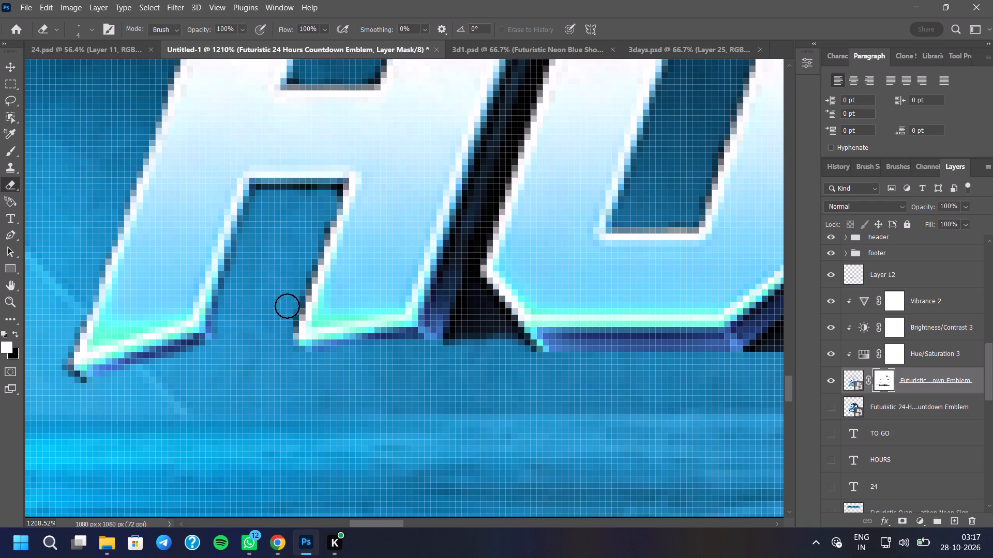
pyautogui.click(290, 298)
pyautogui.click(291, 293)
# Erase the dark fringe along the bottom of the gap between the H and O, continuing under the O's lower-left corner.
pyautogui.moveTo(469, 342); pyautogui.dragTo(475, 340)
pyautogui.click(470, 344)
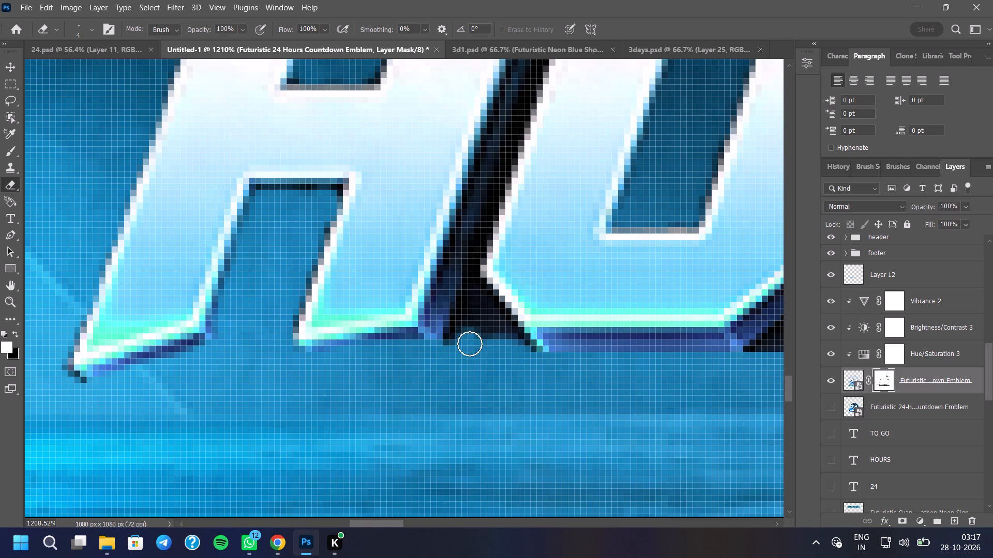
pyautogui.moveTo(450, 338); pyautogui.dragTo(472, 340)
pyautogui.moveTo(466, 341); pyautogui.dragTo(499, 342)
pyautogui.moveTo(490, 342); pyautogui.dragTo(513, 347)
pyautogui.moveTo(508, 347); pyautogui.dragTo(517, 350)
pyautogui.moveTo(517, 350); pyautogui.dragTo(564, 357)
pyautogui.moveTo(536, 355); pyautogui.dragTo(589, 360)
# Delete a thin rectangular strip of the emblem running under the HOURS TO GO lettering from the O past the final O, then deselect.
pyautogui.click(9, 86)
pyautogui.scroll(-7, 220, 320)
pyautogui.scroll(2, 417, 344)
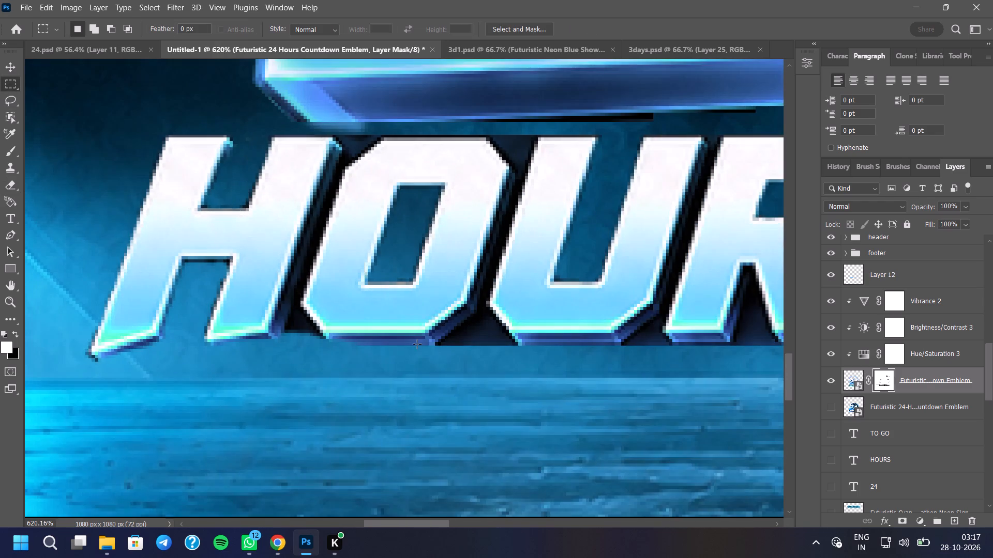
pyautogui.scroll(3, 417, 344)
pyautogui.moveTo(263, 342); pyautogui.dragTo(510, 365)
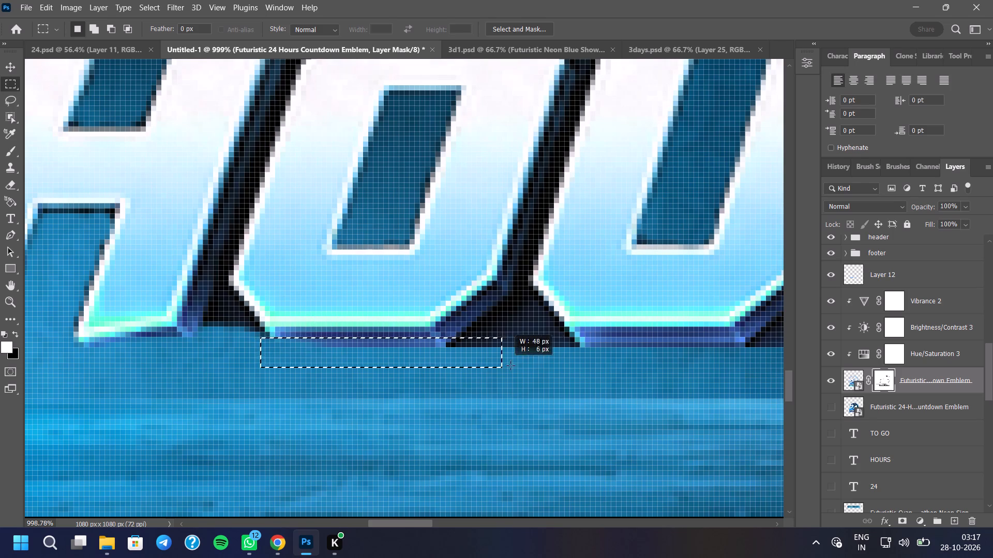
pyautogui.moveTo(510, 365); pyautogui.dragTo(800, 382)
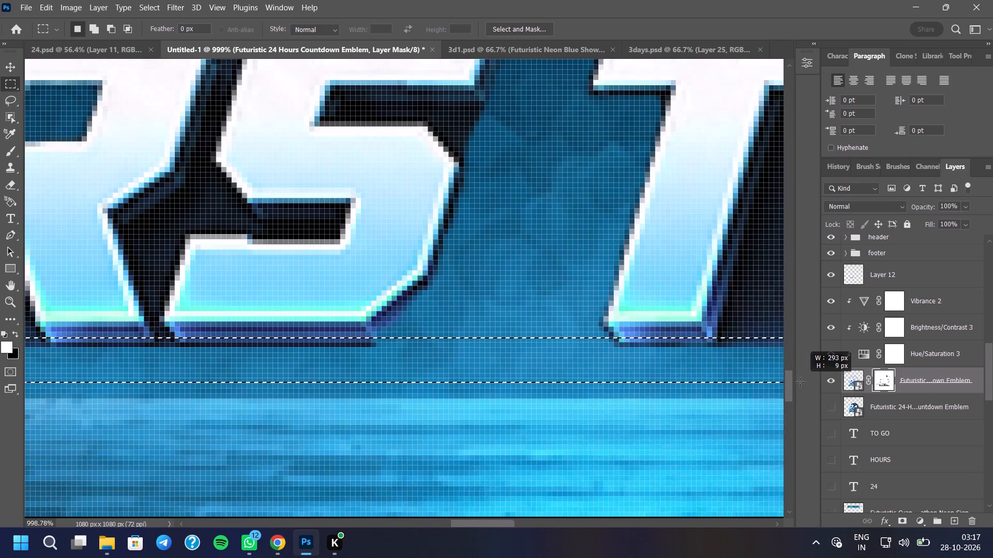
pyautogui.moveTo(800, 382); pyautogui.dragTo(719, 378)
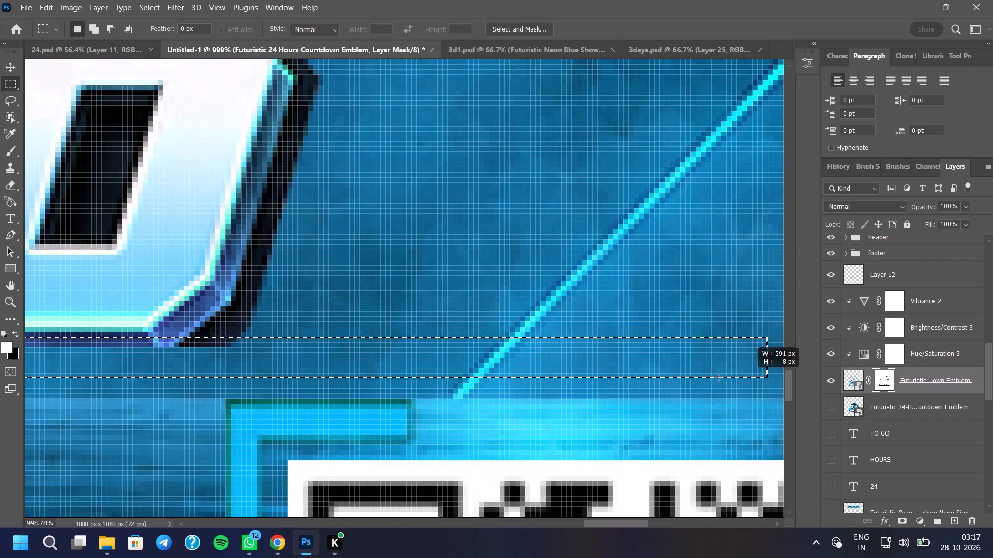
pyautogui.moveTo(719, 378); pyautogui.dragTo(650, 372)
pyautogui.press('Delete')
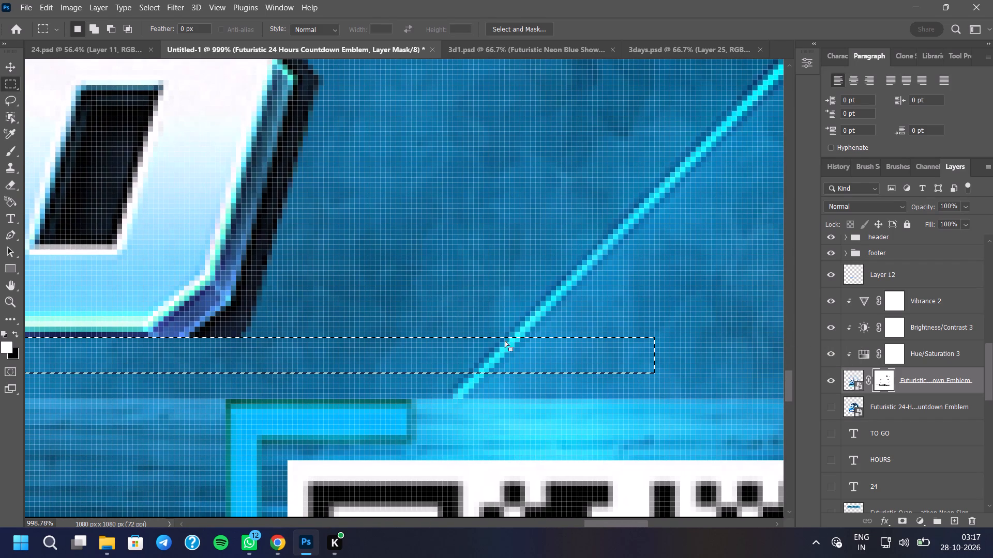
pyautogui.click(518, 274)
# Erase the dark triangle at the bottom of the gap between the H and O, down to the O's lower-left corner.
pyautogui.scroll(-16, 518, 275)
pyautogui.scroll(-6, 385, 312)
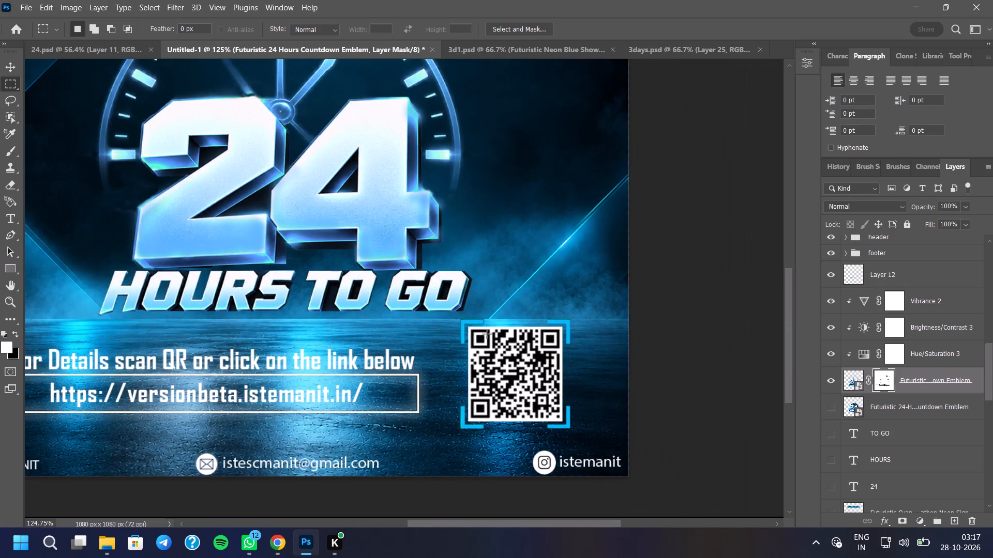
pyautogui.scroll(10, 180, 274)
pyautogui.click(8, 178)
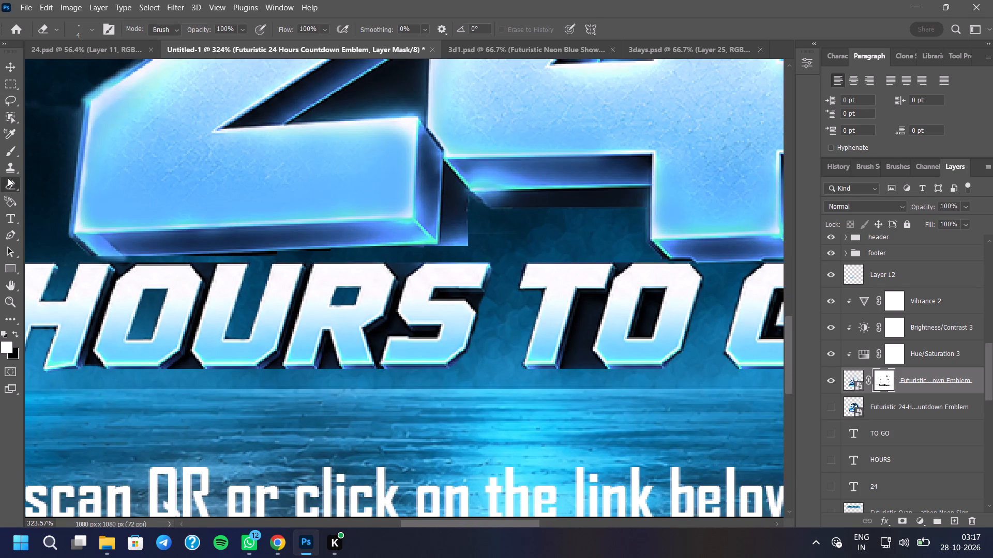
pyautogui.scroll(-6, 339, 280)
pyautogui.scroll(20, 236, 347)
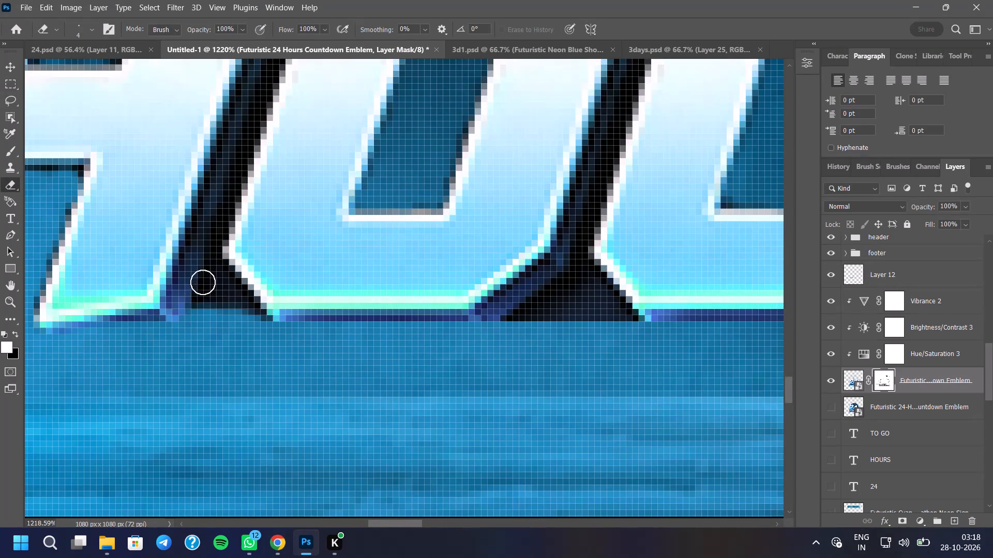
pyautogui.moveTo(203, 285); pyautogui.dragTo(218, 284)
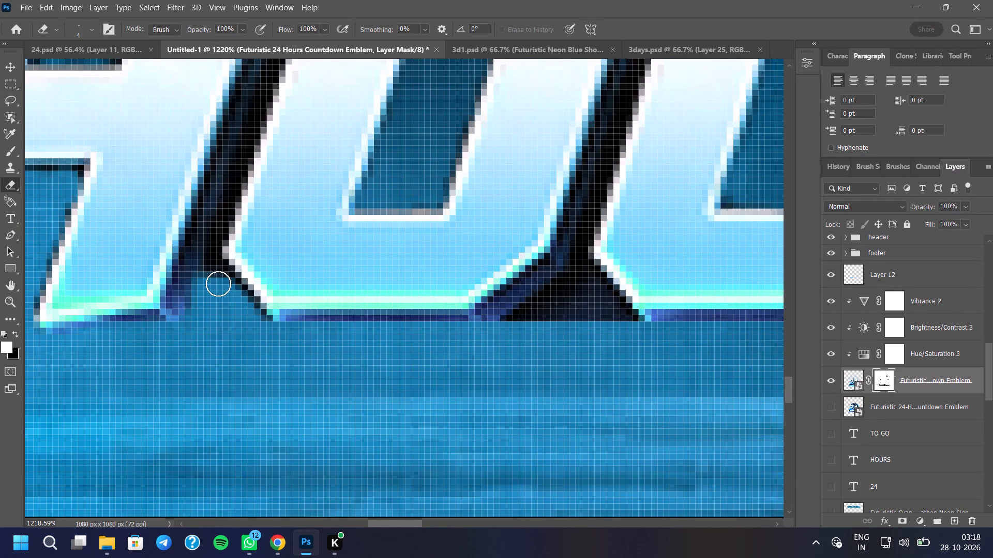
pyautogui.moveTo(218, 284); pyautogui.dragTo(218, 283)
pyautogui.moveTo(225, 287); pyautogui.dragTo(259, 326)
# Erase more dark backing in the lower part of the H–O gap, working upward past the O's lower-left bevel.
pyautogui.scroll(-11, 232, 342)
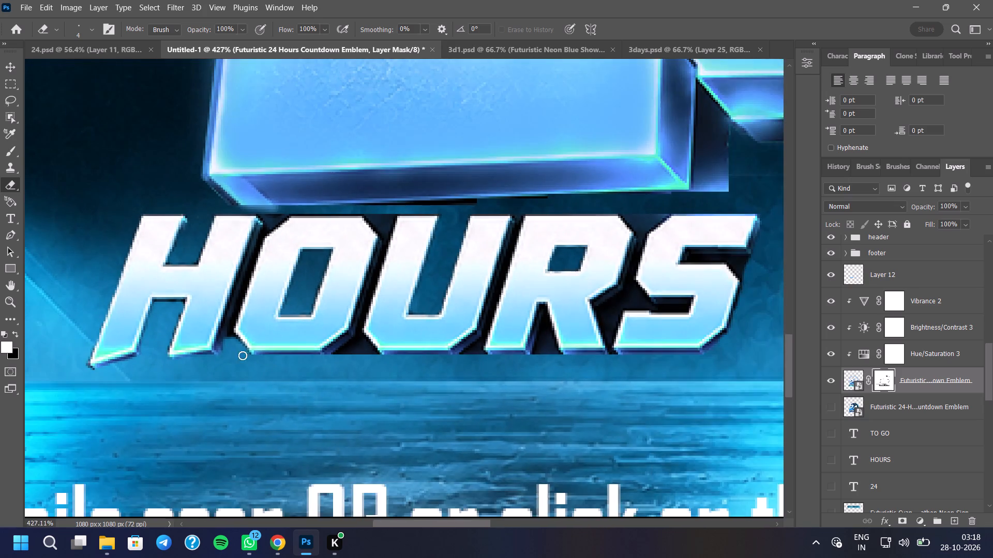
pyautogui.scroll(8, 230, 302)
pyautogui.scroll(1, 232, 414)
pyautogui.click(227, 371)
pyautogui.click(228, 379)
pyautogui.moveTo(228, 373); pyautogui.dragTo(238, 385)
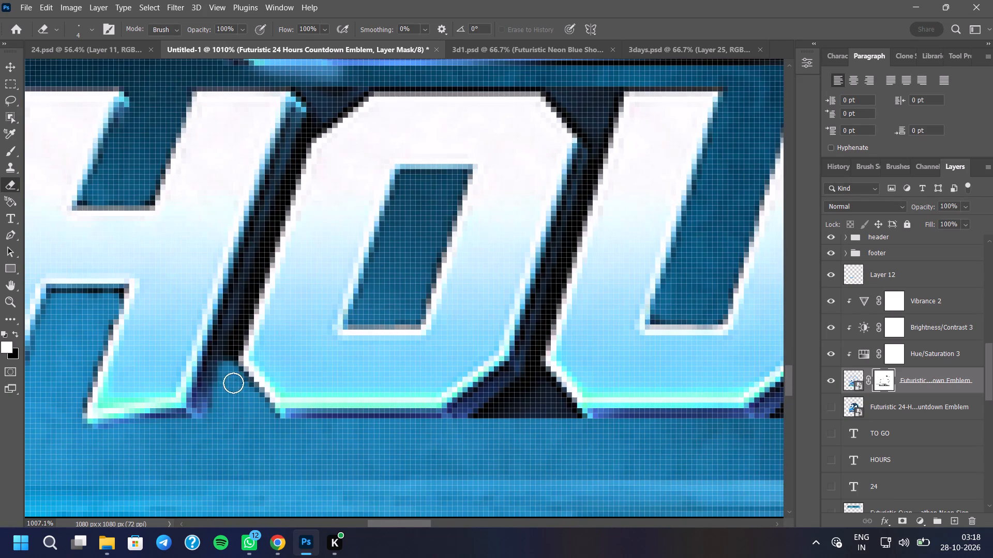
pyautogui.click(229, 381)
pyautogui.moveTo(223, 374); pyautogui.dragTo(223, 368)
pyautogui.click(224, 361)
pyautogui.click(227, 358)
pyautogui.click(231, 346)
pyautogui.moveTo(234, 336); pyautogui.dragTo(236, 327)
# Erase the black band up the H–O gap and the dark wedge at the top between the two letters.
pyautogui.scroll(-4, 256, 378)
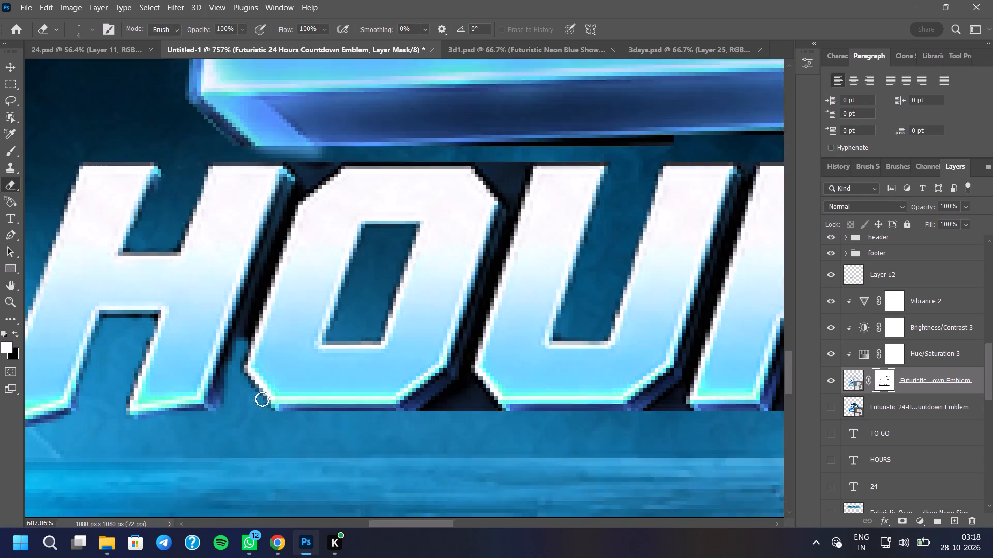
pyautogui.scroll(-1, 262, 399)
pyautogui.scroll(7, 247, 308)
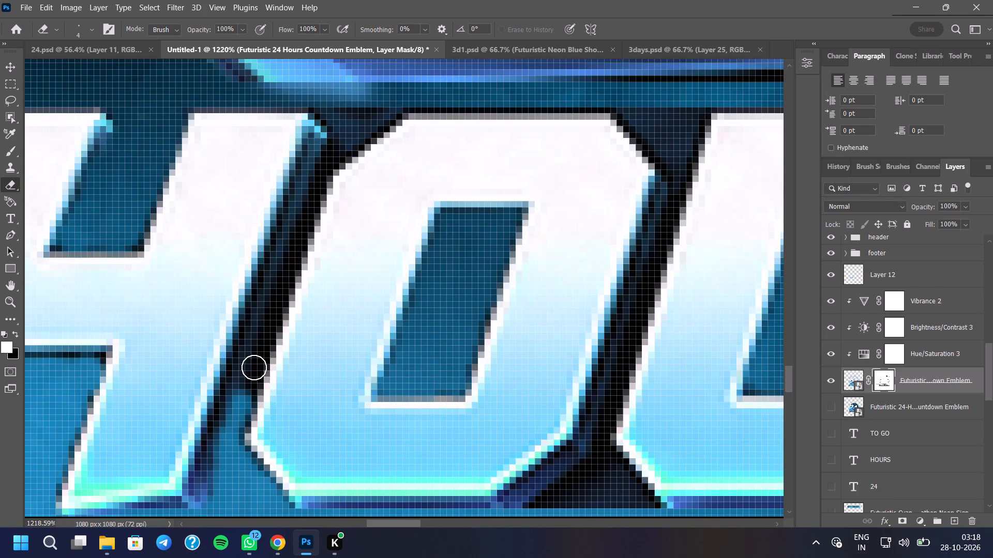
pyautogui.click(238, 380)
pyautogui.moveTo(243, 383); pyautogui.dragTo(266, 326)
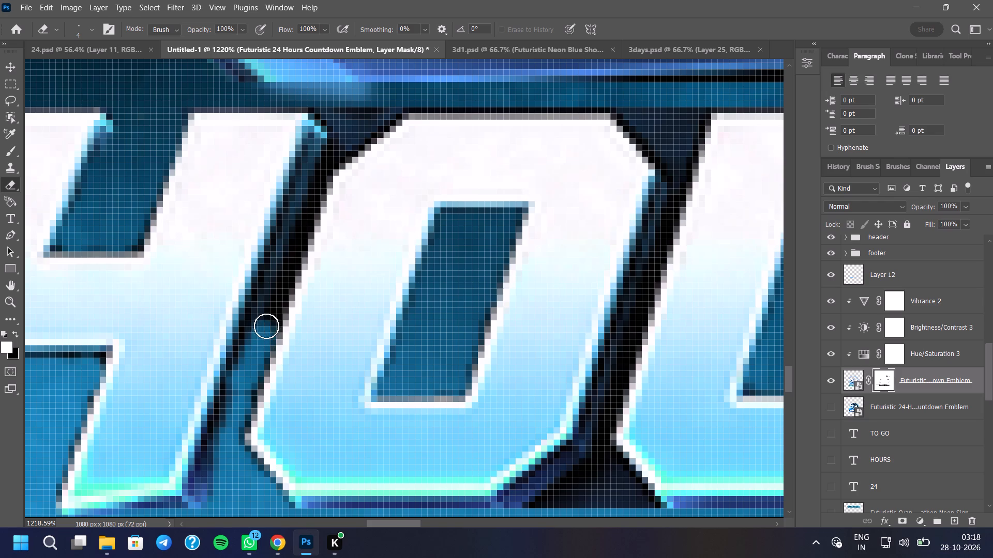
pyautogui.moveTo(266, 326); pyautogui.dragTo(316, 174)
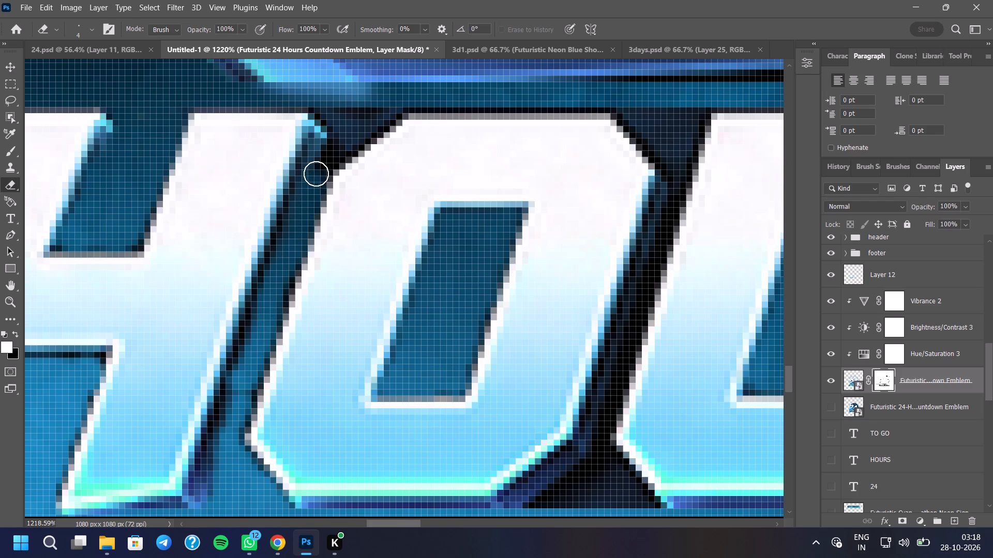
pyautogui.moveTo(316, 174); pyautogui.dragTo(364, 133)
pyautogui.moveTo(351, 136); pyautogui.dragTo(331, 148)
pyautogui.click(366, 127)
# Erase the dark fringe along the O's outer left edge from its upper-left bevel to just below mid-height.
pyautogui.click(321, 164)
pyautogui.click(315, 174)
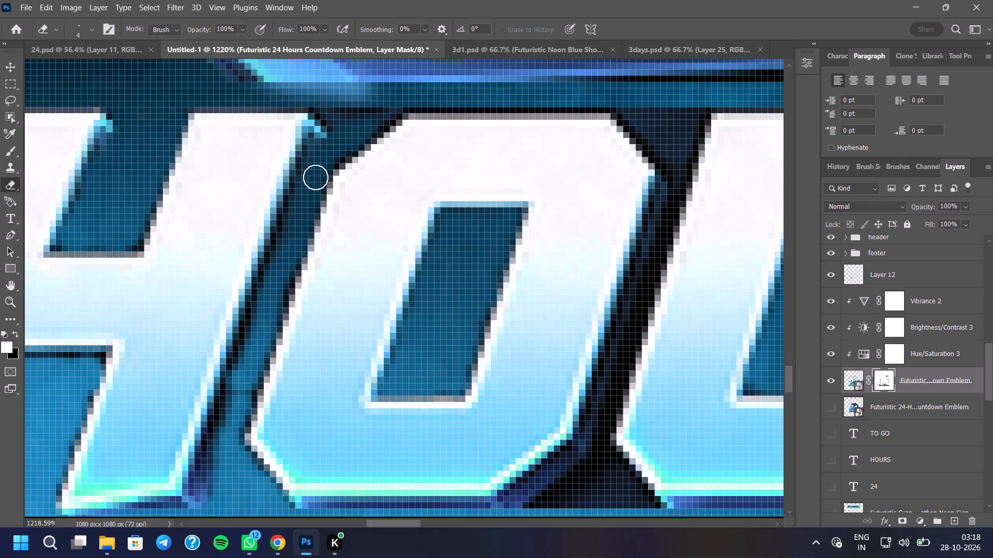
pyautogui.moveTo(315, 178); pyautogui.dragTo(313, 184)
pyautogui.moveTo(311, 189); pyautogui.dragTo(308, 198)
pyautogui.moveTo(289, 259); pyautogui.dragTo(289, 263)
pyautogui.moveTo(291, 272); pyautogui.dragTo(289, 281)
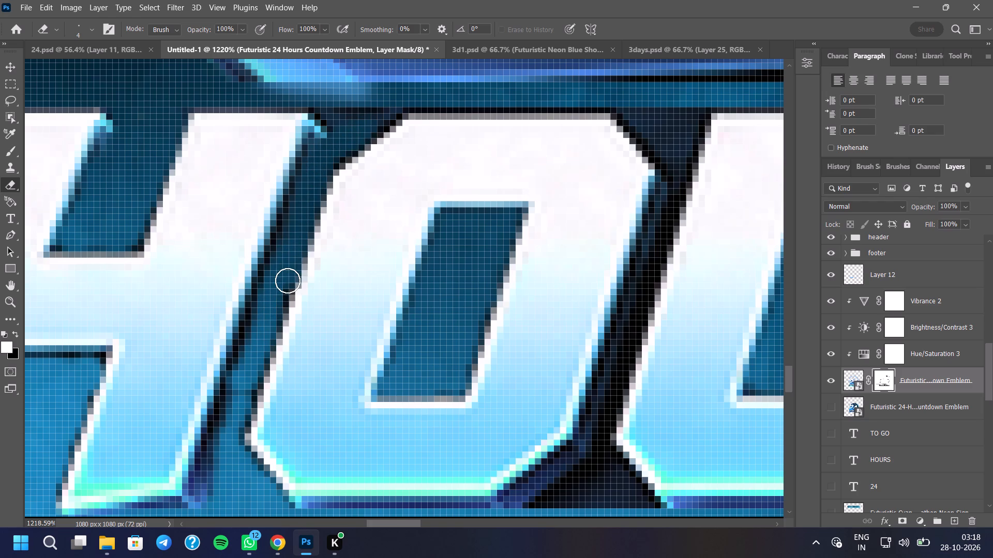
pyautogui.click(288, 285)
pyautogui.click(284, 293)
pyautogui.click(280, 302)
pyautogui.click(278, 309)
pyautogui.moveTo(268, 319); pyautogui.dragTo(266, 324)
pyautogui.click(270, 323)
pyautogui.click(268, 327)
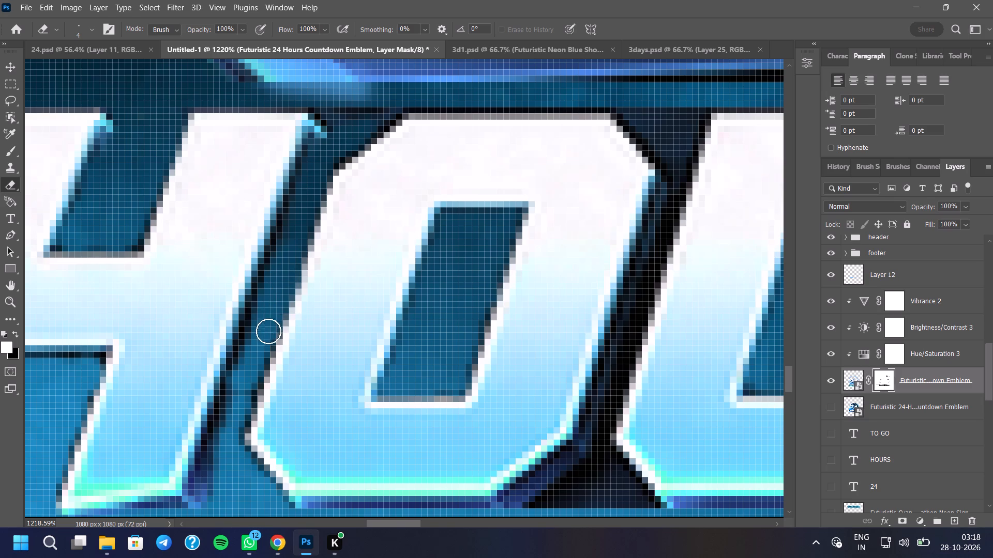
# Erase the dark fringe along the lower half of the O's outer left edge, down around its lower-left bevel.
pyautogui.moveTo(267, 334); pyautogui.dragTo(267, 340)
pyautogui.moveTo(266, 342); pyautogui.dragTo(257, 361)
pyautogui.moveTo(257, 362); pyautogui.dragTo(256, 368)
pyautogui.click(258, 370)
pyautogui.moveTo(252, 376); pyautogui.dragTo(252, 383)
pyautogui.moveTo(251, 388); pyautogui.dragTo(251, 392)
pyautogui.moveTo(250, 393); pyautogui.dragTo(248, 397)
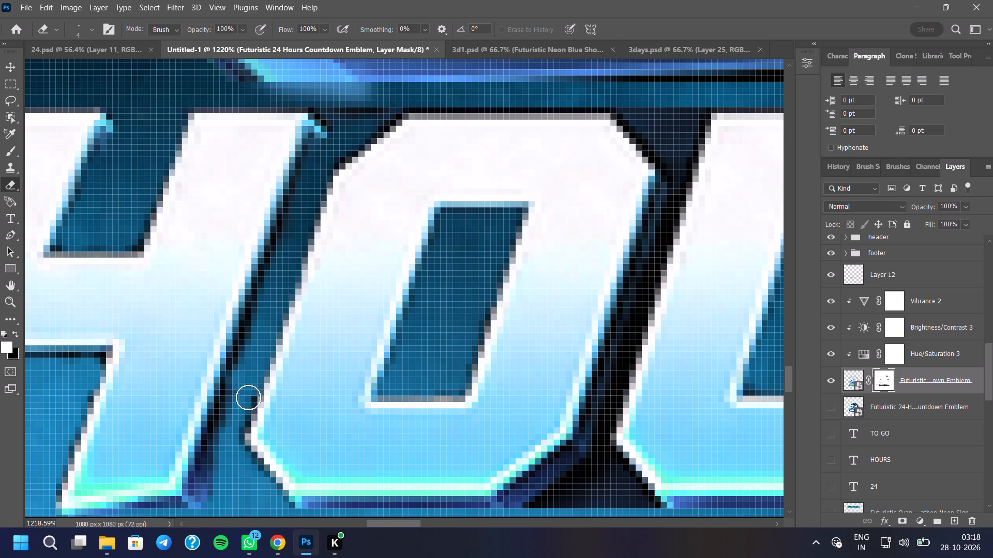
pyautogui.moveTo(248, 397); pyautogui.dragTo(246, 401)
pyautogui.click(245, 406)
pyautogui.click(243, 417)
pyautogui.click(241, 427)
pyautogui.click(240, 433)
pyautogui.click(239, 439)
pyautogui.click(240, 446)
pyautogui.click(244, 453)
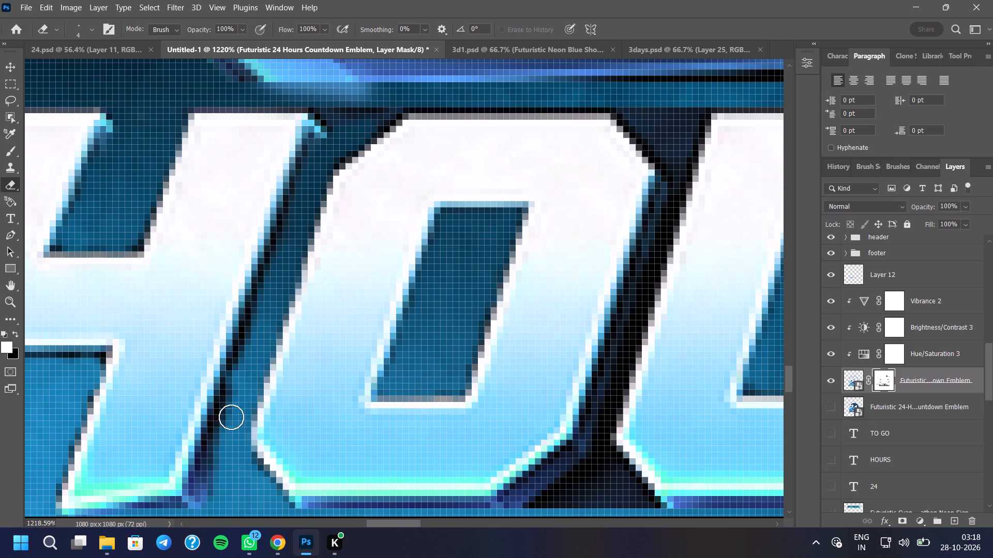
# Thin the dark shadow along the lower half of the H's right stem, on the side facing the O.
pyautogui.doubleClick(231, 417)
pyautogui.click(231, 410)
pyautogui.moveTo(238, 394); pyautogui.dragTo(243, 385)
pyautogui.moveTo(245, 383); pyautogui.dragTo(251, 359)
pyautogui.click(254, 349)
pyautogui.moveTo(252, 353); pyautogui.dragTo(243, 367)
pyautogui.moveTo(242, 374); pyautogui.dragTo(240, 380)
pyautogui.click(236, 385)
pyautogui.click(235, 396)
pyautogui.moveTo(247, 351); pyautogui.dragTo(250, 346)
pyautogui.click(252, 343)
pyautogui.click(255, 334)
pyautogui.click(258, 328)
pyautogui.click(259, 323)
pyautogui.moveTo(256, 327); pyautogui.dragTo(252, 333)
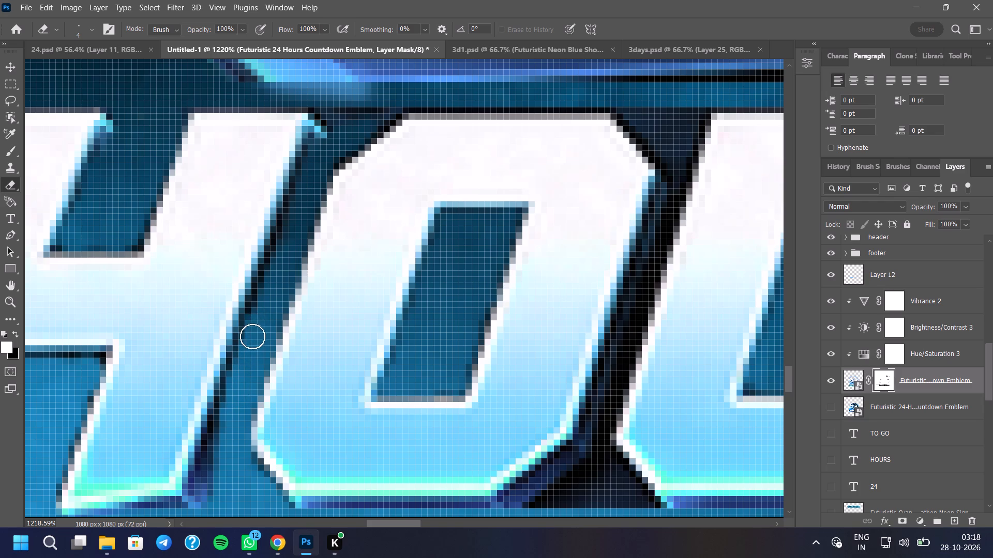
# Thin the dark shadow along the upper half of the H's right stem, up towards its top corner.
pyautogui.click(256, 324)
pyautogui.click(261, 313)
pyautogui.click(271, 288)
pyautogui.click(266, 299)
pyautogui.click(272, 285)
pyautogui.moveTo(275, 277); pyautogui.dragTo(277, 272)
pyautogui.click(279, 265)
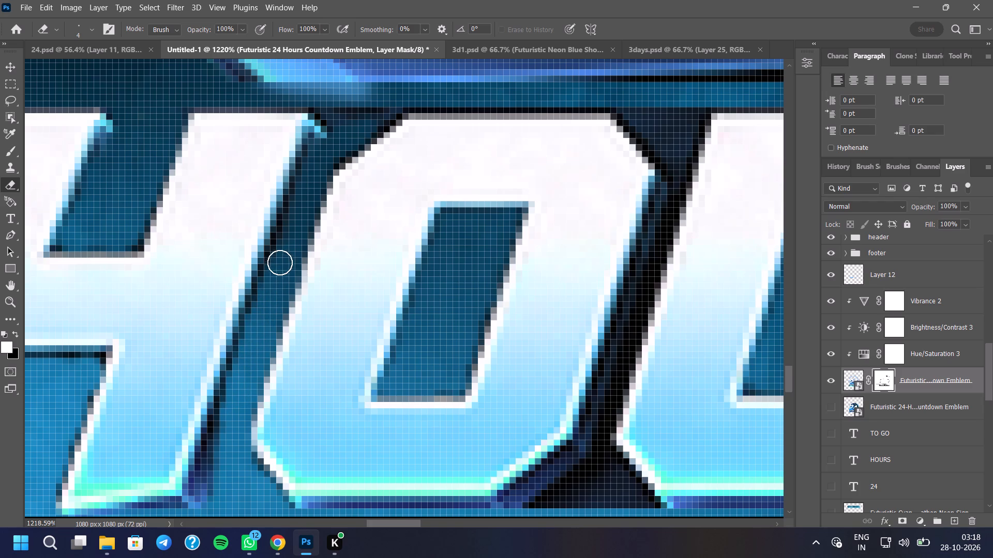
pyautogui.click(281, 260)
pyautogui.moveTo(284, 252); pyautogui.dragTo(286, 247)
pyautogui.moveTo(287, 245); pyautogui.dragTo(289, 240)
pyautogui.click(291, 233)
pyautogui.click(294, 222)
pyautogui.click(295, 215)
pyautogui.click(297, 210)
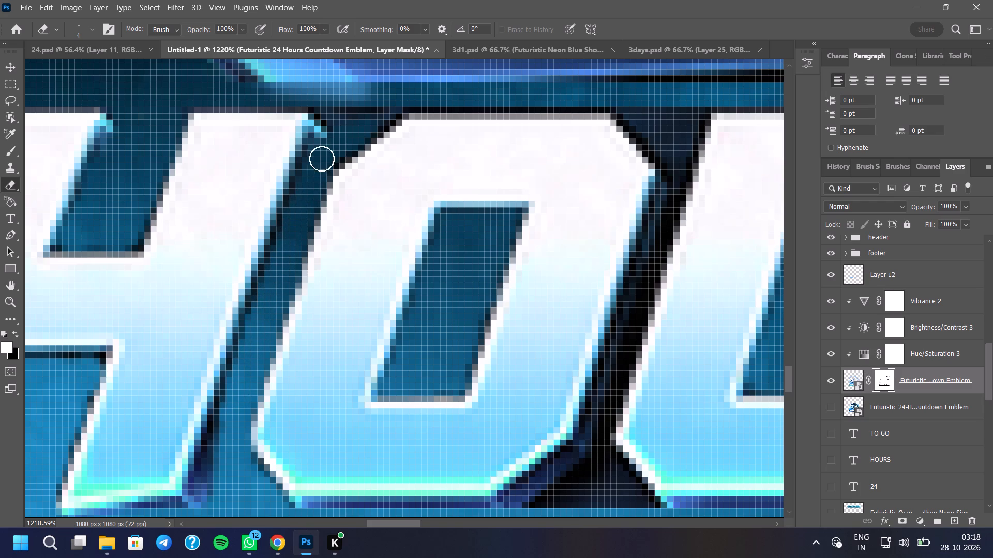
# Erase the protruding cyan and dark pixels beside the H's upper-right corner.
pyautogui.click(325, 142)
pyautogui.doubleClick(322, 137)
pyautogui.moveTo(314, 149); pyautogui.dragTo(312, 163)
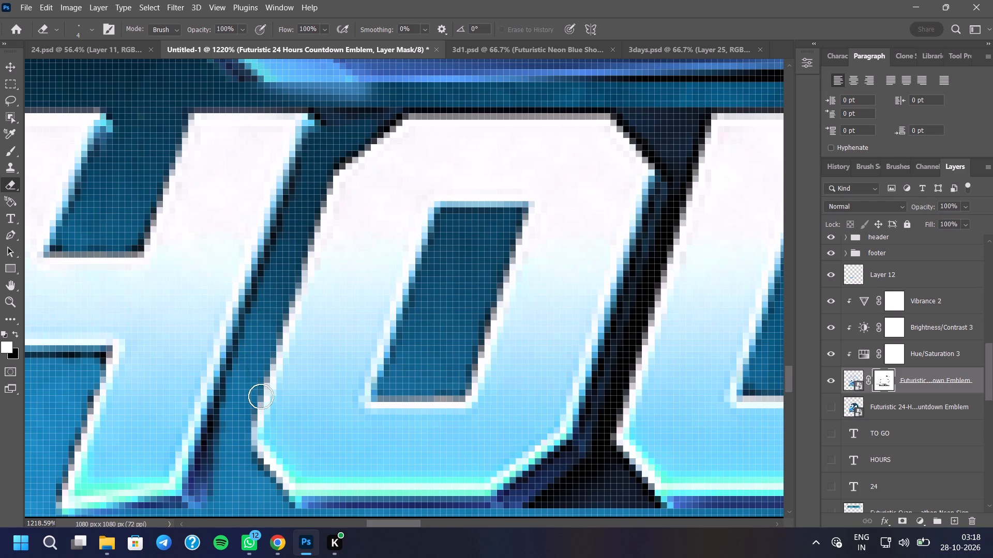
# Erase the dark purple shadow beside the lower end of the H's right stem, down to its foot.
pyautogui.scroll(-11, 274, 339)
pyautogui.scroll(7, 270, 376)
pyautogui.scroll(-5, 259, 391)
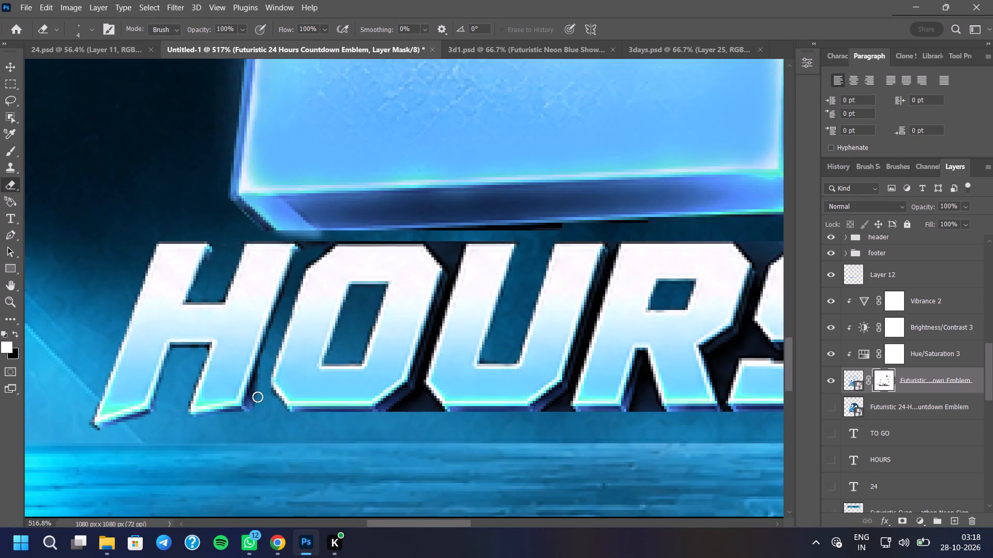
pyautogui.scroll(-9, 258, 397)
pyautogui.scroll(17, 253, 407)
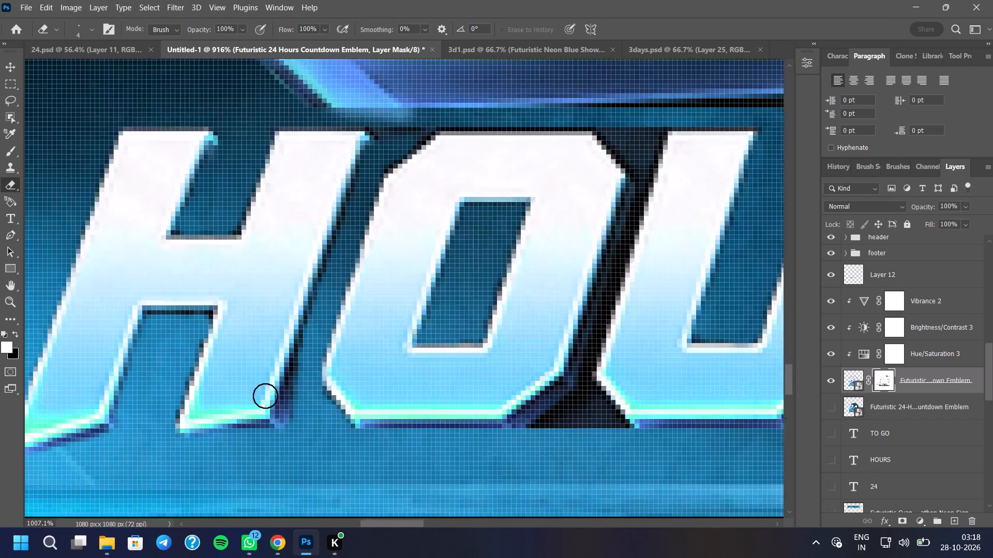
pyautogui.scroll(1, 265, 396)
pyautogui.moveTo(321, 345); pyautogui.dragTo(311, 365)
pyautogui.moveTo(312, 360); pyautogui.dragTo(309, 379)
pyautogui.moveTo(309, 377); pyautogui.dragTo(308, 401)
pyautogui.click(307, 393)
pyautogui.moveTo(310, 383); pyautogui.dragTo(306, 395)
pyautogui.moveTo(307, 387); pyautogui.dragTo(306, 400)
pyautogui.moveTo(306, 400); pyautogui.dragTo(327, 322)
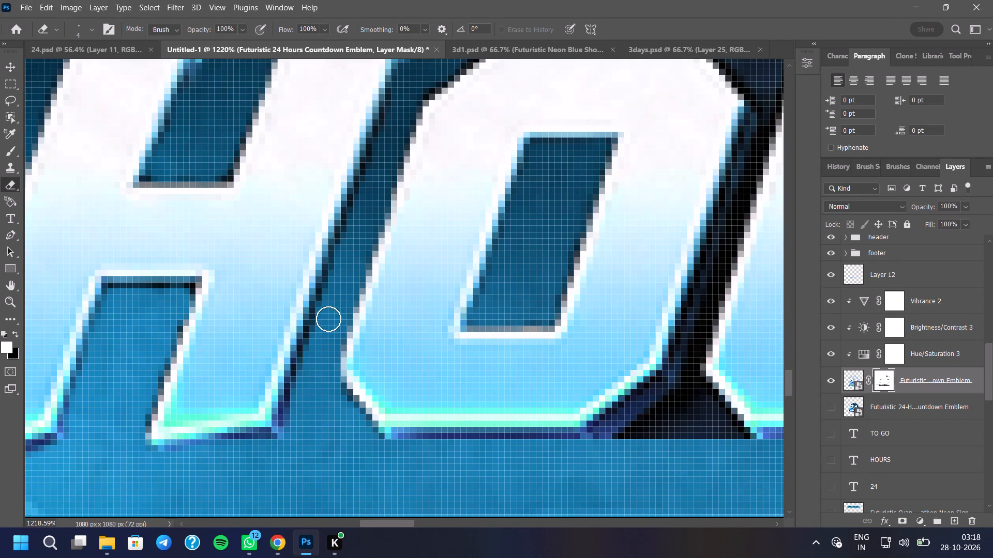
# Erase the remaining dark pixels along the H's right stem from about mid-height down to the foot.
pyautogui.moveTo(328, 319); pyautogui.dragTo(317, 333)
pyautogui.click(317, 333)
pyautogui.moveTo(324, 313); pyautogui.dragTo(327, 307)
pyautogui.moveTo(330, 301); pyautogui.dragTo(333, 295)
pyautogui.click(334, 289)
pyautogui.click(336, 282)
pyautogui.moveTo(338, 278); pyautogui.dragTo(321, 320)
pyautogui.moveTo(320, 335); pyautogui.dragTo(318, 345)
pyautogui.moveTo(316, 352); pyautogui.dragTo(313, 360)
pyautogui.moveTo(311, 368); pyautogui.dragTo(309, 376)
pyautogui.click(307, 378)
pyautogui.click(306, 373)
pyautogui.scroll(1, 306, 373)
pyautogui.moveTo(306, 380); pyautogui.dragTo(308, 414)
# Erase the black wedge between the bottoms of the O and U in HOURS, up to where the letters converge.
pyautogui.scroll(-12, 305, 409)
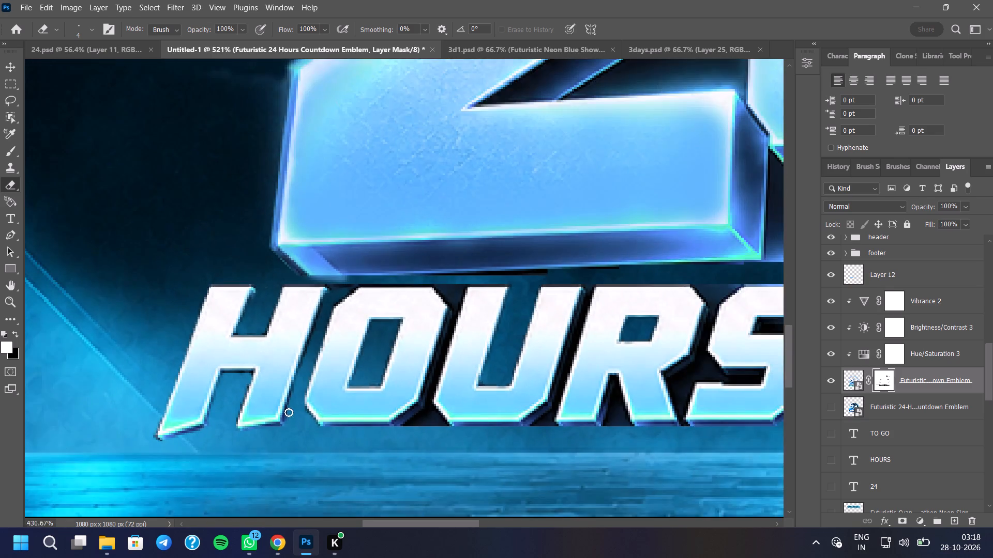
pyautogui.scroll(-3, 289, 412)
pyautogui.scroll(18, 396, 411)
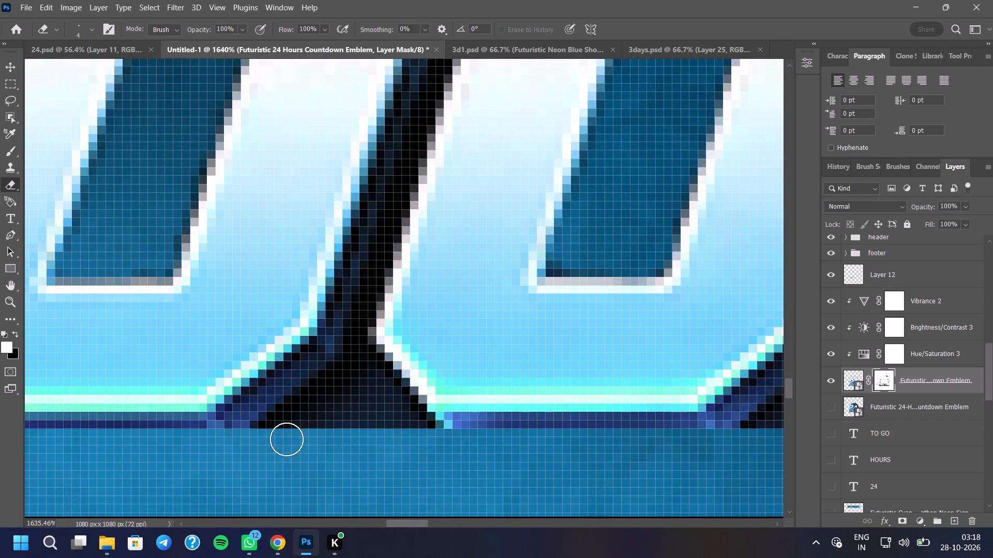
pyautogui.moveTo(271, 431); pyautogui.dragTo(389, 423)
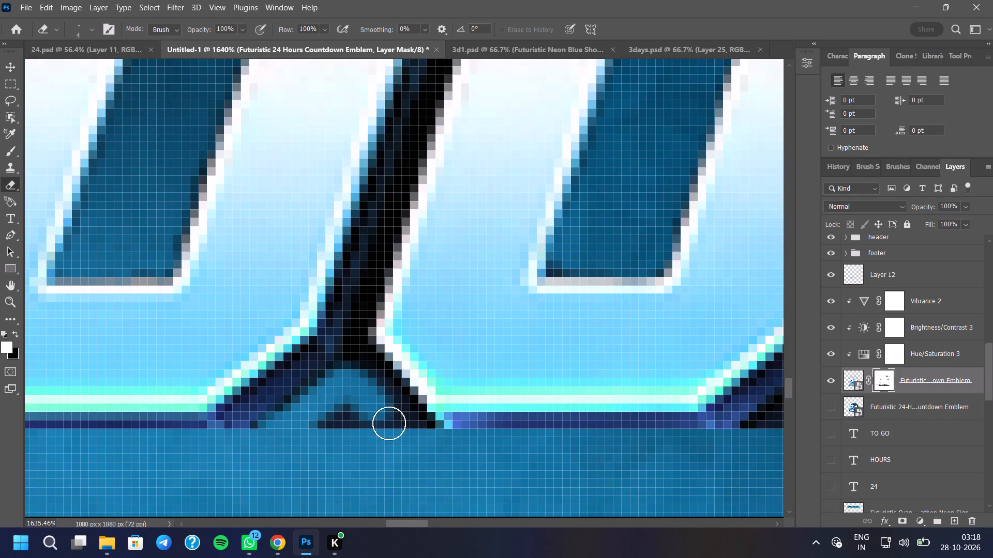
pyautogui.moveTo(389, 423); pyautogui.dragTo(366, 387)
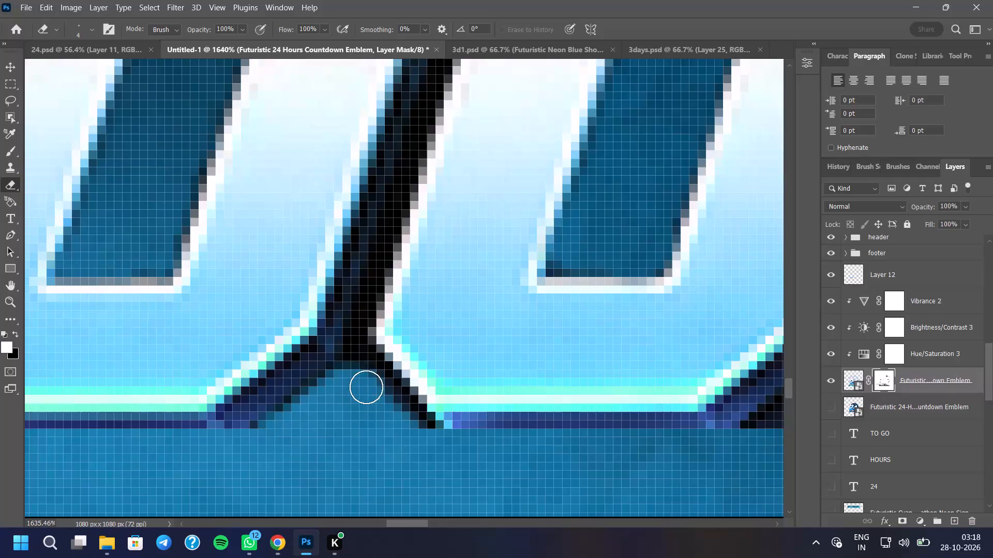
pyautogui.moveTo(366, 387); pyautogui.dragTo(362, 368)
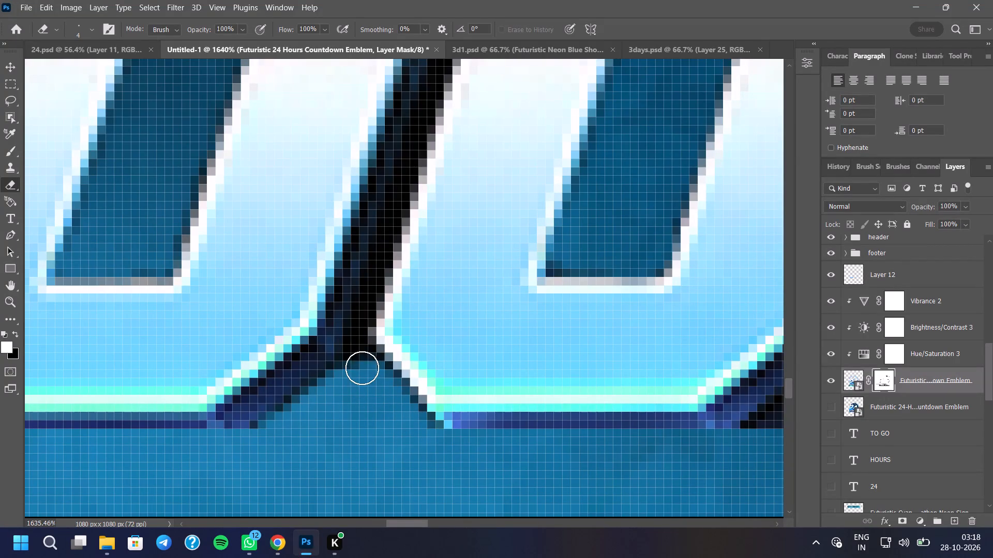
pyautogui.moveTo(362, 368); pyautogui.dragTo(360, 368)
pyautogui.doubleClick(352, 374)
pyautogui.moveTo(351, 373); pyautogui.dragTo(351, 368)
pyautogui.doubleClick(351, 367)
# Erase the dark triangular backing between the tops of the O and U in HOURS, up to the U's corner.
pyautogui.scroll(-7, 345, 385)
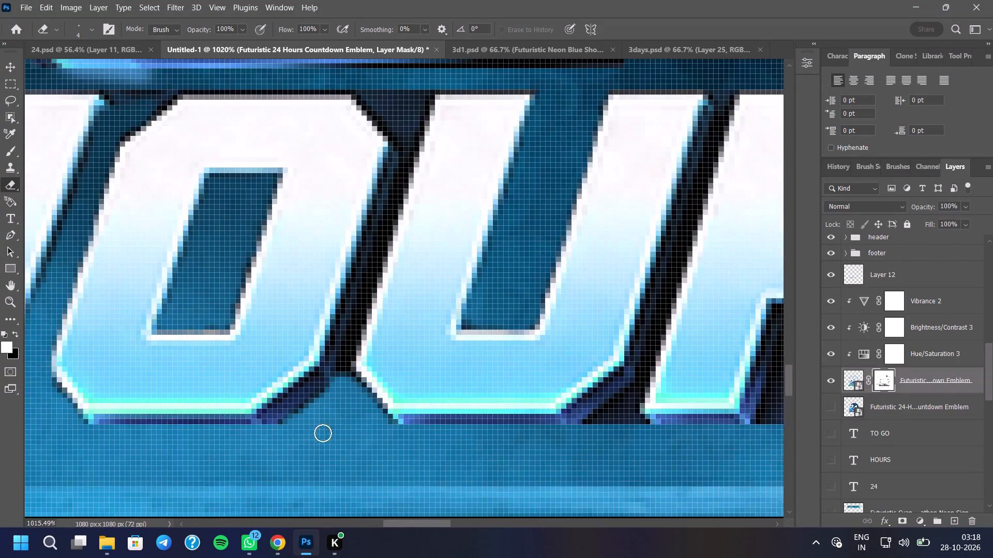
pyautogui.scroll(-6, 323, 433)
pyautogui.scroll(14, 363, 285)
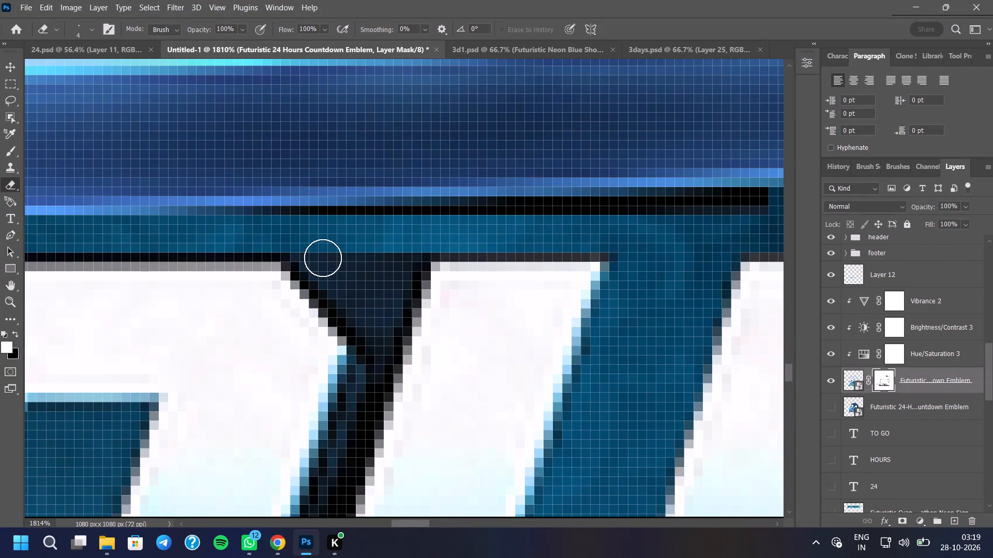
pyautogui.moveTo(323, 258); pyautogui.dragTo(394, 267)
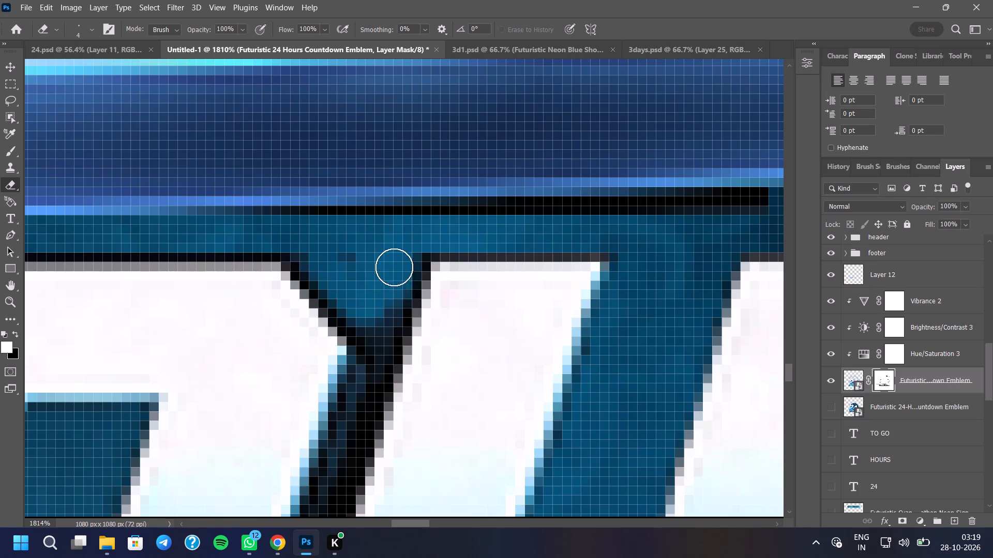
pyautogui.moveTo(394, 267); pyautogui.dragTo(377, 301)
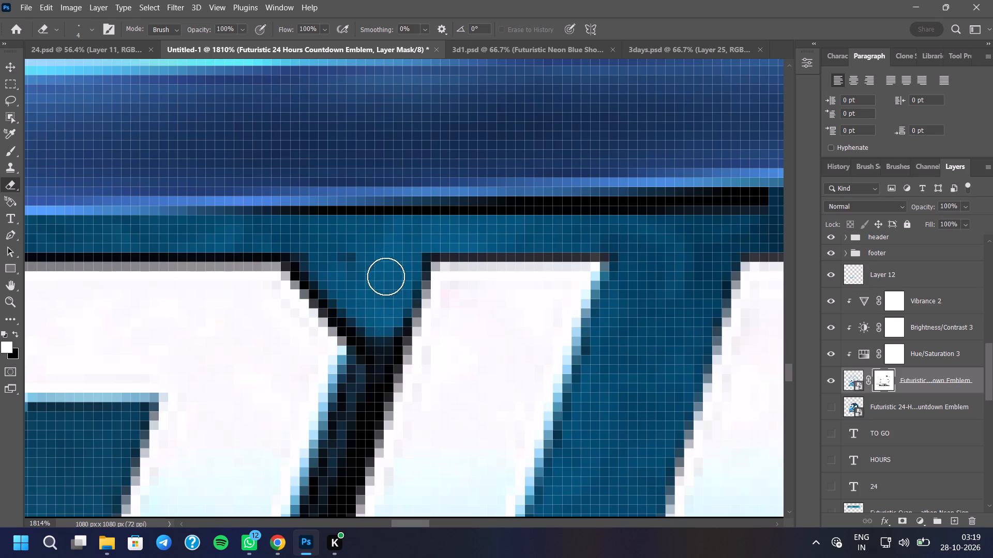
pyautogui.click(405, 255)
pyautogui.click(409, 251)
pyautogui.doubleClick(414, 248)
# Erase the thin dark line along the top edge of the U's left stem in HOURS.
pyautogui.moveTo(422, 243); pyautogui.dragTo(461, 239)
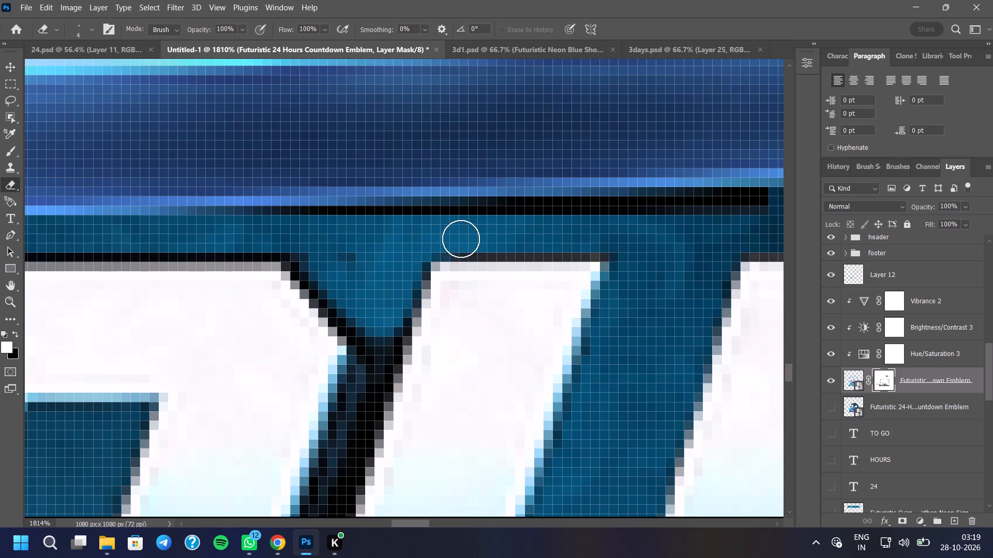
pyautogui.moveTo(461, 239); pyautogui.dragTo(614, 241)
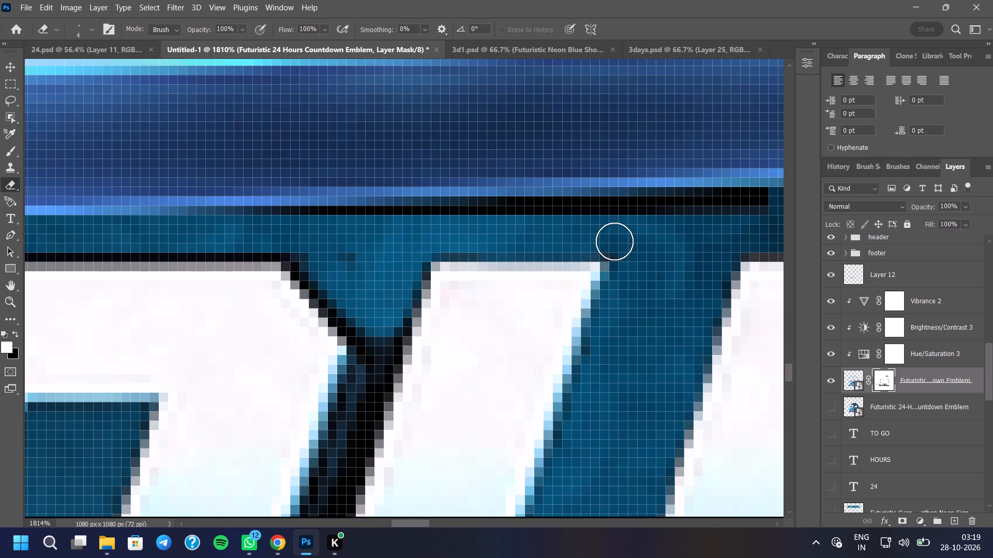
pyautogui.moveTo(614, 241); pyautogui.dragTo(616, 241)
pyautogui.doubleClick(625, 257)
# Start clearing the dark fill inside the O of GO with short strokes near the top of its opening.
pyautogui.scroll(-16, 556, 277)
pyautogui.scroll(-2, 404, 324)
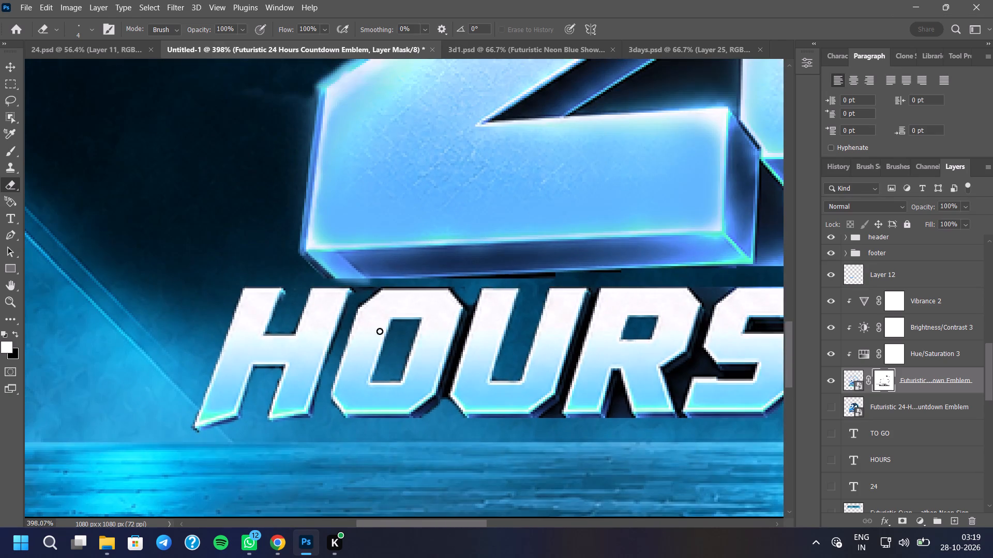
pyautogui.scroll(-7, 380, 331)
pyautogui.scroll(1, 401, 364)
pyautogui.scroll(-5, 464, 389)
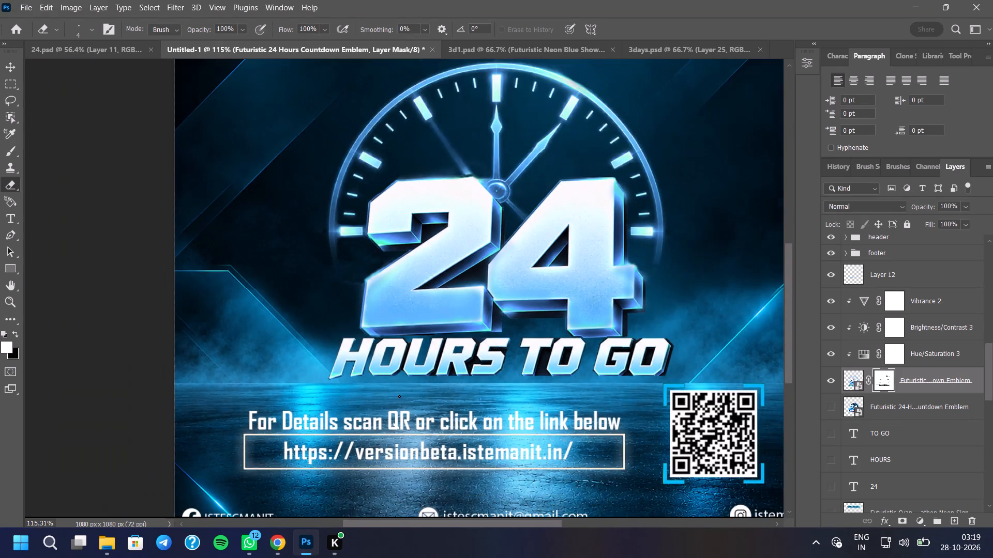
pyautogui.scroll(4, 391, 388)
pyautogui.scroll(9, 736, 375)
pyautogui.scroll(-5, 474, 393)
pyautogui.scroll(14, 608, 382)
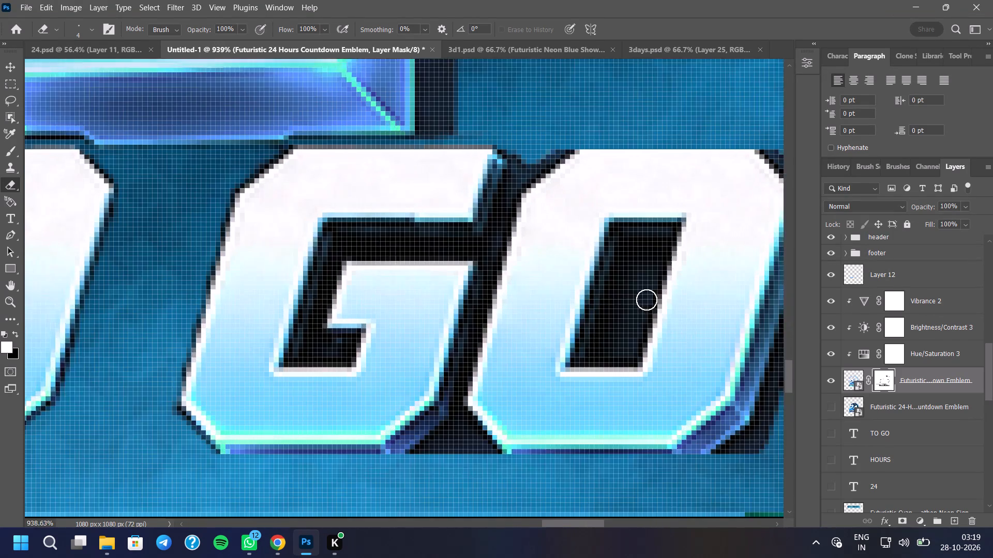
pyautogui.scroll(1, 646, 300)
pyautogui.moveTo(627, 240); pyautogui.dragTo(623, 268)
pyautogui.moveTo(626, 241); pyautogui.dragTo(614, 252)
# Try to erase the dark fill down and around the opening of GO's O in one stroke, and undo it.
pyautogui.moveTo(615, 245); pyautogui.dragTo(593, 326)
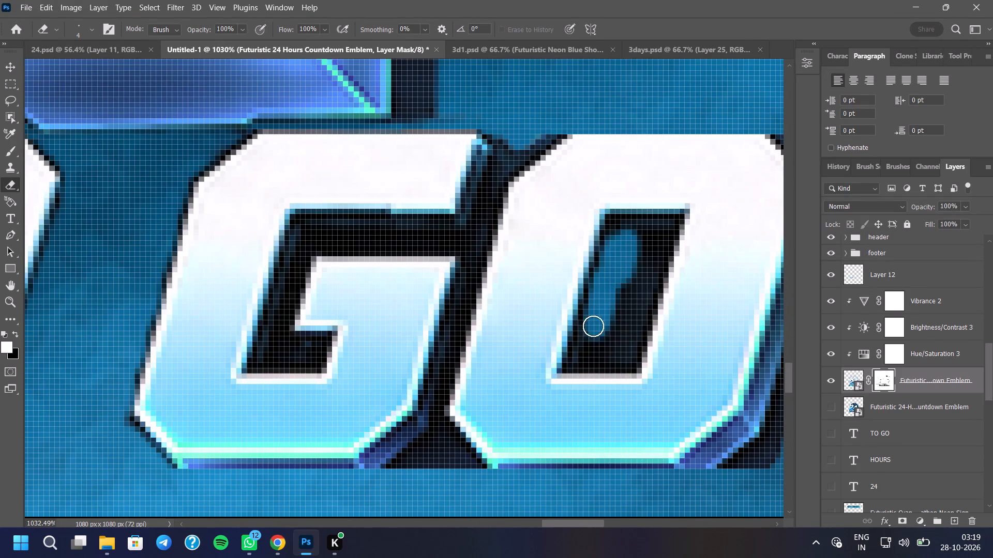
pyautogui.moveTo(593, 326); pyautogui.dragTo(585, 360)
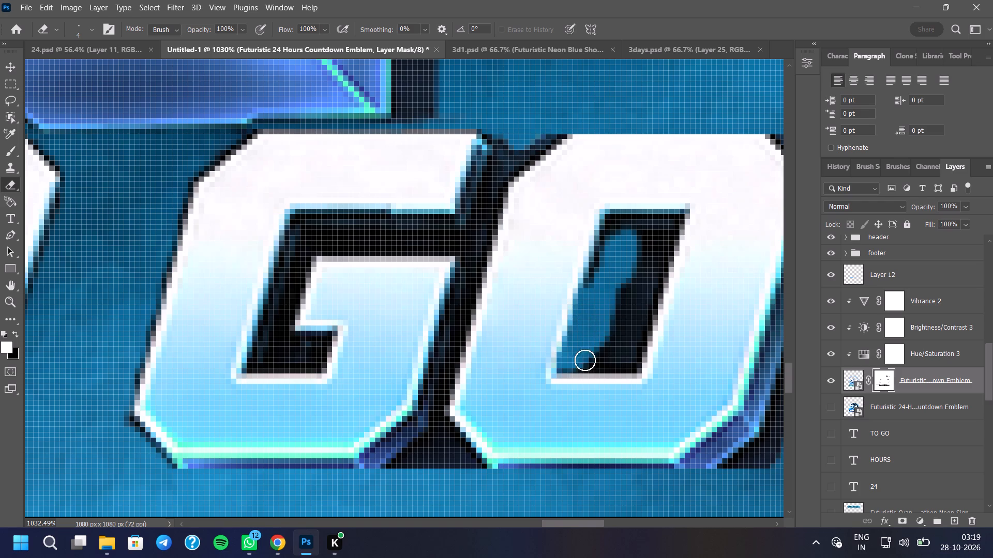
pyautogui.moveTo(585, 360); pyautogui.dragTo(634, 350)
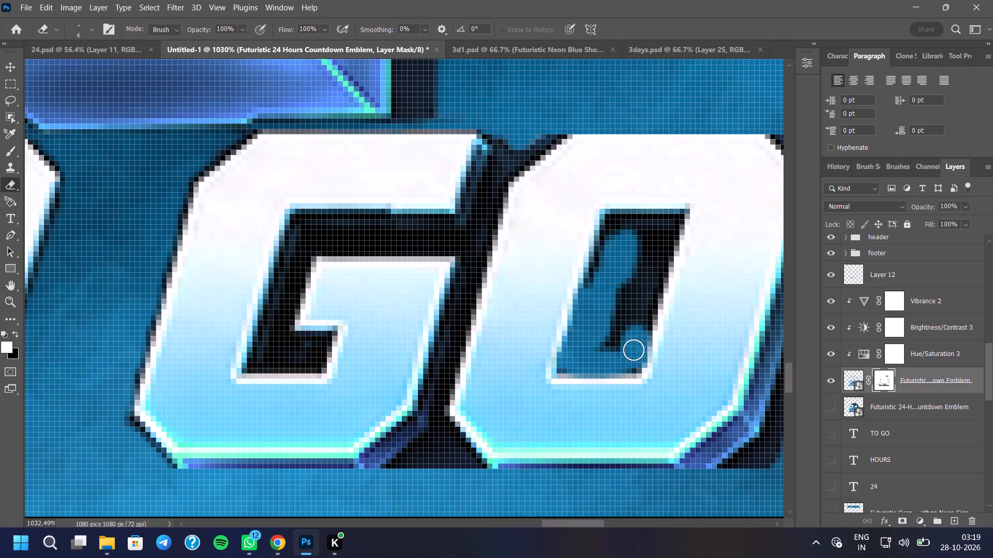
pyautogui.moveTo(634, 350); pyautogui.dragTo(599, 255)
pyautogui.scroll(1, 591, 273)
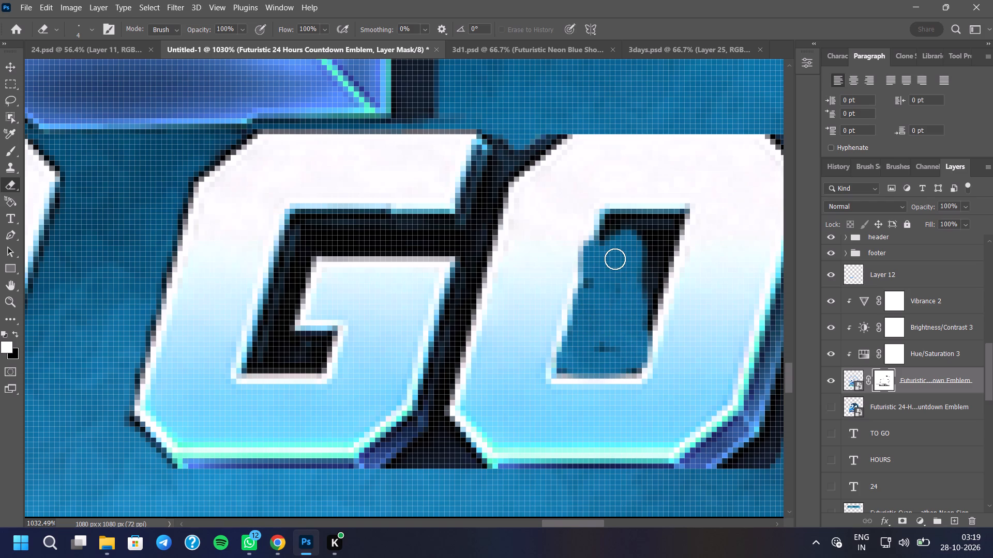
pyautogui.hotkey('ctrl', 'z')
# Erase the dark fill around the sides, bottom and top of the opening inside GO's O.
pyautogui.moveTo(615, 274); pyautogui.dragTo(611, 291)
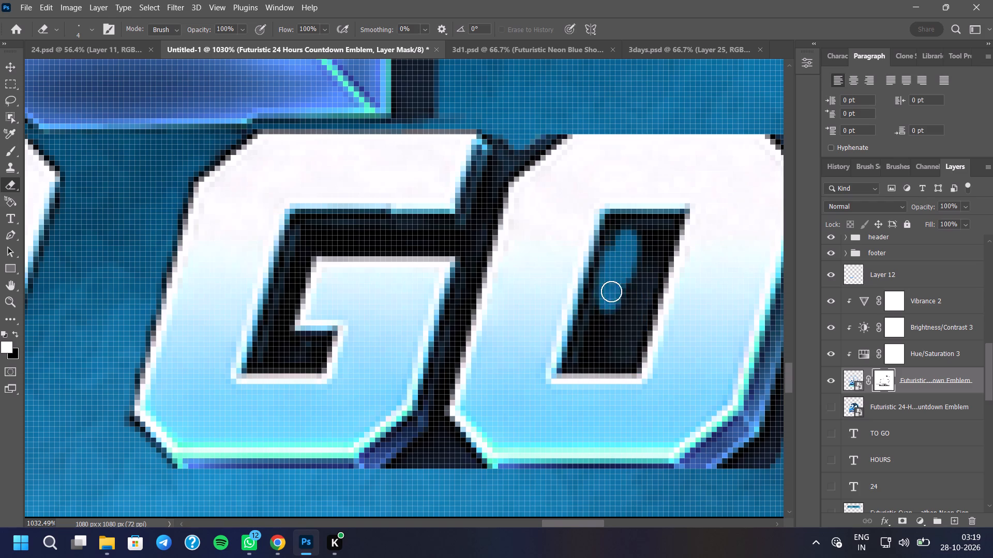
pyautogui.moveTo(611, 291); pyautogui.dragTo(570, 367)
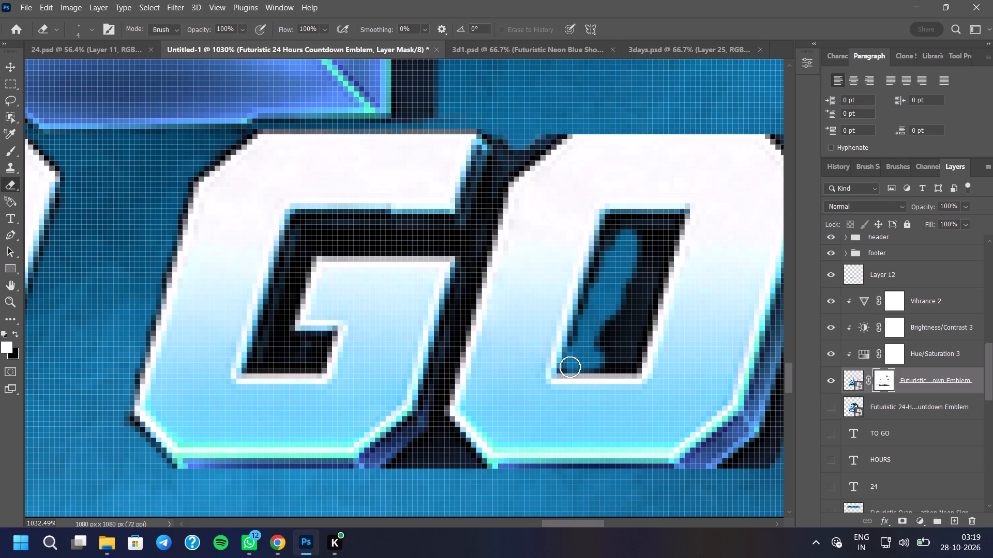
pyautogui.moveTo(570, 367); pyautogui.dragTo(673, 221)
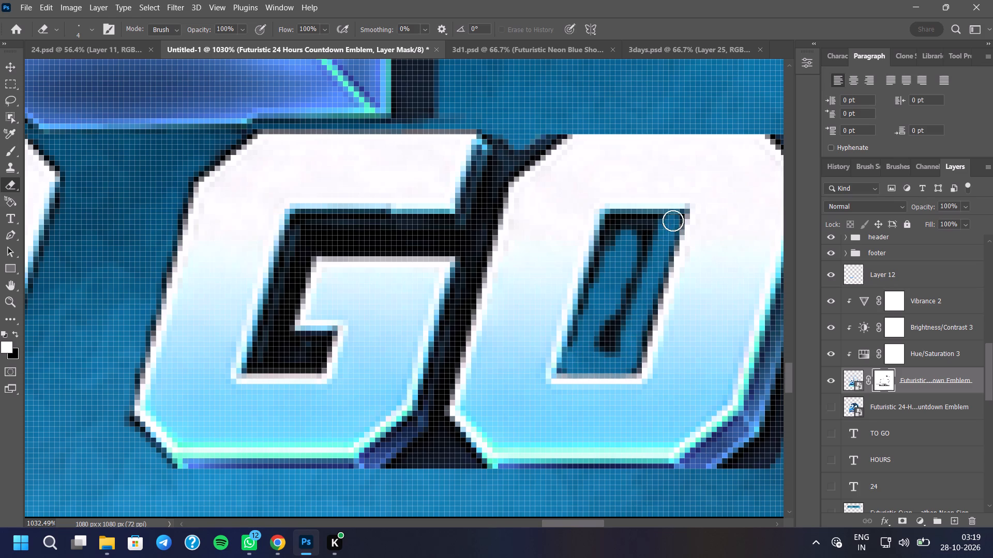
pyautogui.moveTo(673, 221); pyautogui.dragTo(595, 275)
pyautogui.moveTo(627, 239); pyautogui.dragTo(633, 244)
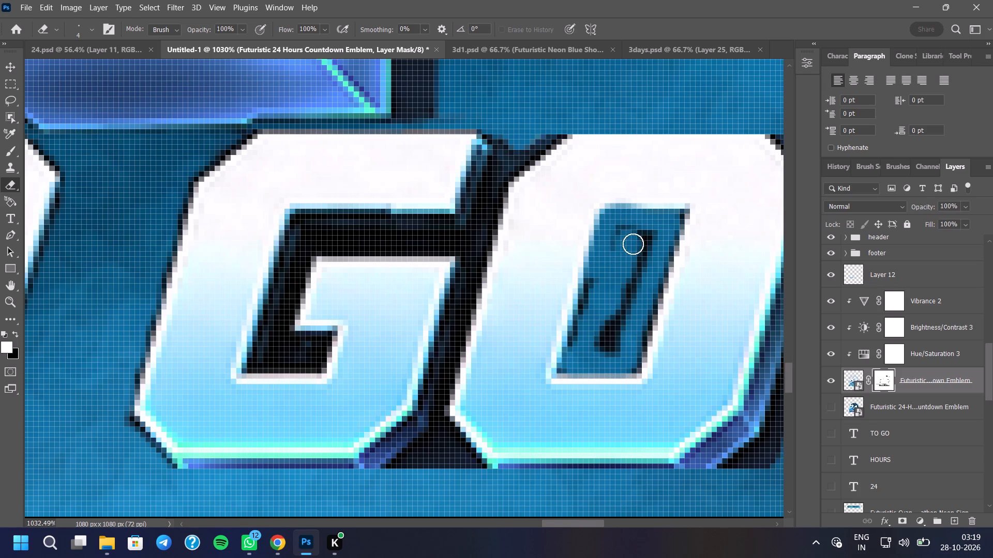
# Erase the leftover dark streaks along the left inner edge and in the middle of the opening in GO's O.
pyautogui.moveTo(633, 244); pyautogui.dragTo(585, 302)
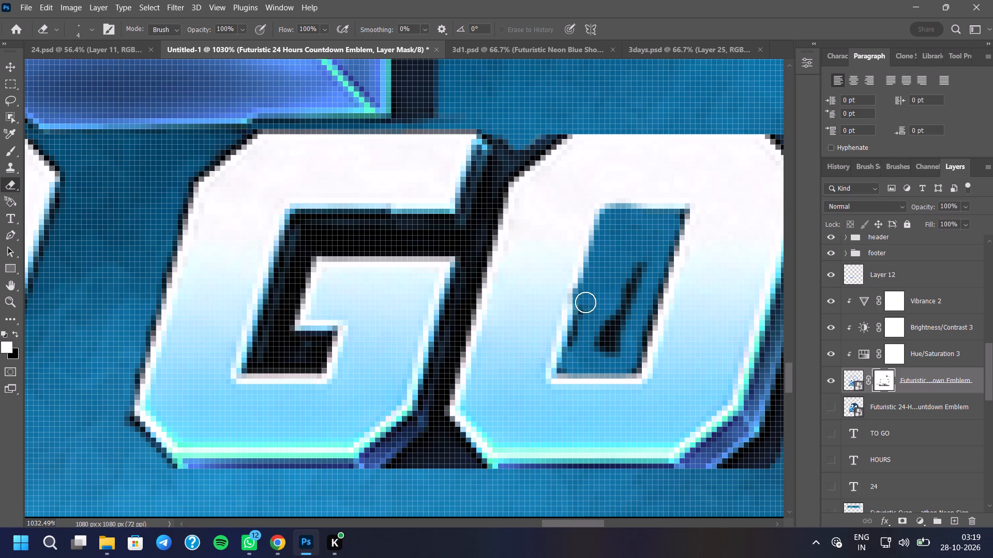
pyautogui.moveTo(585, 302); pyautogui.dragTo(585, 313)
pyautogui.moveTo(594, 286); pyautogui.dragTo(577, 332)
pyautogui.moveTo(577, 324); pyautogui.dragTo(577, 334)
pyautogui.moveTo(577, 335); pyautogui.dragTo(573, 346)
pyautogui.moveTo(573, 346); pyautogui.dragTo(581, 312)
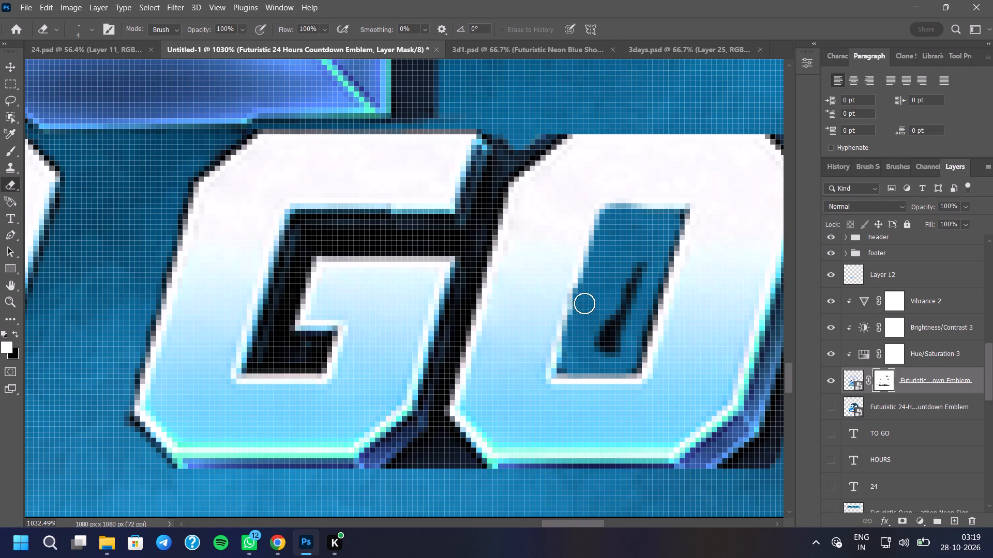
pyautogui.moveTo(584, 309); pyautogui.dragTo(583, 324)
pyautogui.moveTo(623, 300); pyautogui.dragTo(626, 291)
pyautogui.moveTo(630, 272); pyautogui.dragTo(613, 329)
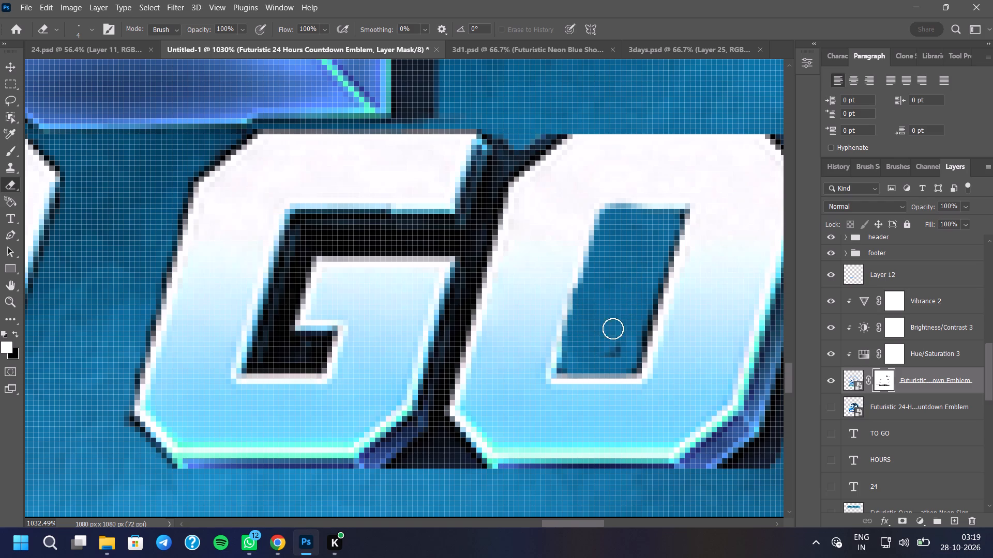
pyautogui.moveTo(613, 329); pyautogui.dragTo(576, 364)
pyautogui.click(565, 366)
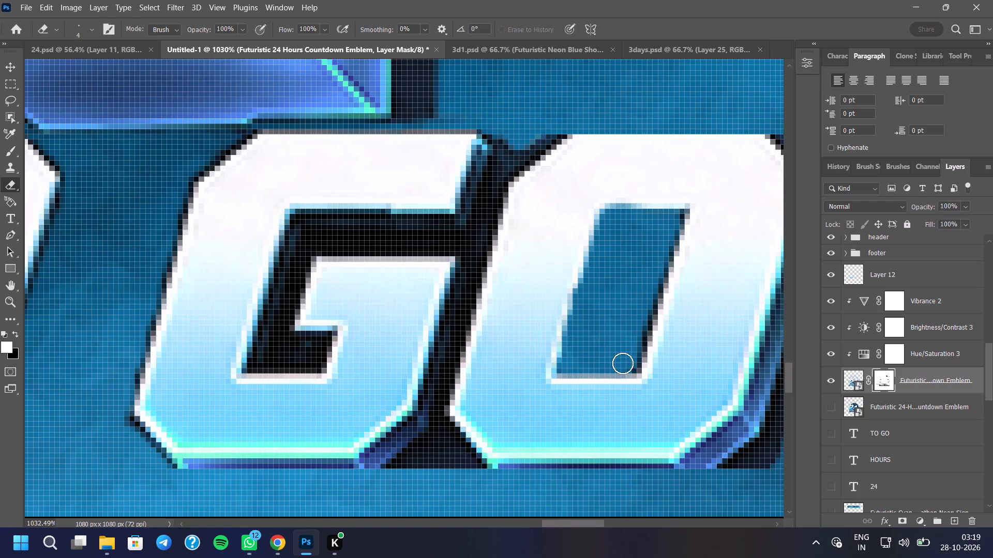
# Erase the remaining dark pixels along the right inner edge of GO's O, from its lower corner to the upper one.
pyautogui.click(631, 365)
pyautogui.click(638, 362)
pyautogui.click(639, 347)
pyautogui.click(644, 331)
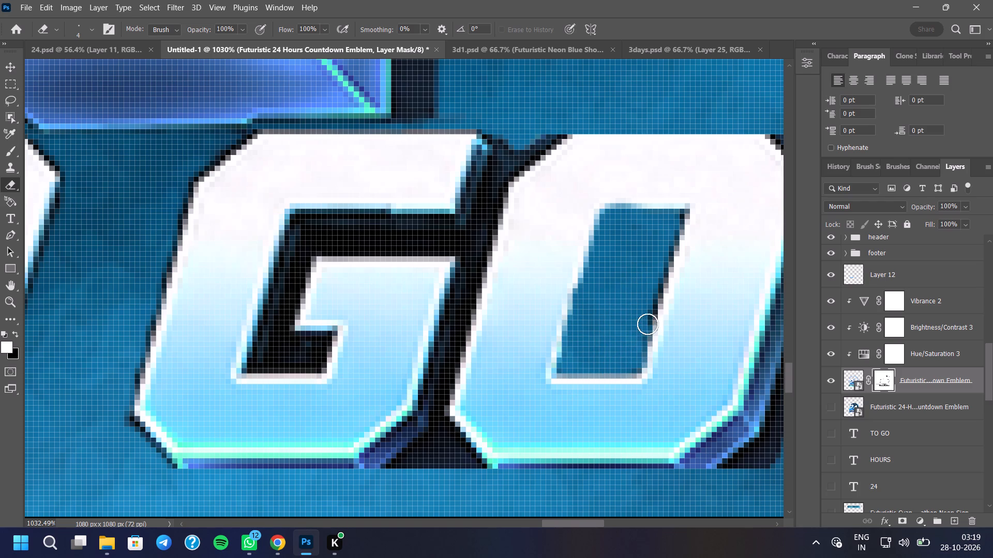
pyautogui.click(648, 324)
pyautogui.click(649, 307)
pyautogui.click(651, 300)
pyautogui.click(655, 294)
pyautogui.click(656, 290)
pyautogui.moveTo(658, 281); pyautogui.dragTo(661, 271)
pyautogui.click(666, 251)
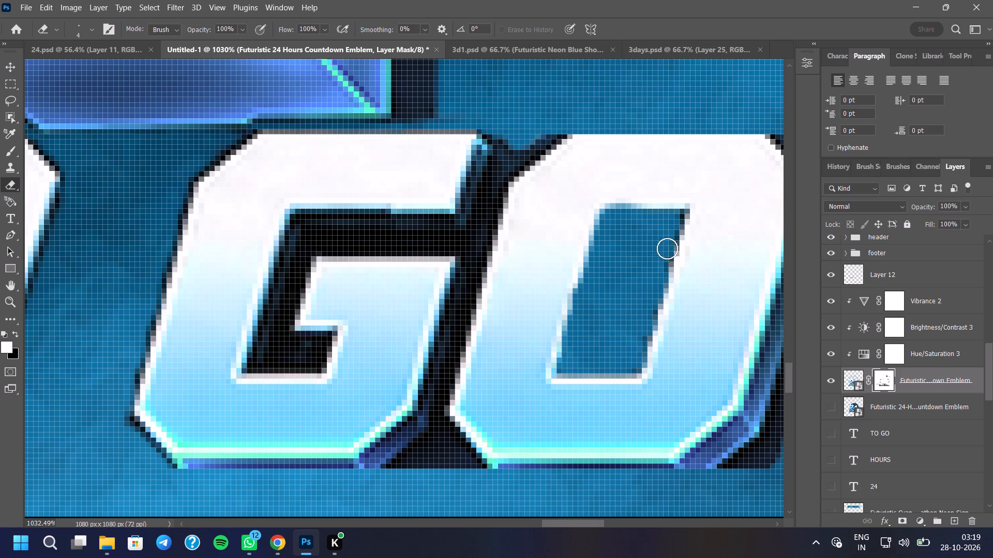
pyautogui.click(668, 246)
pyautogui.click(673, 230)
pyautogui.doubleClick(675, 223)
pyautogui.click(638, 295)
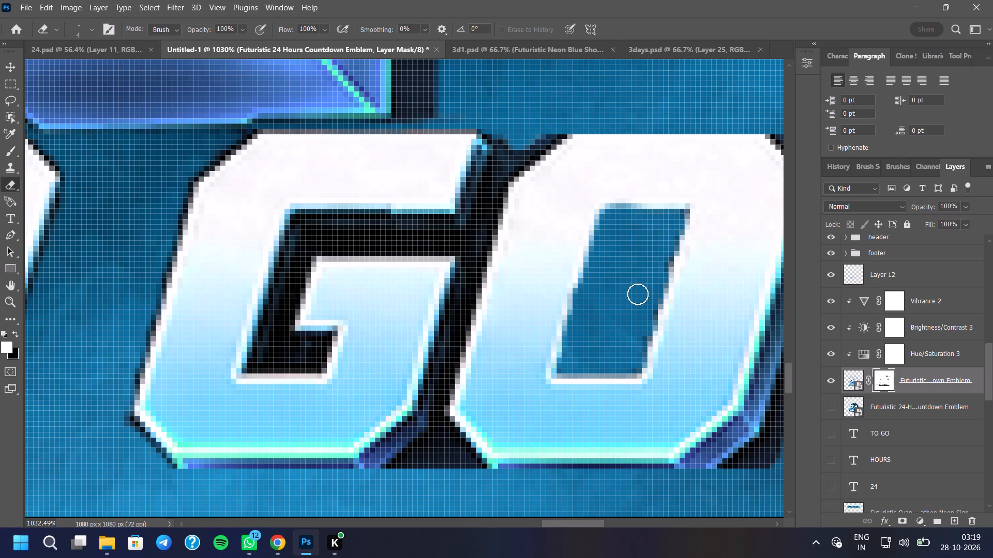
# Erase the dark backing beneath and beside the lower-right corner of GO's O.
pyautogui.scroll(-14, 638, 303)
pyautogui.scroll(-3, 630, 386)
pyautogui.scroll(4, 630, 386)
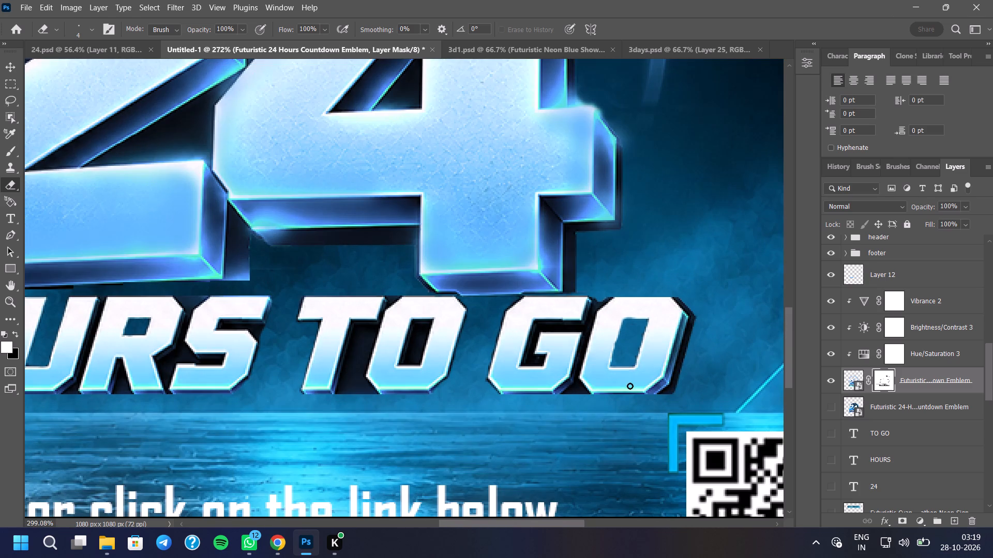
pyautogui.scroll(-5, 495, 363)
pyautogui.scroll(16, 668, 354)
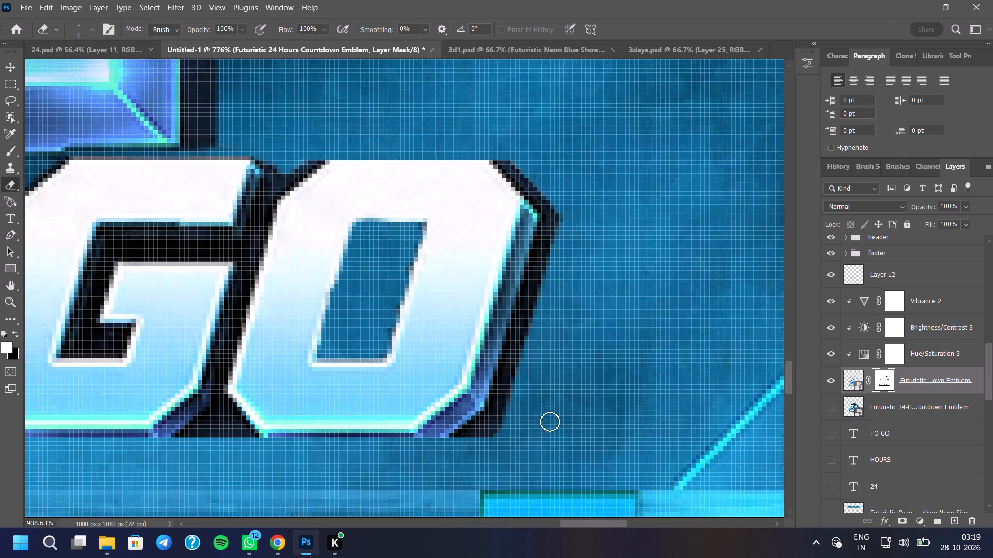
pyautogui.scroll(5, 550, 422)
pyautogui.moveTo(412, 446); pyautogui.dragTo(445, 438)
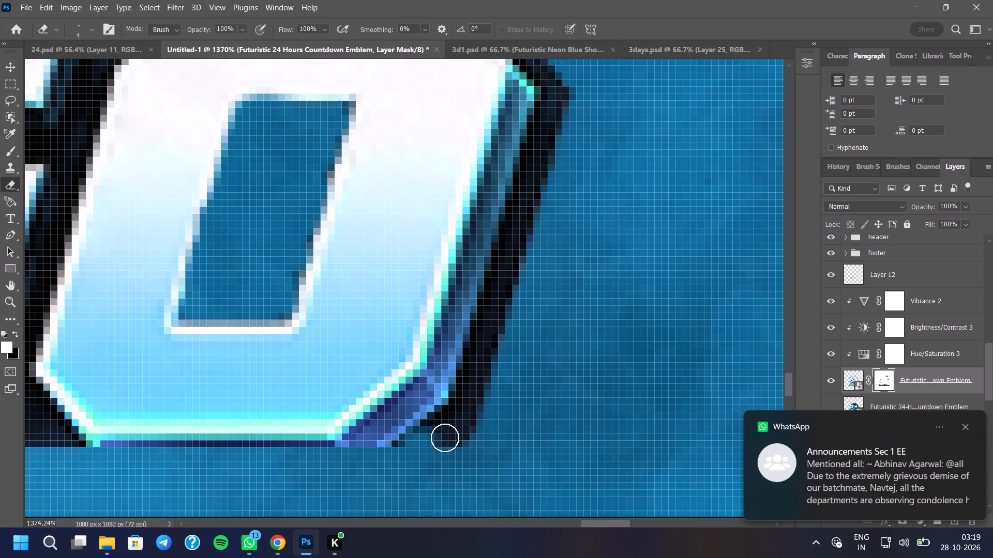
pyautogui.moveTo(445, 438); pyautogui.dragTo(476, 424)
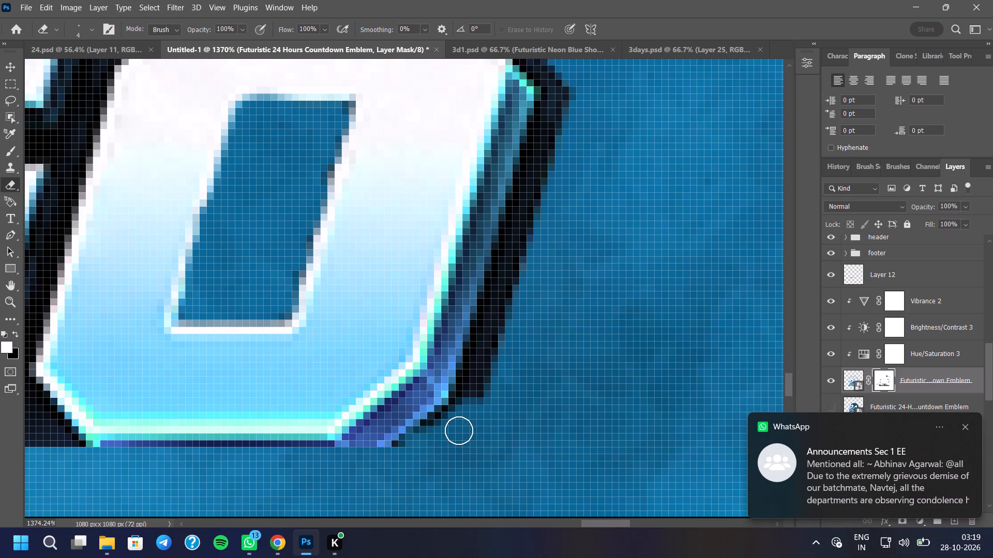
pyautogui.moveTo(426, 438); pyautogui.dragTo(490, 370)
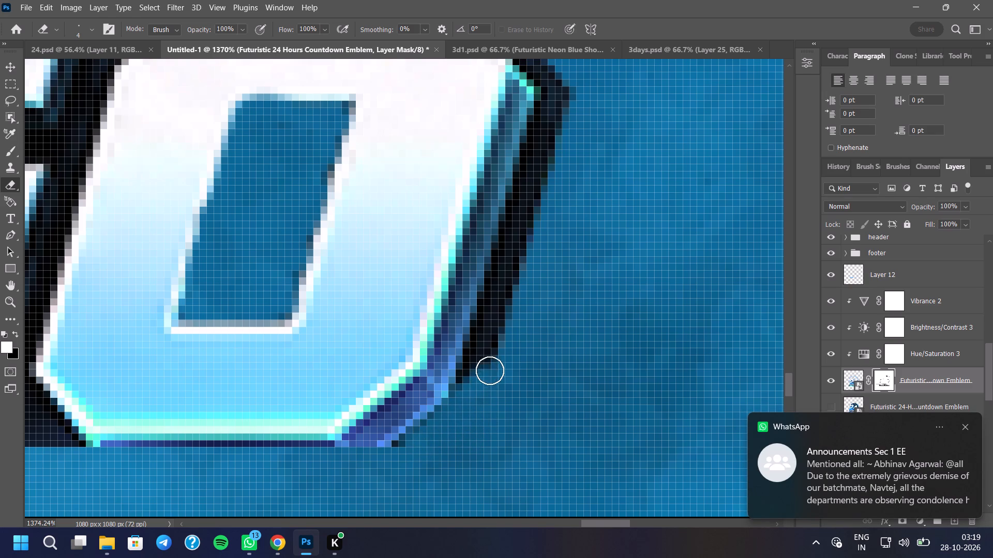
pyautogui.moveTo(490, 370); pyautogui.dragTo(504, 337)
# Erase the dark band around the outer right side of GO's O, from its upper-right corner down to the lower bevel.
pyautogui.scroll(-5, 464, 400)
pyautogui.scroll(5, 493, 311)
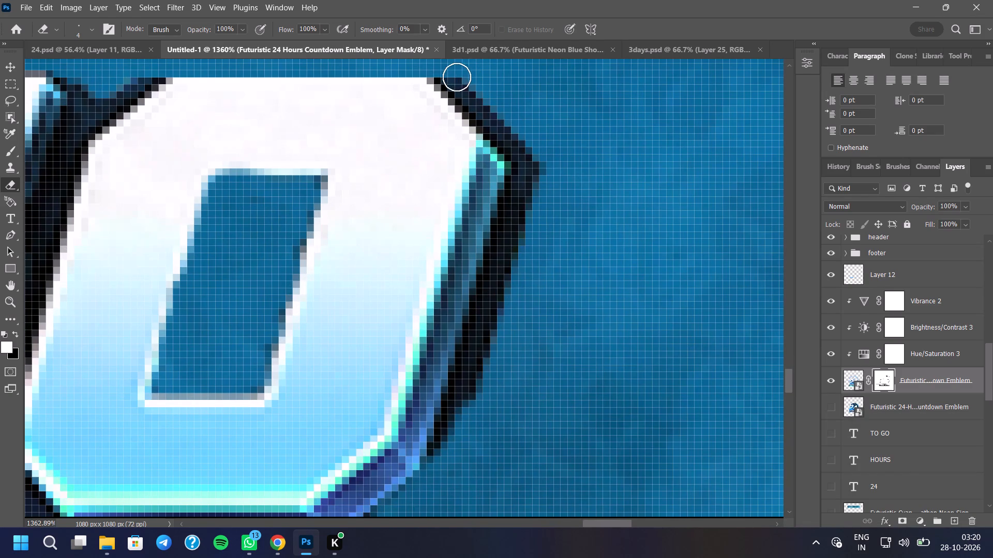
pyautogui.moveTo(450, 79); pyautogui.dragTo(535, 212)
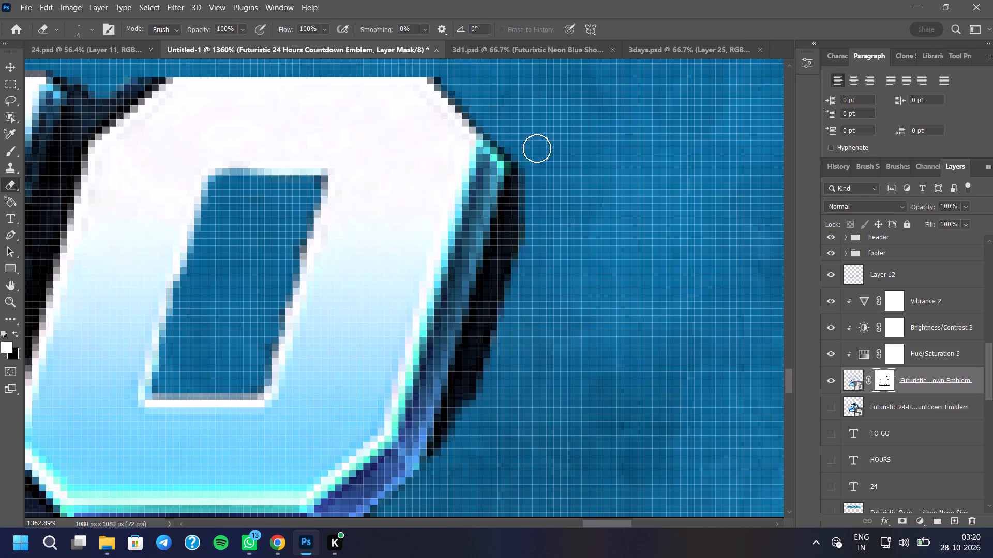
pyautogui.moveTo(529, 166); pyautogui.dragTo(481, 349)
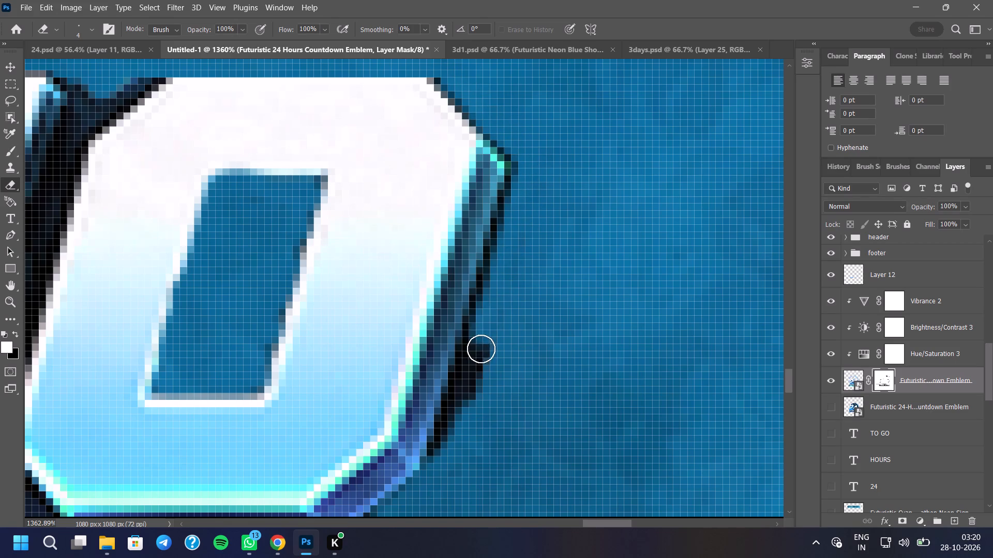
pyautogui.moveTo(481, 349); pyautogui.dragTo(448, 454)
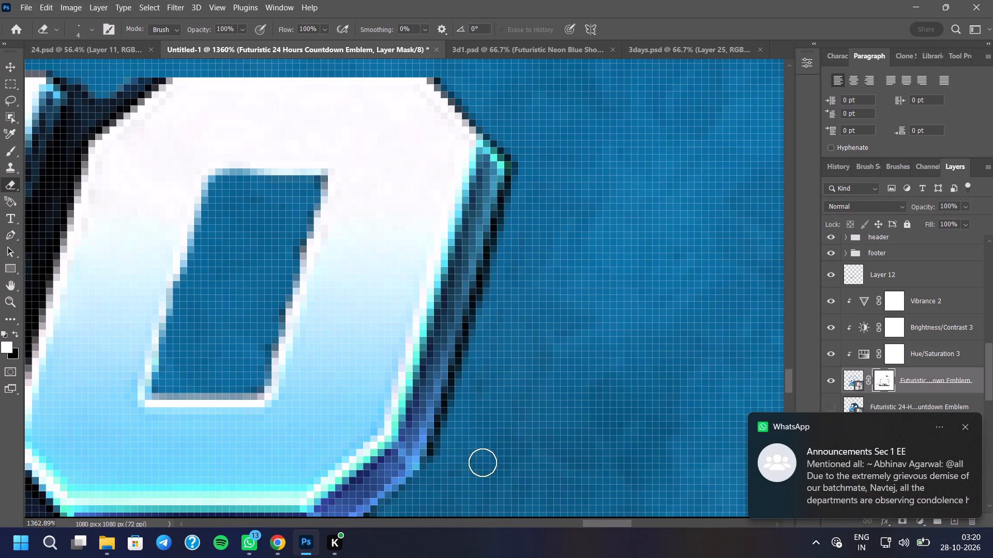
pyautogui.moveTo(443, 450); pyautogui.dragTo(457, 410)
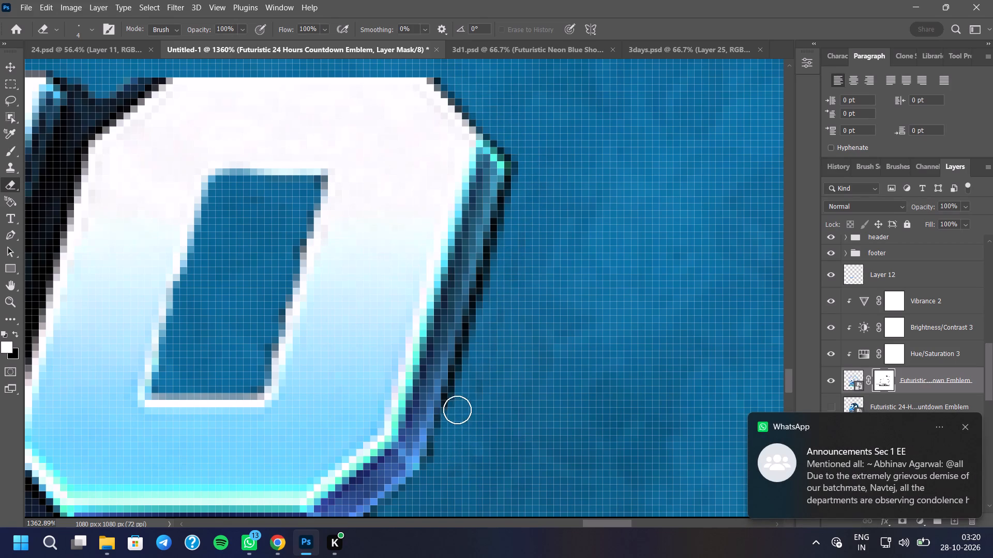
pyautogui.moveTo(457, 410); pyautogui.dragTo(509, 225)
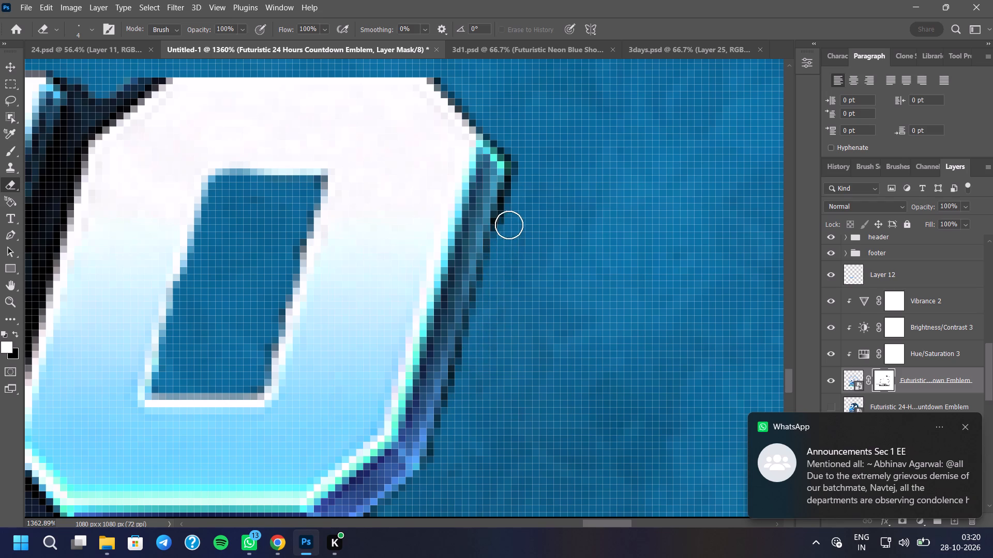
pyautogui.moveTo(509, 225); pyautogui.dragTo(524, 163)
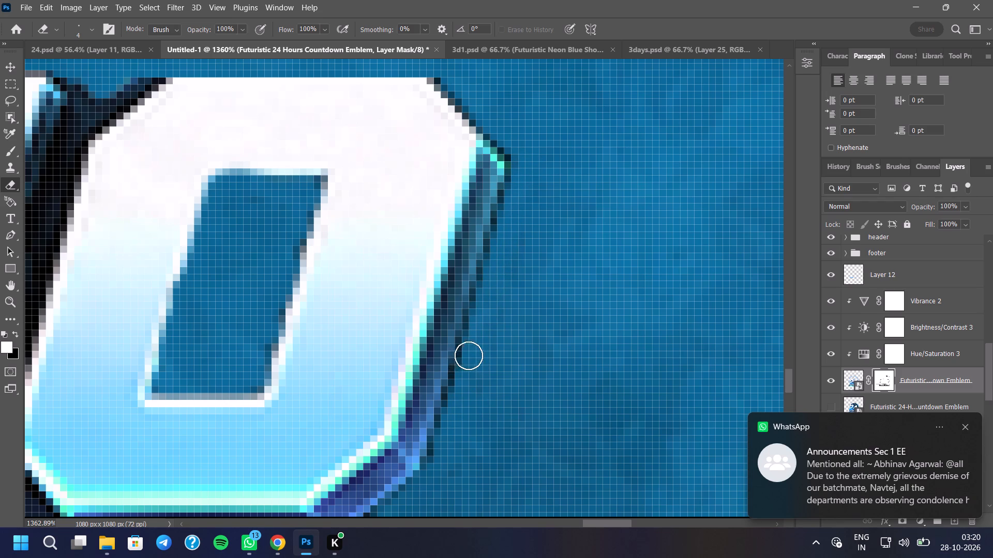
pyautogui.moveTo(467, 366); pyautogui.dragTo(448, 457)
# Erase the remaining dark pixels along the slanted upper-right corner of GO's O.
pyautogui.scroll(-16, 491, 377)
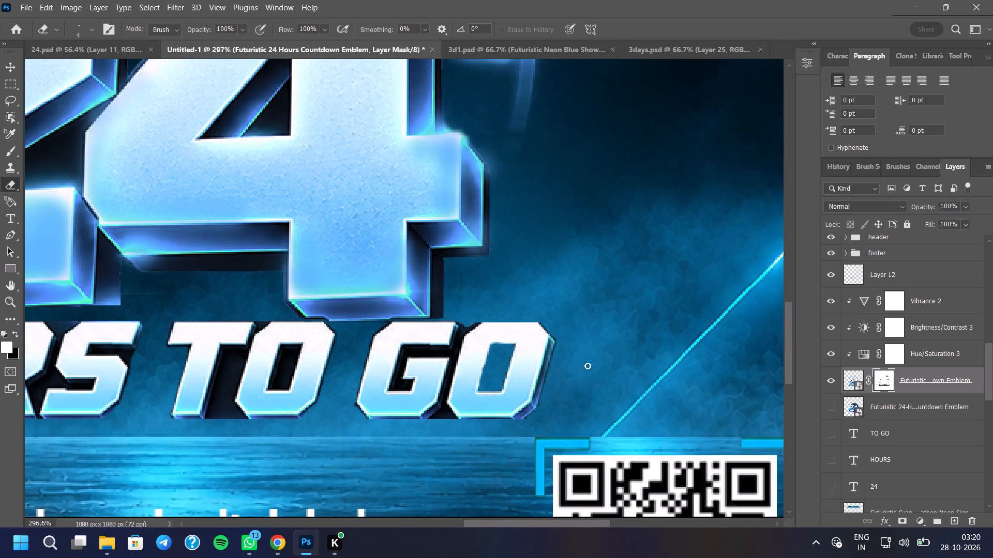
pyautogui.scroll(16, 567, 352)
pyautogui.moveTo(475, 257); pyautogui.dragTo(482, 269)
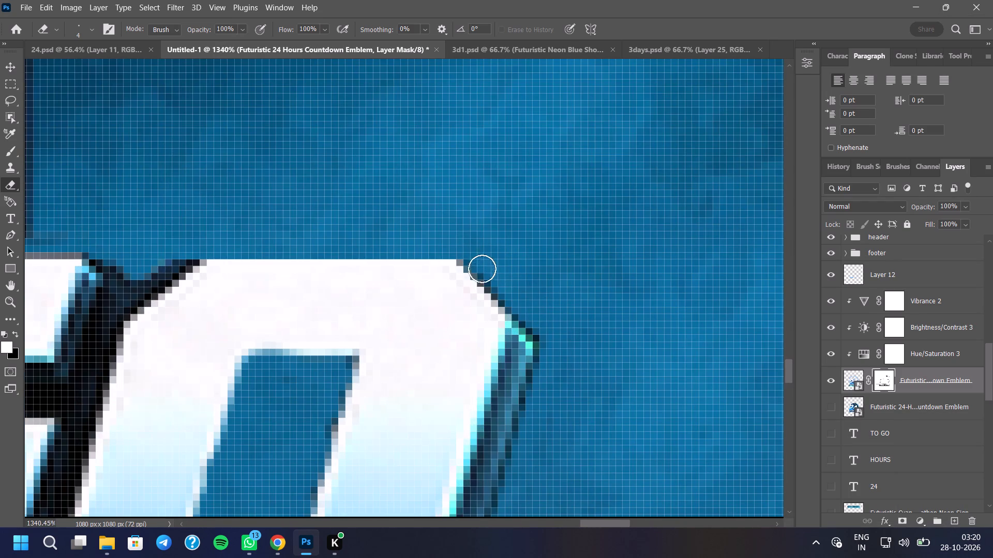
pyautogui.moveTo(482, 269); pyautogui.dragTo(552, 359)
pyautogui.click(549, 344)
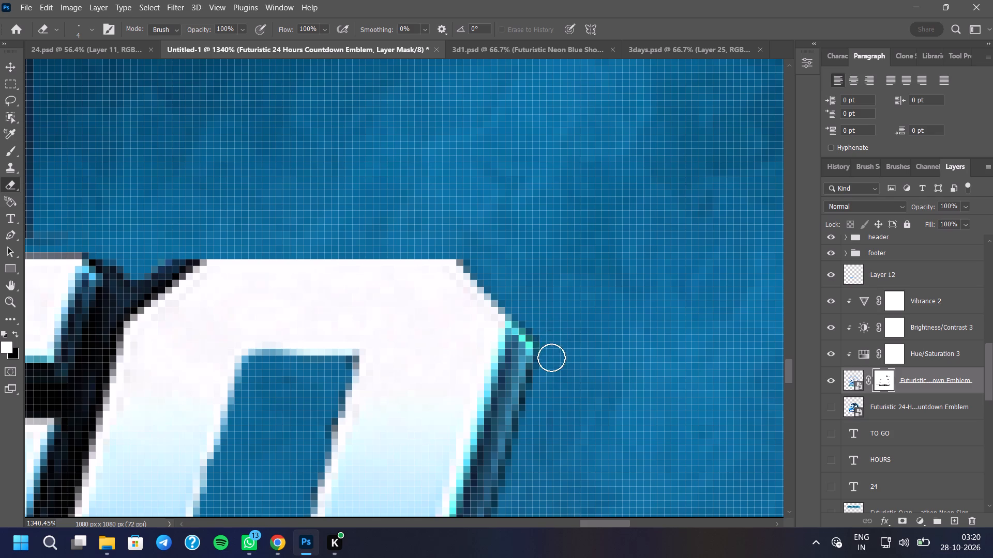
pyautogui.click(551, 357)
# Erase the dark backing in the notch between the tops of GO's G and O.
pyautogui.scroll(-11, 561, 337)
pyautogui.scroll(10, 425, 328)
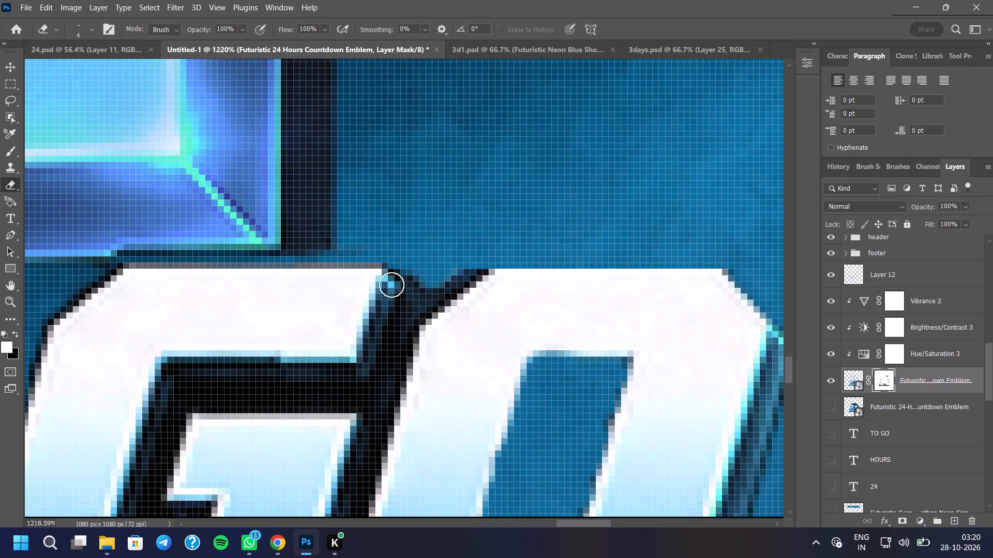
pyautogui.moveTo(473, 266); pyautogui.dragTo(422, 298)
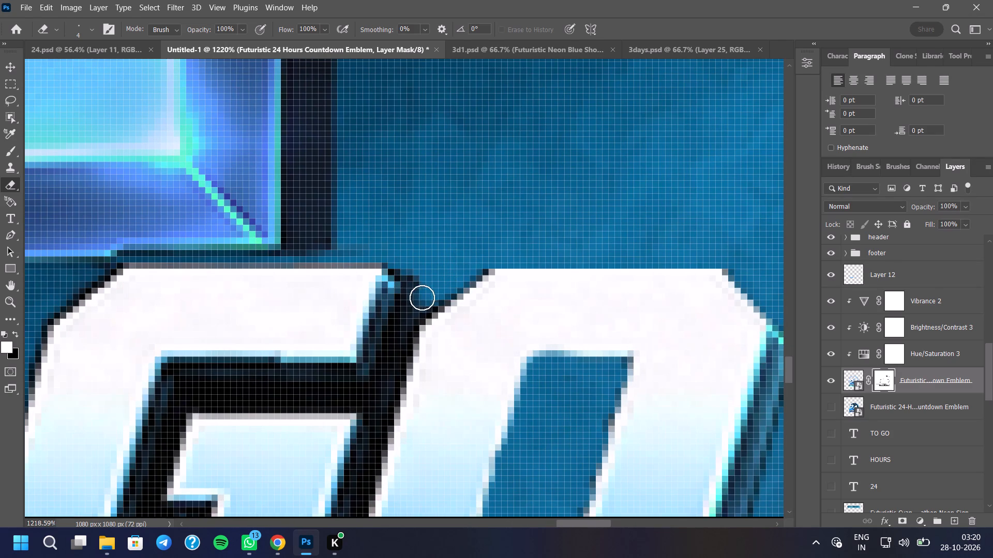
pyautogui.moveTo(422, 298); pyautogui.dragTo(420, 287)
pyautogui.doubleClick(417, 278)
pyautogui.click(413, 273)
pyautogui.click(405, 268)
pyautogui.moveTo(420, 279); pyautogui.dragTo(435, 282)
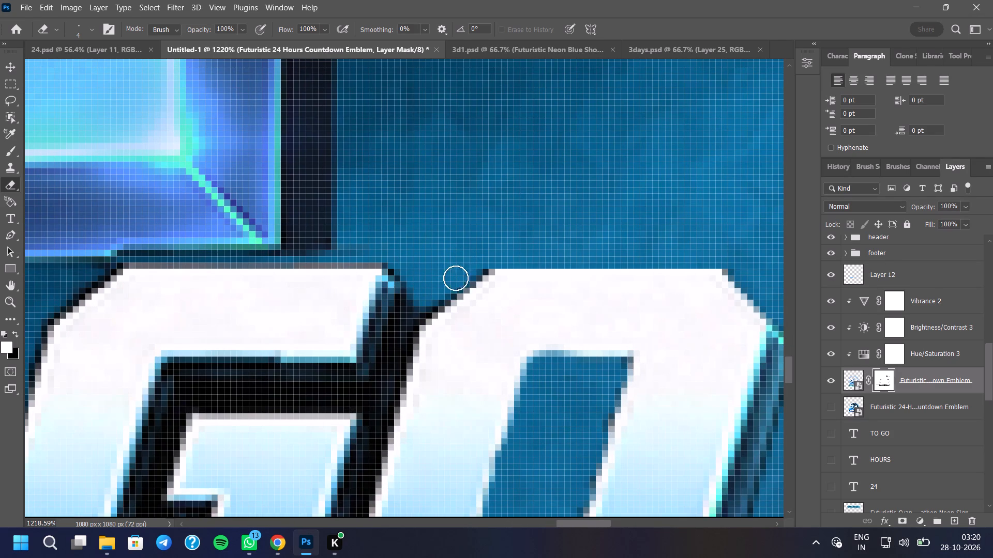
pyautogui.moveTo(475, 265); pyautogui.dragTo(413, 309)
pyautogui.click(410, 293)
pyautogui.click(407, 304)
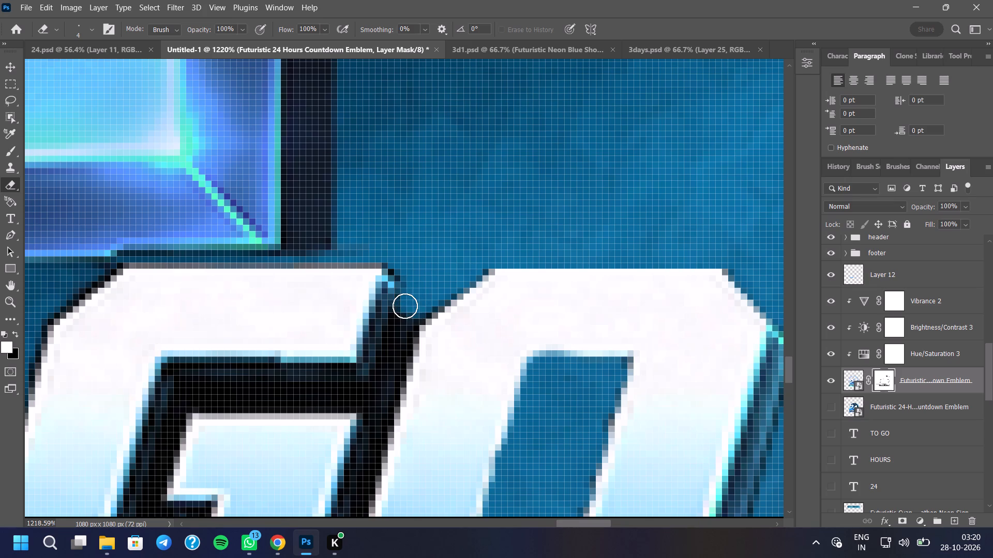
pyautogui.click(405, 307)
pyautogui.click(413, 303)
# Erase the dark wedge between the bottom corners of GO's G and O.
pyautogui.scroll(-11, 450, 284)
pyautogui.scroll(9, 416, 420)
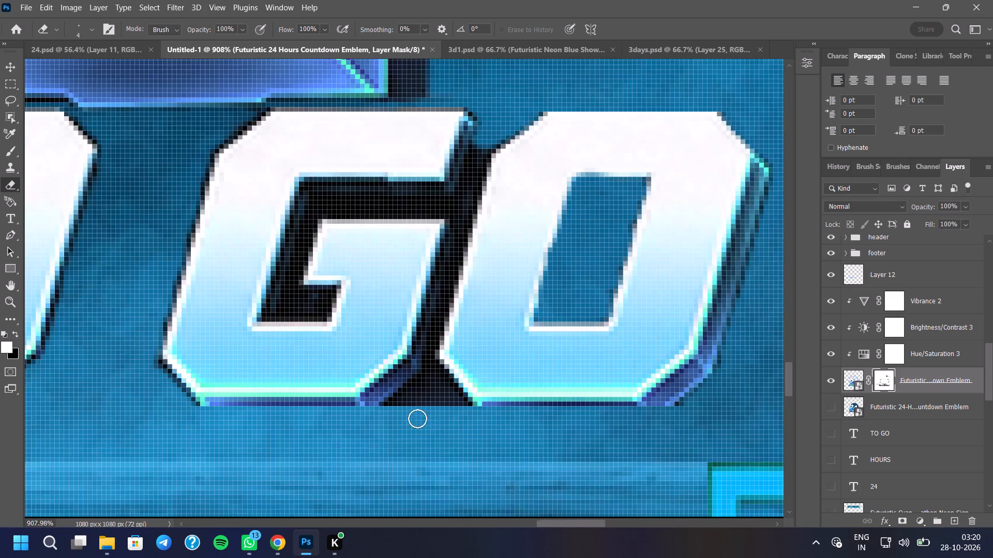
pyautogui.scroll(2, 417, 419)
pyautogui.moveTo(432, 372); pyautogui.dragTo(449, 387)
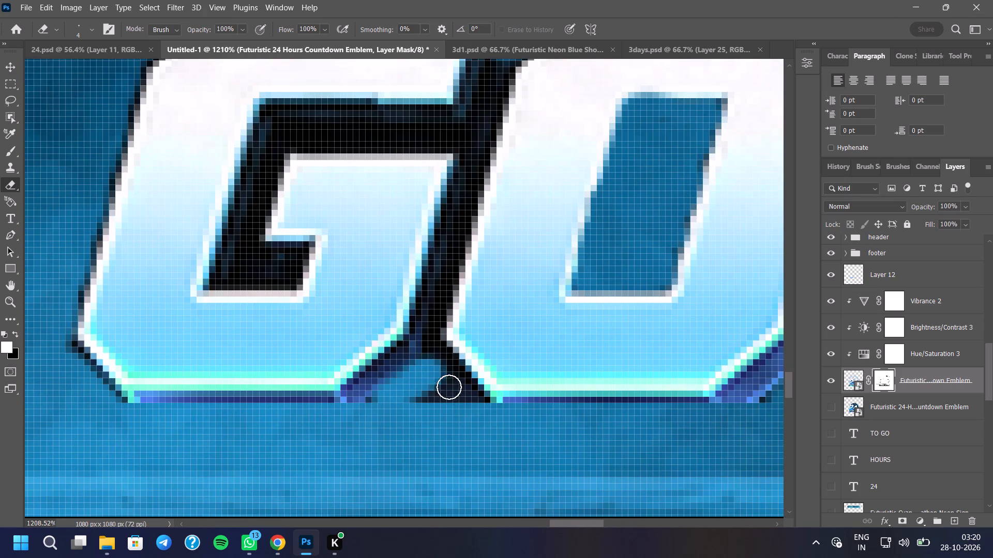
pyautogui.moveTo(449, 387); pyautogui.dragTo(374, 408)
pyautogui.moveTo(374, 408); pyautogui.dragTo(378, 402)
pyautogui.click(469, 401)
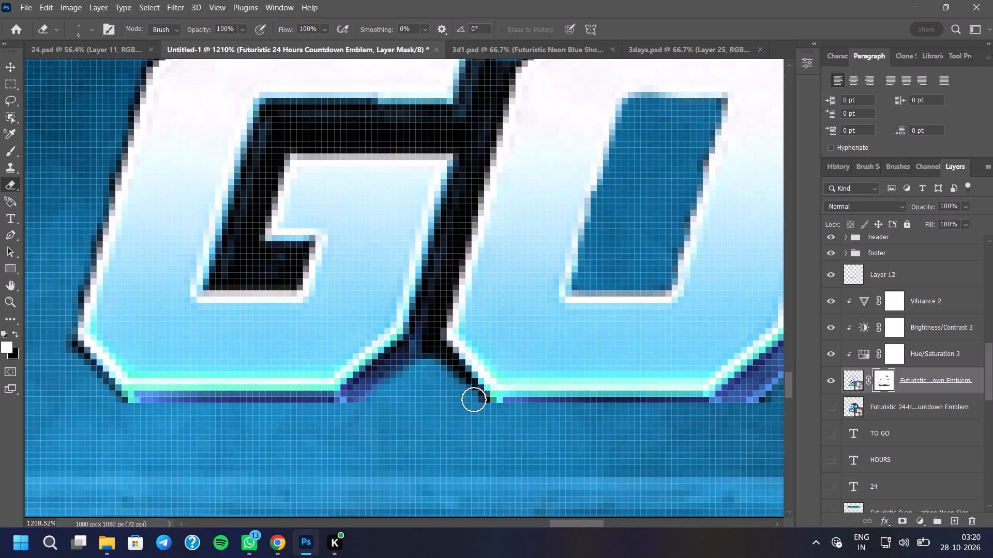
pyautogui.click(474, 399)
# Trim the leftover dark pixels along the slanted bottom corners of GO's G and O where the wedge was.
pyautogui.scroll(7, 447, 392)
pyautogui.moveTo(431, 336); pyautogui.dragTo(487, 396)
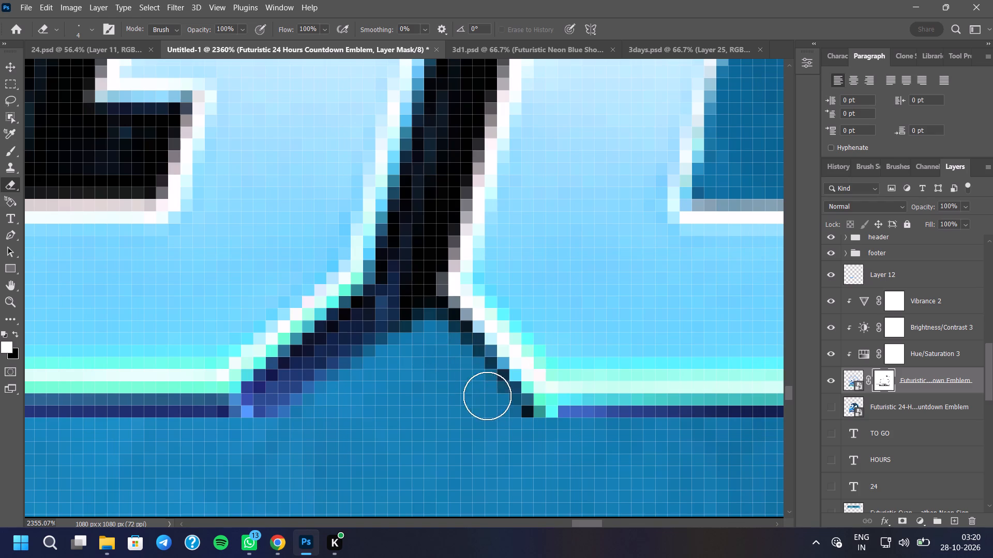
pyautogui.moveTo(487, 396); pyautogui.dragTo(519, 436)
pyautogui.moveTo(434, 335); pyautogui.dragTo(394, 350)
pyautogui.moveTo(402, 336); pyautogui.dragTo(394, 347)
pyautogui.moveTo(395, 345); pyautogui.dragTo(382, 364)
pyautogui.click(380, 361)
pyautogui.moveTo(375, 363); pyautogui.dragTo(367, 370)
pyautogui.moveTo(365, 373); pyautogui.dragTo(361, 377)
pyautogui.doubleClick(358, 377)
# Erase a channel through the dark backing between GO's G and O, from the top gap to the bottom.
pyautogui.scroll(-13, 408, 408)
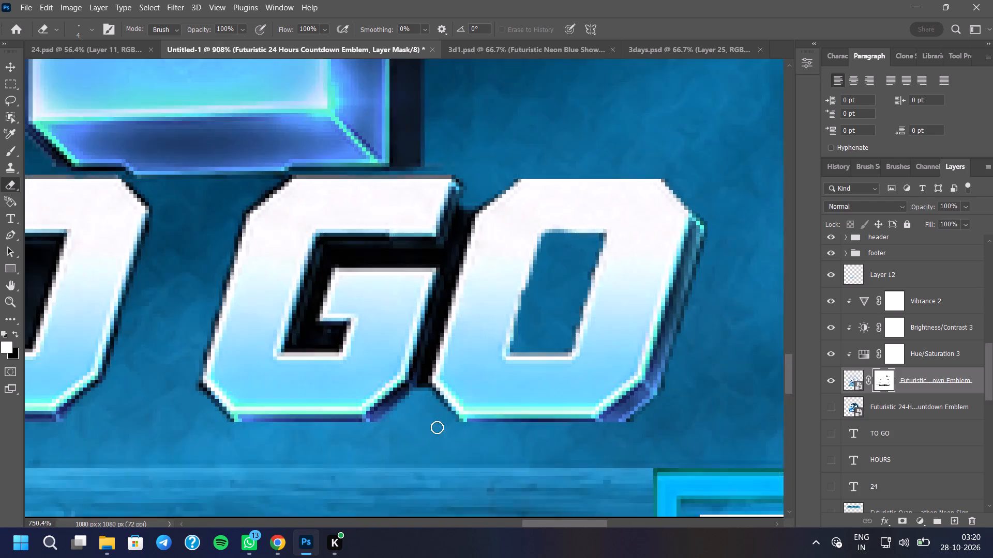
pyautogui.scroll(-2, 437, 427)
pyautogui.scroll(10, 437, 326)
pyautogui.moveTo(478, 174); pyautogui.dragTo(471, 191)
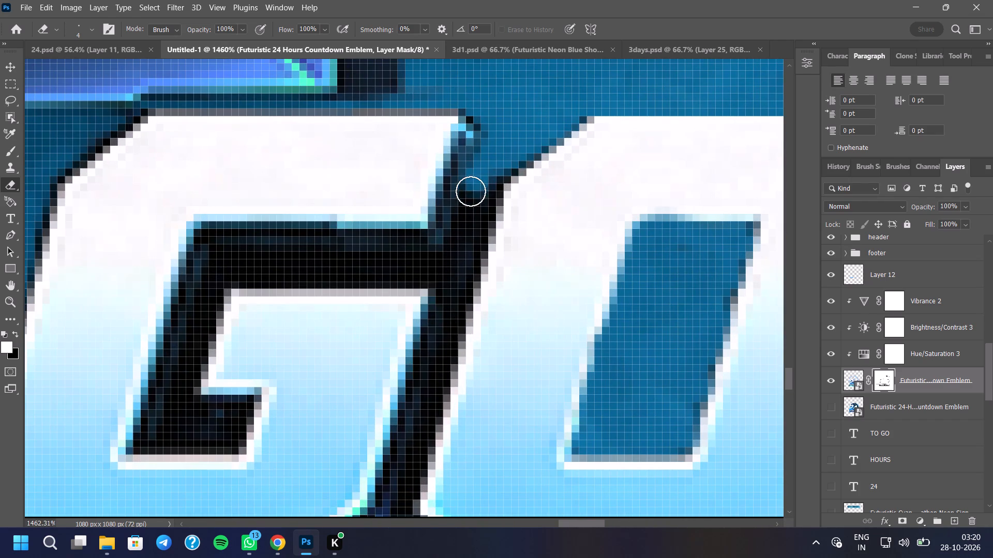
pyautogui.moveTo(471, 191); pyautogui.dragTo(451, 287)
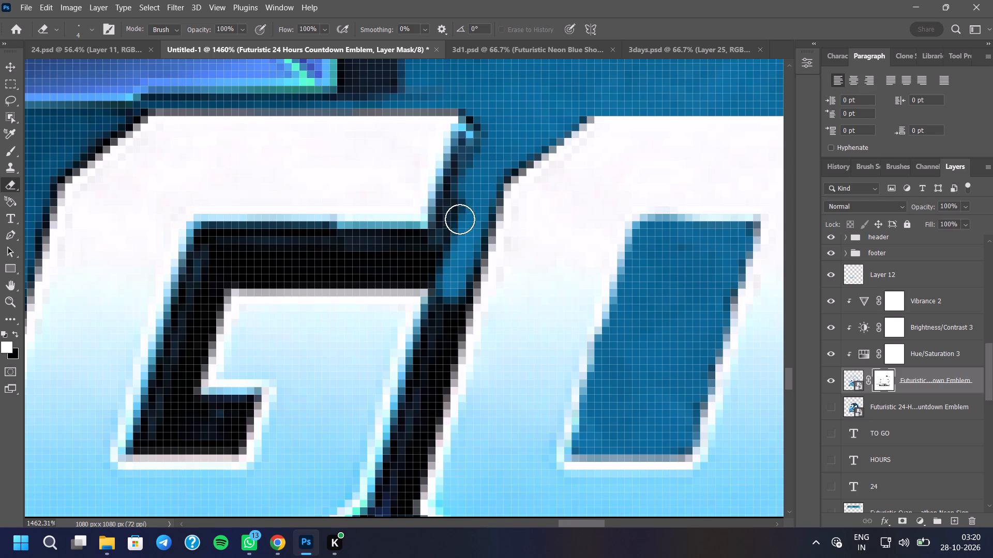
pyautogui.moveTo(462, 213); pyautogui.dragTo(460, 224)
pyautogui.moveTo(459, 224); pyautogui.dragTo(455, 237)
pyautogui.moveTo(454, 239); pyautogui.dragTo(444, 260)
pyautogui.moveTo(442, 262); pyautogui.dragTo(448, 281)
pyautogui.moveTo(450, 295); pyautogui.dragTo(445, 315)
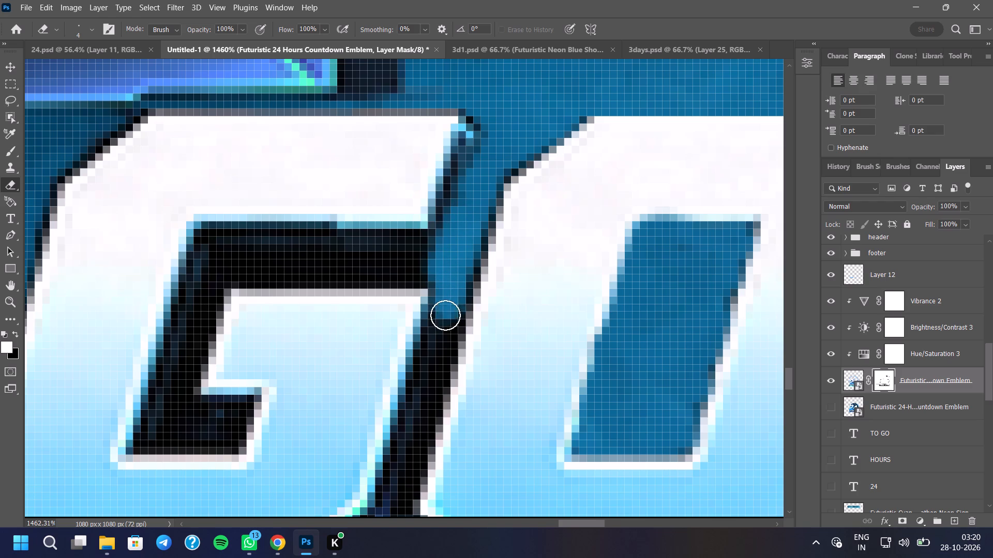
pyautogui.moveTo(445, 315); pyautogui.dragTo(390, 517)
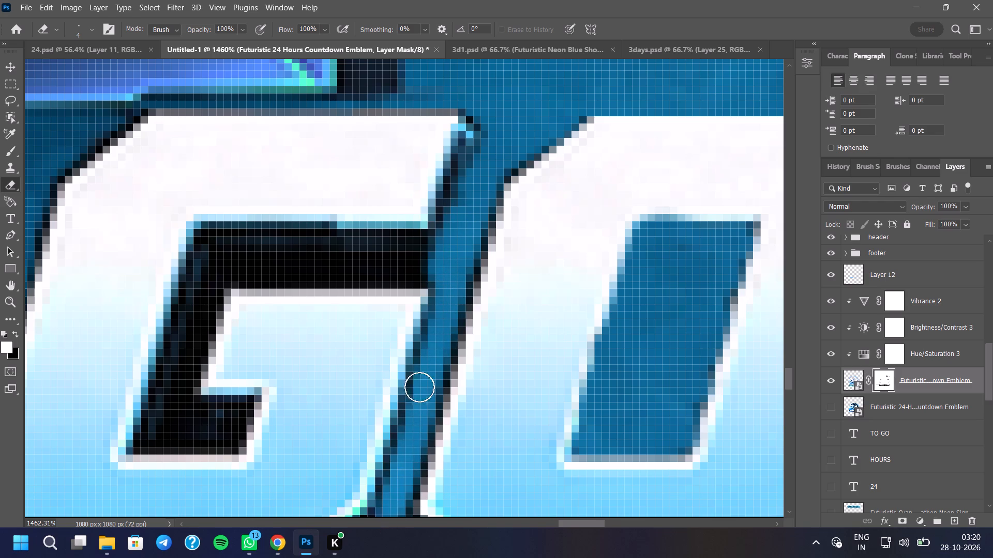
# Erase the dark edge along the lower right side of GO's G and the dark bevel below its lower-right corner.
pyautogui.scroll(-6, 508, 188)
pyautogui.scroll(7, 493, 320)
pyautogui.moveTo(419, 389); pyautogui.dragTo(418, 404)
pyautogui.moveTo(418, 402); pyautogui.dragTo(414, 414)
pyautogui.moveTo(412, 410); pyautogui.dragTo(408, 415)
pyautogui.click(405, 413)
pyautogui.moveTo(405, 408); pyautogui.dragTo(380, 431)
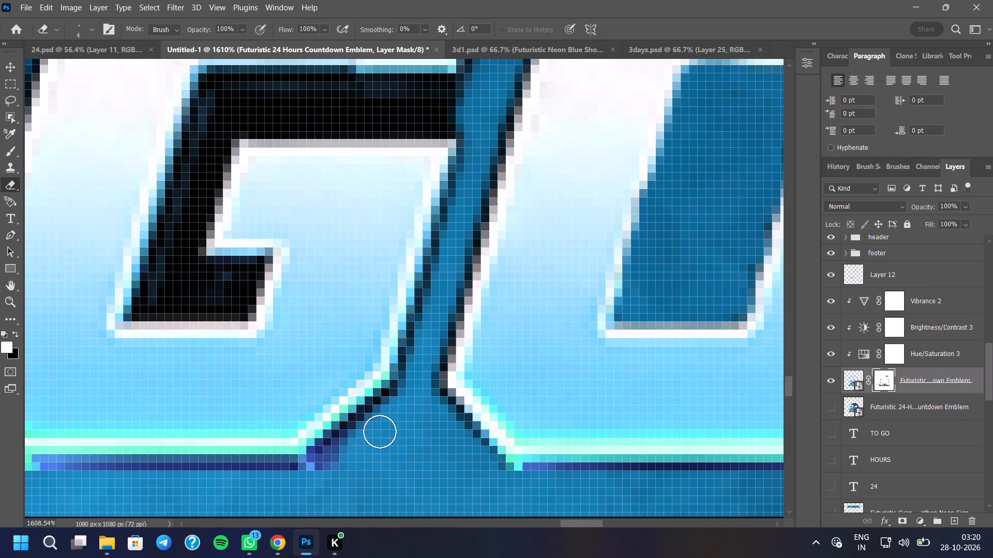
pyautogui.moveTo(380, 431); pyautogui.dragTo(332, 470)
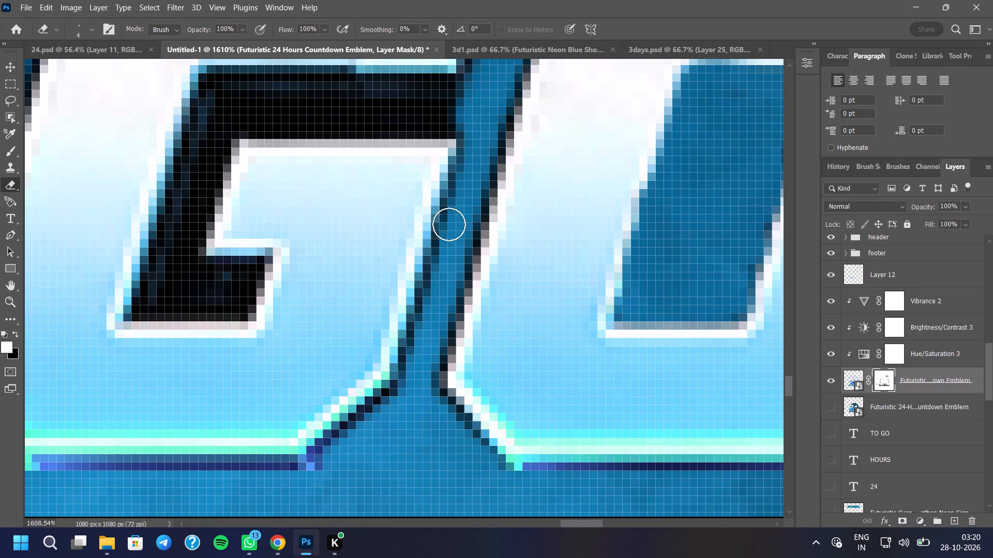
pyautogui.moveTo(469, 168); pyautogui.dragTo(432, 281)
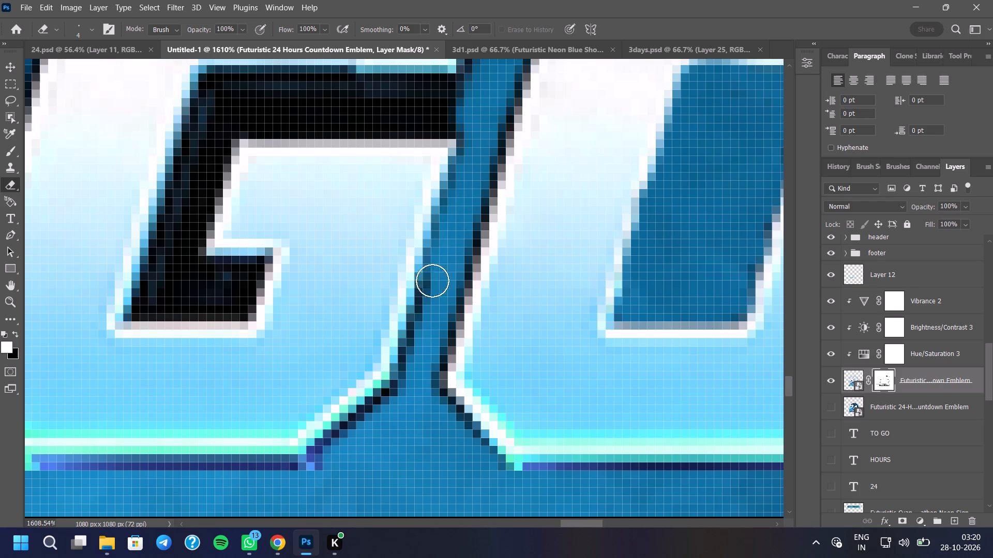
pyautogui.moveTo(432, 281); pyautogui.dragTo(388, 405)
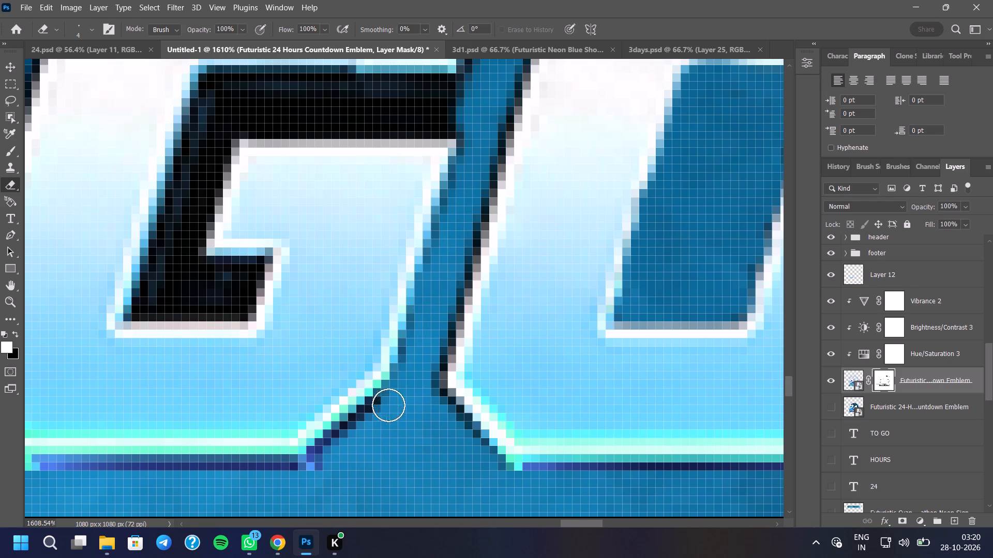
pyautogui.moveTo(388, 405); pyautogui.dragTo(333, 461)
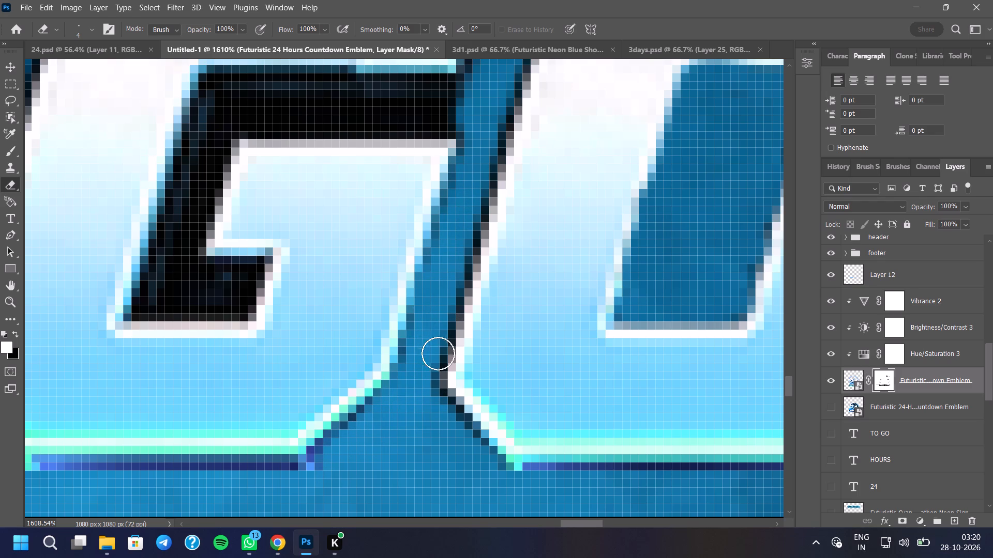
# Erase the dark edge along the left side of GO's O, from its slanted bottom corner up to its slanted top corner.
pyautogui.moveTo(426, 367); pyautogui.dragTo(492, 480)
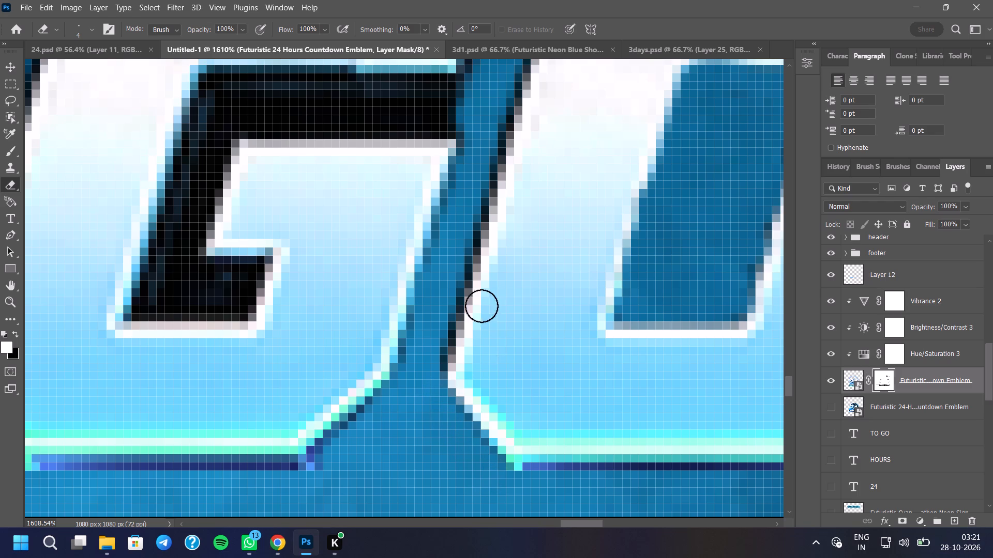
pyautogui.moveTo(488, 136); pyautogui.dragTo(476, 226)
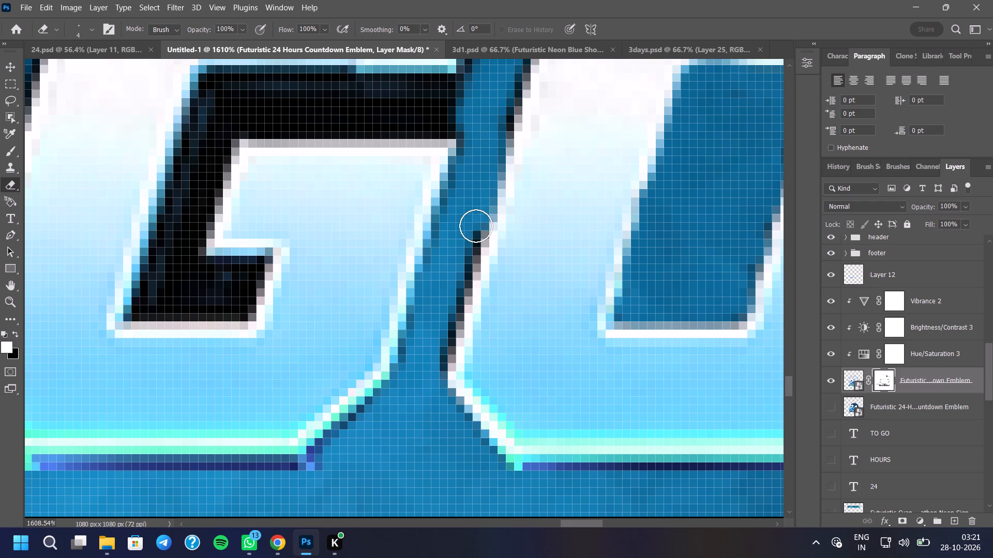
pyautogui.moveTo(476, 226); pyautogui.dragTo(433, 378)
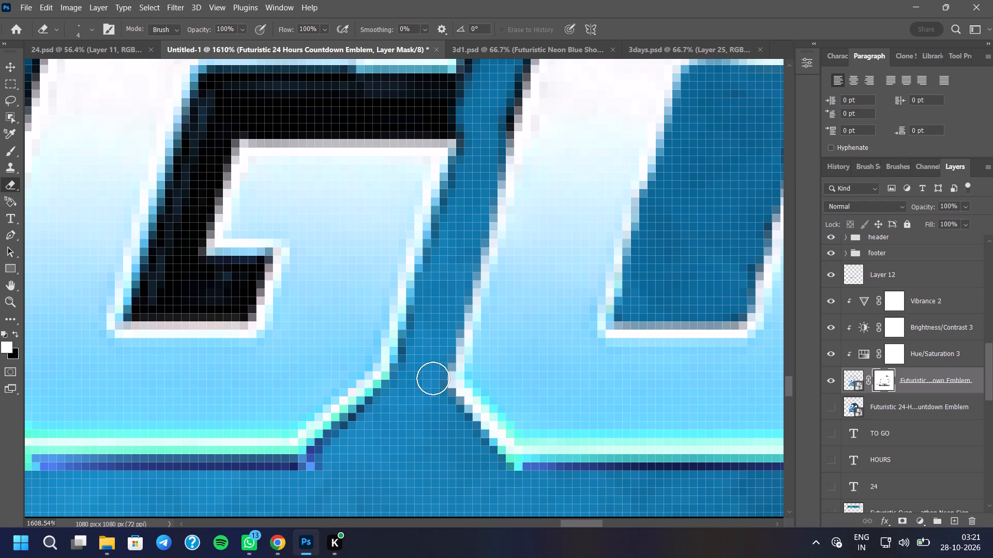
pyautogui.moveTo(433, 378); pyautogui.dragTo(430, 397)
pyautogui.scroll(-9, 452, 325)
pyautogui.scroll(9, 492, 235)
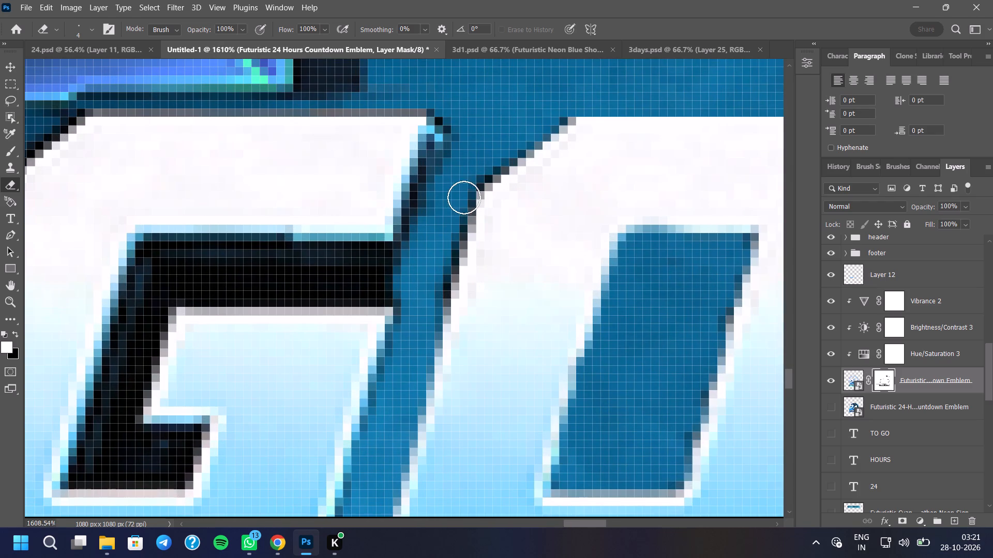
pyautogui.moveTo(458, 202); pyautogui.dragTo(428, 323)
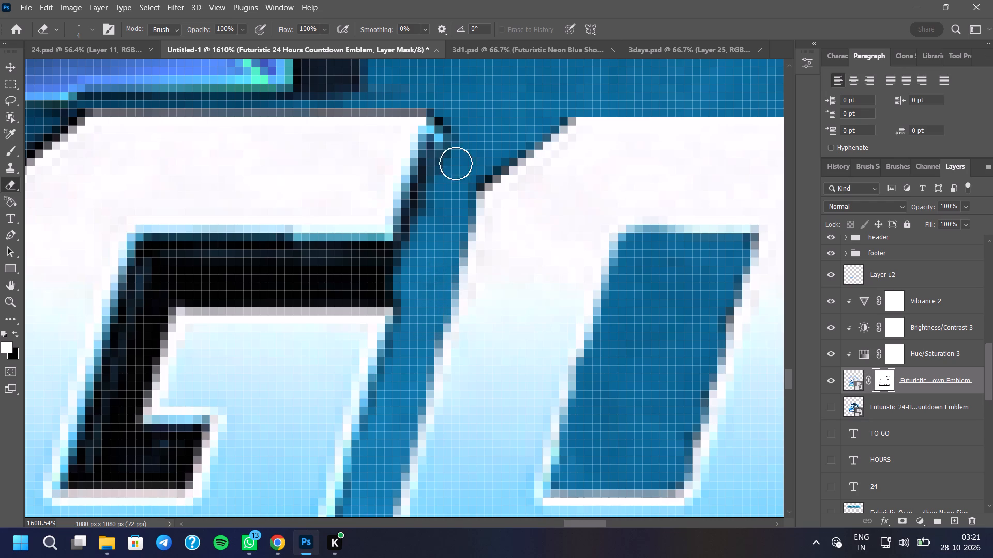
# Trim the dark pixels along the slanted upper-left corner of GO's O.
pyautogui.moveTo(463, 169); pyautogui.dragTo(547, 127)
pyautogui.moveTo(494, 152); pyautogui.dragTo(490, 161)
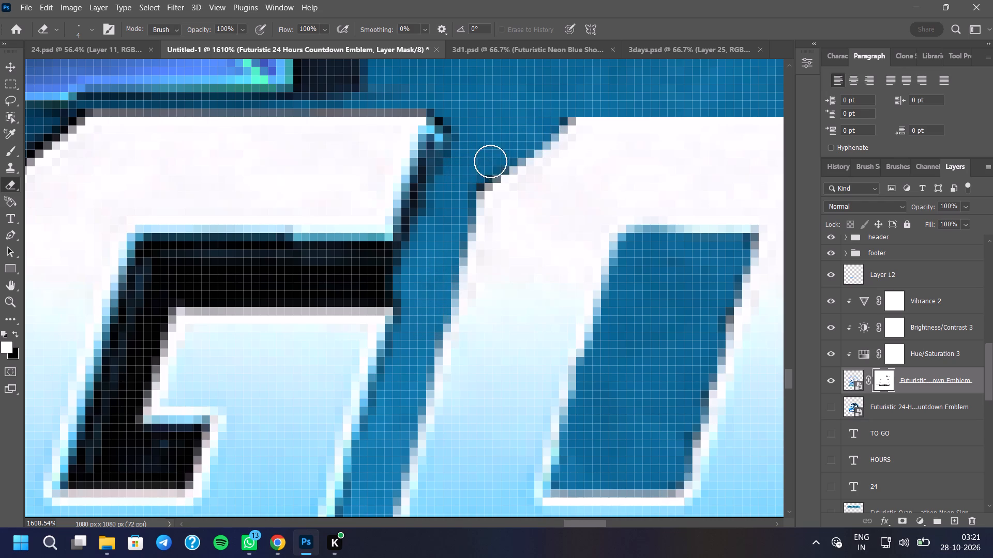
pyautogui.moveTo(490, 161); pyautogui.dragTo(480, 178)
pyautogui.moveTo(481, 168); pyautogui.dragTo(478, 174)
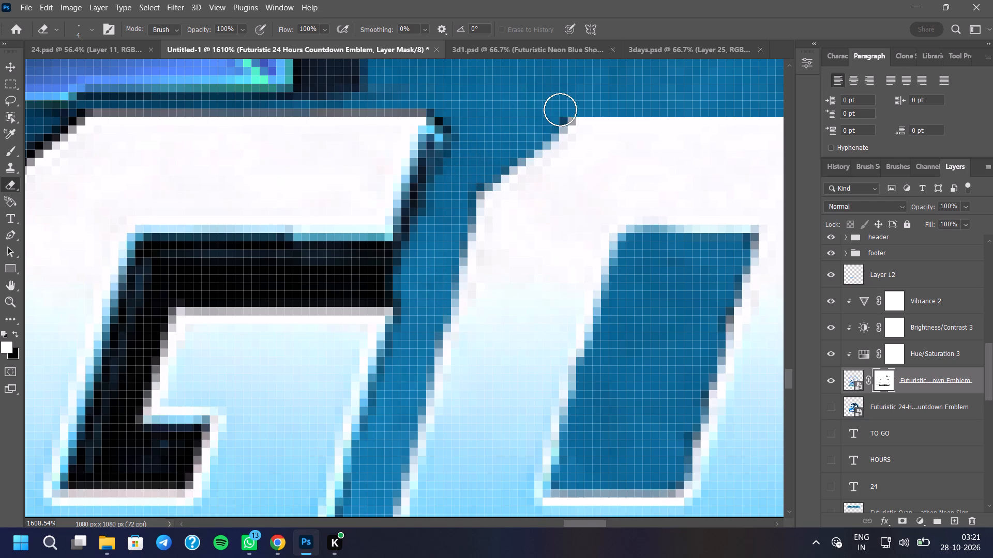
pyautogui.click(560, 110)
# Erase the dark edge at the end of the G's top arm and the dark backing in the horizontal opening beneath that arm.
pyautogui.moveTo(452, 115); pyautogui.dragTo(412, 228)
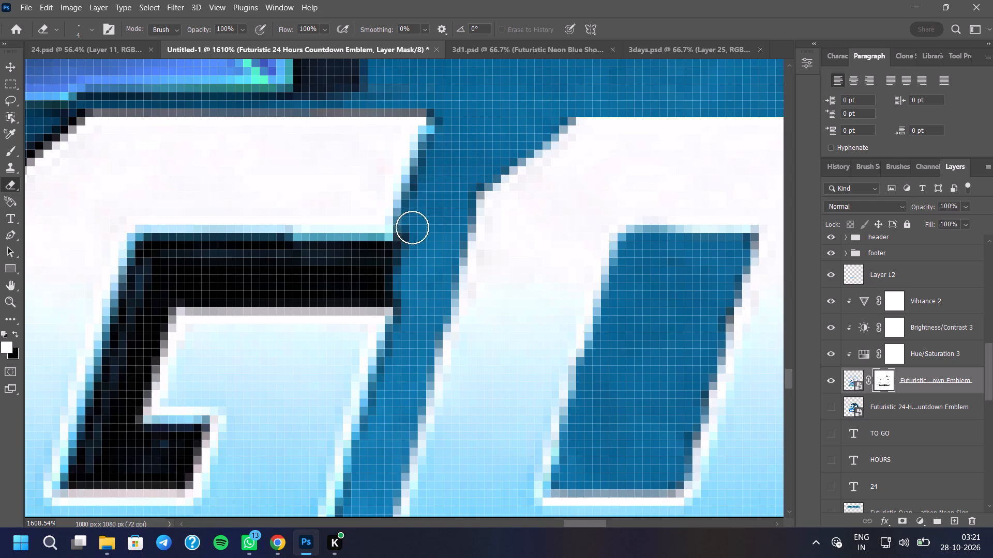
pyautogui.moveTo(427, 208); pyautogui.dragTo(209, 273)
pyautogui.moveTo(215, 261); pyautogui.dragTo(397, 283)
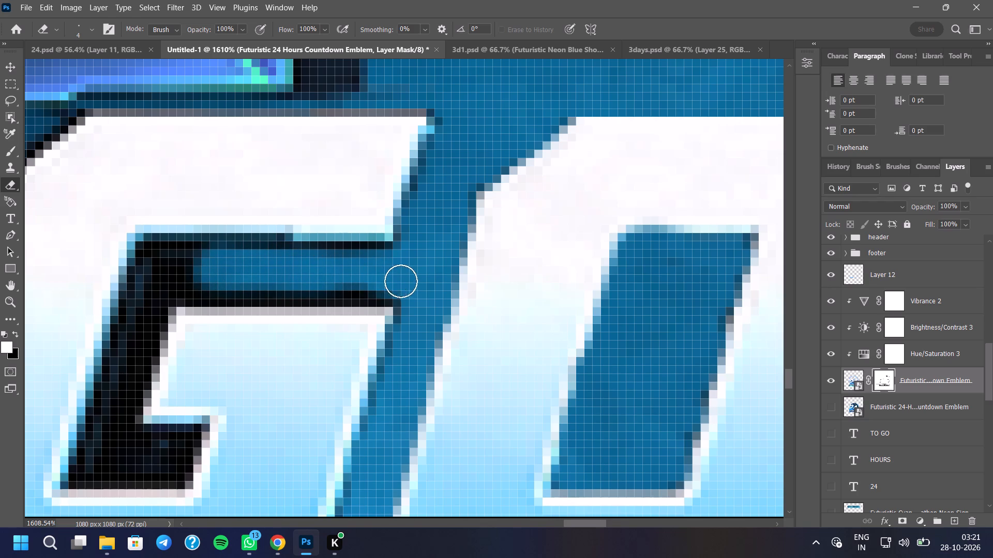
pyautogui.moveTo(413, 299); pyautogui.dragTo(415, 305)
pyautogui.click(413, 314)
pyautogui.moveTo(402, 301); pyautogui.dragTo(351, 287)
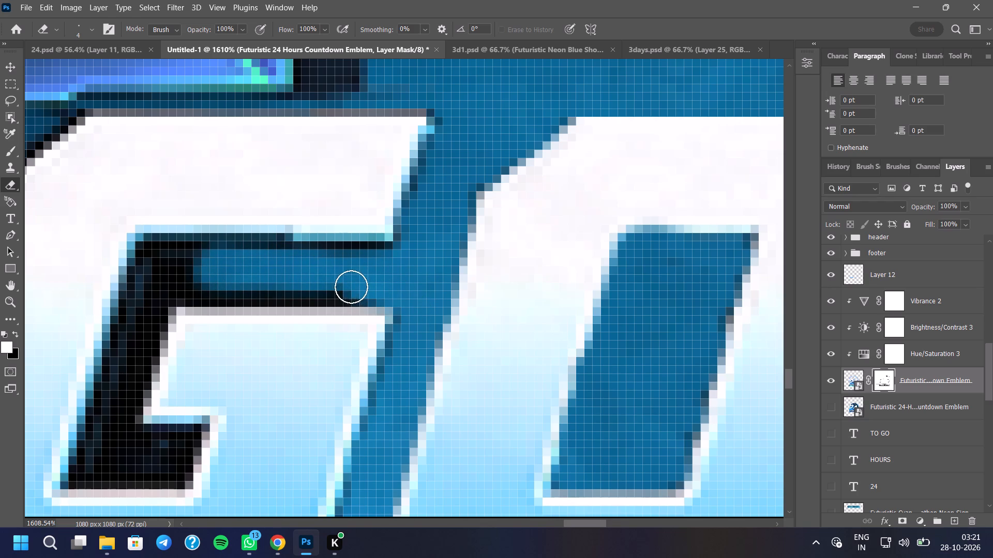
pyautogui.moveTo(351, 287); pyautogui.dragTo(169, 281)
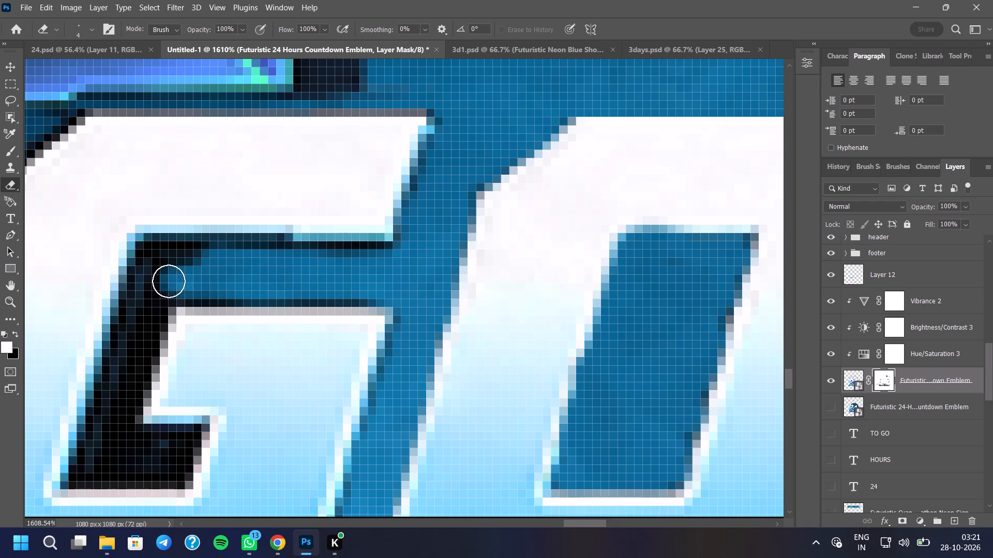
pyautogui.moveTo(169, 281); pyautogui.dragTo(163, 280)
pyautogui.moveTo(190, 260); pyautogui.dragTo(141, 284)
pyautogui.moveTo(151, 257); pyautogui.dragTo(177, 256)
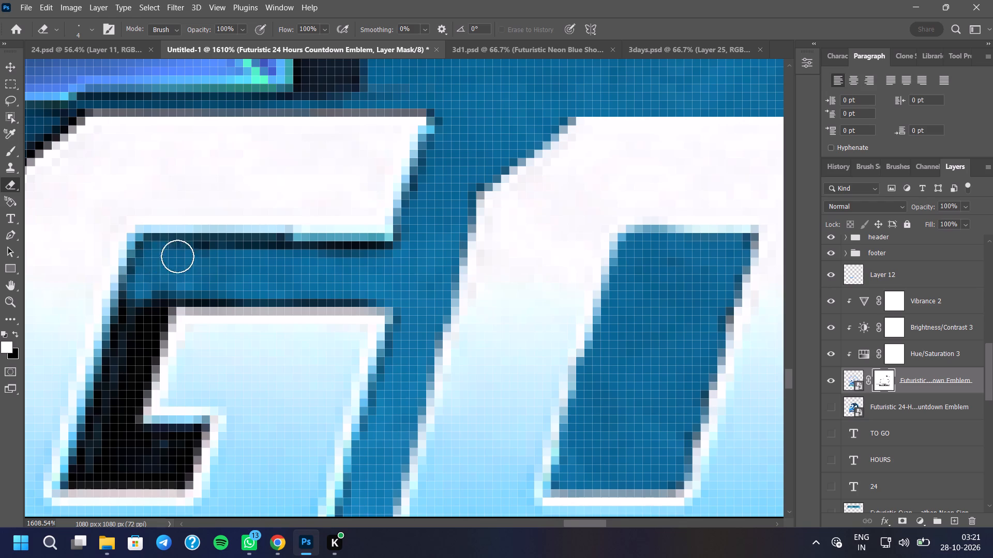
pyautogui.moveTo(177, 256); pyautogui.dragTo(323, 253)
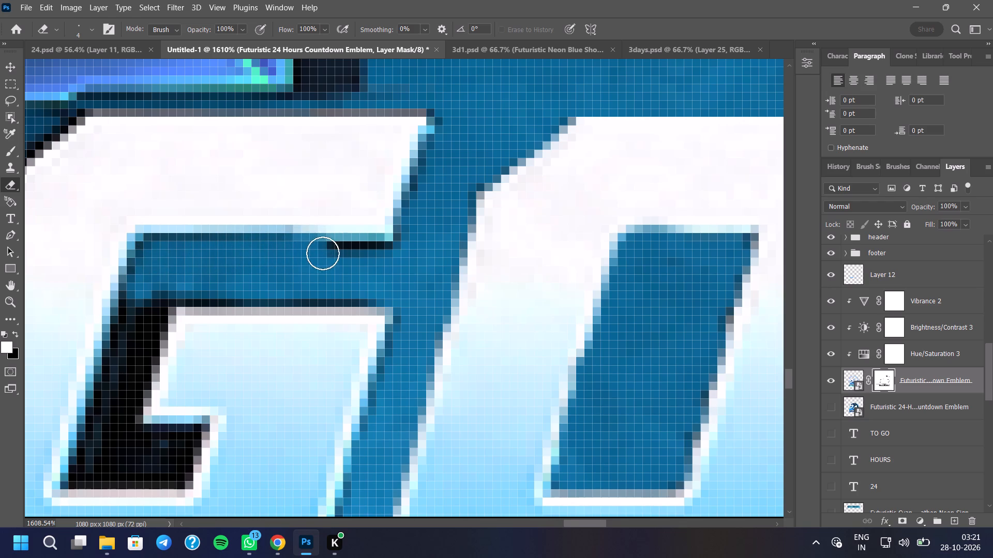
pyautogui.moveTo(323, 253); pyautogui.dragTo(395, 255)
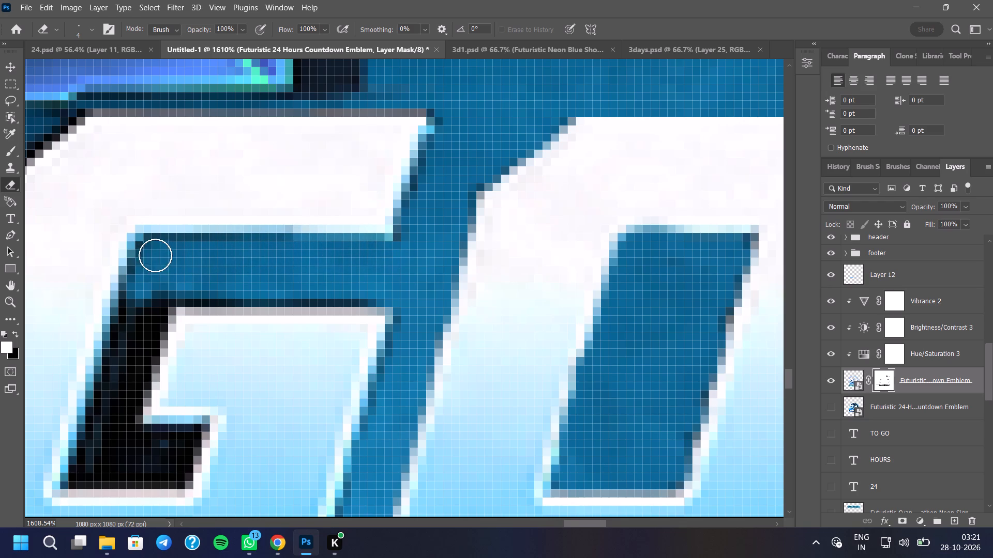
pyautogui.moveTo(152, 252); pyautogui.dragTo(146, 259)
pyautogui.moveTo(142, 268); pyautogui.dragTo(139, 276)
# Erase the dark backing down the slanted left side of the G's inner opening to its bottom corner.
pyautogui.scroll(-10, 338, 163)
pyautogui.scroll(-4, 469, 259)
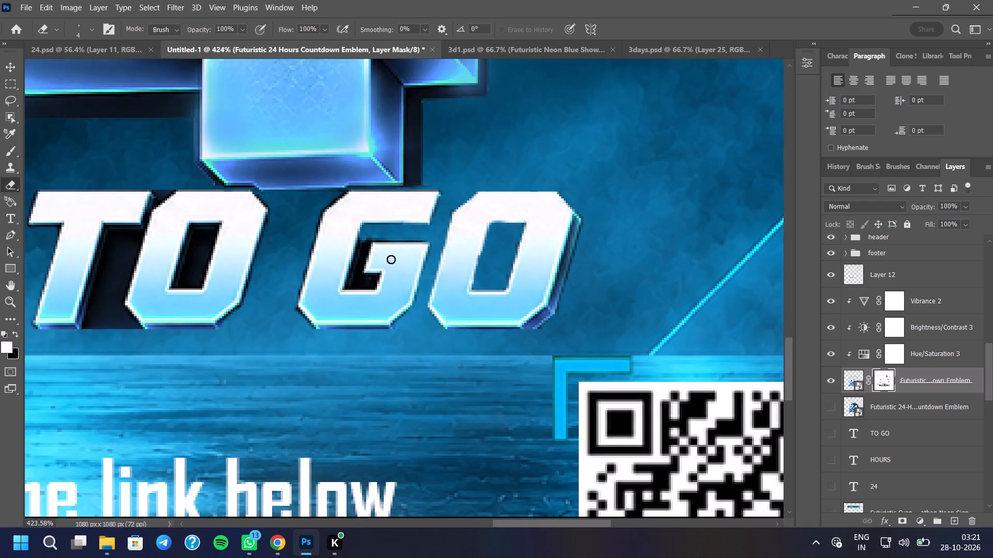
pyautogui.scroll(16, 377, 256)
pyautogui.moveTo(393, 222); pyautogui.dragTo(388, 258)
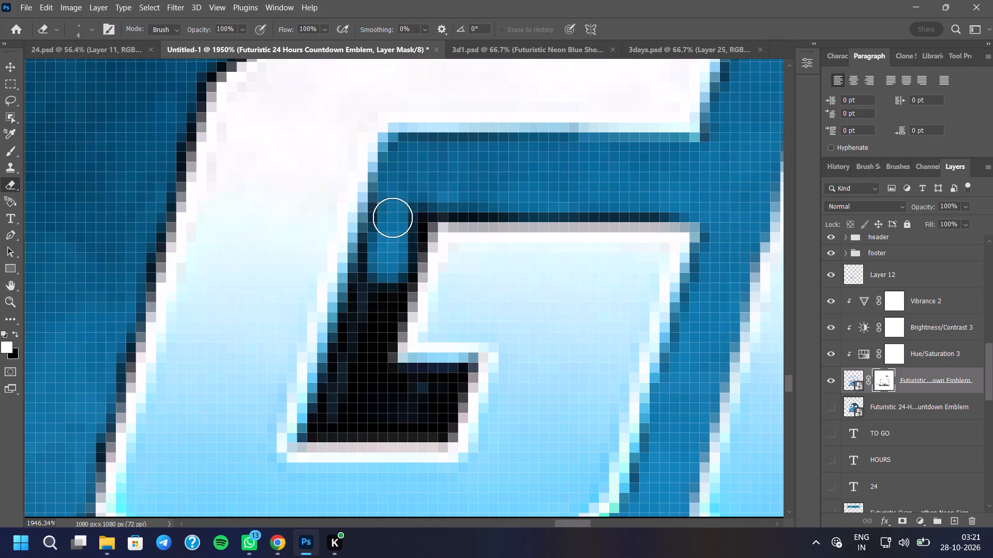
pyautogui.moveTo(392, 226); pyautogui.dragTo(390, 247)
pyautogui.moveTo(390, 226); pyautogui.dragTo(389, 237)
pyautogui.moveTo(388, 222); pyautogui.dragTo(387, 227)
pyautogui.click(386, 218)
pyautogui.moveTo(386, 217); pyautogui.dragTo(369, 287)
pyautogui.moveTo(375, 266); pyautogui.dragTo(353, 317)
pyautogui.moveTo(363, 312); pyautogui.dragTo(359, 340)
pyautogui.moveTo(361, 345); pyautogui.dragTo(341, 379)
pyautogui.moveTo(343, 368); pyautogui.dragTo(343, 375)
pyautogui.moveTo(349, 359); pyautogui.dragTo(342, 370)
pyautogui.moveTo(345, 353); pyautogui.dragTo(344, 360)
pyautogui.moveTo(350, 327); pyautogui.dragTo(337, 357)
pyautogui.moveTo(333, 366); pyautogui.dragTo(325, 394)
pyautogui.moveTo(327, 397); pyautogui.dragTo(368, 419)
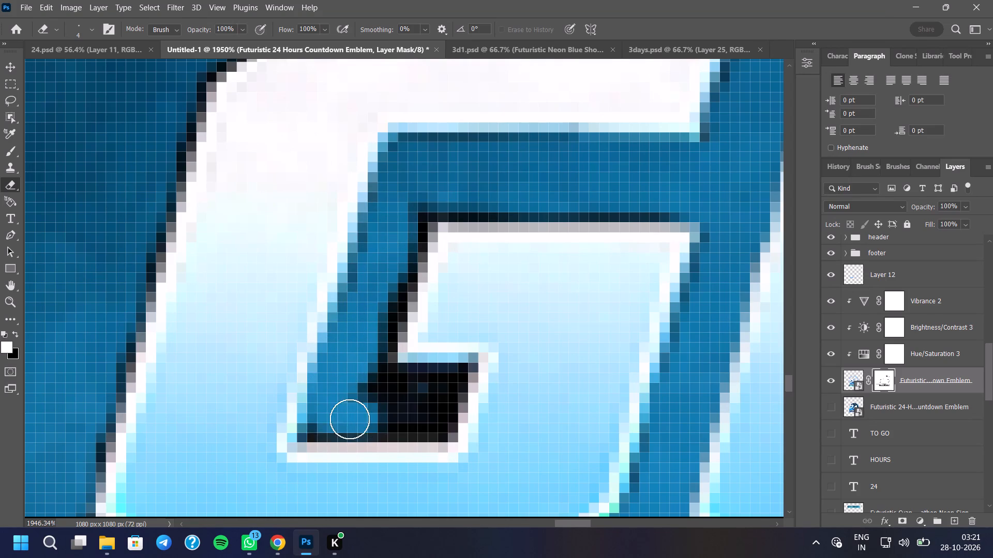
# Erase the dark backing in the bottom pocket of the G's opening, beneath its inner bar.
pyautogui.moveTo(315, 423); pyautogui.dragTo(442, 393)
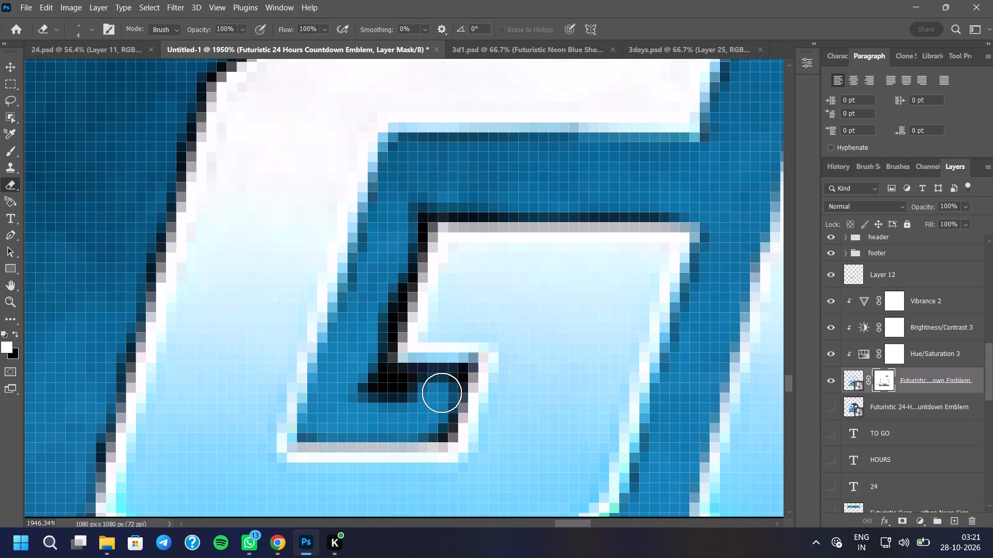
pyautogui.moveTo(442, 393); pyautogui.dragTo(438, 416)
pyautogui.click(442, 422)
pyautogui.click(452, 395)
pyautogui.click(455, 385)
pyautogui.moveTo(449, 382); pyautogui.dragTo(403, 387)
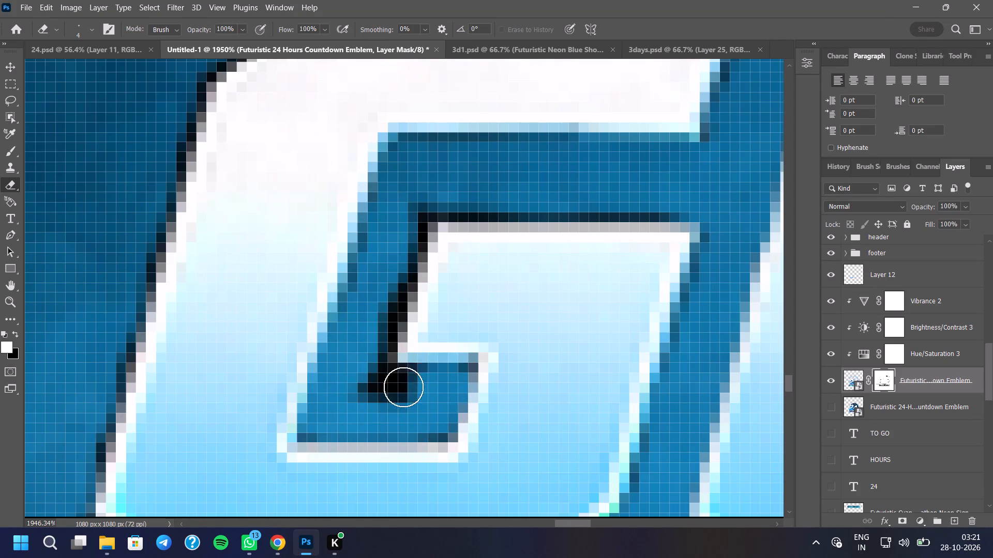
pyautogui.moveTo(403, 387); pyautogui.dragTo(439, 376)
pyautogui.click(456, 371)
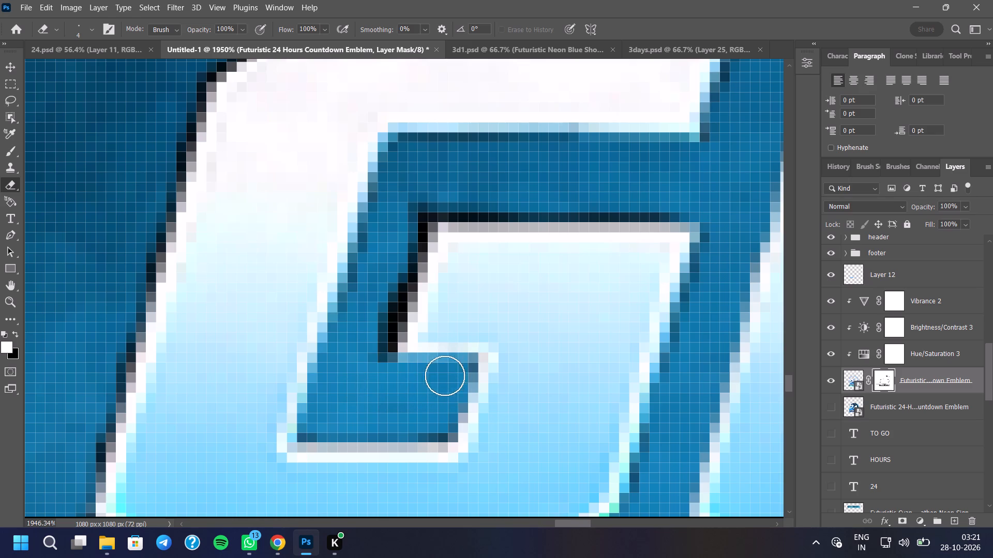
# Trim the remaining dark edge along the slanted left side of the G's inner bar.
pyautogui.click(374, 348)
pyautogui.moveTo(377, 335); pyautogui.dragTo(379, 329)
pyautogui.moveTo(381, 320); pyautogui.dragTo(385, 314)
pyautogui.click(388, 303)
pyautogui.click(401, 244)
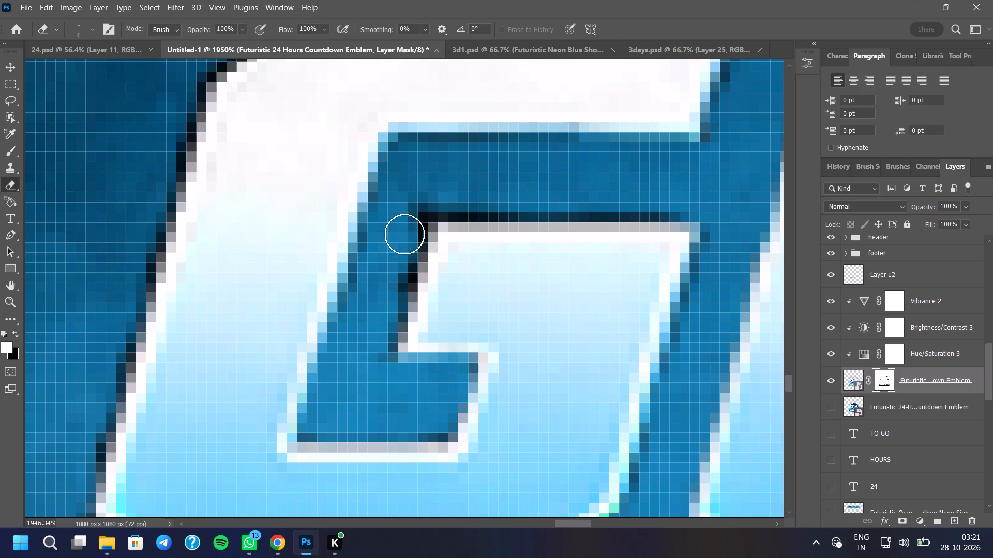
pyautogui.moveTo(405, 228); pyautogui.dragTo(374, 345)
pyautogui.moveTo(387, 313); pyautogui.dragTo(377, 339)
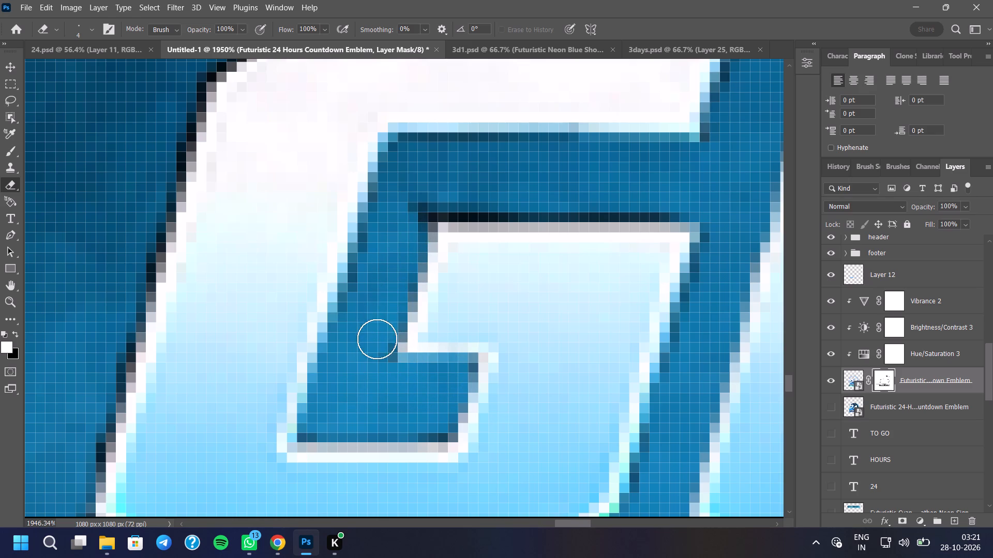
# Erase the dark line along the top edge of the G's inner bar, from its left corner to its right end.
pyautogui.click(423, 205)
pyautogui.moveTo(426, 203); pyautogui.dragTo(490, 202)
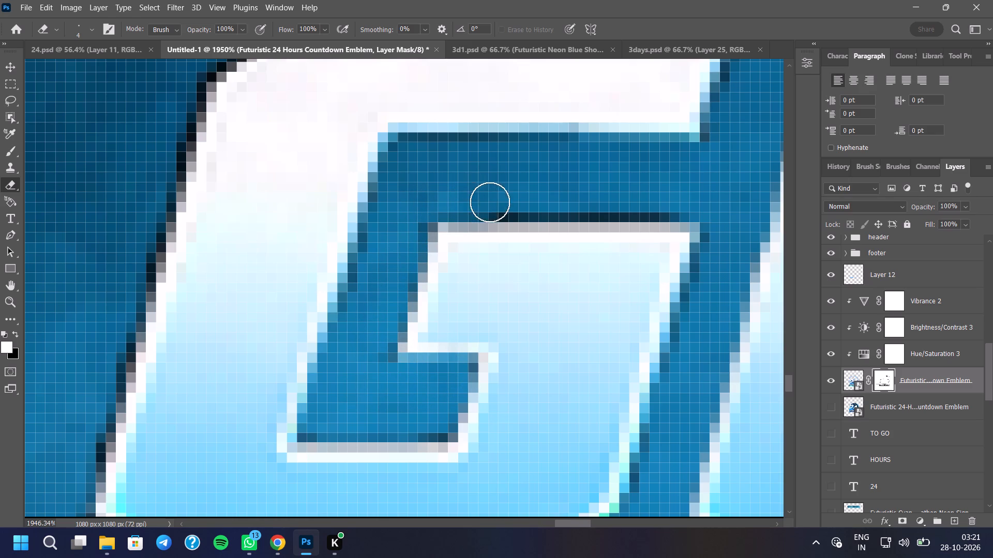
pyautogui.moveTo(490, 202); pyautogui.dragTo(696, 200)
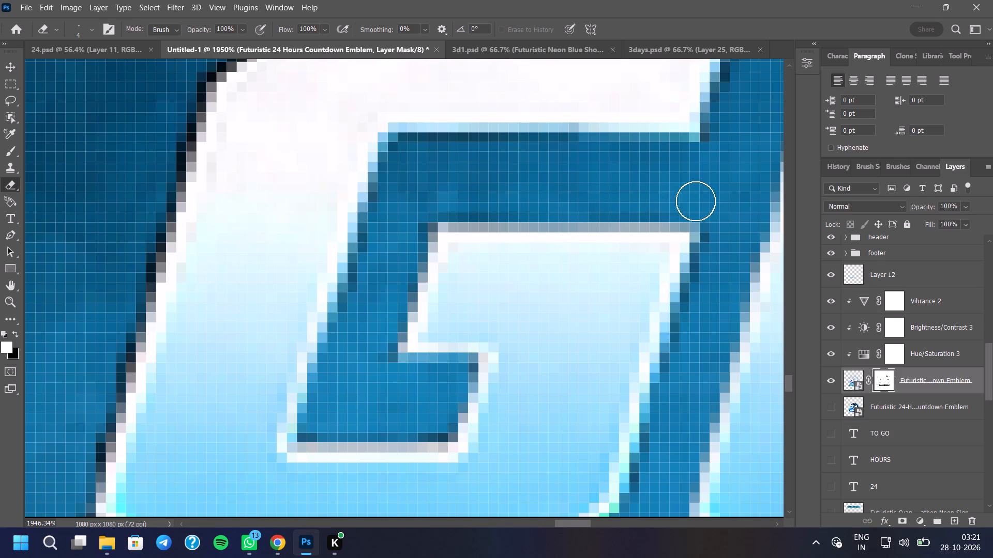
# Erase the dark backing between the O and U of HOURS, from the top gap to the bottom, including the U's left edge.
pyautogui.scroll(-16, 665, 237)
pyautogui.scroll(-8, 680, 282)
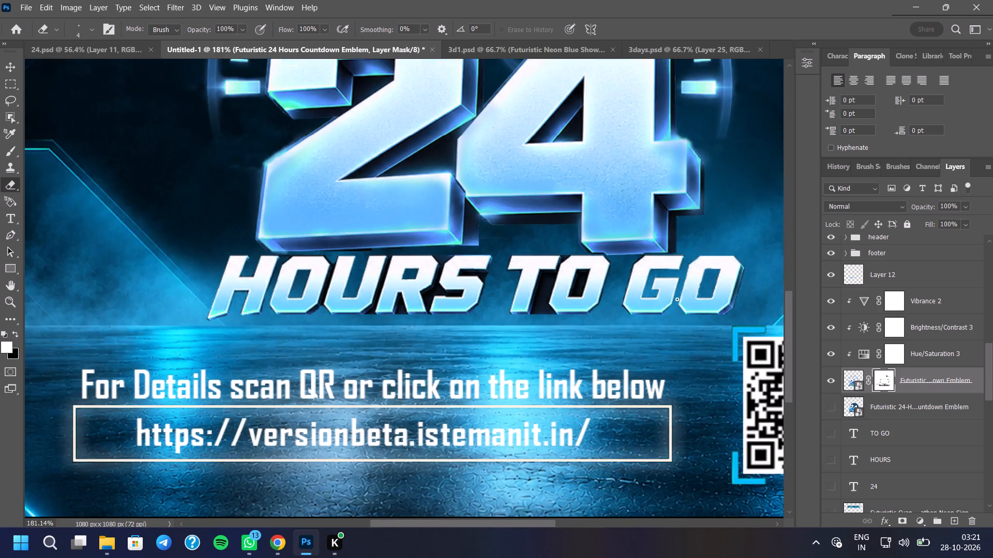
pyautogui.scroll(-5, 677, 299)
pyautogui.scroll(16, 545, 303)
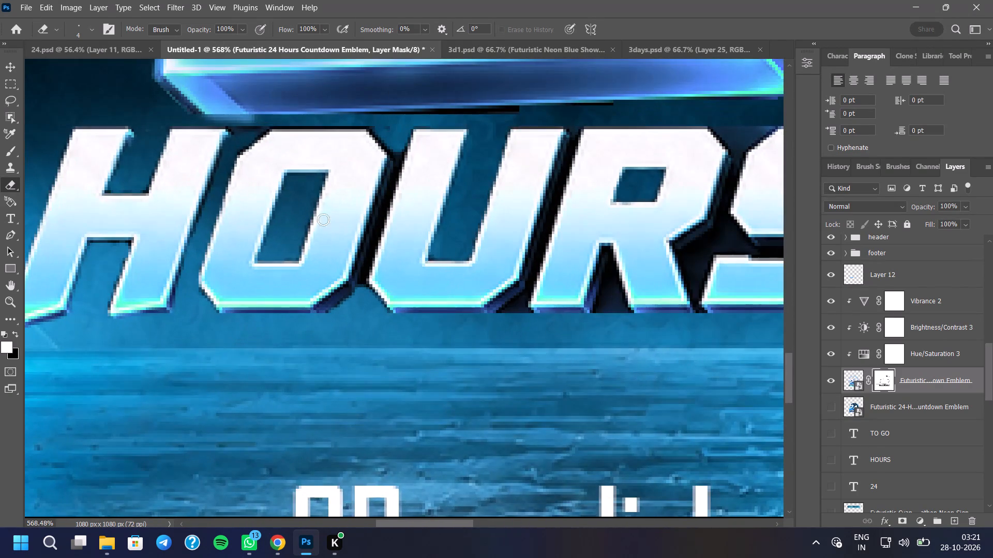
pyautogui.scroll(5, 369, 236)
pyautogui.scroll(2, 361, 301)
pyautogui.scroll(-6, 374, 344)
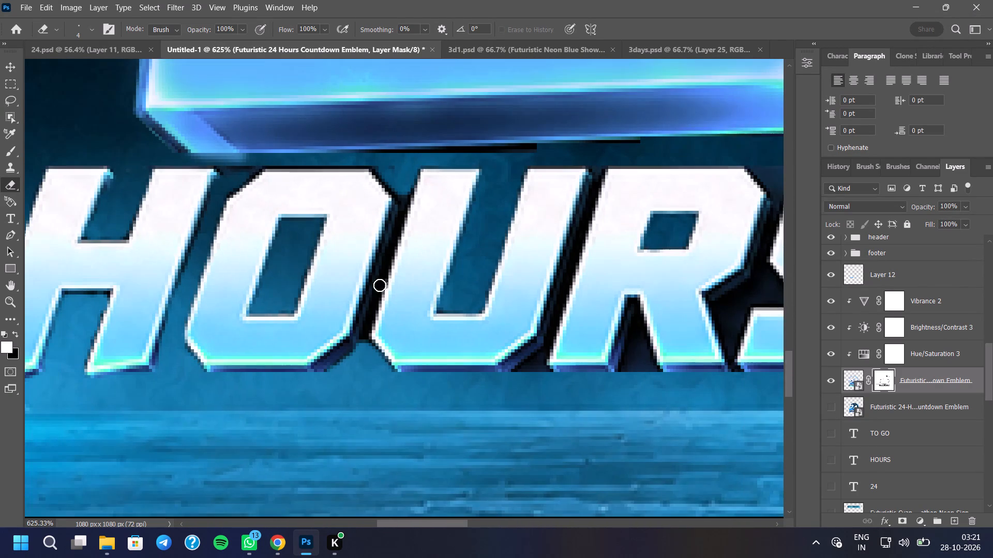
pyautogui.scroll(4, 379, 172)
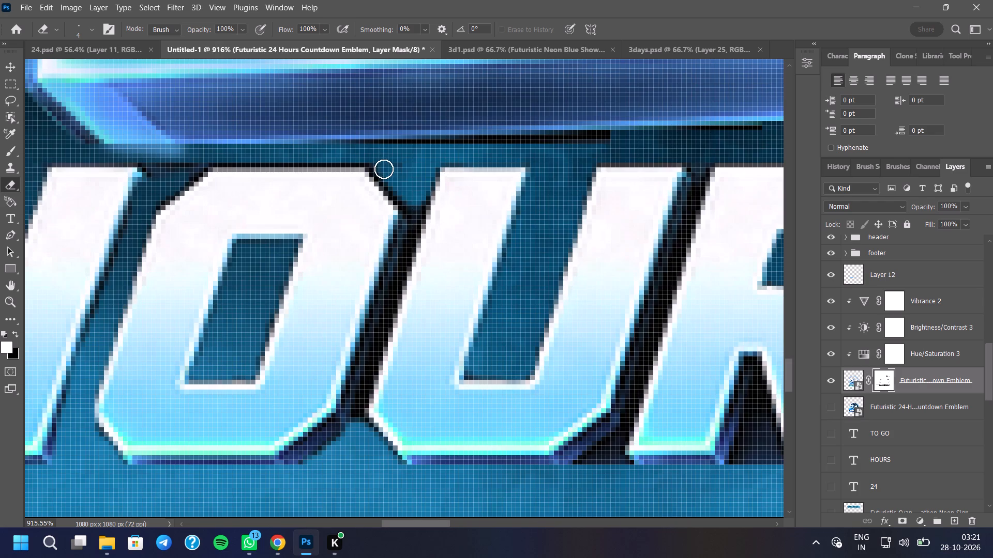
pyautogui.moveTo(384, 169); pyautogui.dragTo(393, 284)
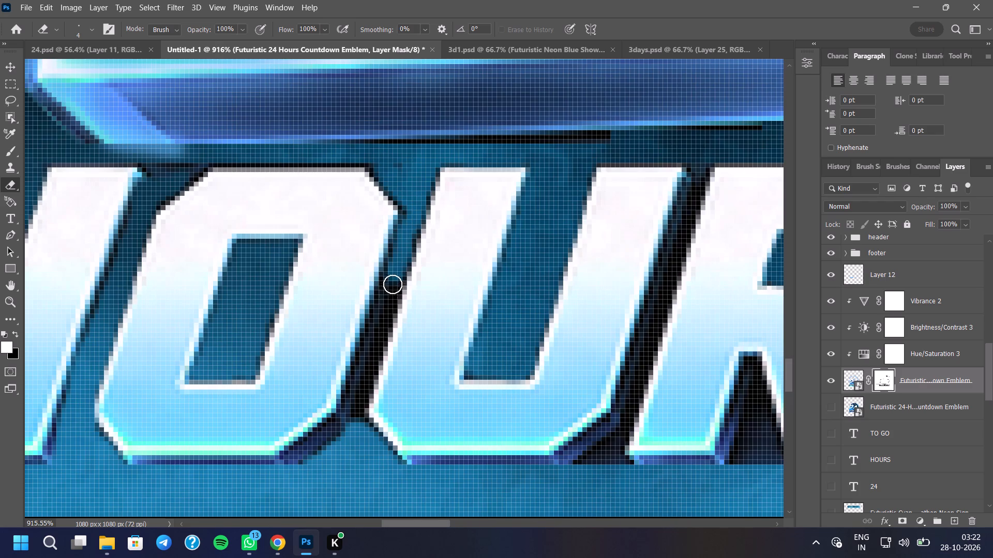
pyautogui.moveTo(393, 284); pyautogui.dragTo(344, 437)
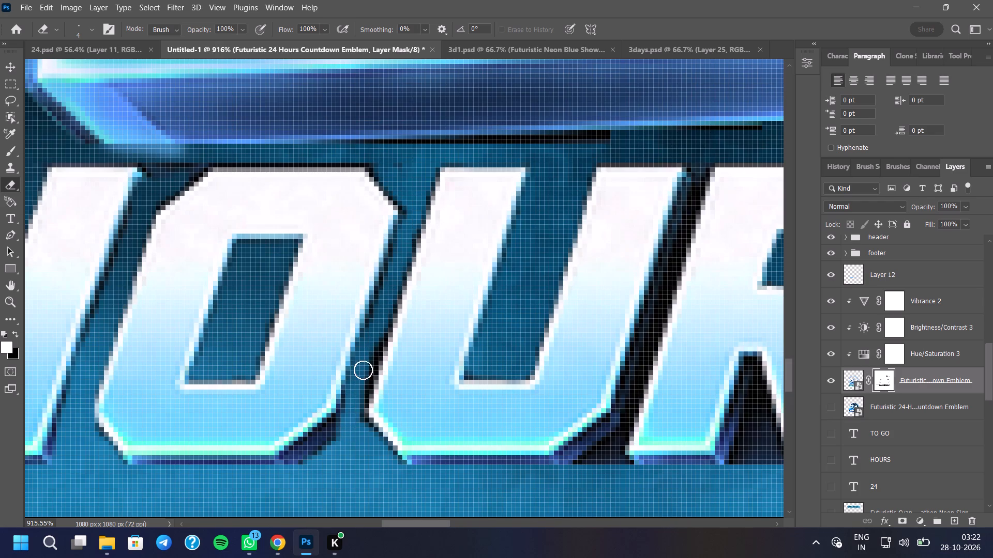
pyautogui.moveTo(375, 340); pyautogui.dragTo(354, 423)
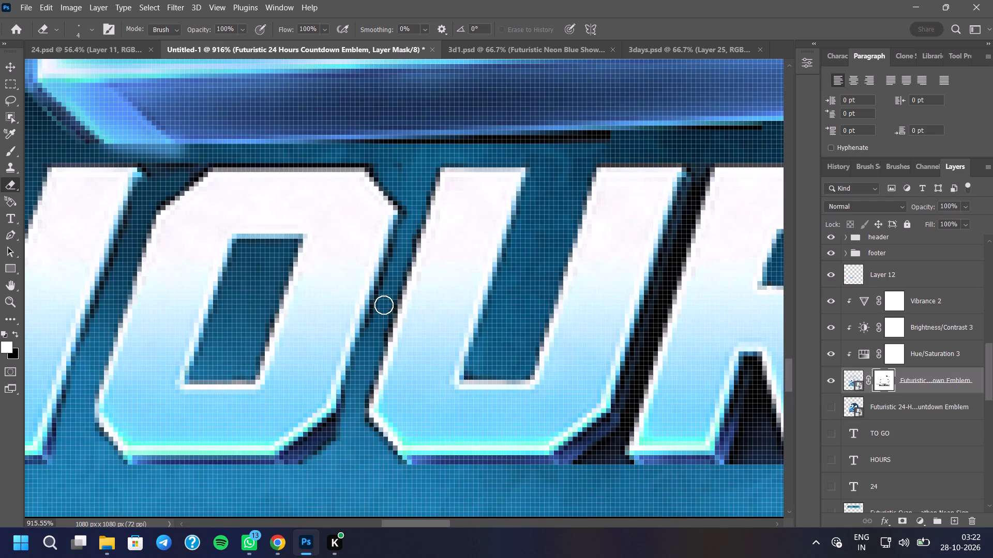
# Trim the dark edge along the right side and slanted upper-right corner of the O in HOURS.
pyautogui.moveTo(384, 305); pyautogui.dragTo(371, 319)
pyautogui.moveTo(394, 262); pyautogui.dragTo(377, 320)
pyautogui.moveTo(389, 289); pyautogui.dragTo(375, 349)
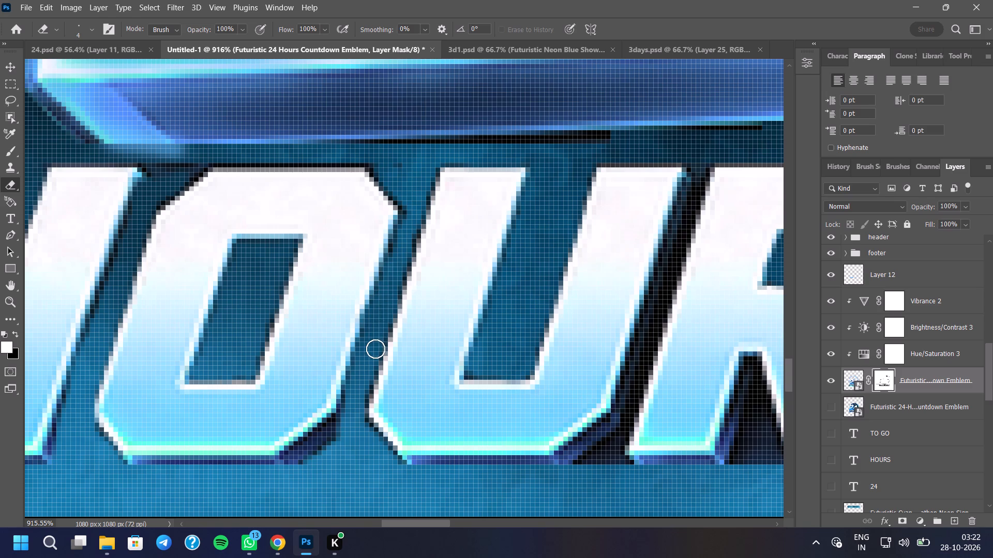
pyautogui.moveTo(375, 349); pyautogui.dragTo(374, 345)
pyautogui.moveTo(405, 242); pyautogui.dragTo(377, 168)
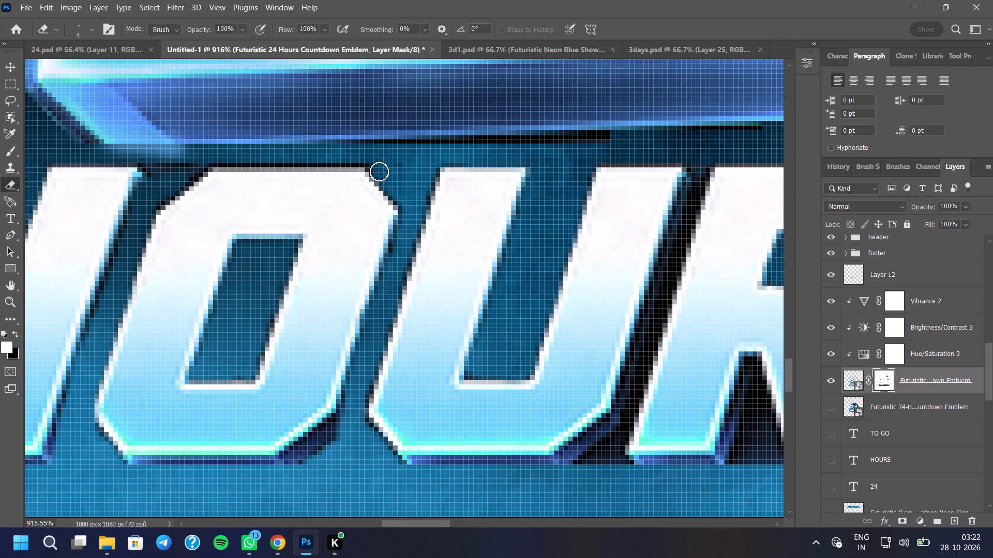
pyautogui.moveTo(428, 173); pyautogui.dragTo(396, 258)
pyautogui.moveTo(396, 249); pyautogui.dragTo(396, 263)
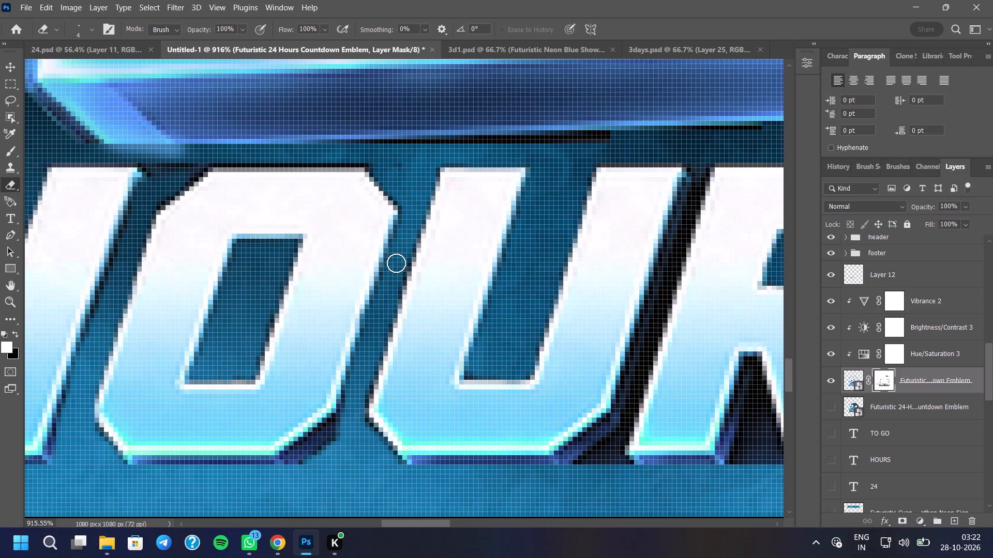
pyautogui.moveTo(396, 263); pyautogui.dragTo(393, 272)
pyautogui.moveTo(400, 267); pyautogui.dragTo(395, 290)
pyautogui.scroll(-10, 380, 357)
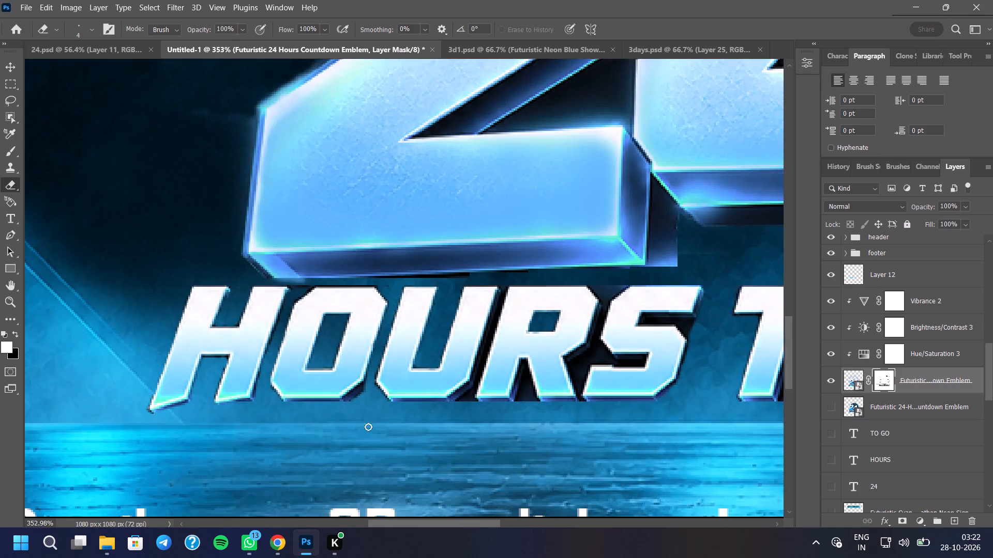
# Trim the dark edge along the slanted lower-right corner of the O in HOURS.
pyautogui.scroll(7, 365, 424)
pyautogui.moveTo(356, 412); pyautogui.dragTo(343, 391, button='right')
pyautogui.click(342, 439)
pyautogui.moveTo(377, 374); pyautogui.dragTo(345, 401)
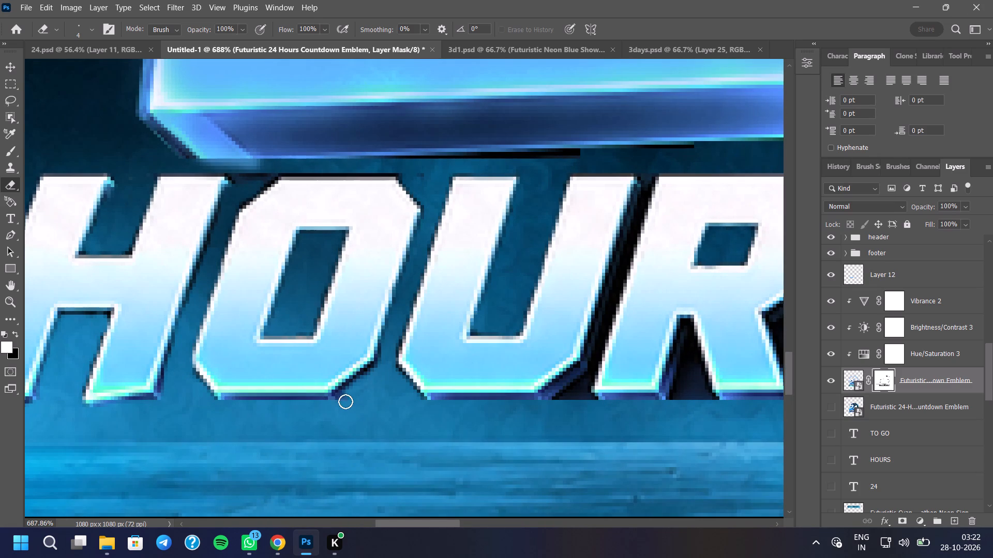
pyautogui.moveTo(345, 401); pyautogui.dragTo(379, 382)
# Erase the dark backing at the bottom of the gap between the U and R of HOURS.
pyautogui.scroll(-8, 372, 400)
pyautogui.scroll(6, 461, 417)
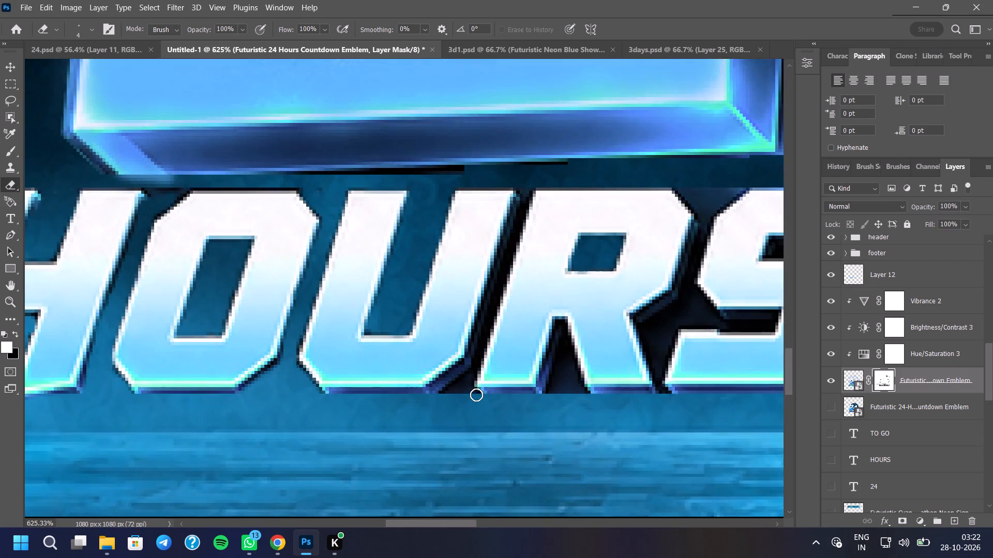
pyautogui.scroll(4, 476, 395)
pyautogui.moveTo(467, 363); pyautogui.dragTo(470, 397)
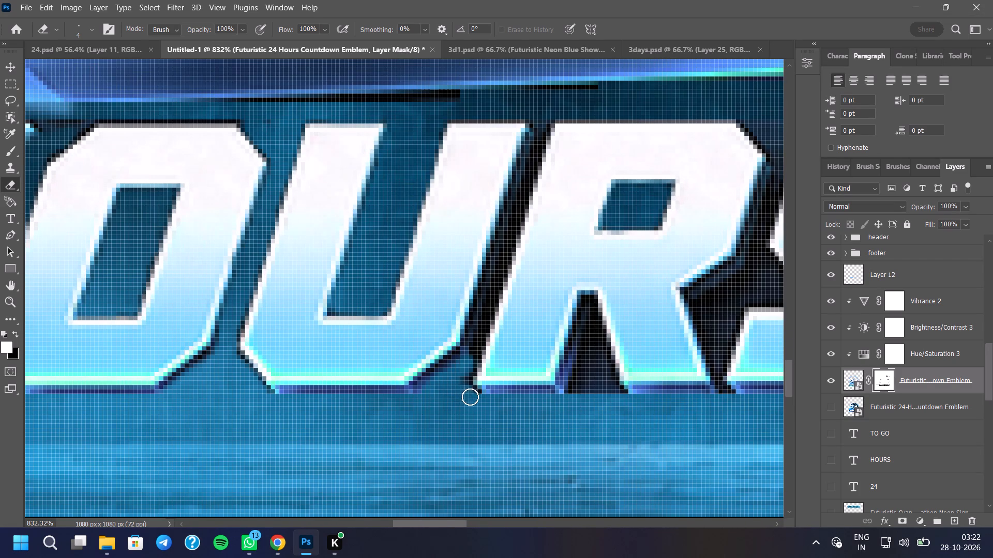
pyautogui.moveTo(470, 397); pyautogui.dragTo(464, 385)
# Erase the dark backing between the two legs of the R in HOURS, from the inner peak to the baseline.
pyautogui.moveTo(582, 366); pyautogui.dragTo(582, 350)
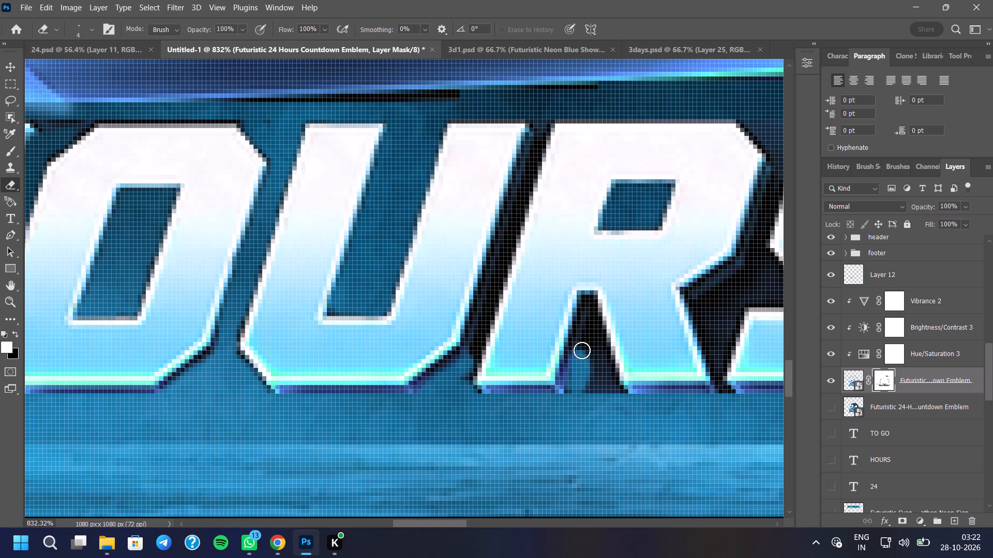
pyautogui.moveTo(582, 350); pyautogui.dragTo(585, 315)
pyautogui.moveTo(589, 303); pyautogui.dragTo(571, 392)
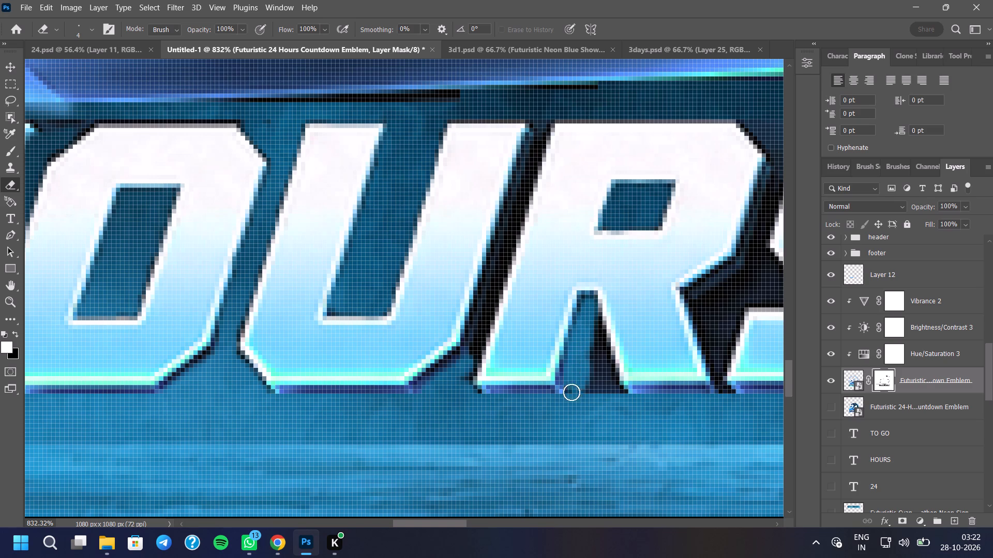
pyautogui.moveTo(571, 392); pyautogui.dragTo(573, 395)
pyautogui.click(591, 328)
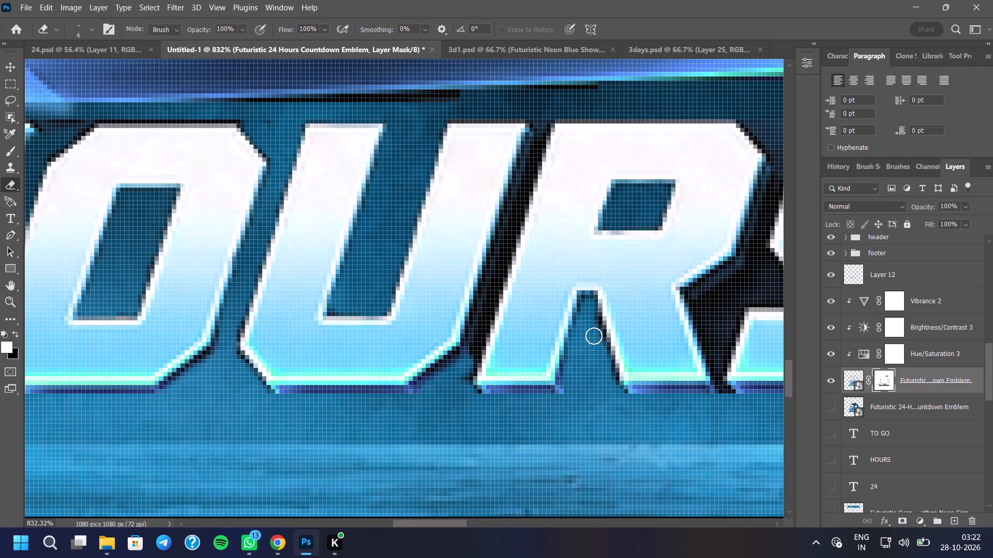
# Erase the dark backing beside the lower half of the T's stem in TO and the dark edge beneath the stem.
pyautogui.scroll(-12, 547, 408)
pyautogui.scroll(-4, 470, 326)
pyautogui.scroll(-2, 424, 359)
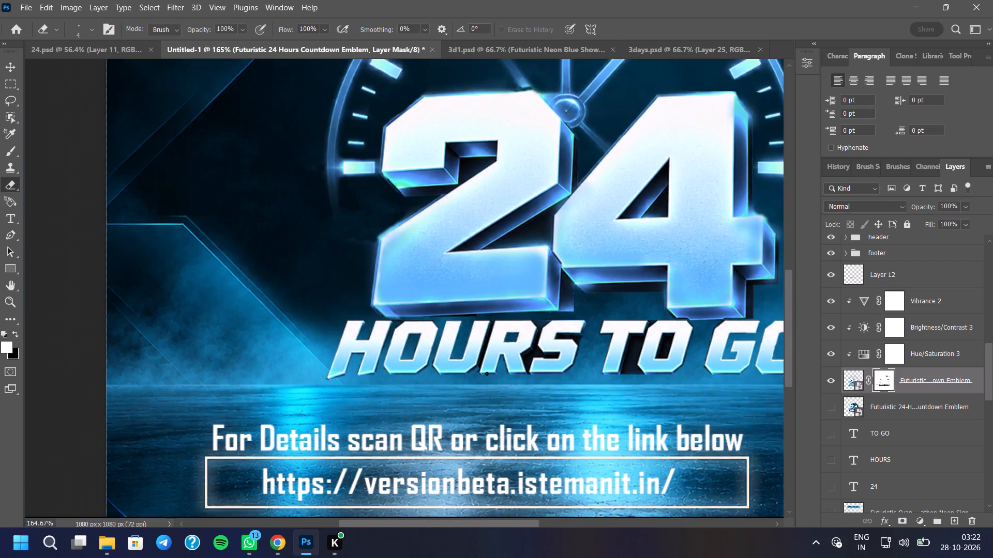
pyautogui.scroll(18, 637, 383)
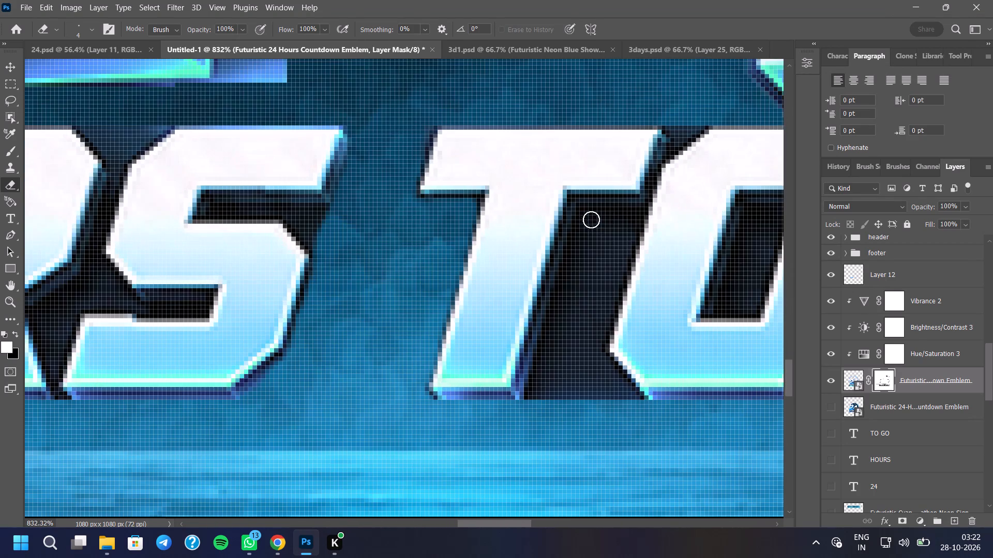
pyautogui.moveTo(591, 221); pyautogui.dragTo(532, 403)
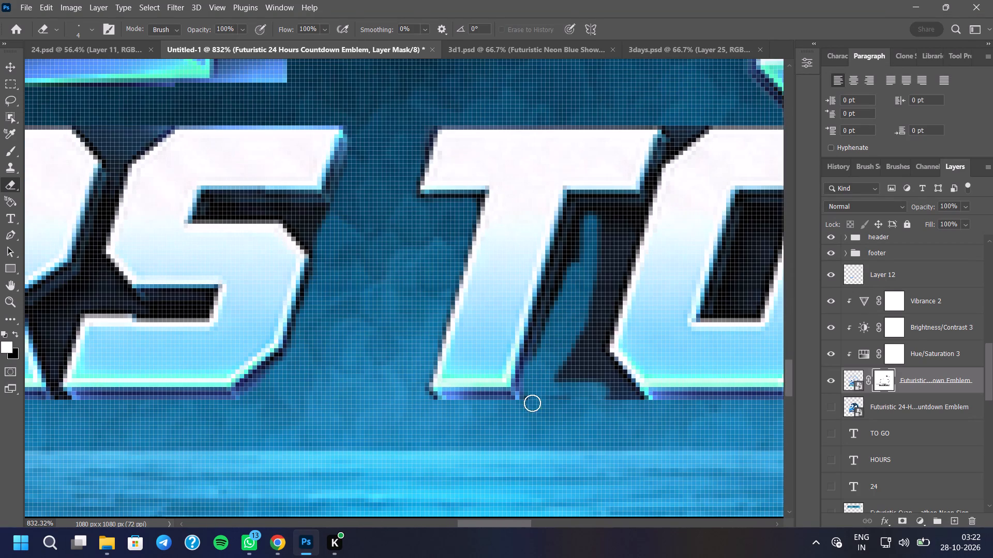
pyautogui.moveTo(532, 403); pyautogui.dragTo(435, 405)
pyautogui.moveTo(545, 397); pyautogui.dragTo(538, 401)
pyautogui.moveTo(517, 400); pyautogui.dragTo(527, 399)
pyautogui.moveTo(527, 399); pyautogui.dragTo(569, 367)
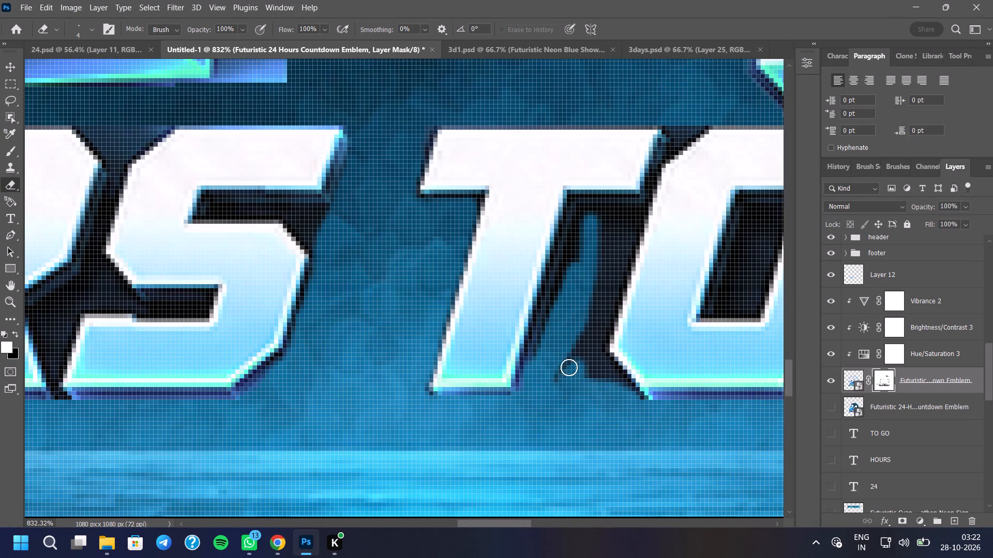
pyautogui.moveTo(569, 367); pyautogui.dragTo(526, 358)
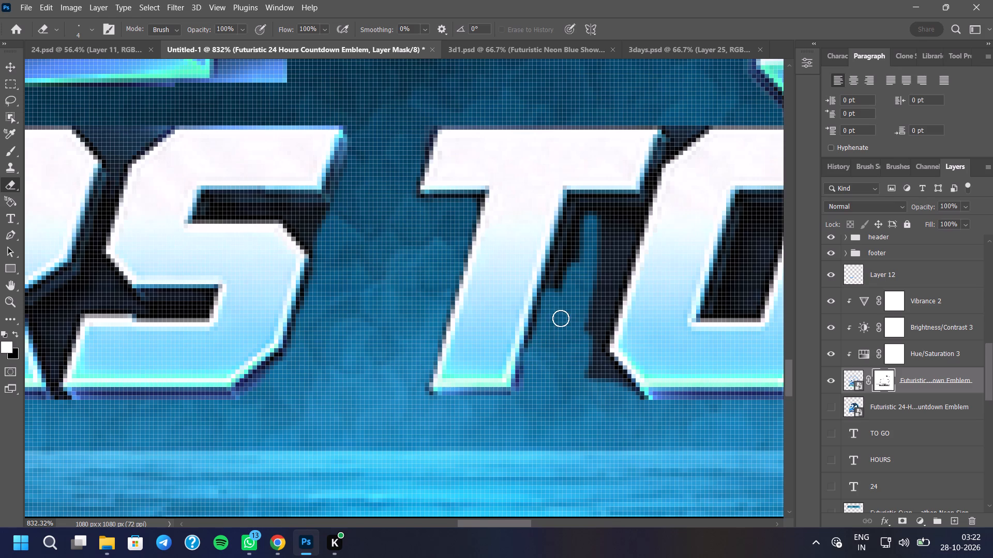
# Clear the rest of the dark backing between the T and O of TO, including the O's left side and lower-left corner.
pyautogui.moveTo(597, 261); pyautogui.dragTo(590, 339)
pyautogui.moveTo(591, 347); pyautogui.dragTo(631, 395)
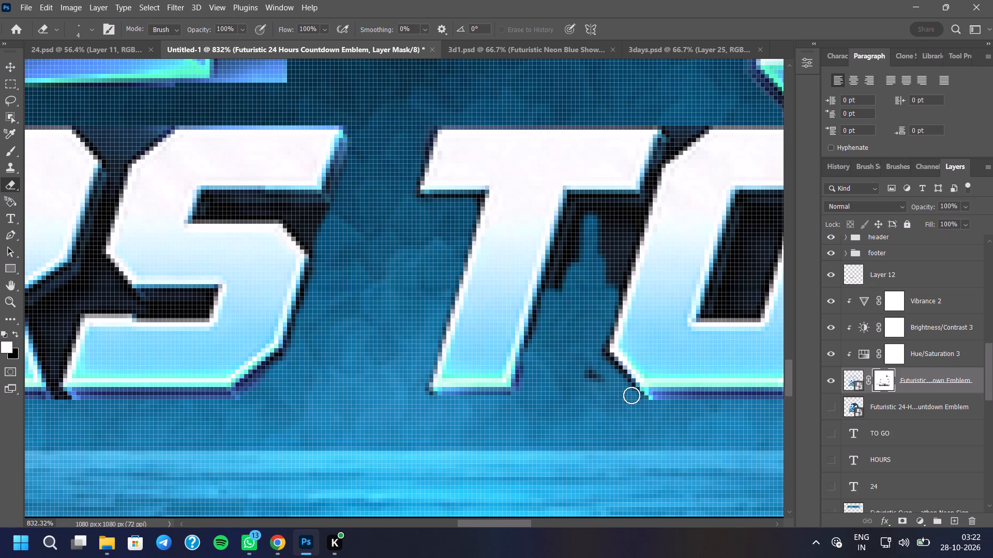
pyautogui.moveTo(631, 395); pyautogui.dragTo(591, 365)
pyautogui.moveTo(622, 219); pyautogui.dragTo(617, 291)
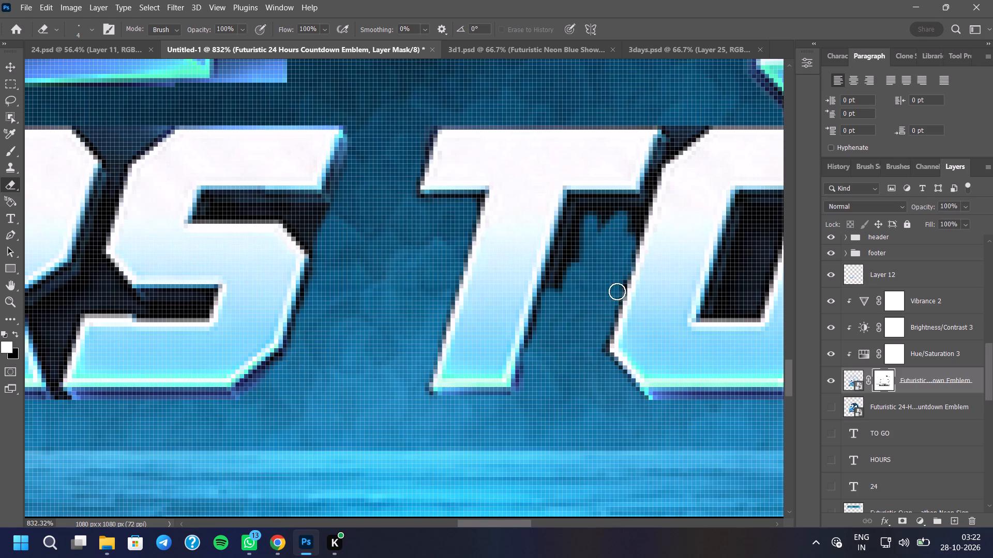
pyautogui.moveTo(617, 291); pyautogui.dragTo(556, 271)
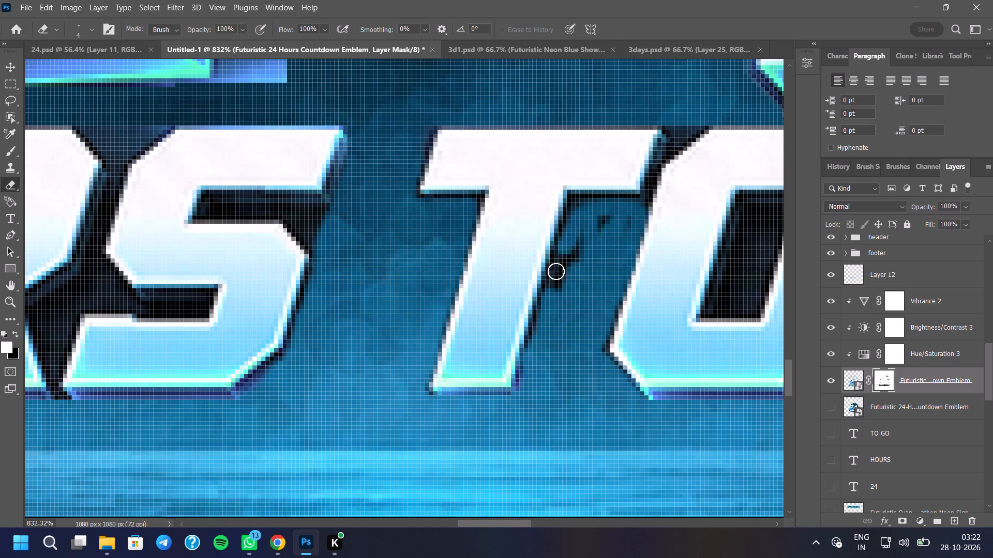
pyautogui.moveTo(556, 271); pyautogui.dragTo(590, 213)
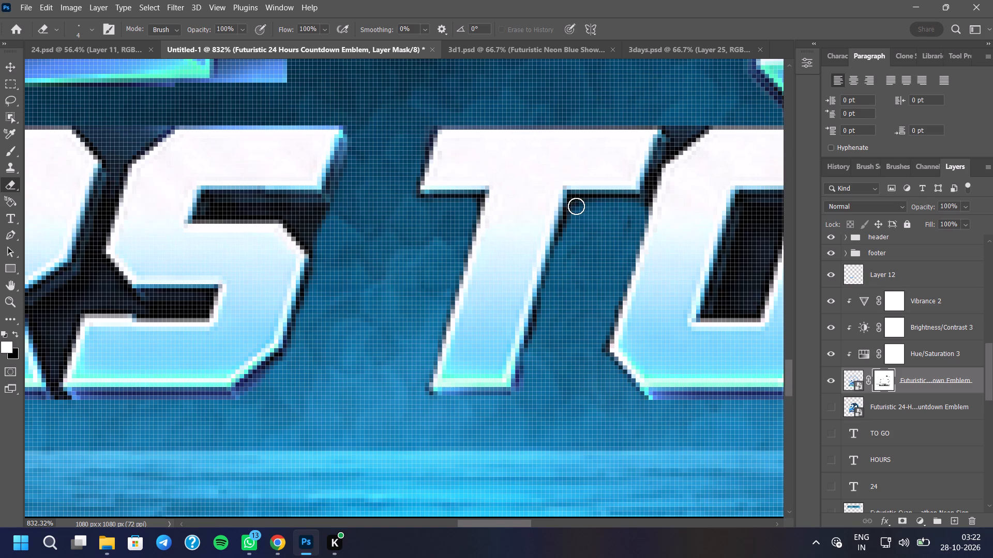
# Trim the dark edge beneath the T's right arm and down the right side of its stem.
pyautogui.moveTo(576, 206); pyautogui.dragTo(566, 237)
pyautogui.moveTo(576, 199); pyautogui.dragTo(627, 202)
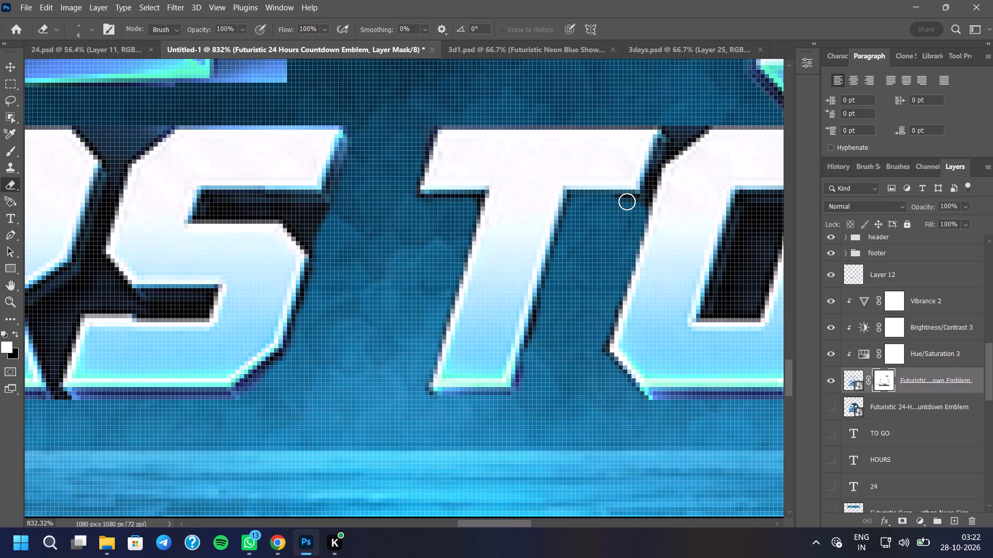
pyautogui.moveTo(627, 202); pyautogui.dragTo(642, 204)
pyautogui.moveTo(639, 208); pyautogui.dragTo(584, 305)
pyautogui.moveTo(584, 305); pyautogui.dragTo(590, 288)
pyautogui.scroll(-10, 579, 254)
pyautogui.scroll(4, 653, 272)
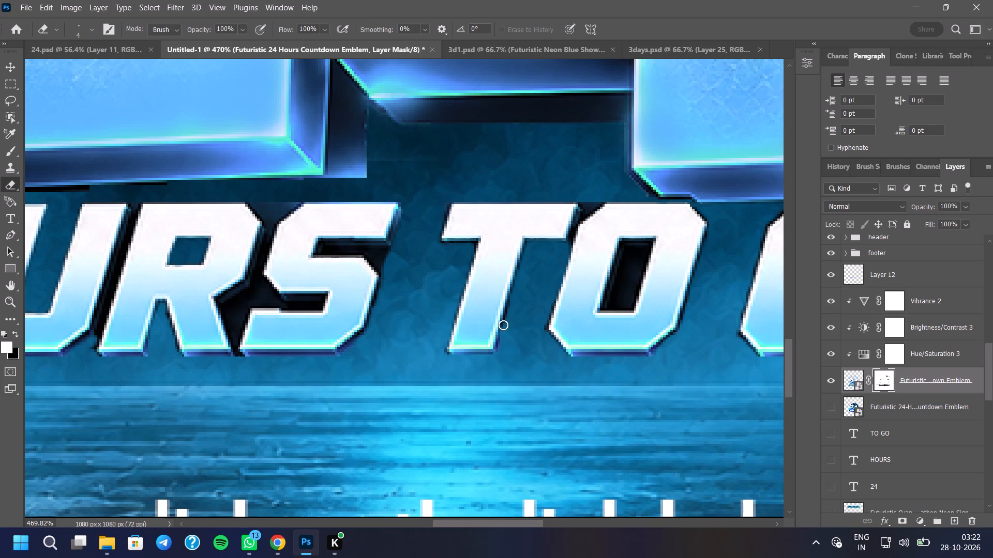
pyautogui.scroll(1, 510, 300)
pyautogui.moveTo(510, 300); pyautogui.dragTo(505, 335)
pyautogui.scroll(-2, 513, 337)
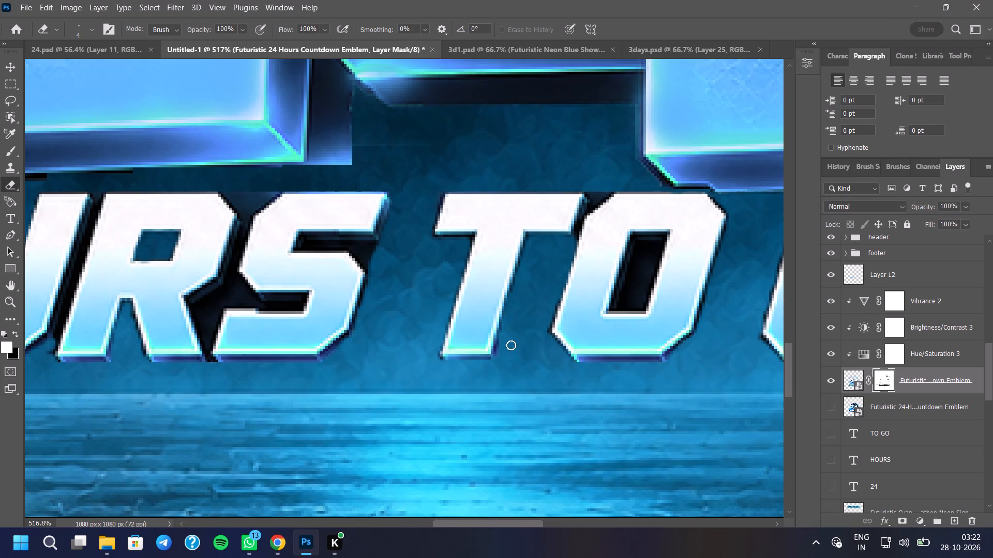
# Erase the dark wedge at the top between the T's right arm and the O's slanted upper-left corner in TO.
pyautogui.scroll(-4, 511, 345)
pyautogui.scroll(12, 603, 297)
pyautogui.moveTo(492, 238); pyautogui.dragTo(487, 249)
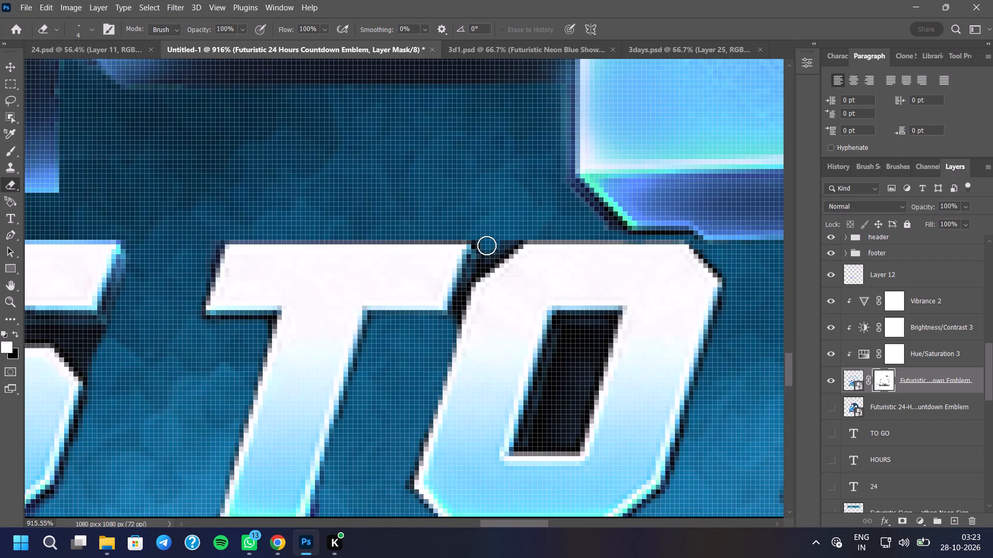
pyautogui.click(485, 248)
pyautogui.moveTo(482, 244); pyautogui.dragTo(493, 253)
pyautogui.click(492, 252)
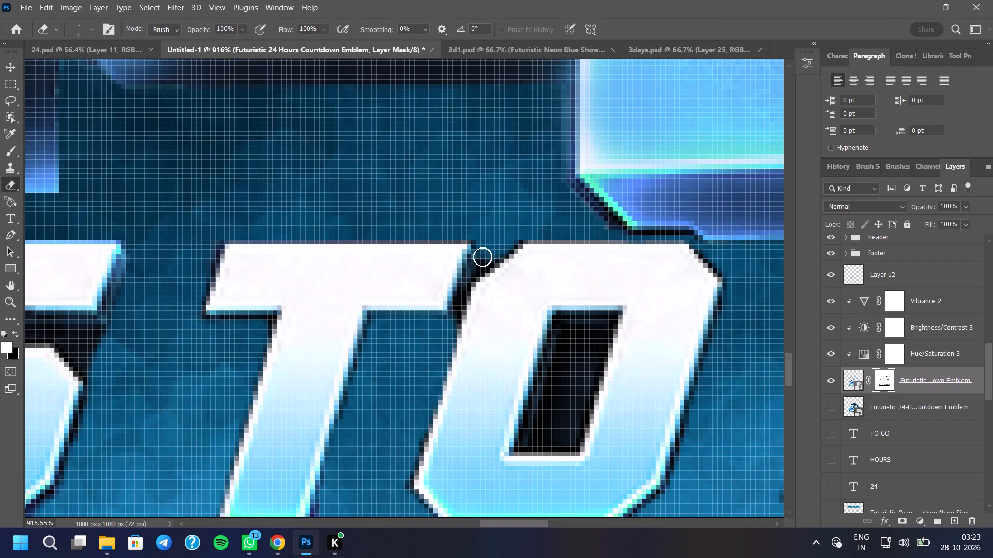
pyautogui.click(482, 259)
pyautogui.click(477, 264)
pyautogui.doubleClick(486, 261)
pyautogui.click(513, 240)
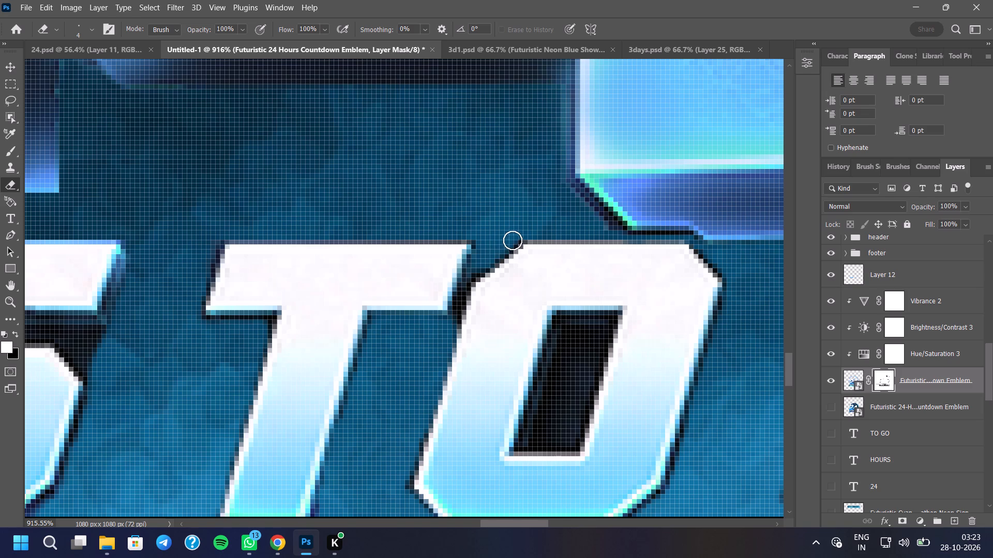
# Clear the narrow dark gap between the T's arm end and the O, and touch up the O's upper-left slant.
pyautogui.moveTo(468, 277); pyautogui.dragTo(440, 336)
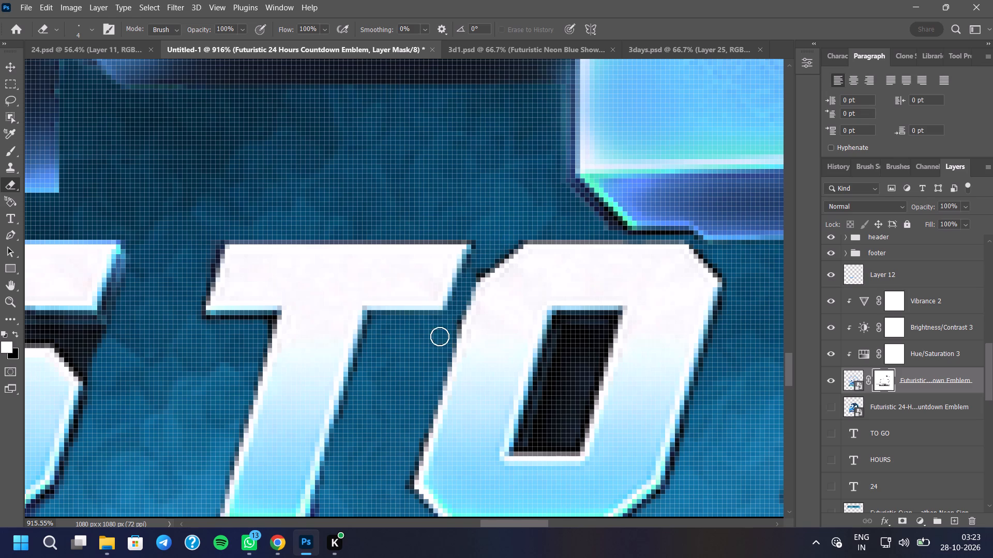
pyautogui.moveTo(440, 336); pyautogui.dragTo(433, 345)
pyautogui.click(455, 316)
pyautogui.click(480, 268)
pyautogui.click(493, 253)
pyautogui.doubleClick(483, 244)
# Erase all the dark backing inside the counter of the O in TO, up to its inner edges.
pyautogui.scroll(-5, 529, 265)
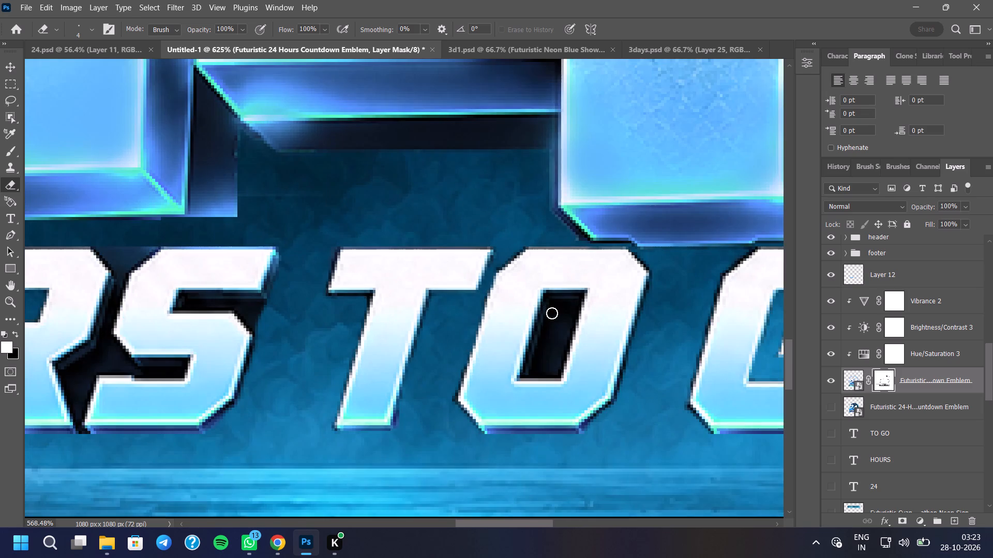
pyautogui.scroll(8, 552, 313)
pyautogui.moveTo(565, 297); pyautogui.dragTo(583, 295)
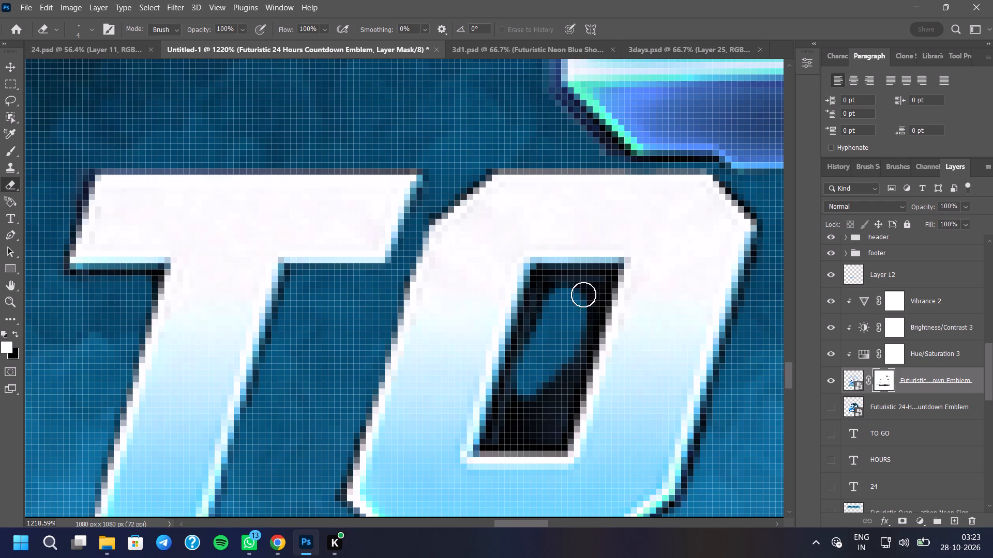
pyautogui.moveTo(583, 295); pyautogui.dragTo(609, 273)
pyautogui.moveTo(608, 273); pyautogui.dragTo(558, 273)
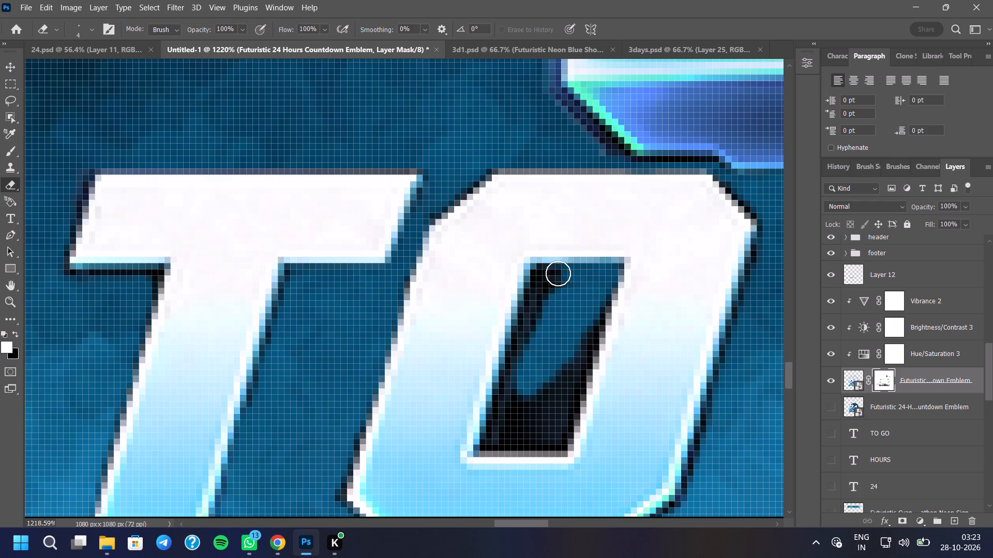
pyautogui.moveTo(558, 273); pyautogui.dragTo(562, 278)
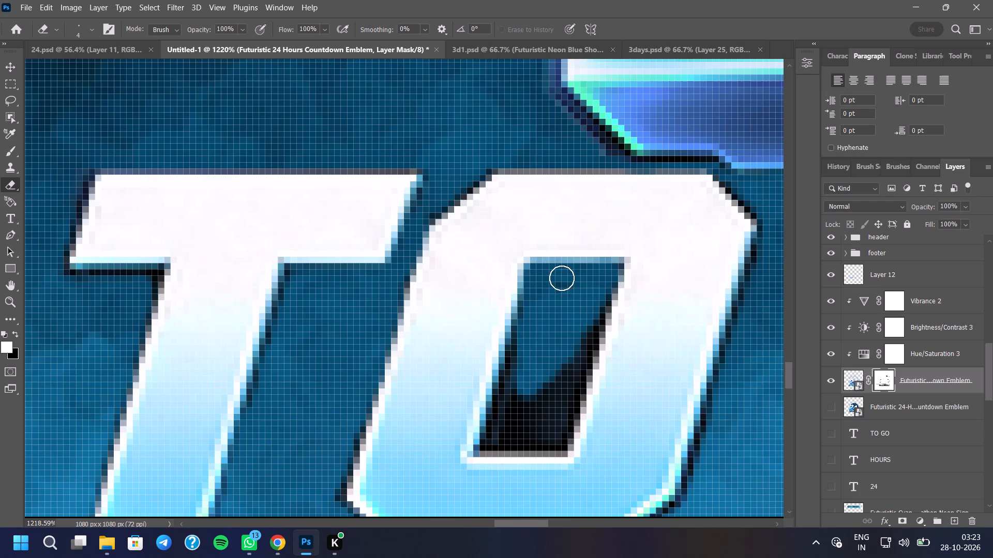
pyautogui.moveTo(562, 278); pyautogui.dragTo(499, 427)
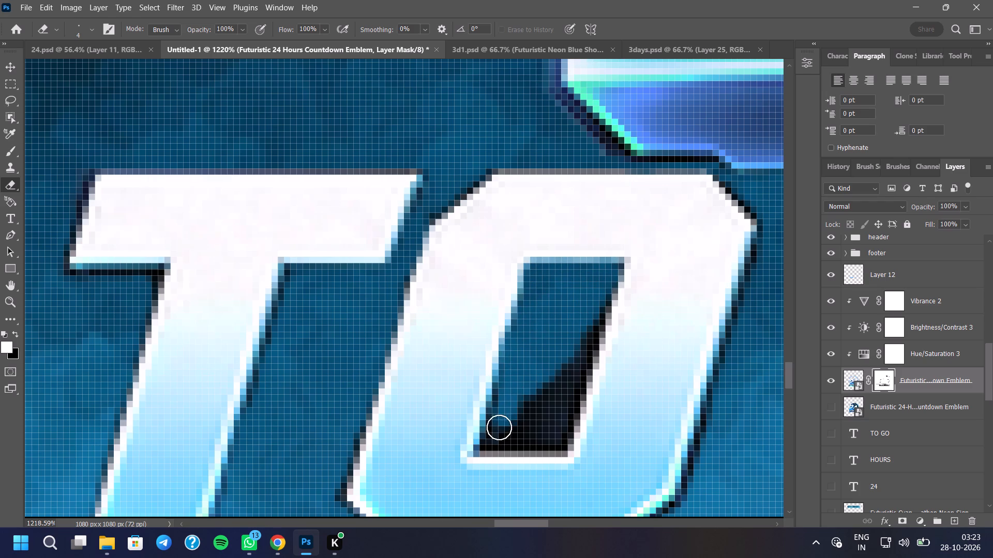
pyautogui.moveTo(499, 427); pyautogui.dragTo(587, 367)
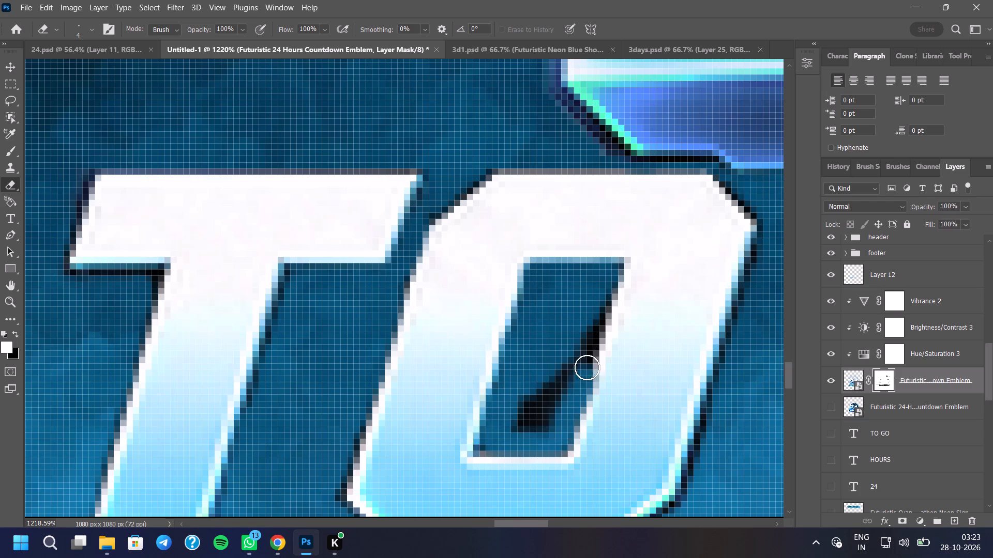
pyautogui.moveTo(587, 367); pyautogui.dragTo(616, 274)
pyautogui.moveTo(598, 314); pyautogui.dragTo(560, 410)
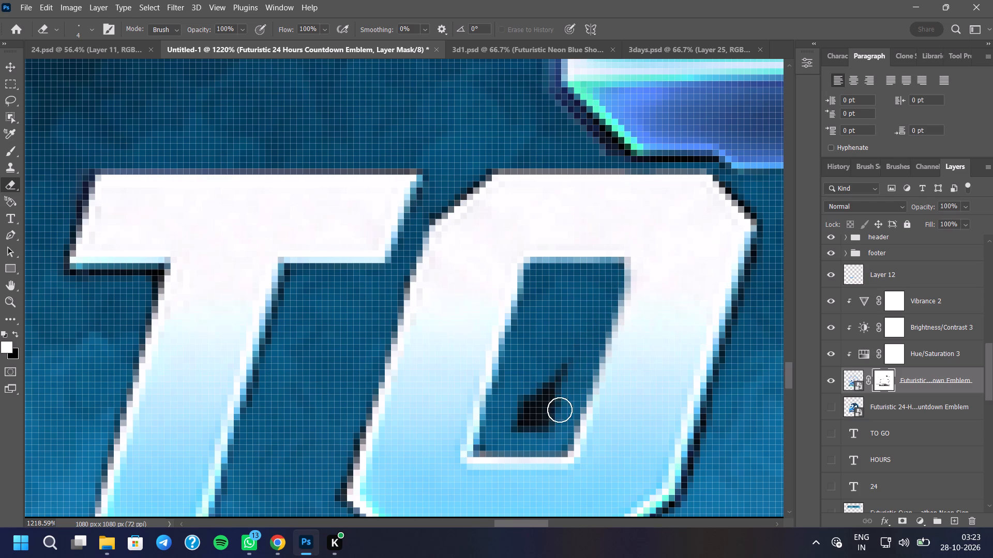
pyautogui.moveTo(560, 410); pyautogui.dragTo(558, 386)
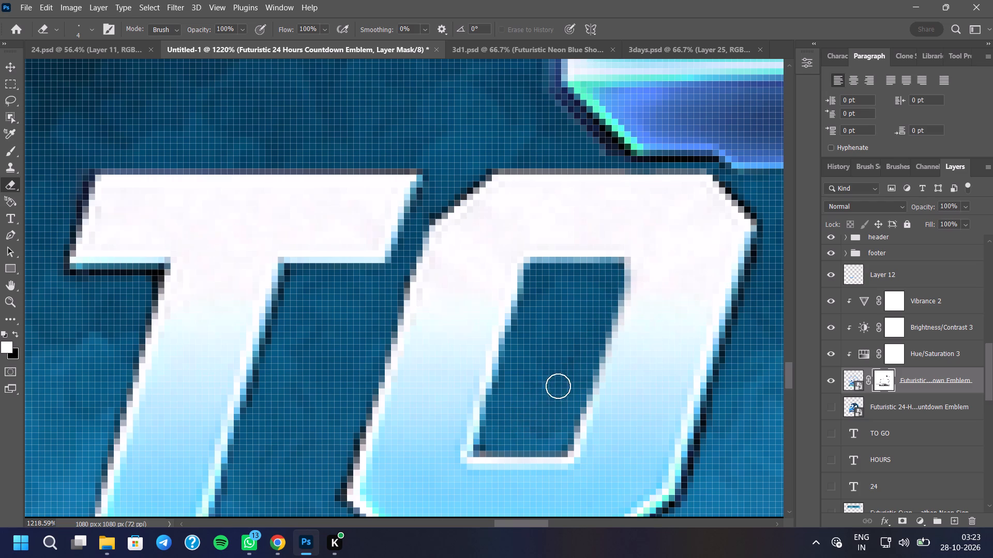
pyautogui.moveTo(558, 386); pyautogui.dragTo(584, 319)
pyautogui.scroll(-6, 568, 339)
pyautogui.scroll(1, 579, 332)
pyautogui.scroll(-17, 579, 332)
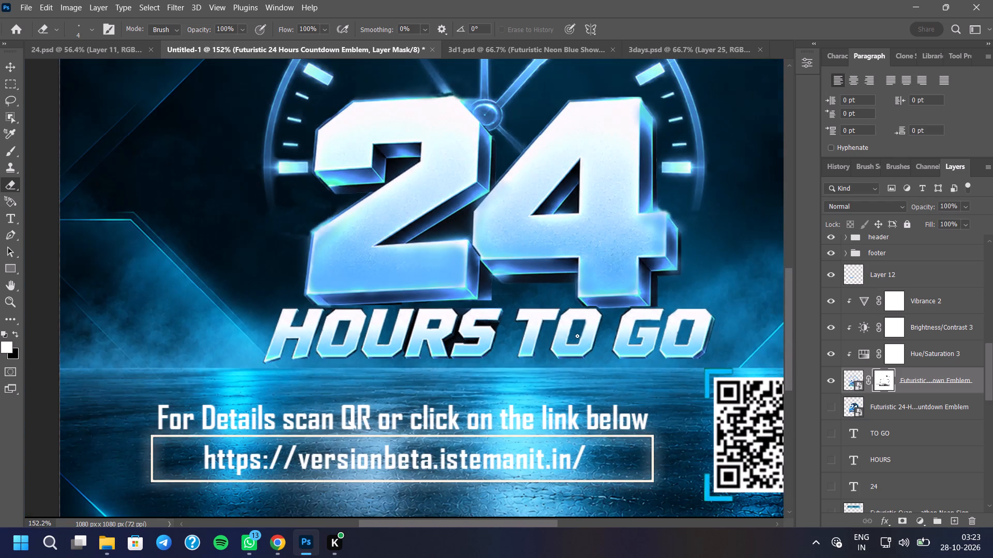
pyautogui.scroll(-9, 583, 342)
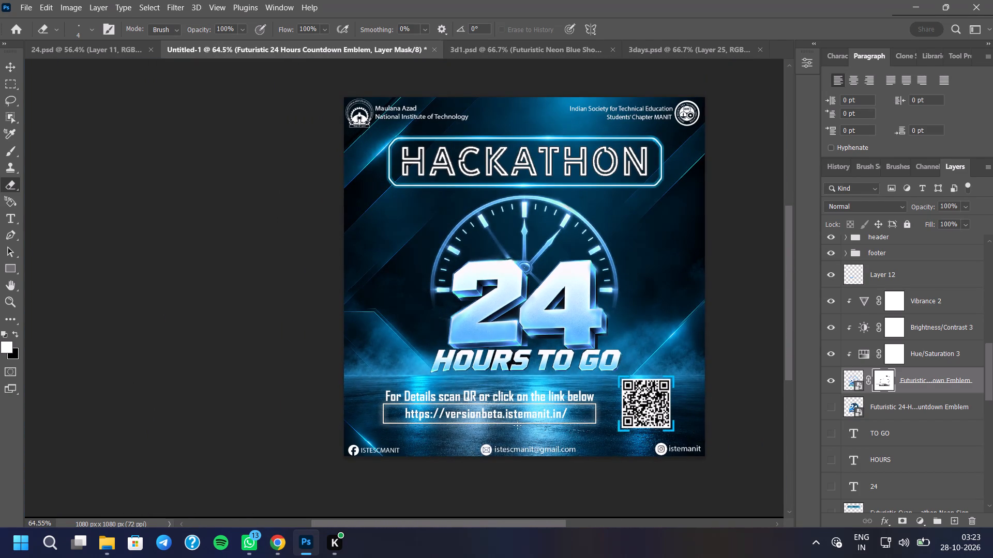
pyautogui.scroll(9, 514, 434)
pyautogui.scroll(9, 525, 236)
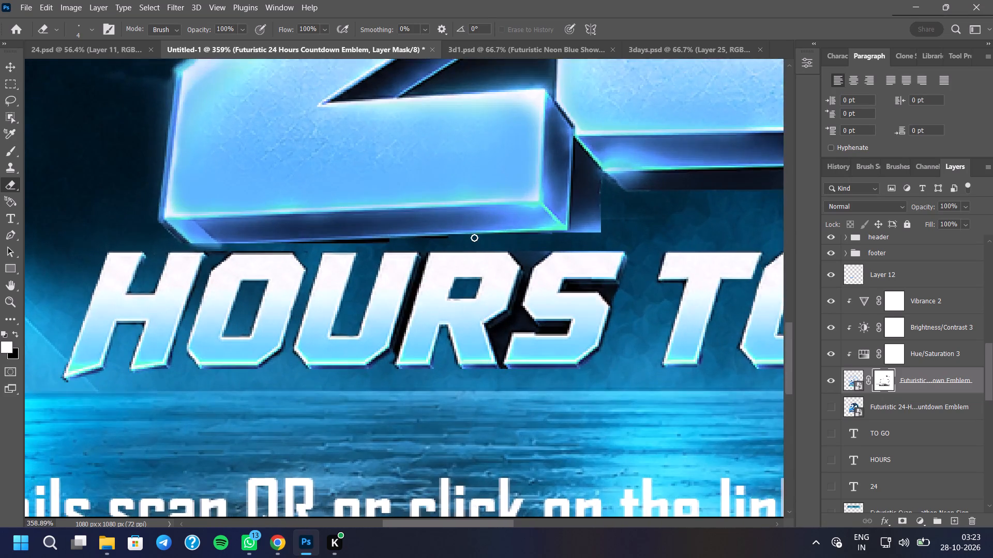
# Erase the dark backing in the slanted gap between the U and R of HOURS, up to both letters' edges.
pyautogui.scroll(10, 474, 238)
pyautogui.moveTo(434, 173); pyautogui.dragTo(425, 200)
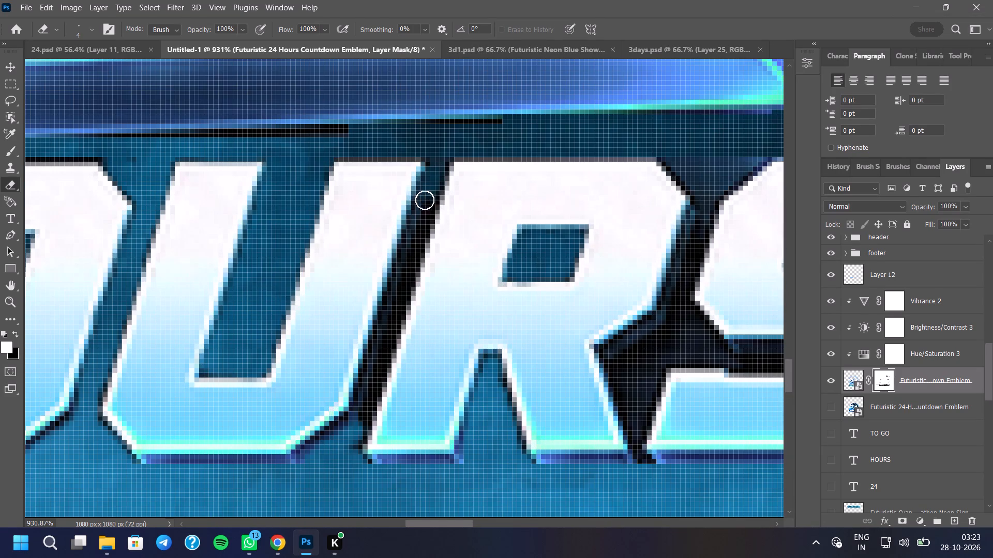
pyautogui.moveTo(425, 200); pyautogui.dragTo(352, 421)
pyautogui.moveTo(350, 420); pyautogui.dragTo(318, 456)
pyautogui.click(350, 451)
pyautogui.moveTo(354, 439); pyautogui.dragTo(362, 429)
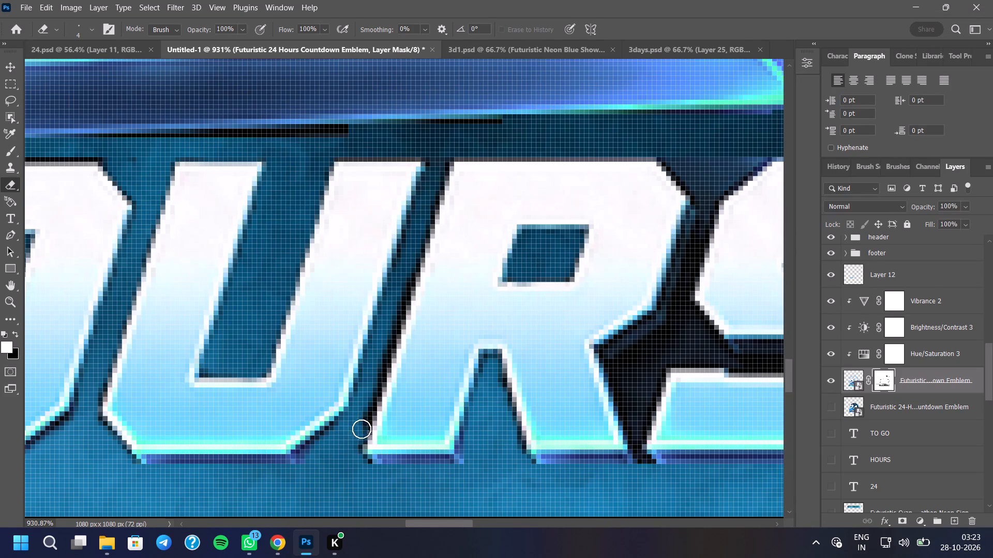
pyautogui.moveTo(362, 429); pyautogui.dragTo(394, 322)
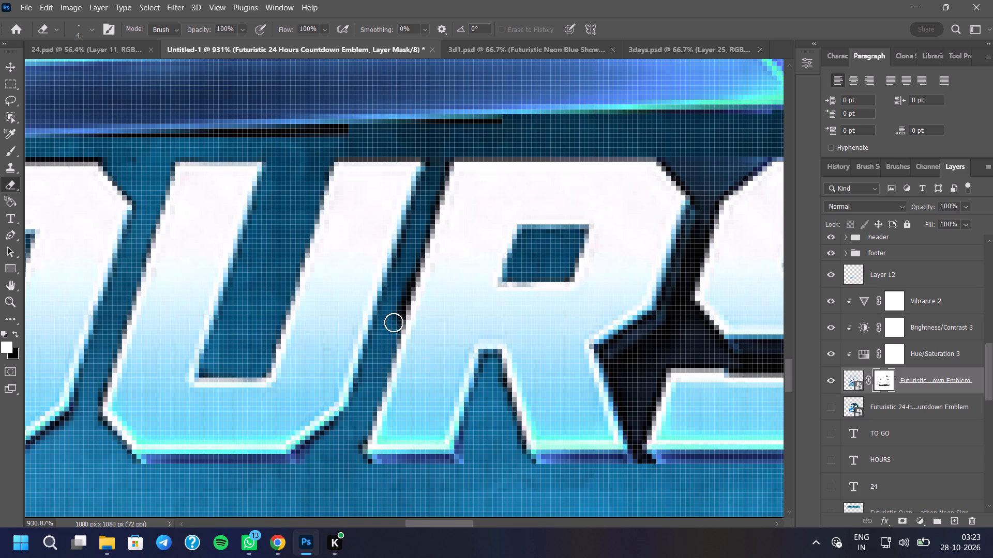
pyautogui.moveTo(394, 322); pyautogui.dragTo(433, 193)
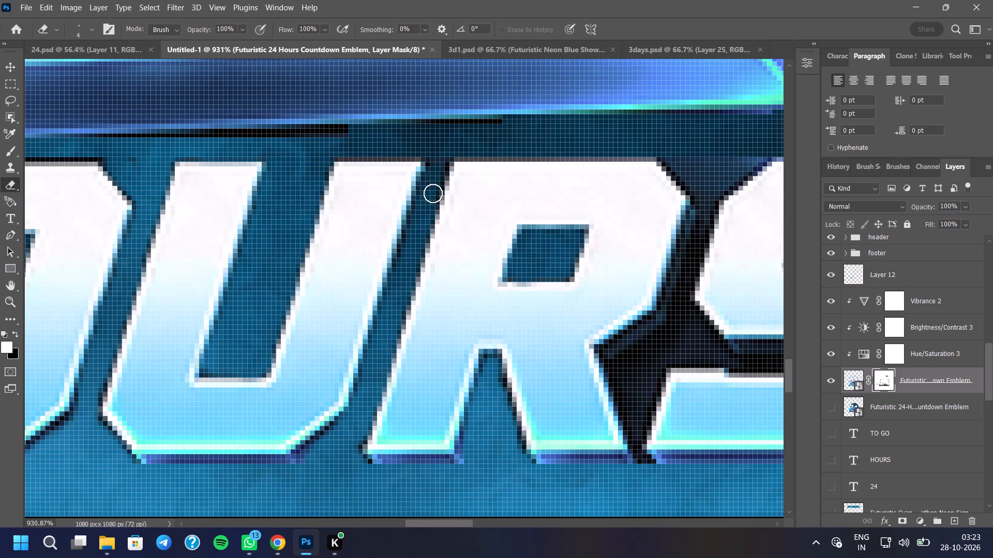
pyautogui.moveTo(433, 193); pyautogui.dragTo(449, 150)
pyautogui.click(434, 160)
pyautogui.moveTo(426, 196); pyautogui.dragTo(400, 278)
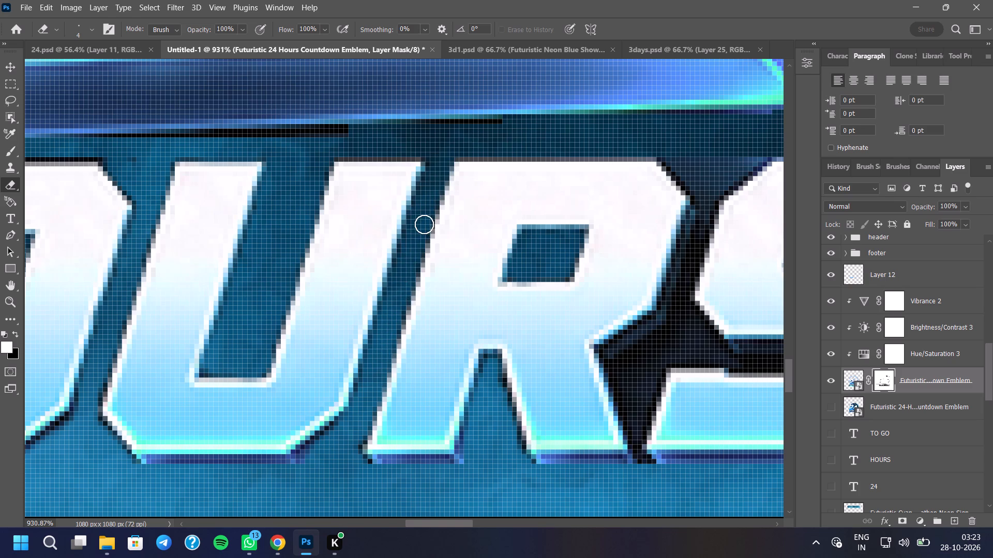
pyautogui.moveTo(424, 224); pyautogui.dragTo(389, 328)
pyautogui.click(402, 265)
# Clean the dark remnants around the U's lower-right slant and beside the R's left foot in HOURS.
pyautogui.scroll(-3, 425, 316)
pyautogui.scroll(2, 468, 383)
pyautogui.moveTo(349, 417); pyautogui.dragTo(350, 423)
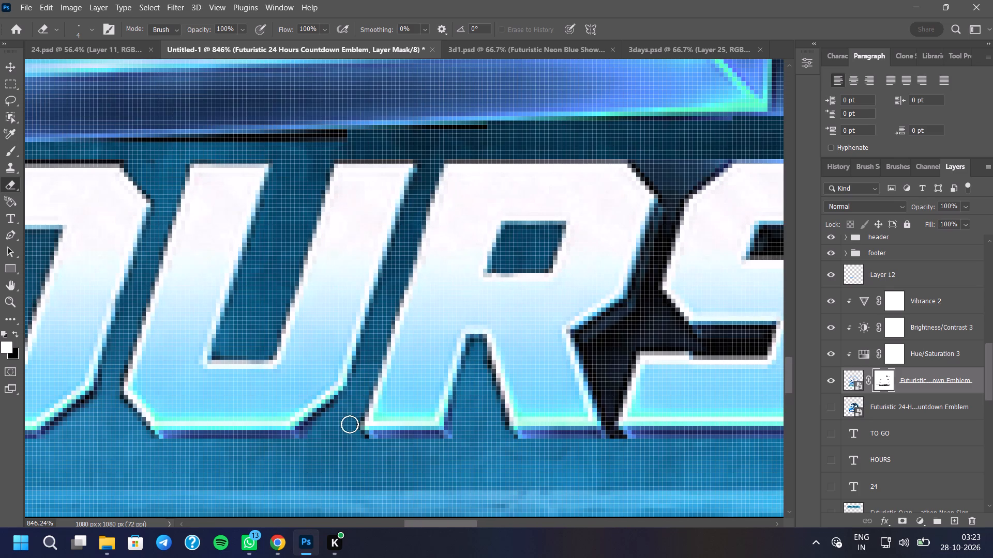
pyautogui.moveTo(350, 424); pyautogui.dragTo(352, 430)
pyautogui.moveTo(353, 433); pyautogui.dragTo(359, 441)
pyautogui.click(359, 441)
pyautogui.click(357, 433)
pyautogui.moveTo(324, 422); pyautogui.dragTo(312, 434)
pyautogui.moveTo(320, 421); pyautogui.dragTo(327, 420)
pyautogui.click(353, 414)
# Trim the dark edge along the inner side of the R's right leg.
pyautogui.moveTo(486, 375); pyautogui.dragTo(495, 401)
pyautogui.scroll(1, 493, 390)
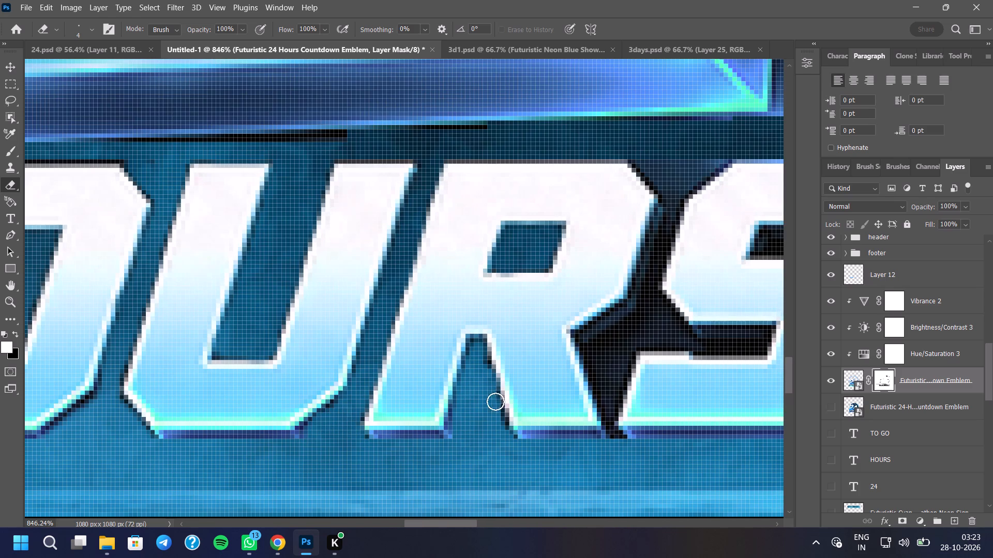
pyautogui.moveTo(495, 401); pyautogui.dragTo(510, 451)
pyautogui.tripleClick(484, 366)
pyautogui.click(485, 365)
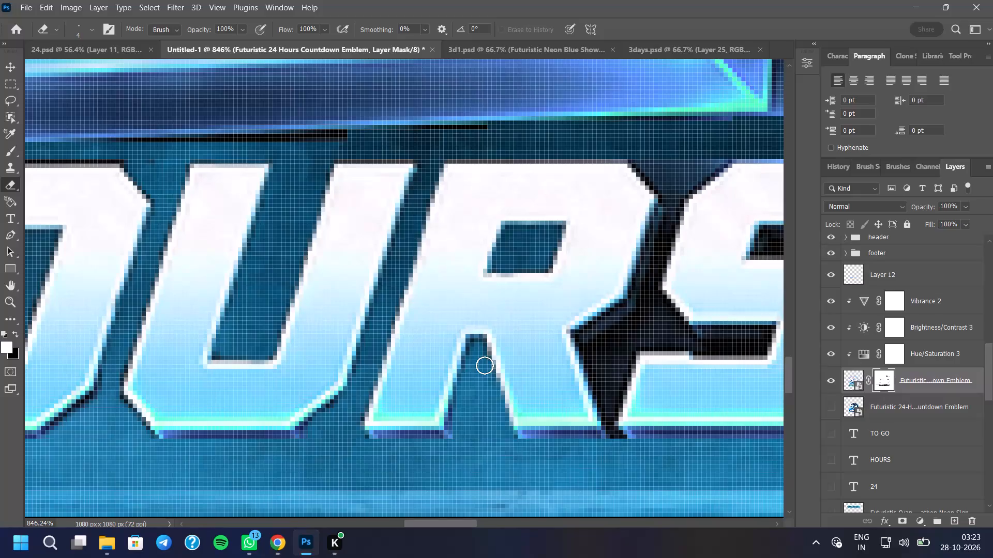
# Trim the dark edge down the right side of the S in HOURS and around its lower-right slant.
pyautogui.scroll(-13, 535, 375)
pyautogui.scroll(9, 607, 357)
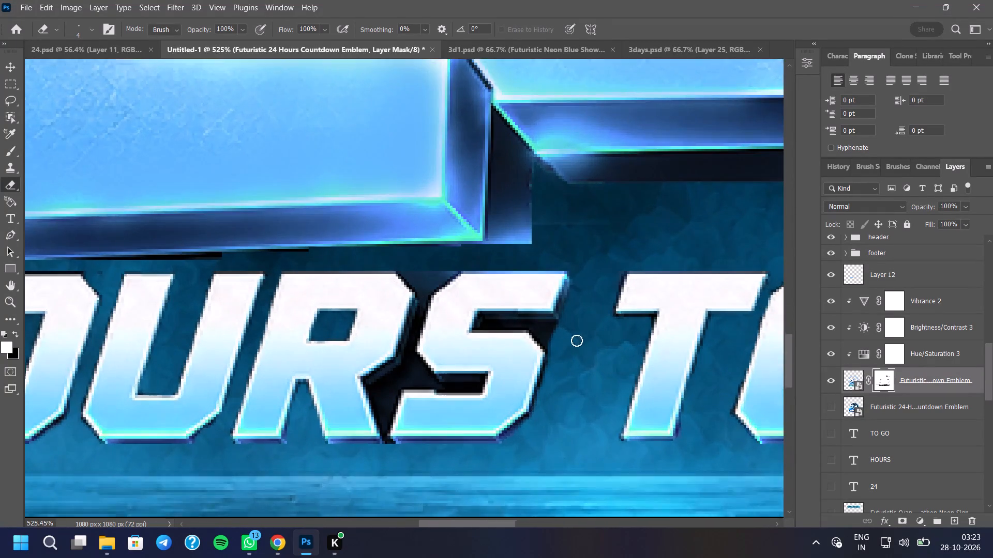
pyautogui.scroll(2, 577, 340)
pyautogui.moveTo(569, 284); pyautogui.dragTo(544, 384)
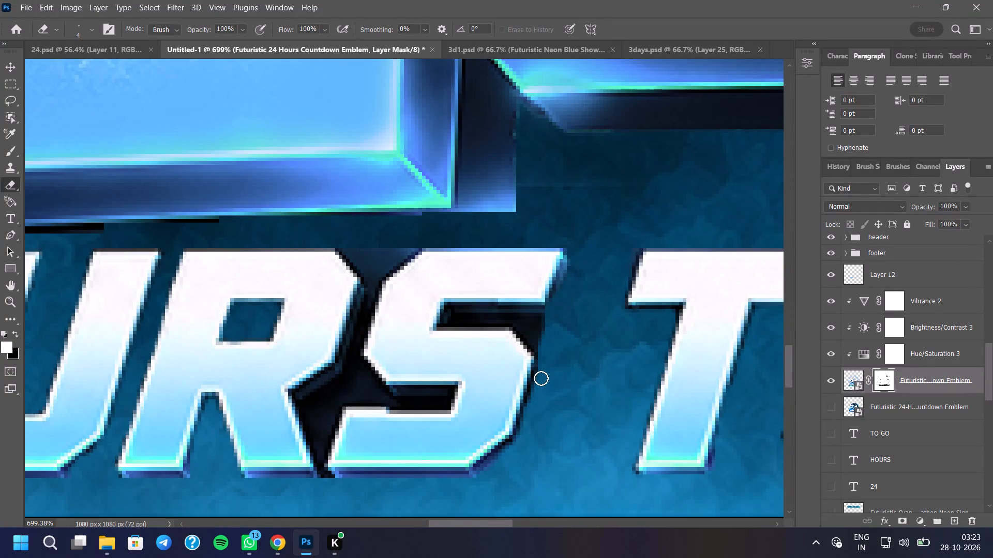
pyautogui.moveTo(540, 373); pyautogui.dragTo(480, 481)
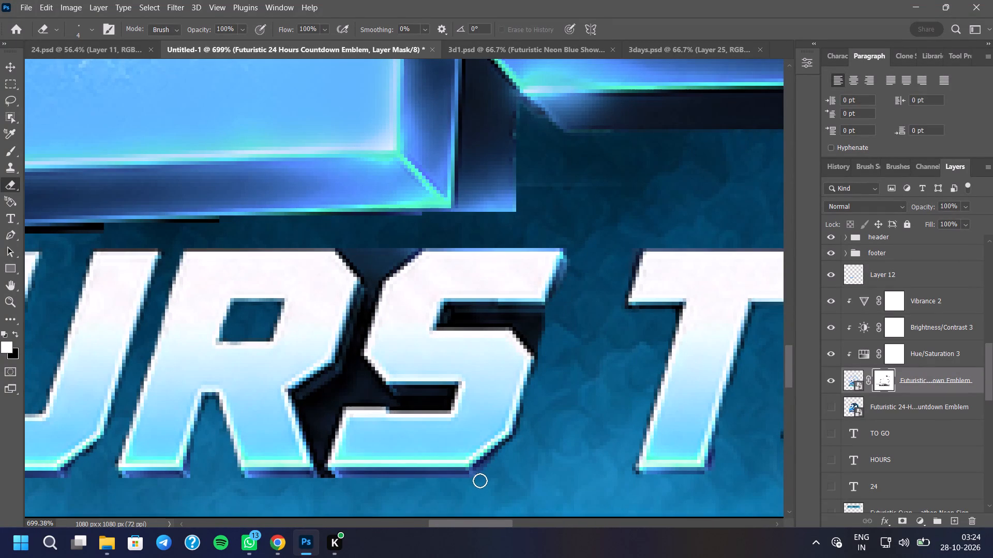
pyautogui.moveTo(480, 481); pyautogui.dragTo(513, 451)
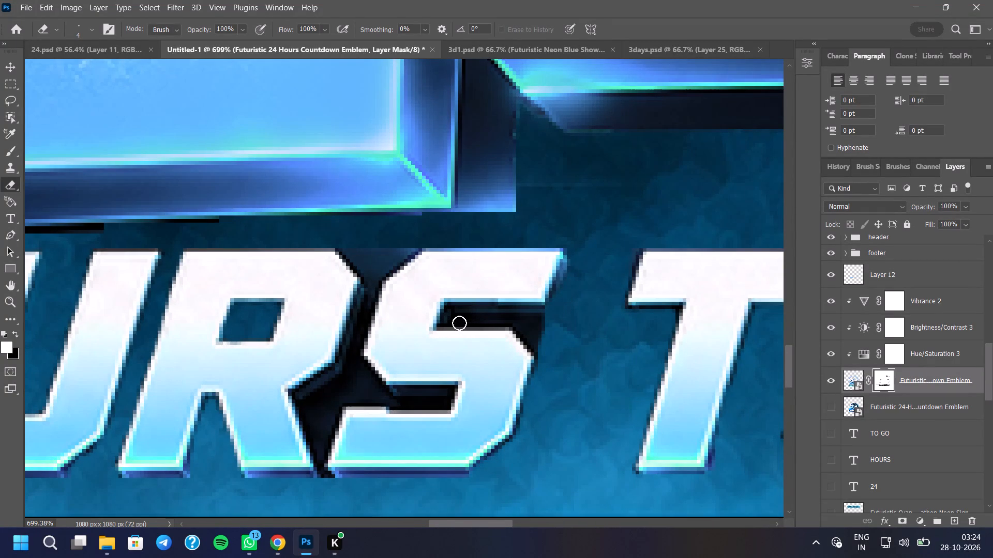
# Erase the dark backing inside the S's upper opening and along the slanted corner just below it.
pyautogui.scroll(5, 457, 323)
pyautogui.moveTo(448, 304); pyautogui.dragTo(501, 309)
pyautogui.hotkey('ctrl', 'z')
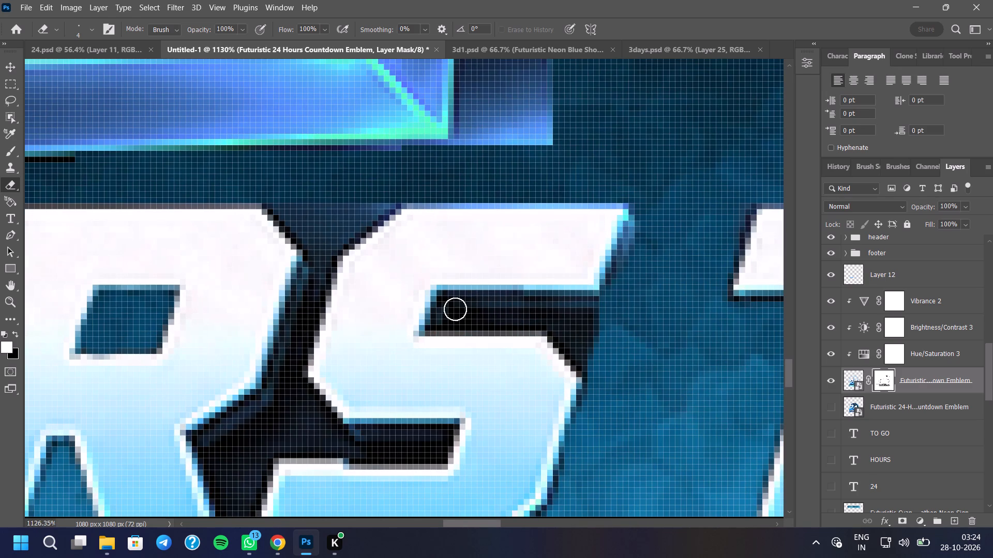
pyautogui.click(454, 306)
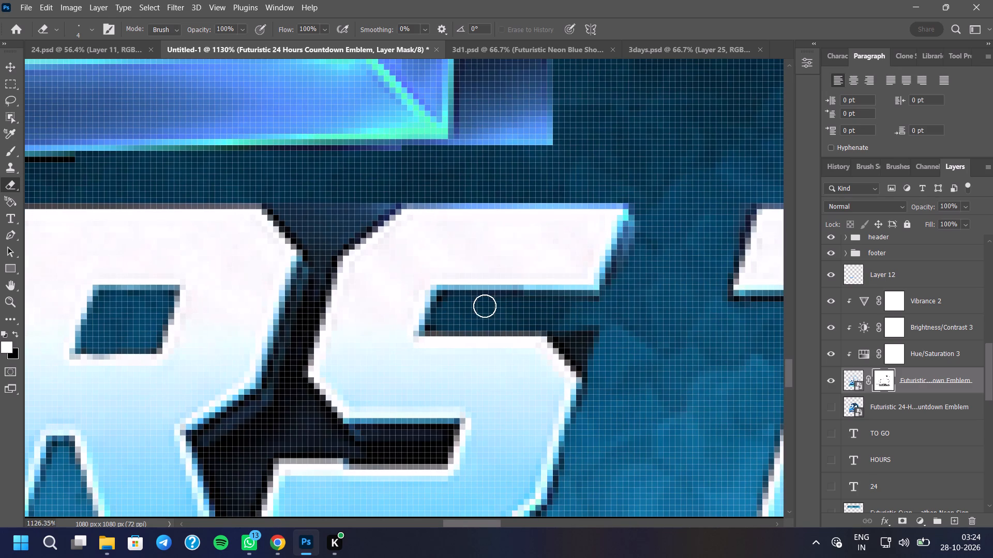
pyautogui.moveTo(477, 309); pyautogui.dragTo(558, 336)
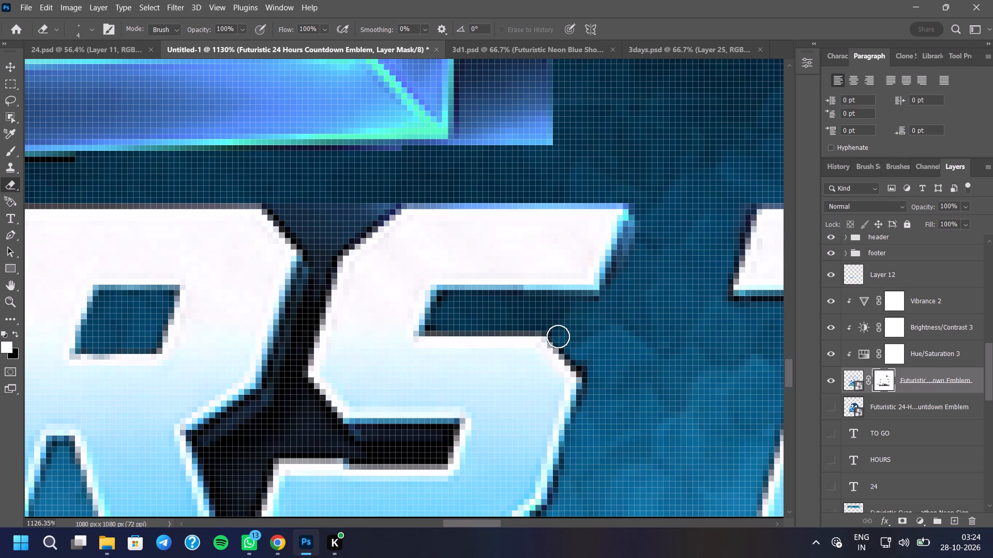
pyautogui.moveTo(558, 336); pyautogui.dragTo(602, 382)
pyautogui.click(600, 314)
# Trim the dark fringe off the right end of the S's top arm and touch up the upper opening's inner corner.
pyautogui.moveTo(619, 297); pyautogui.dragTo(623, 286)
pyautogui.moveTo(623, 274); pyautogui.dragTo(626, 263)
pyautogui.moveTo(626, 262); pyautogui.dragTo(649, 214)
pyautogui.moveTo(646, 216); pyautogui.dragTo(645, 224)
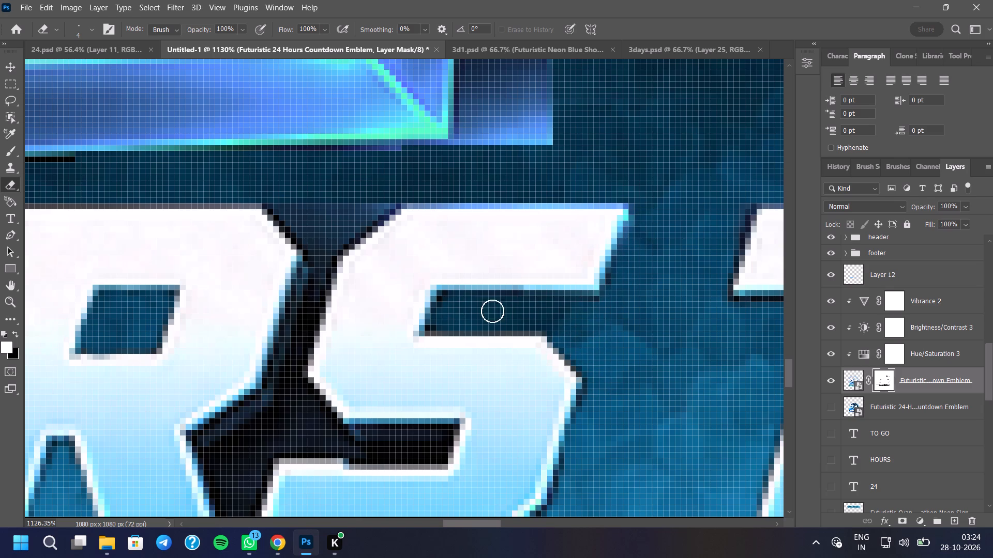
pyautogui.click(446, 302)
# Erase the dark backing where the lower R and S meet and throughout the S's lower opening.
pyautogui.scroll(-12, 578, 256)
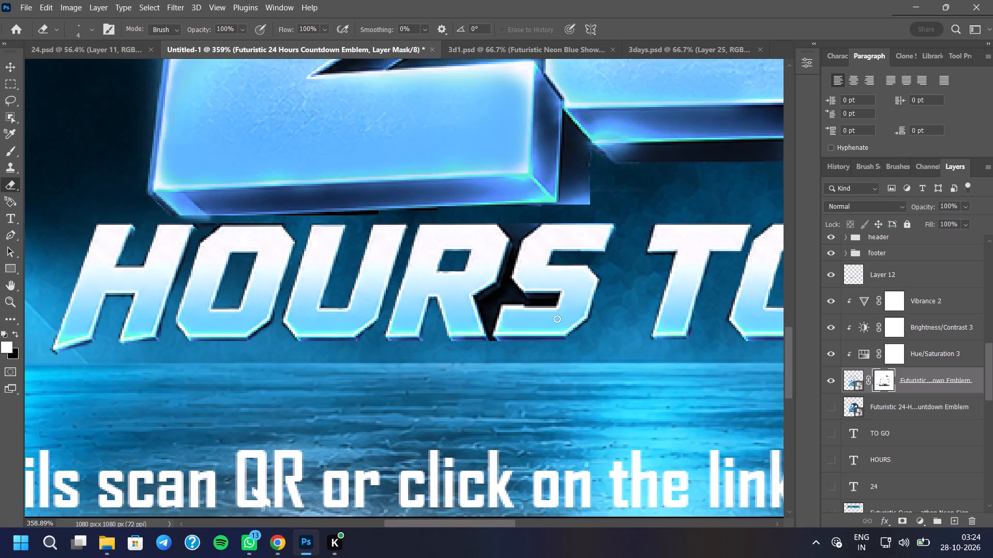
pyautogui.scroll(13, 510, 340)
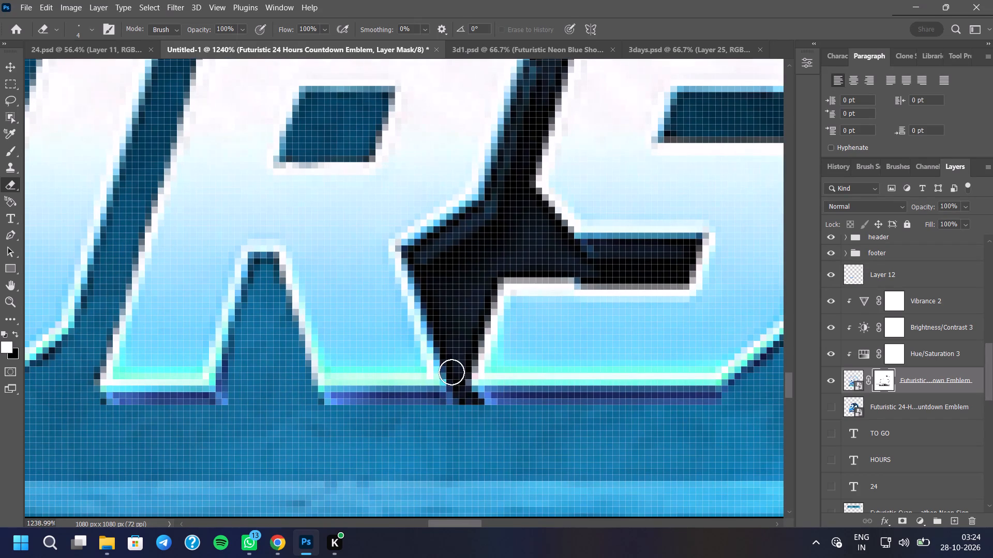
pyautogui.moveTo(462, 401); pyautogui.dragTo(472, 409)
pyautogui.moveTo(456, 255); pyautogui.dragTo(441, 284)
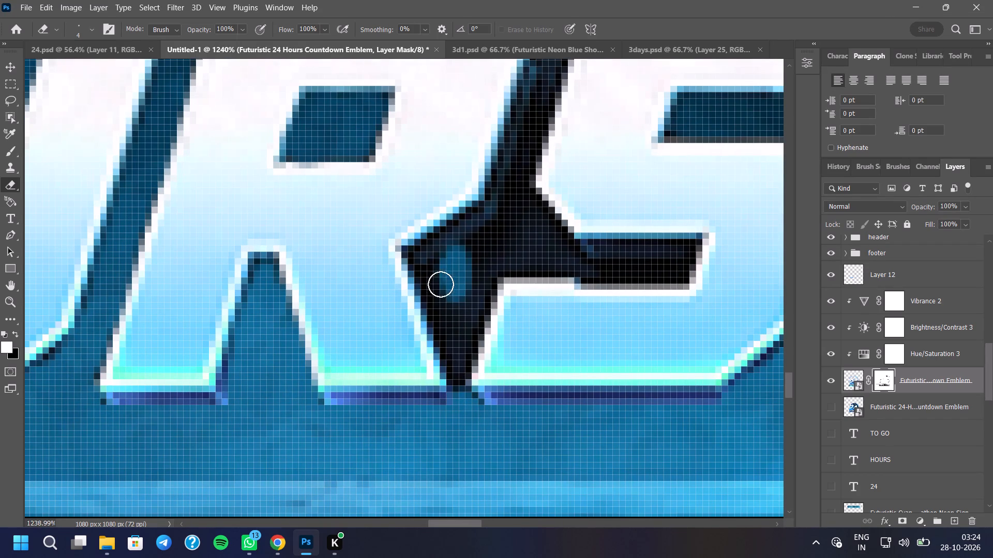
pyautogui.moveTo(441, 284); pyautogui.dragTo(611, 274)
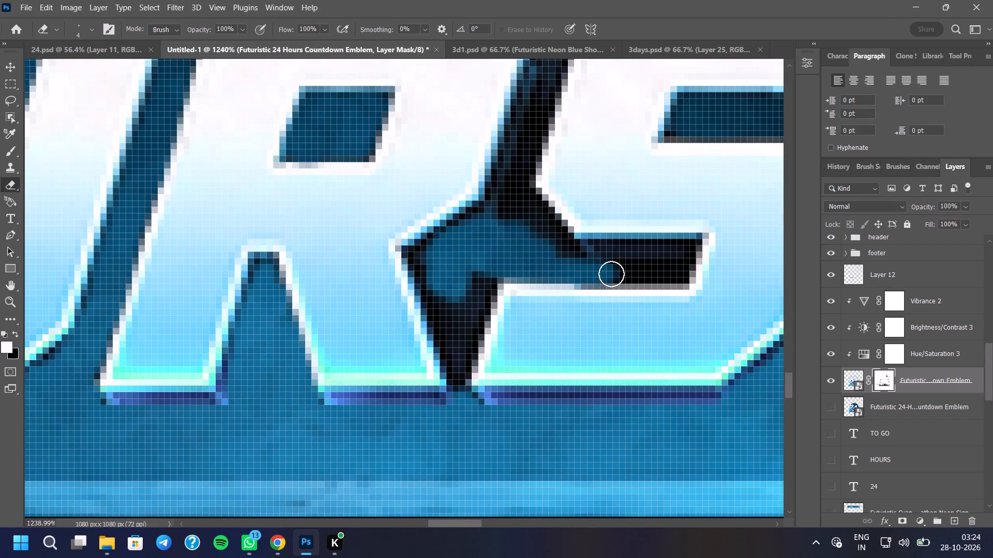
pyautogui.moveTo(611, 274); pyautogui.dragTo(596, 272)
pyautogui.moveTo(591, 262); pyautogui.dragTo(669, 274)
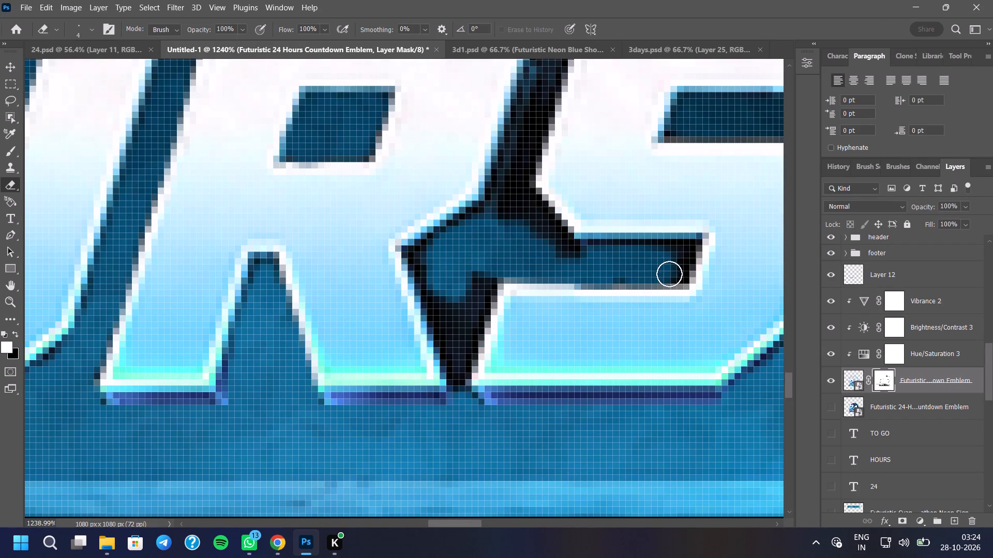
pyautogui.moveTo(669, 274); pyautogui.dragTo(560, 249)
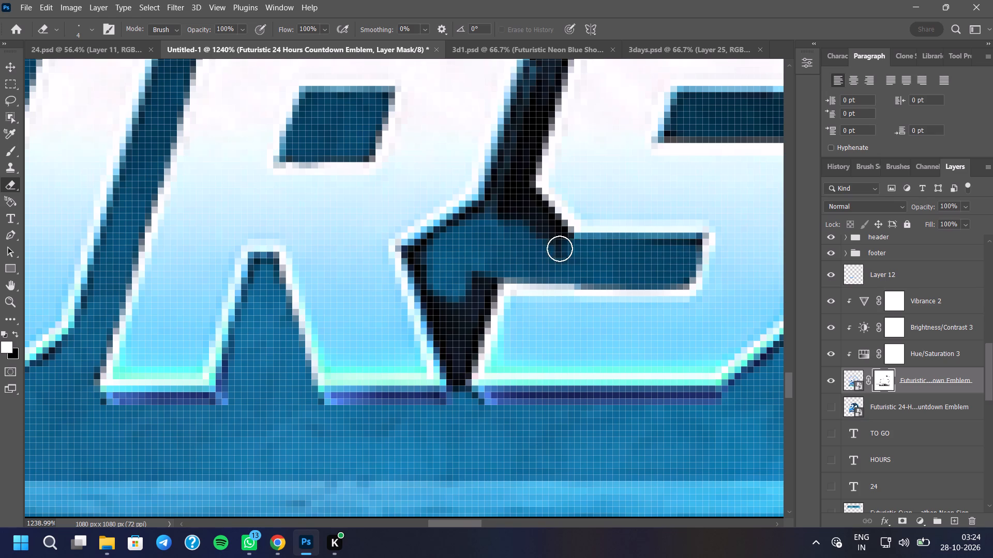
pyautogui.moveTo(560, 249); pyautogui.dragTo(655, 253)
pyautogui.moveTo(692, 249); pyautogui.dragTo(687, 252)
pyautogui.moveTo(670, 253); pyautogui.dragTo(615, 253)
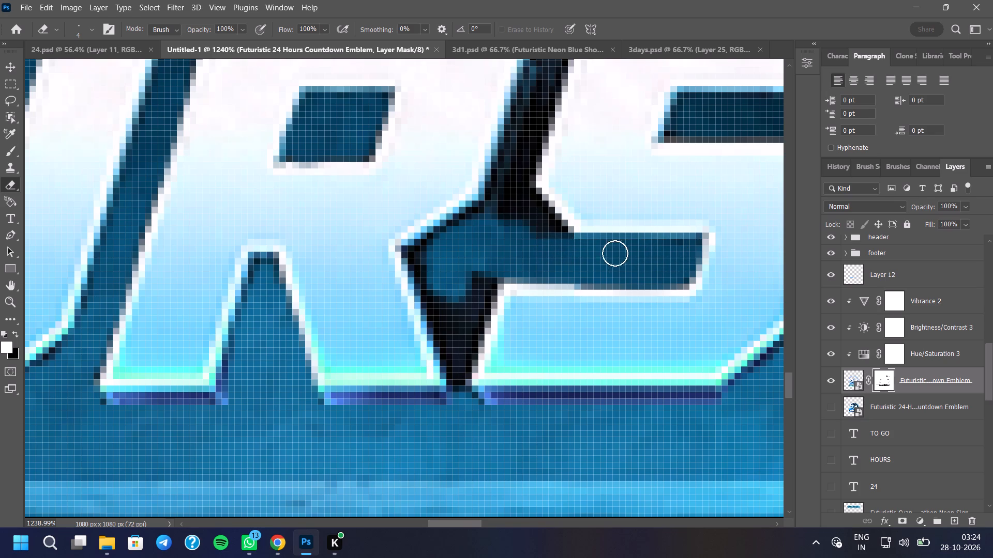
# Clear the dark edges along the S's middle-left slant and the slanted underside of the R's bowl.
pyautogui.moveTo(615, 253); pyautogui.dragTo(480, 221)
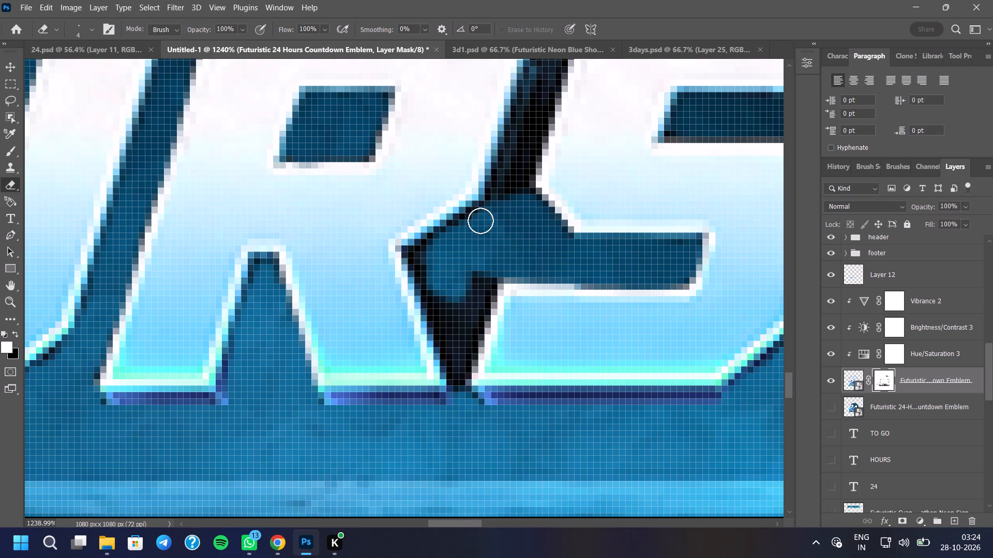
pyautogui.moveTo(480, 221); pyautogui.dragTo(452, 238)
pyautogui.moveTo(483, 218); pyautogui.dragTo(477, 219)
pyautogui.moveTo(476, 211); pyautogui.dragTo(467, 221)
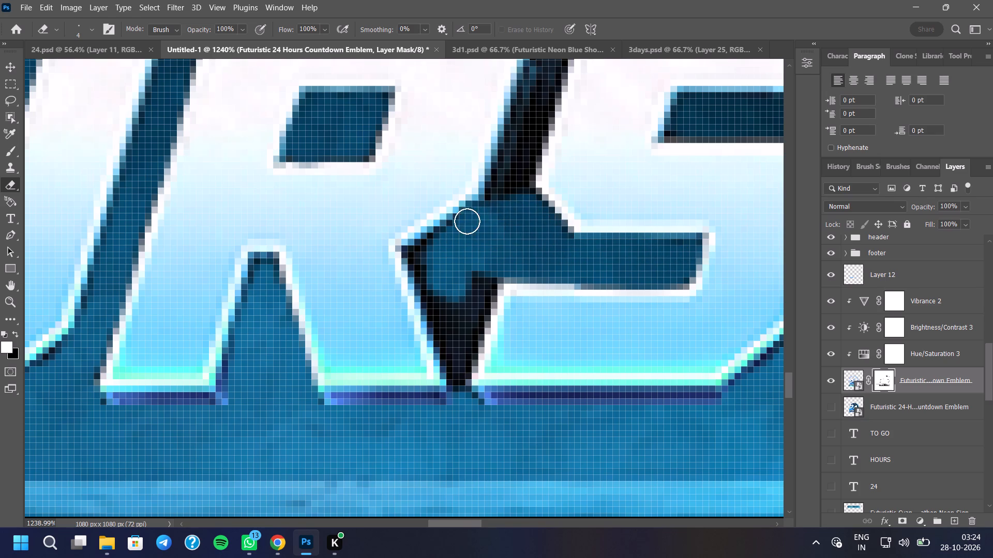
pyautogui.moveTo(467, 221); pyautogui.dragTo(414, 251)
pyautogui.moveTo(414, 252); pyautogui.dragTo(428, 275)
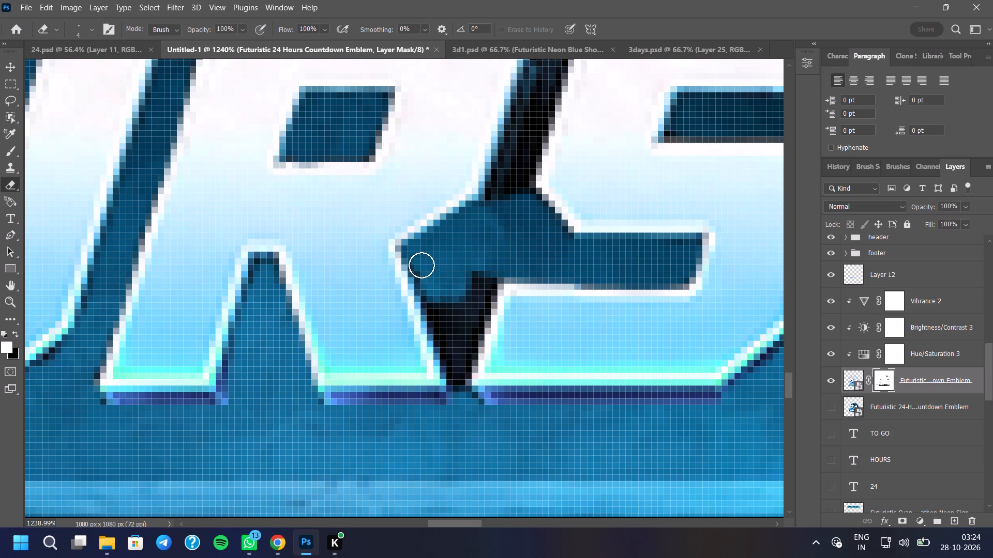
# Erase the dark wedge between the R's right leg and the S's foot, down to the letters' base.
pyautogui.moveTo(420, 266); pyautogui.dragTo(472, 328)
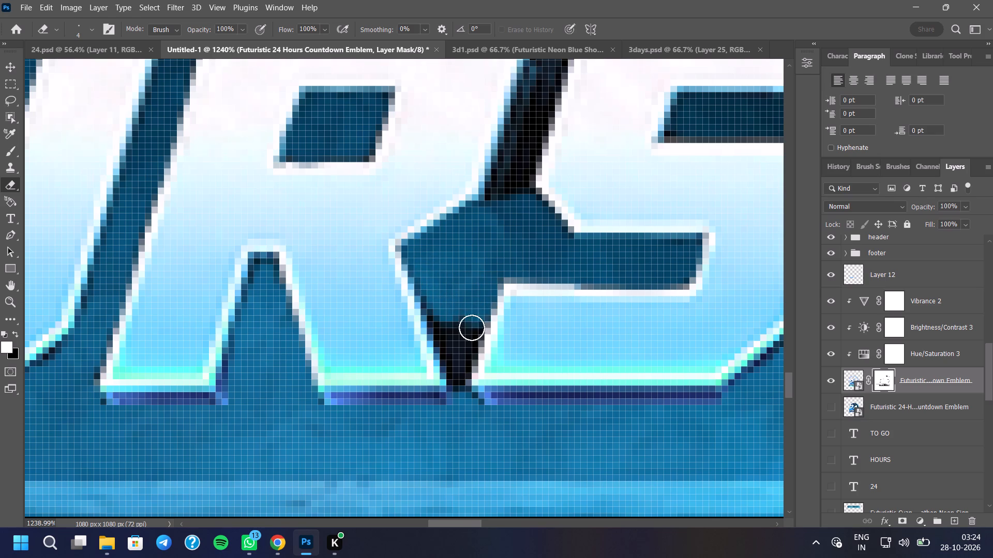
pyautogui.moveTo(472, 328); pyautogui.dragTo(454, 312)
pyautogui.moveTo(441, 310); pyautogui.dragTo(445, 334)
pyautogui.moveTo(431, 318); pyautogui.dragTo(458, 375)
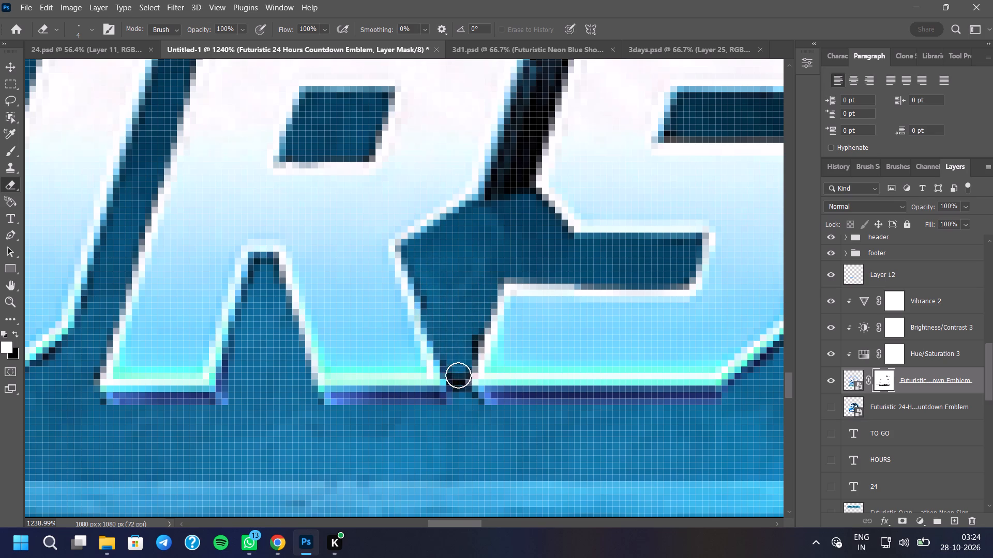
pyautogui.moveTo(458, 375); pyautogui.dragTo(462, 369)
pyautogui.click(468, 335)
pyautogui.click(469, 338)
pyautogui.tripleClick(468, 348)
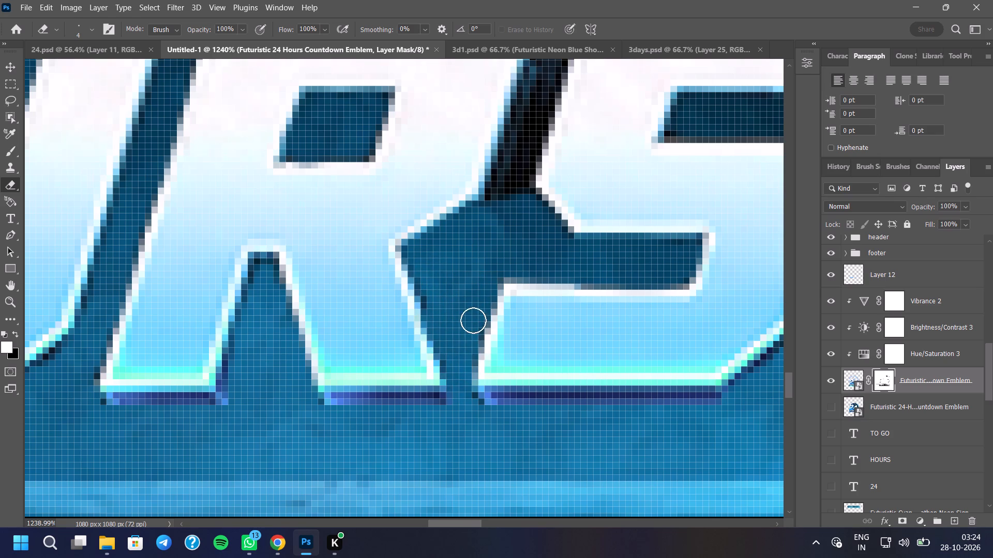
pyautogui.scroll(-6, 470, 369)
pyautogui.click(446, 336)
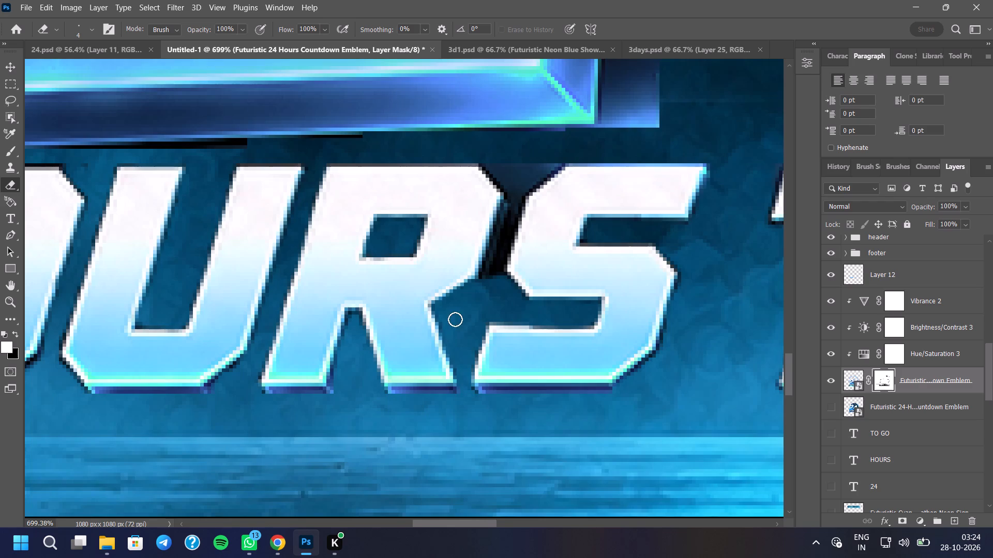
# Erase the dark backing in the notch between the top corners of the R and S, redoing the stroke along the S's upper slant.
pyautogui.scroll(-5, 453, 337)
pyautogui.scroll(1, 477, 295)
pyautogui.scroll(-1, 477, 295)
pyautogui.scroll(10, 477, 295)
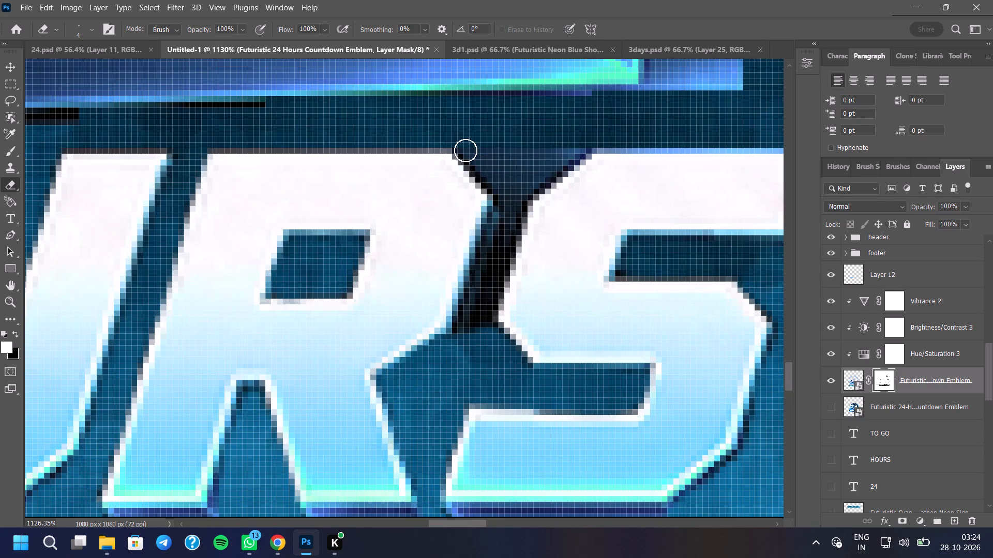
pyautogui.moveTo(465, 152); pyautogui.dragTo(602, 143)
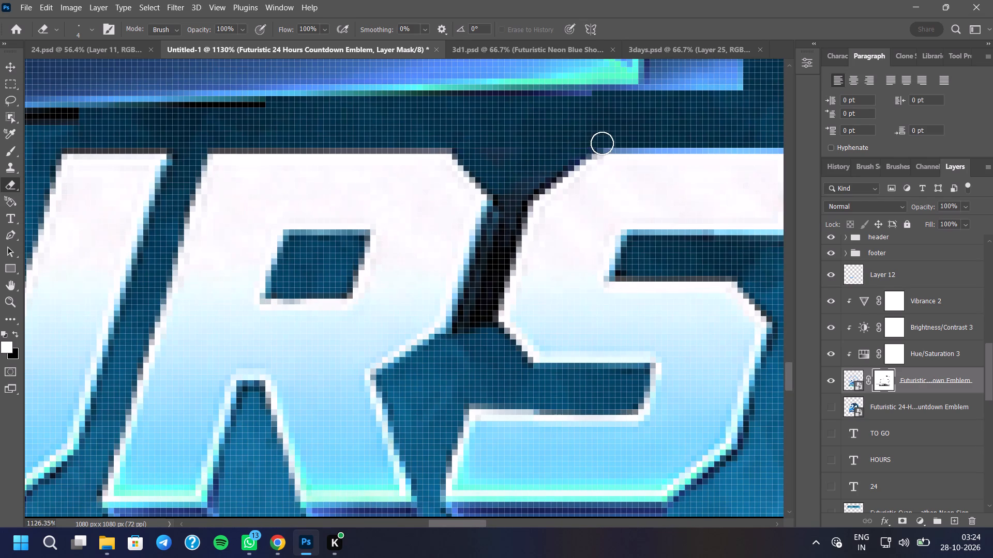
pyautogui.moveTo(602, 143); pyautogui.dragTo(608, 145)
pyautogui.moveTo(541, 160); pyautogui.dragTo(512, 215)
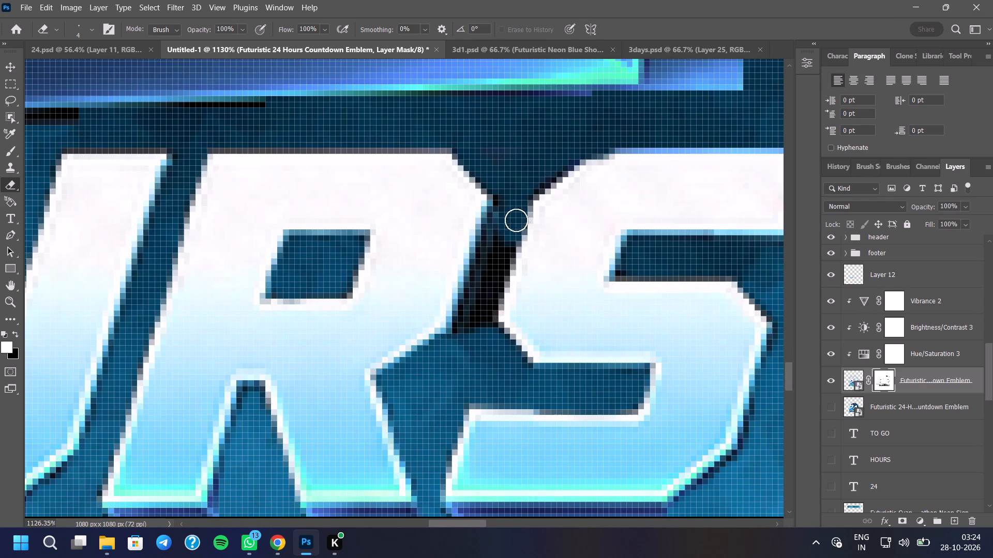
pyautogui.hotkey('ctrl', 'z')
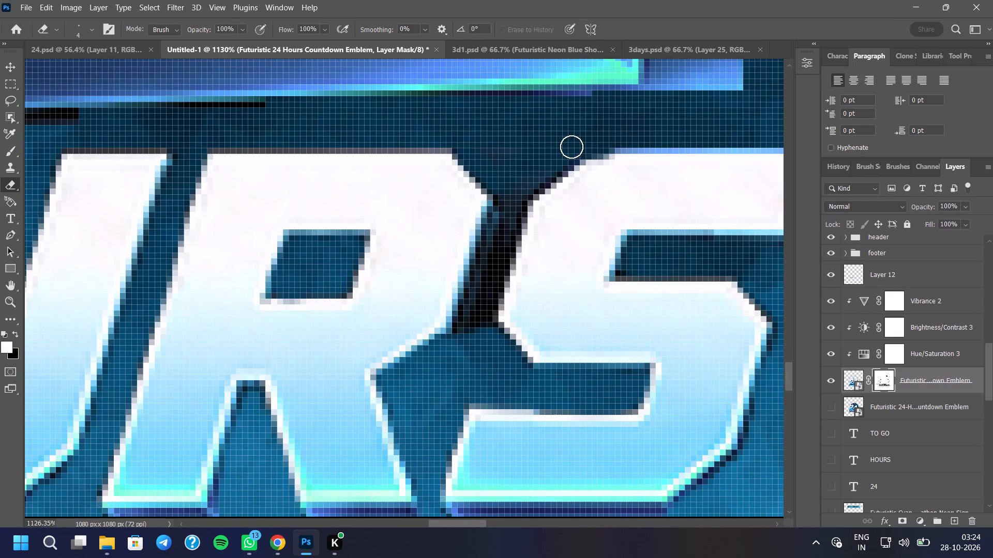
pyautogui.moveTo(571, 154); pyautogui.dragTo(513, 198)
# Erase the black strip between the R's bowl and the S's upper-left edge.
pyautogui.scroll(-6, 514, 186)
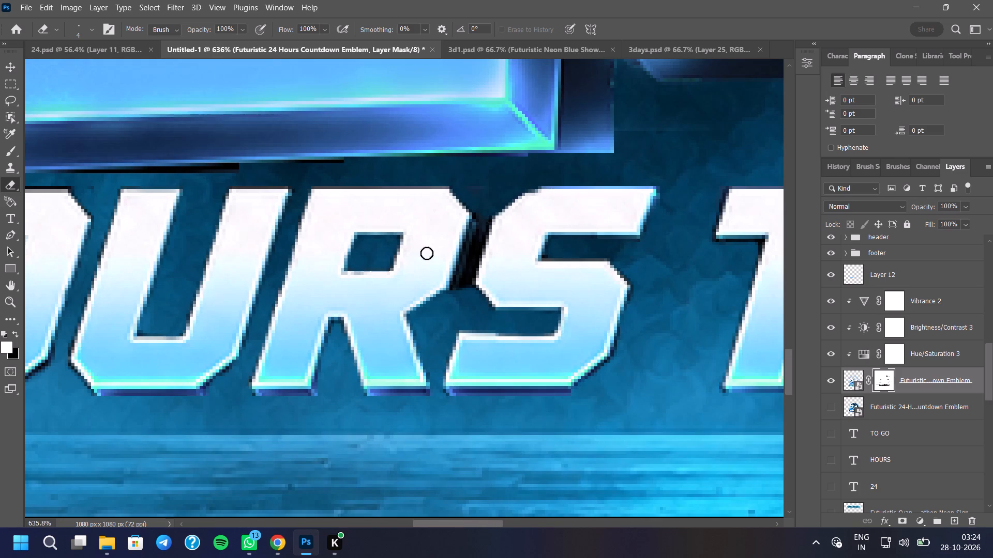
pyautogui.scroll(4, 486, 223)
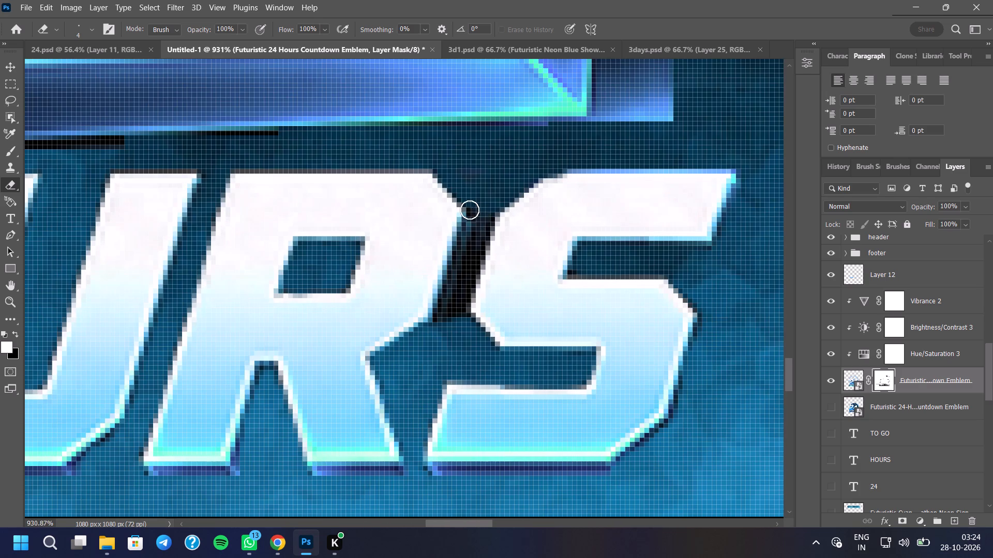
pyautogui.moveTo(474, 210); pyautogui.dragTo(448, 311)
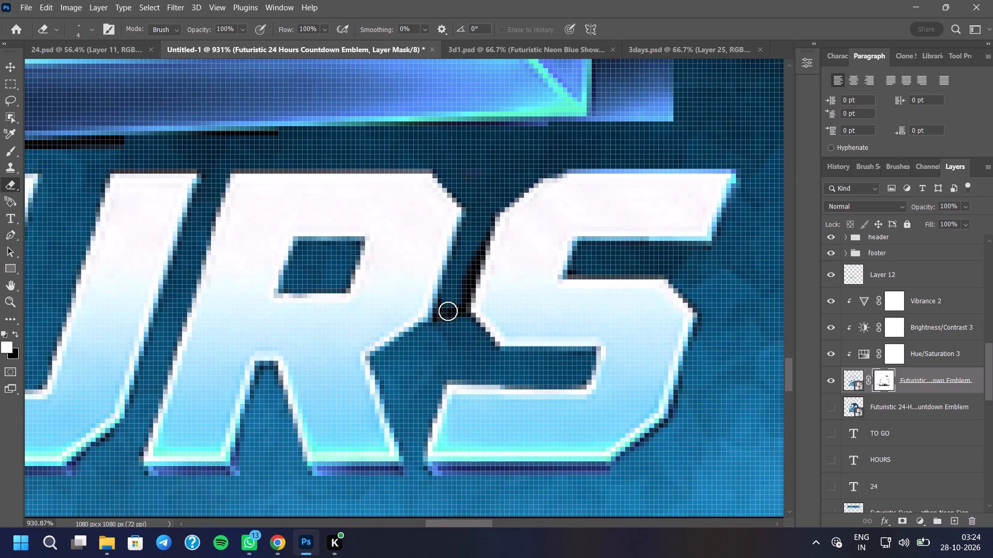
pyautogui.moveTo(448, 311); pyautogui.dragTo(471, 272)
pyautogui.moveTo(478, 240); pyautogui.dragTo(475, 248)
pyautogui.moveTo(475, 248); pyautogui.dragTo(476, 253)
pyautogui.click(476, 254)
pyautogui.click(474, 265)
pyautogui.moveTo(468, 277); pyautogui.dragTo(467, 282)
pyautogui.click(465, 286)
pyautogui.click(465, 290)
pyautogui.click(466, 282)
pyautogui.moveTo(470, 285); pyautogui.dragTo(471, 291)
pyautogui.moveTo(470, 295); pyautogui.dragTo(470, 300)
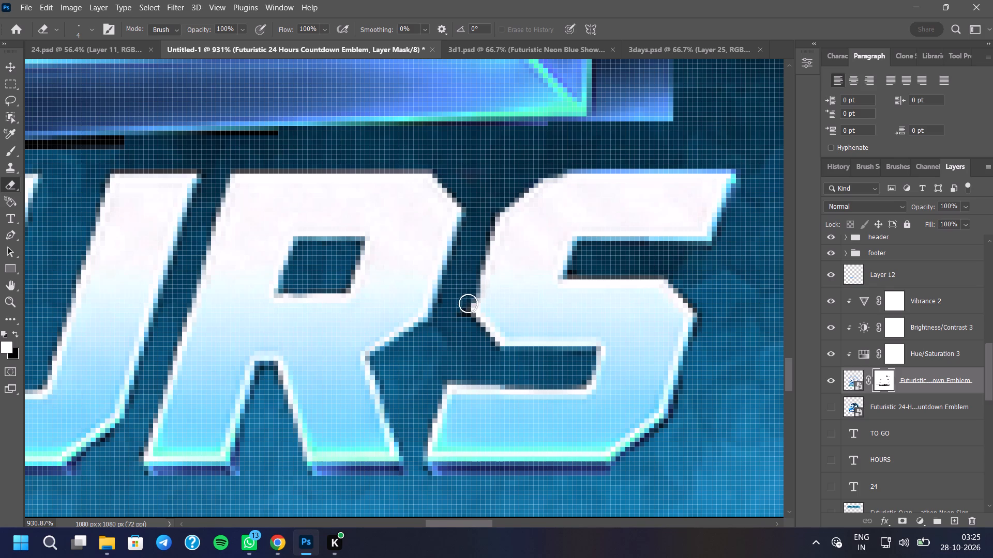
# Clear the dark fringe from the S's middle-left corner down its slant to the lower opening.
pyautogui.click(467, 307)
pyautogui.click(467, 312)
pyautogui.moveTo(467, 311); pyautogui.dragTo(487, 340)
pyautogui.moveTo(490, 350); pyautogui.dragTo(502, 359)
pyautogui.moveTo(495, 357); pyautogui.dragTo(500, 357)
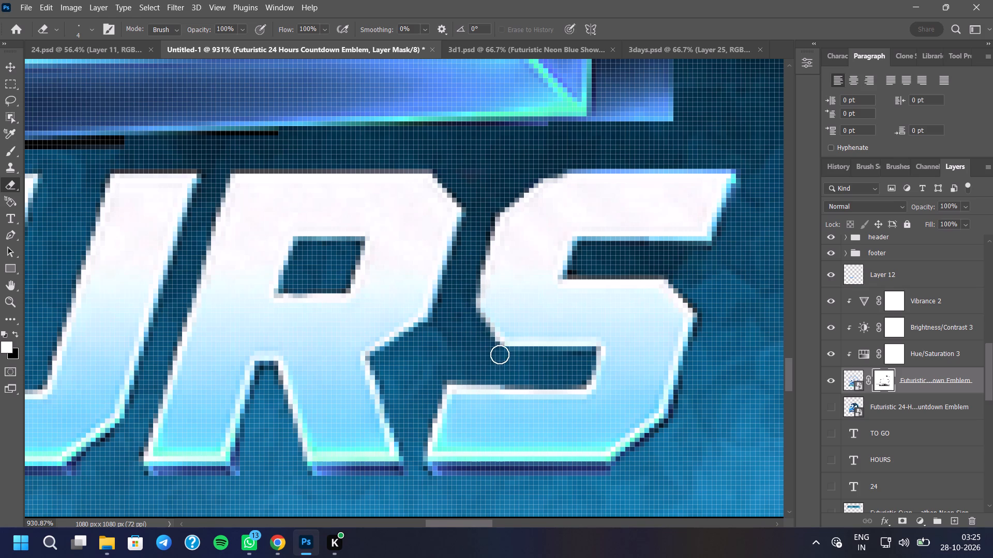
pyautogui.click(500, 354)
# Touch up the S's upper-left edge and clean the inner corner of its upper opening.
pyautogui.click(488, 220)
pyautogui.click(490, 216)
pyautogui.moveTo(490, 218); pyautogui.dragTo(487, 225)
pyautogui.doubleClick(483, 240)
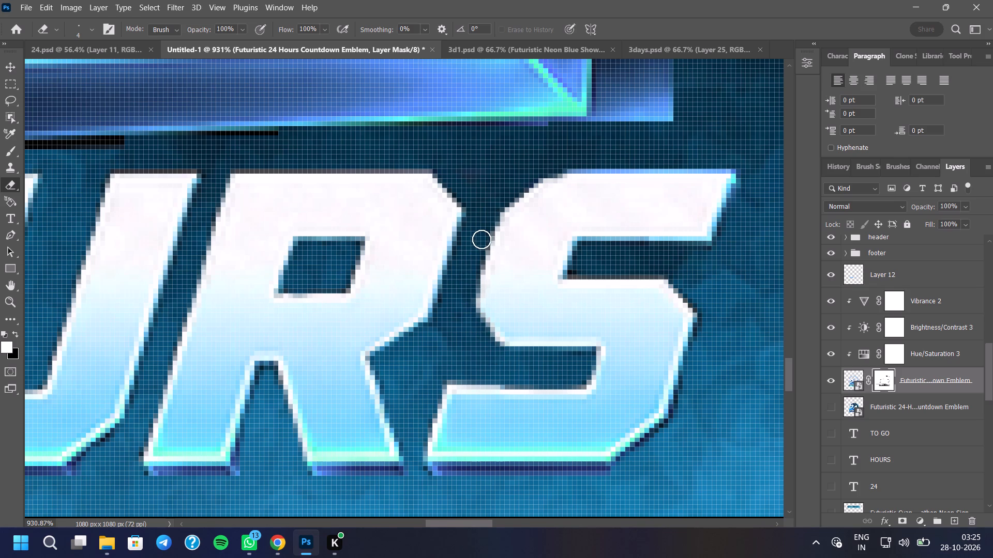
pyautogui.click(476, 253)
pyautogui.click(475, 261)
pyautogui.click(474, 264)
pyautogui.click(471, 273)
pyautogui.click(465, 283)
pyautogui.tripleClick(579, 271)
# Clear the remaining dark fringe along the right side of the R's bowl, up to its top corner.
pyautogui.click(449, 299)
pyautogui.moveTo(446, 309); pyautogui.dragTo(444, 313)
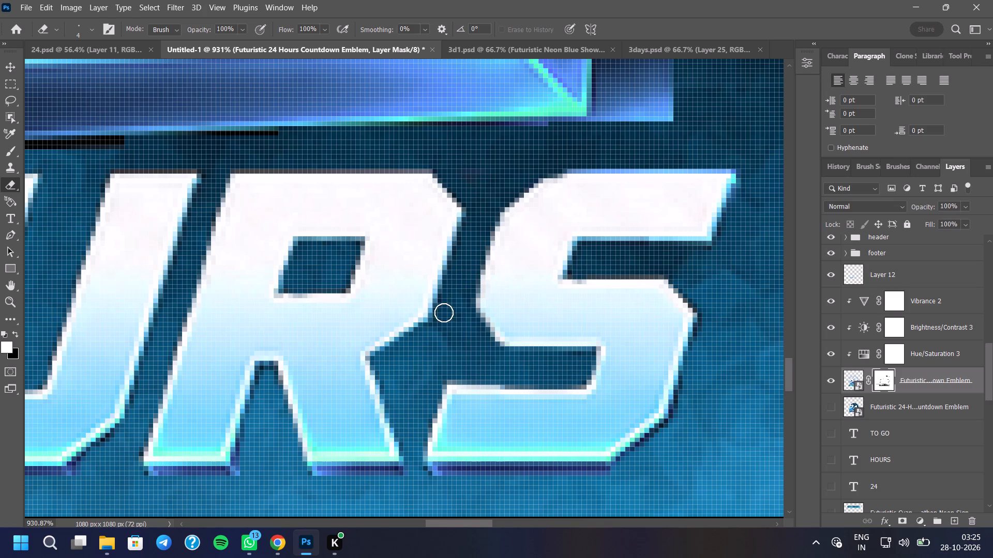
pyautogui.moveTo(444, 313); pyautogui.dragTo(444, 314)
pyautogui.moveTo(441, 318); pyautogui.dragTo(438, 322)
pyautogui.tripleClick(434, 324)
pyautogui.doubleClick(446, 307)
pyautogui.moveTo(456, 296); pyautogui.dragTo(460, 288)
pyautogui.moveTo(471, 234); pyautogui.dragTo(472, 219)
pyautogui.click(471, 216)
pyautogui.doubleClick(470, 212)
pyautogui.click(469, 209)
pyautogui.click(469, 205)
pyautogui.moveTo(464, 199); pyautogui.dragTo(459, 189)
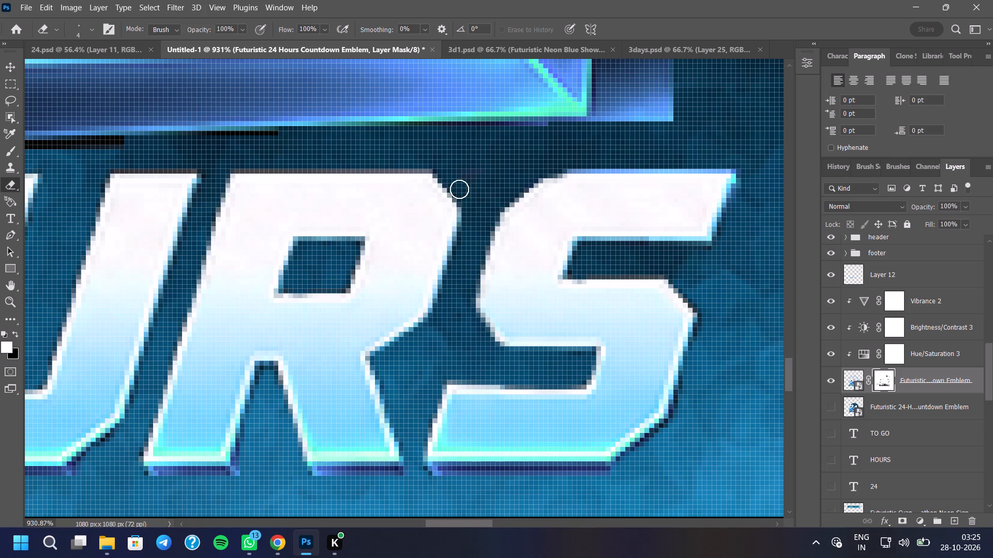
pyautogui.moveTo(459, 189); pyautogui.dragTo(444, 169)
# Examine the poster at overview scale for dark patches left around the emblem.
pyautogui.scroll(-20, 464, 275)
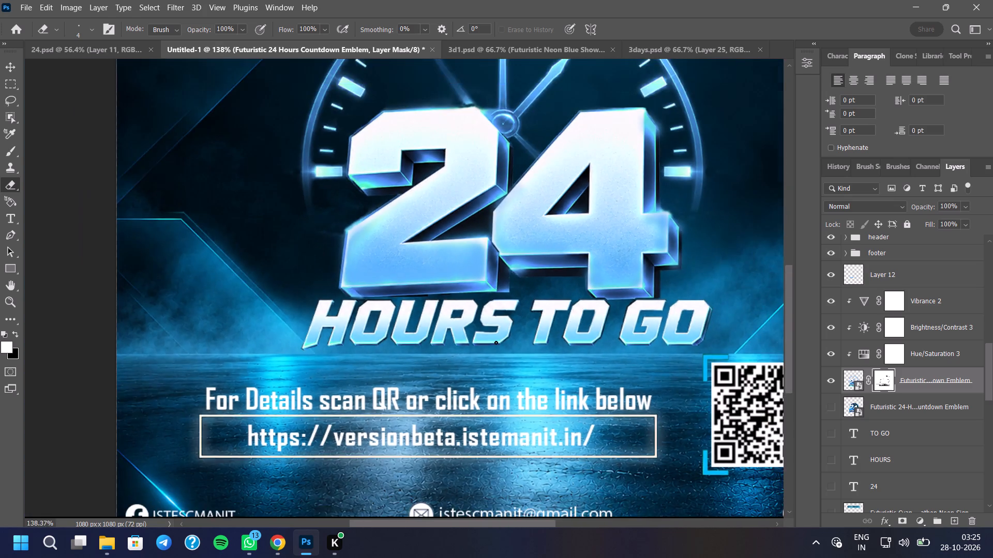
pyautogui.scroll(-5, 488, 354)
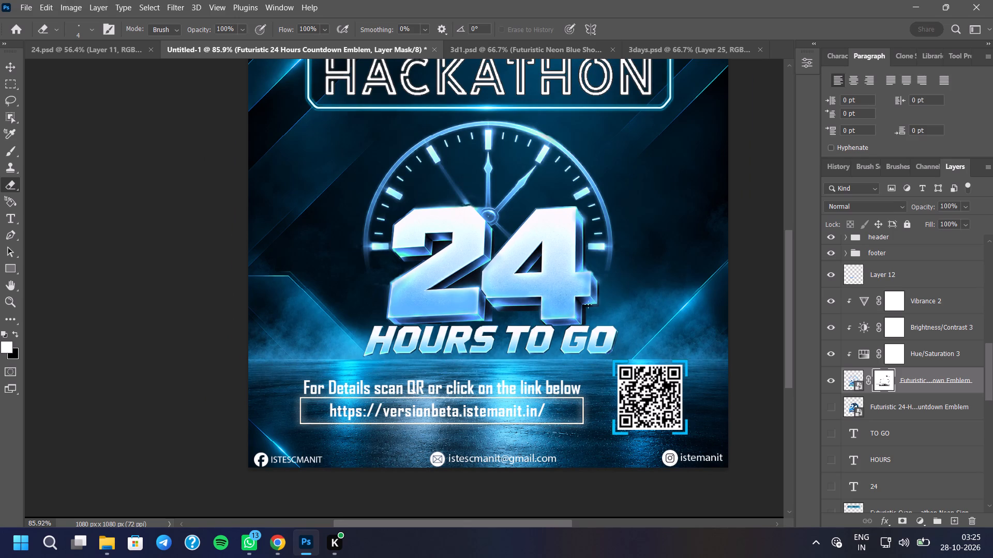
pyautogui.scroll(-7, 517, 382)
pyautogui.scroll(8, 532, 375)
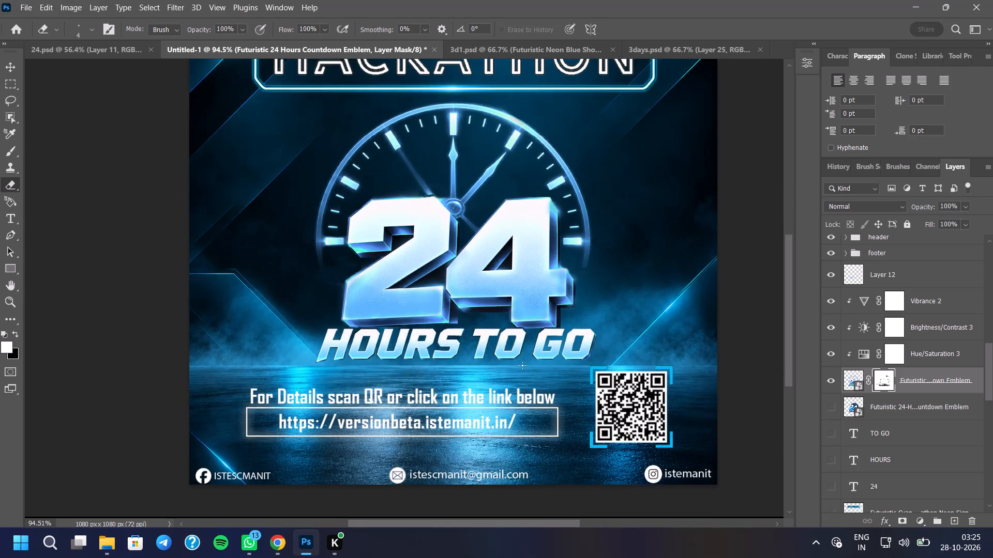
pyautogui.scroll(-5, 512, 387)
pyautogui.scroll(2, 514, 390)
# Remove the dark vertical strip beside the right side of the 4's stem using a rectangular selection, and deselect.
pyautogui.scroll(11, 579, 374)
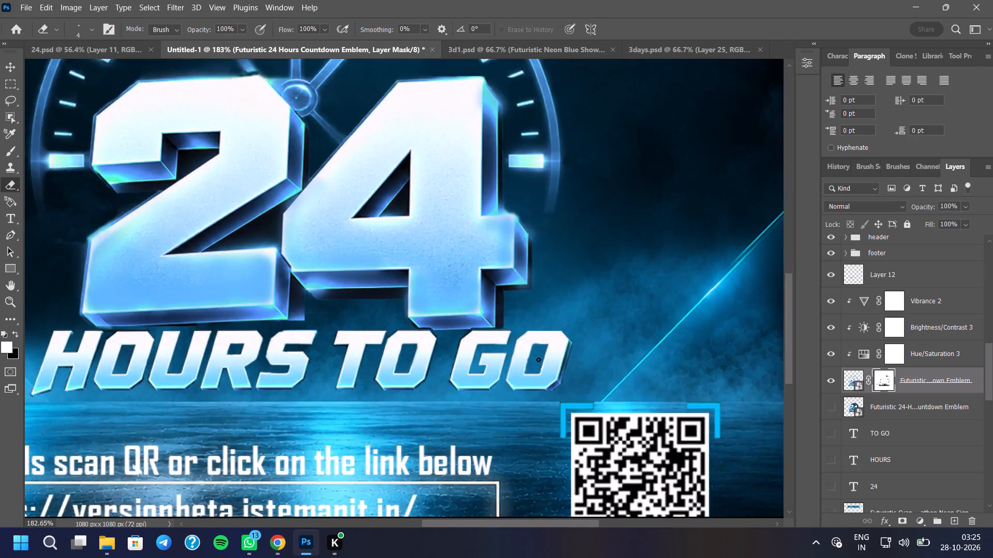
pyautogui.scroll(5, 538, 360)
pyautogui.scroll(9, 496, 288)
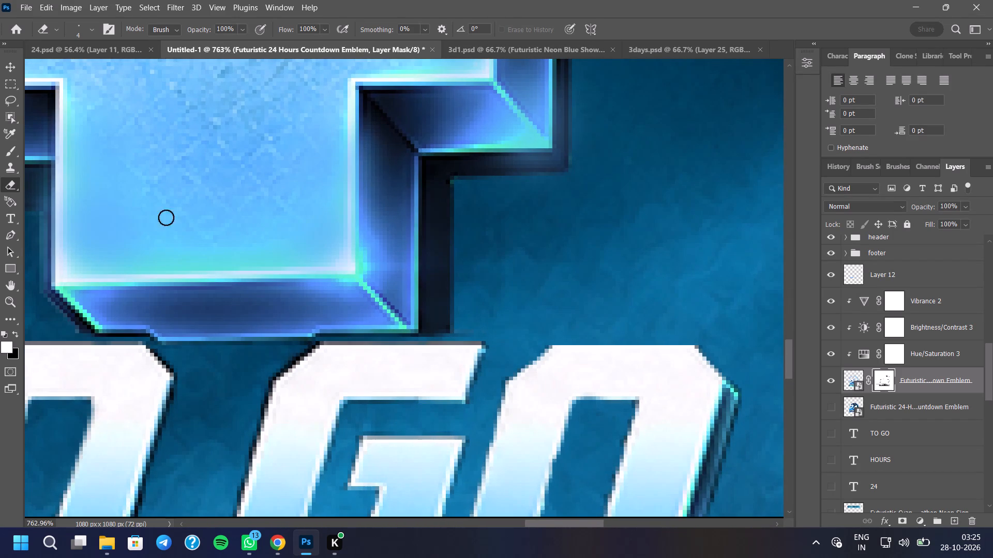
pyautogui.click(7, 83)
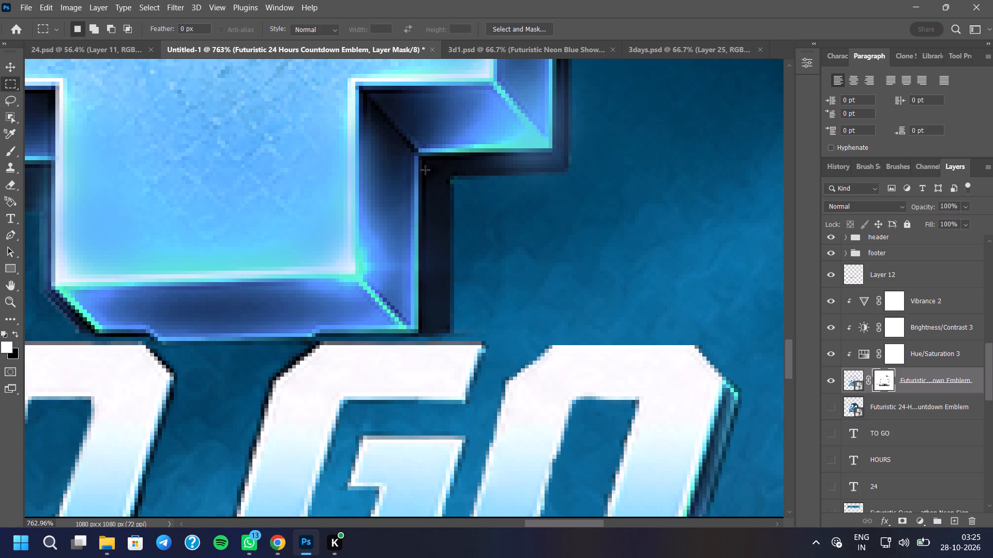
pyautogui.moveTo(420, 157); pyautogui.dragTo(460, 306)
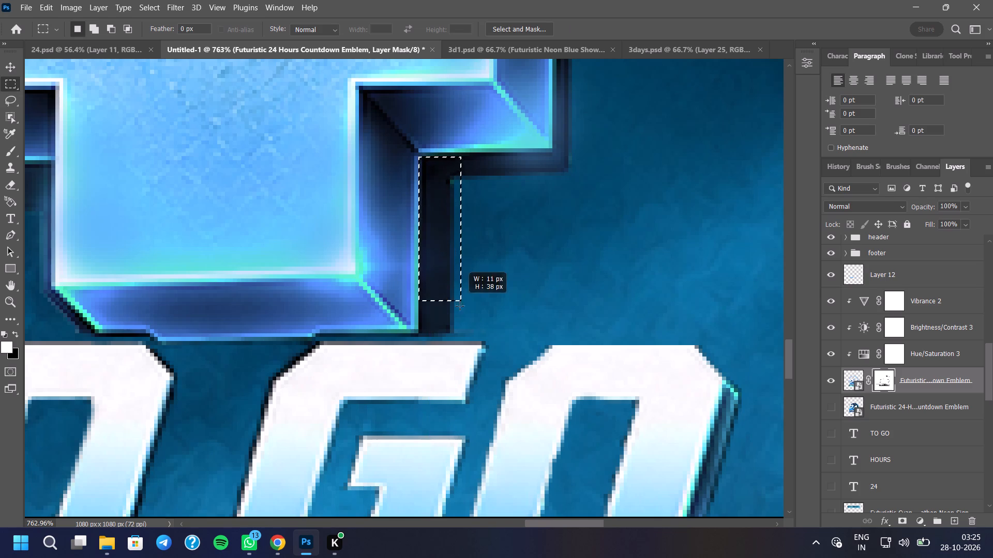
pyautogui.moveTo(460, 306); pyautogui.dragTo(471, 336)
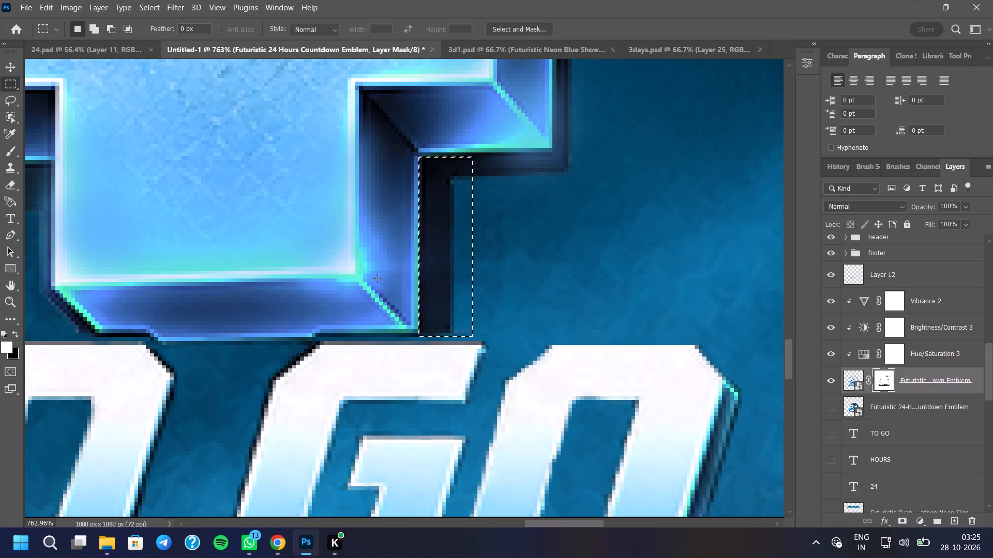
pyautogui.press('Up')
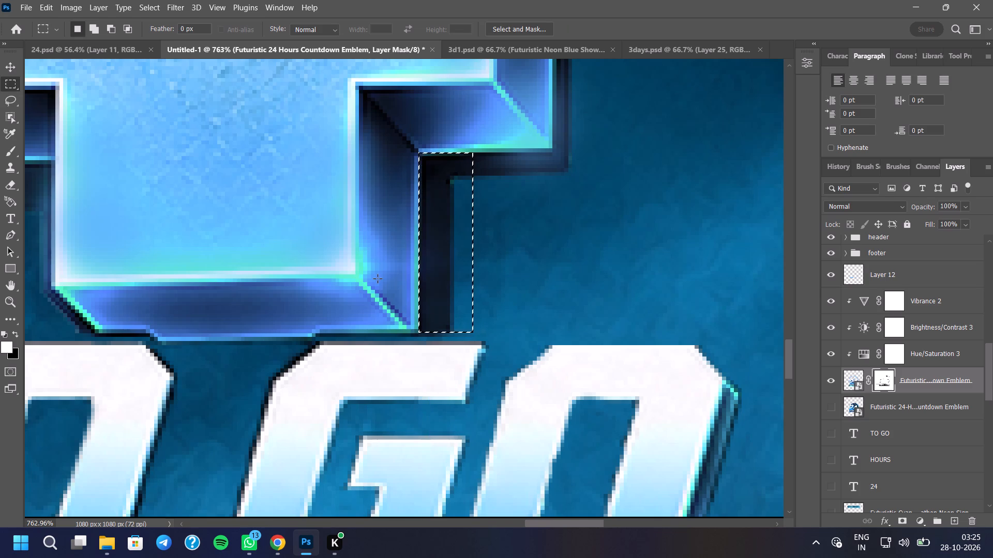
pyautogui.press('Delete')
pyautogui.moveTo(523, 258); pyautogui.dragTo(528, 258)
# Remove the dark strip beneath the 4's right arm using a rectangular selection, and deselect.
pyautogui.scroll(-8, 708, 317)
pyautogui.scroll(8, 627, 361)
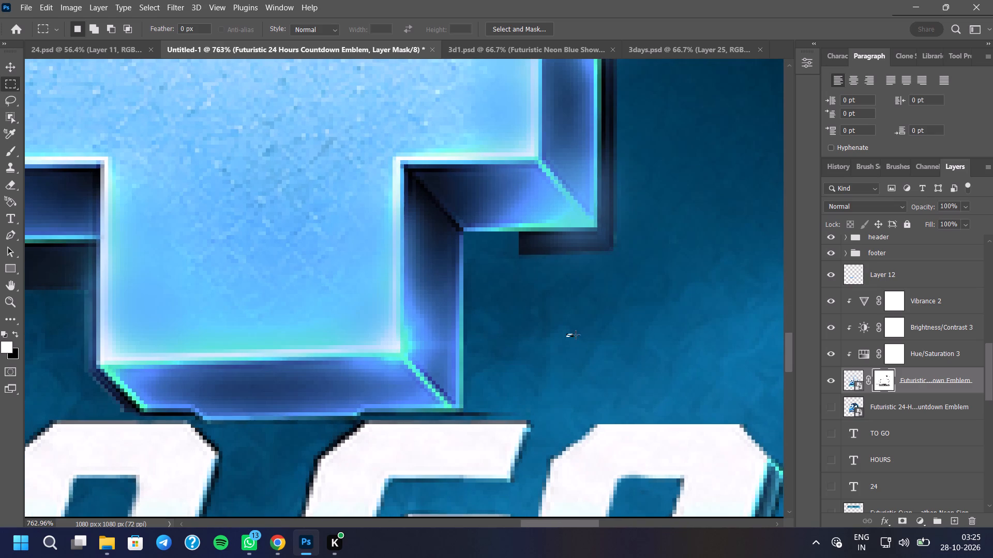
pyautogui.moveTo(511, 236); pyautogui.dragTo(670, 264)
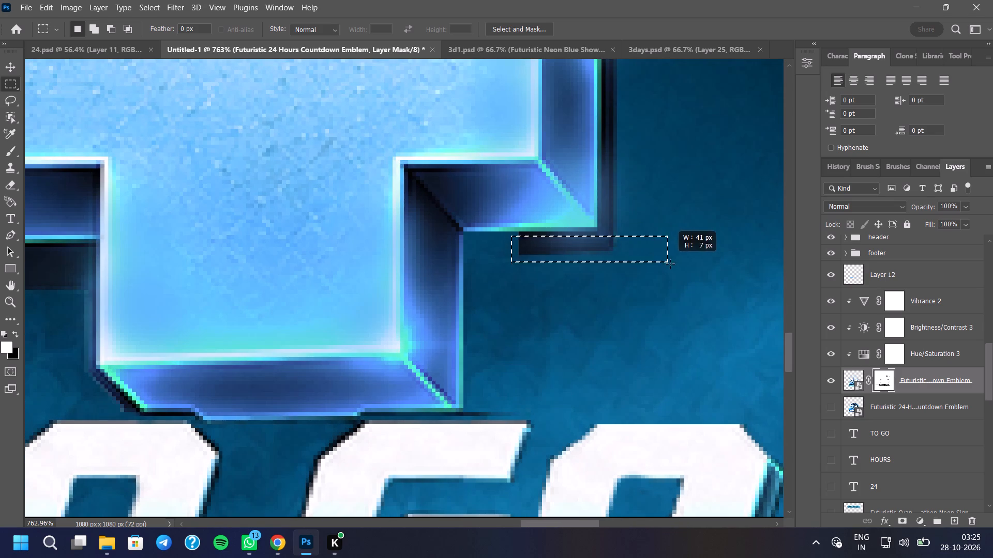
pyautogui.moveTo(670, 264); pyautogui.dragTo(673, 268)
pyautogui.press('Up')
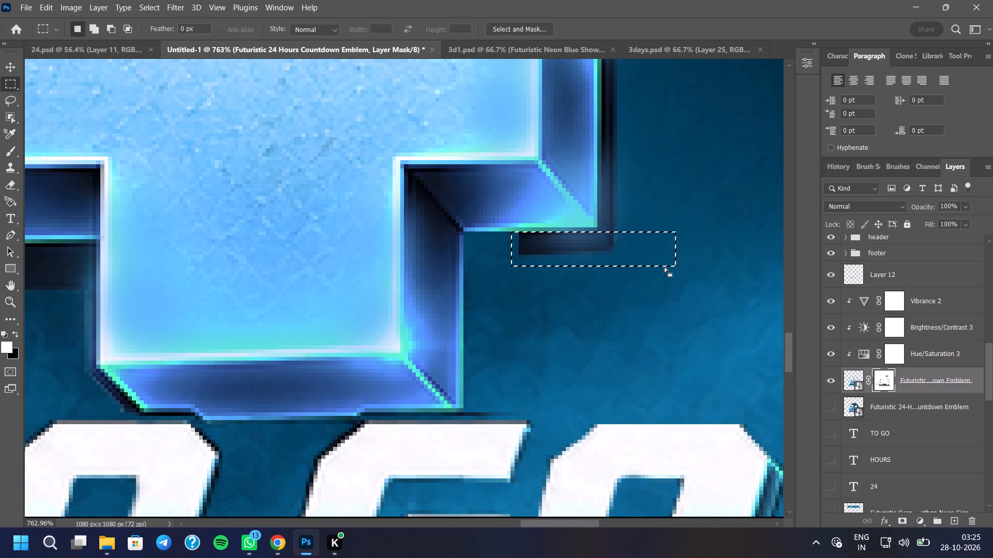
pyautogui.press('Delete')
pyautogui.click(664, 303)
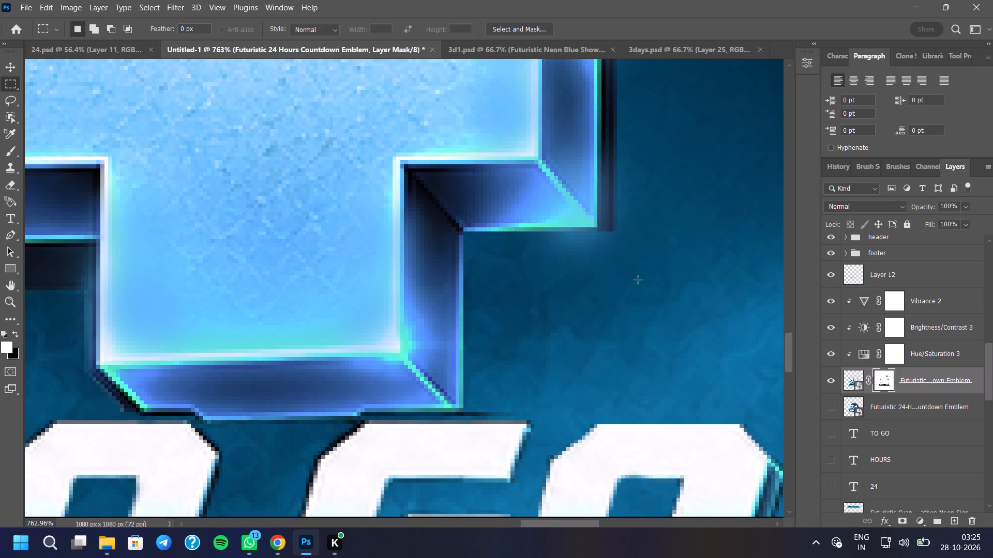
# Add a new layer above HOURS TO GO Neon Graphic and stamp all visible layers into it.
pyautogui.scroll(-14, 635, 281)
pyautogui.scroll(-3, 386, 406)
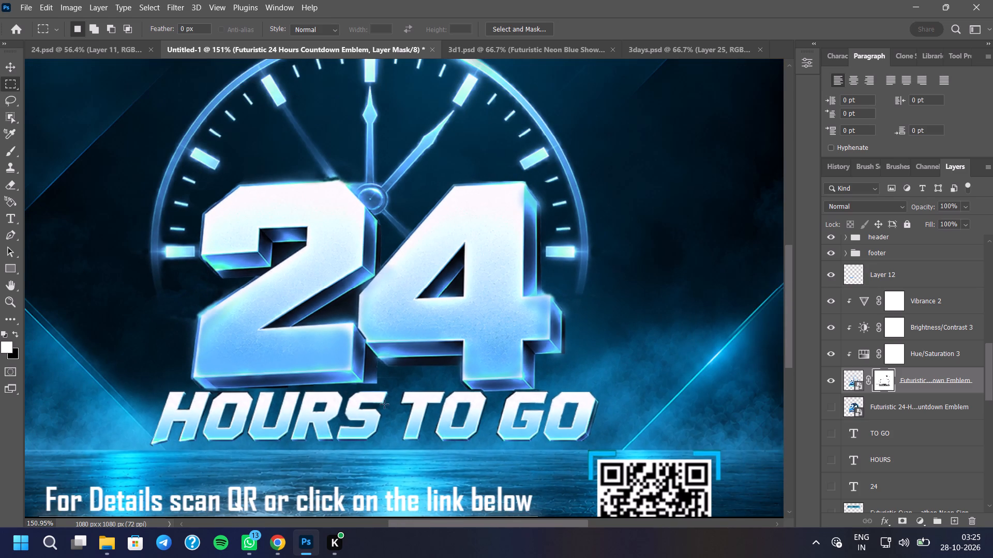
pyautogui.scroll(-6, 556, 378)
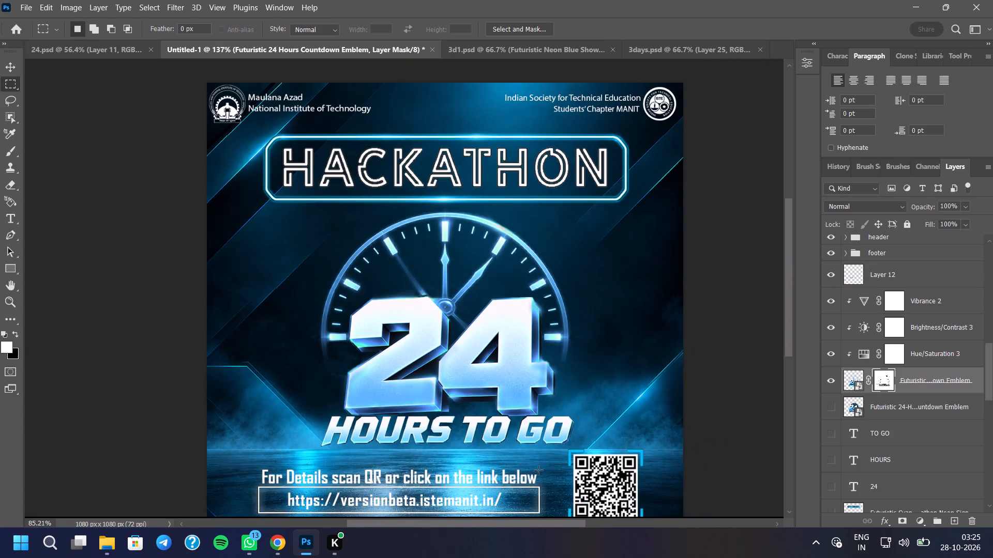
pyautogui.scroll(-3, 534, 318)
pyautogui.scroll(-2, 529, 264)
pyautogui.scroll(2, 547, 355)
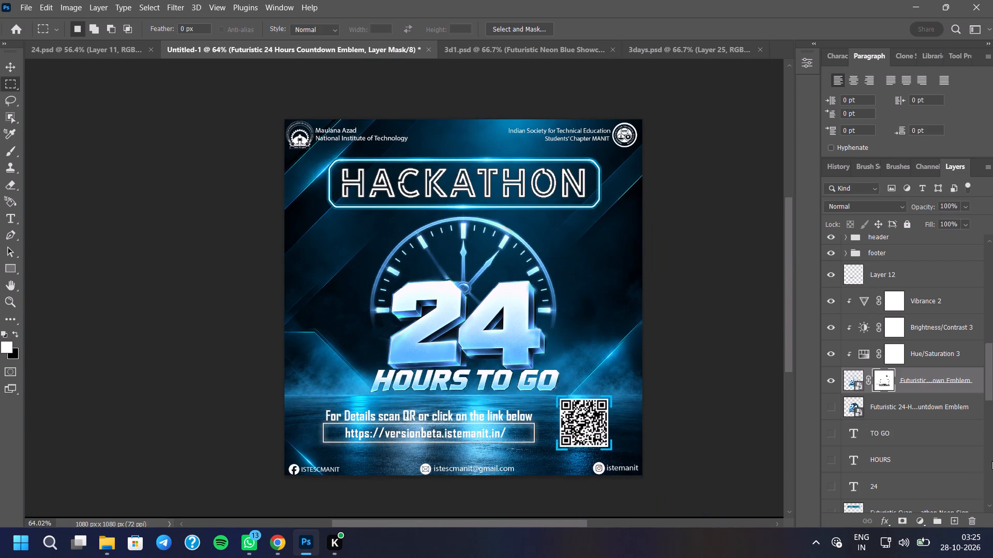
pyautogui.scroll(20, 953, 455)
pyautogui.scroll(10, 953, 455)
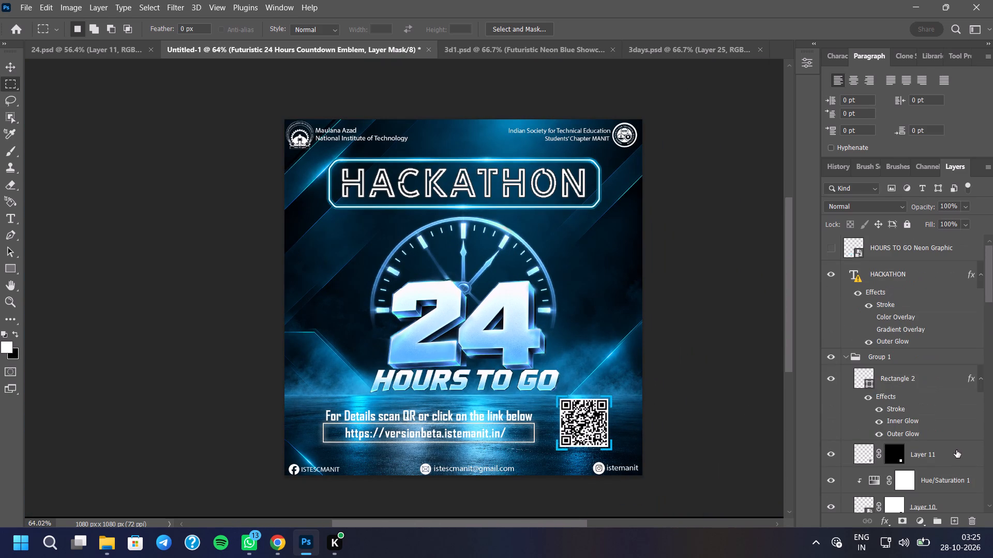
pyautogui.click(917, 251)
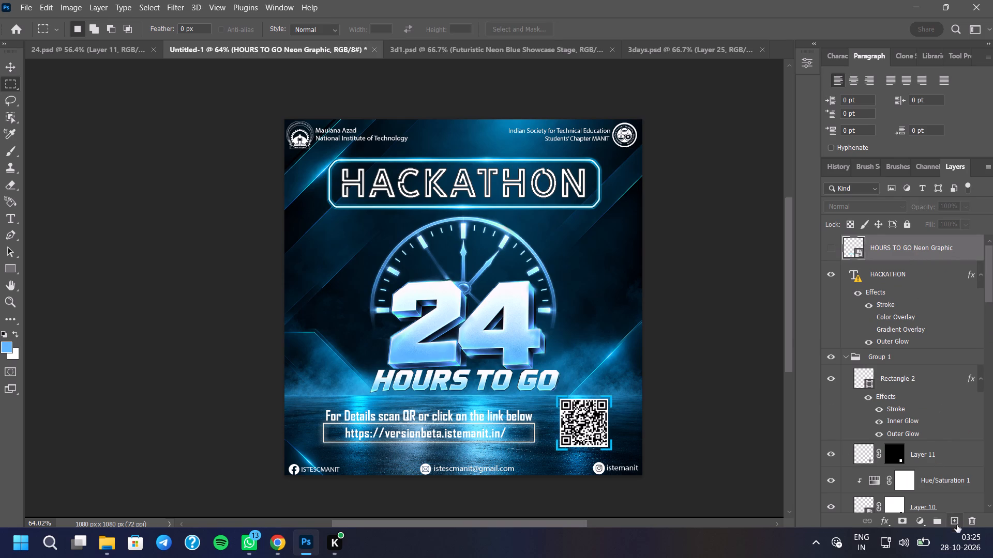
pyautogui.click(959, 518)
pyautogui.hotkey('ctrl', 'alt', 'shift', 'e')
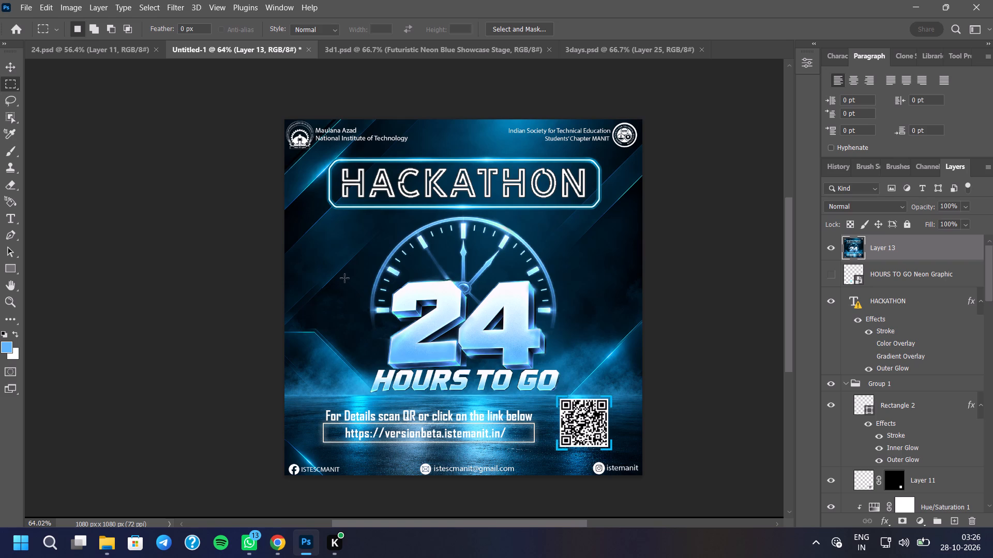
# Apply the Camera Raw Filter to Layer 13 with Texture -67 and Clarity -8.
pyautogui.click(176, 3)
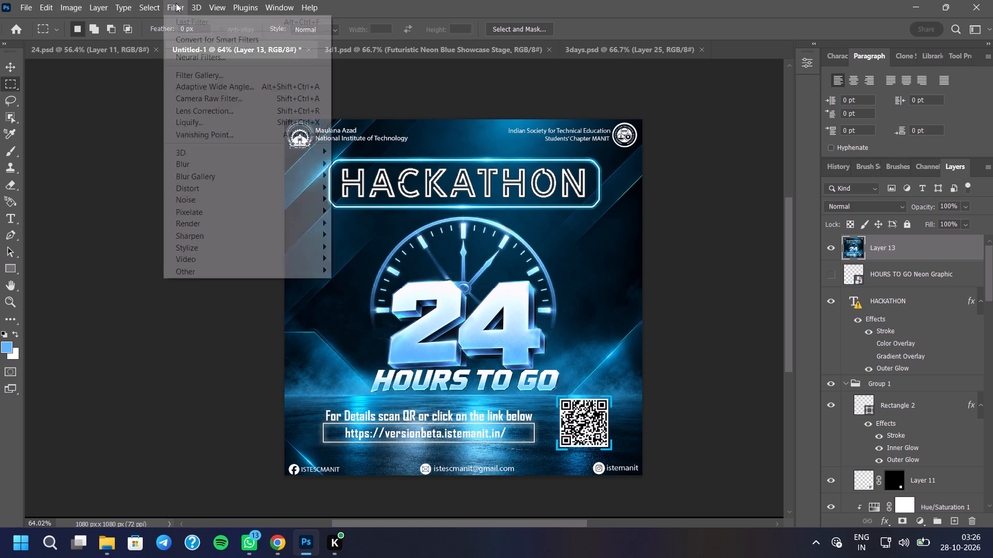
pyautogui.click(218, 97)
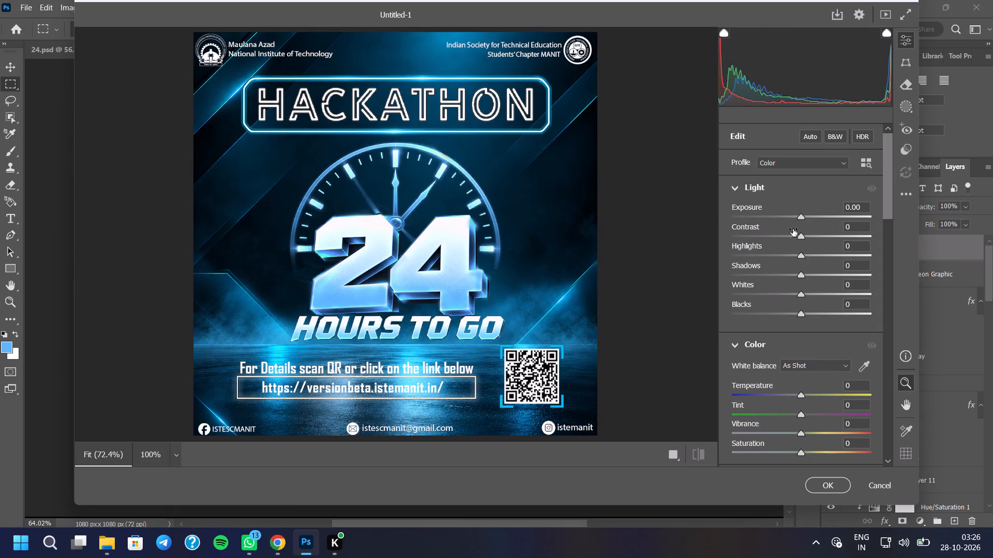
# In the Camera Raw Filter, set Exposure +0.20, Contrast -15, Highlights +7, Shadows -4, Whites +1 and Blacks +5.
pyautogui.moveTo(802, 215); pyautogui.dragTo(807, 215)
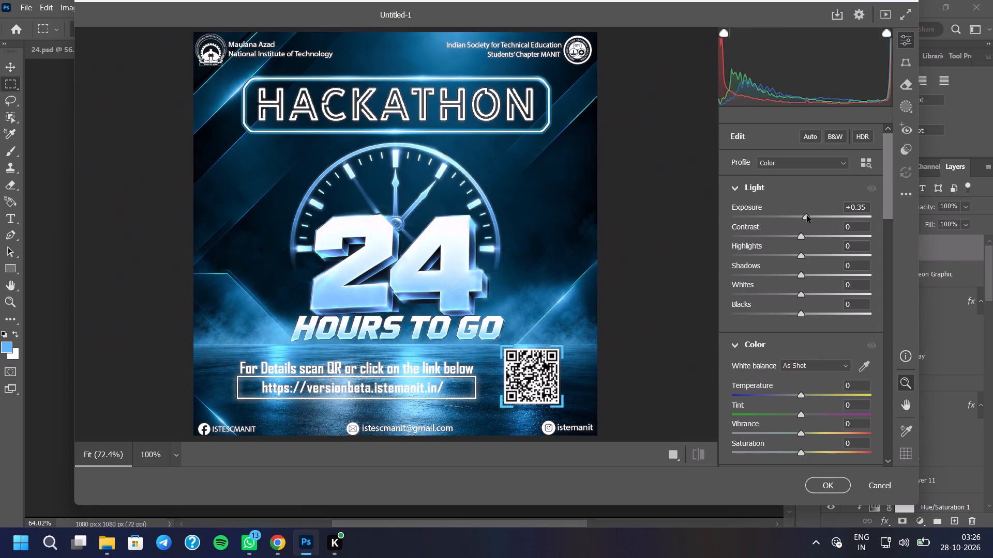
pyautogui.moveTo(807, 215); pyautogui.dragTo(804, 221)
pyautogui.moveTo(801, 237); pyautogui.dragTo(791, 241)
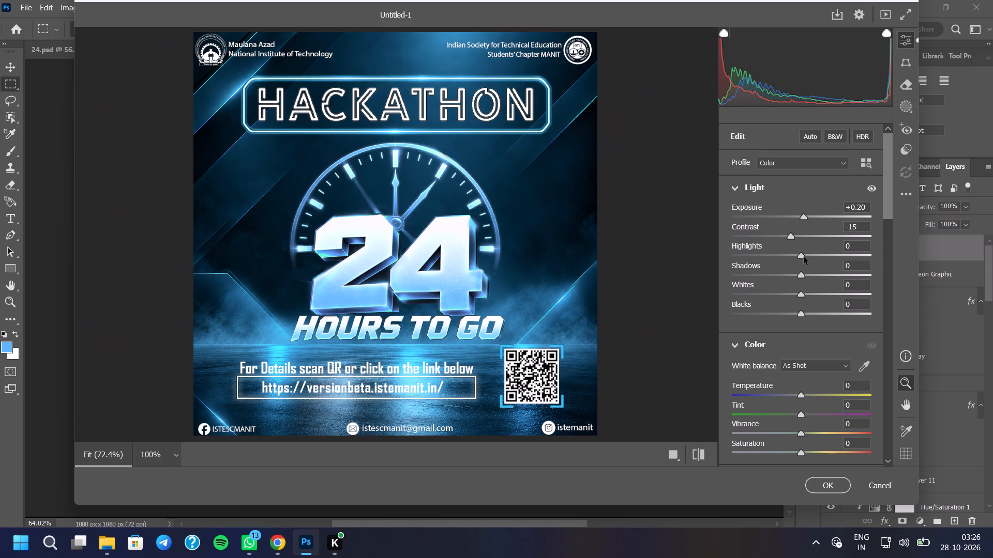
pyautogui.moveTo(804, 257); pyautogui.dragTo(808, 254)
pyautogui.click(803, 276)
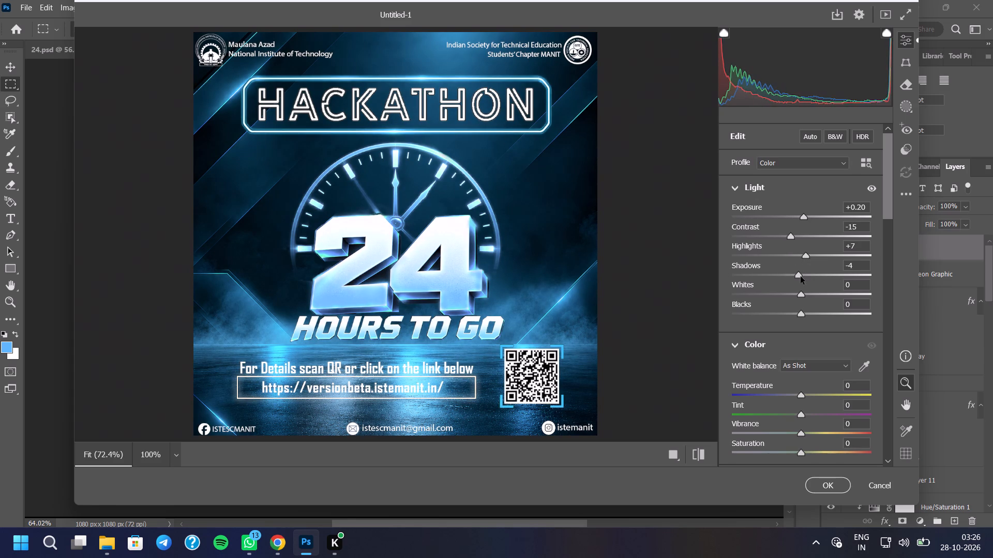
pyautogui.click(802, 295)
pyautogui.click(801, 312)
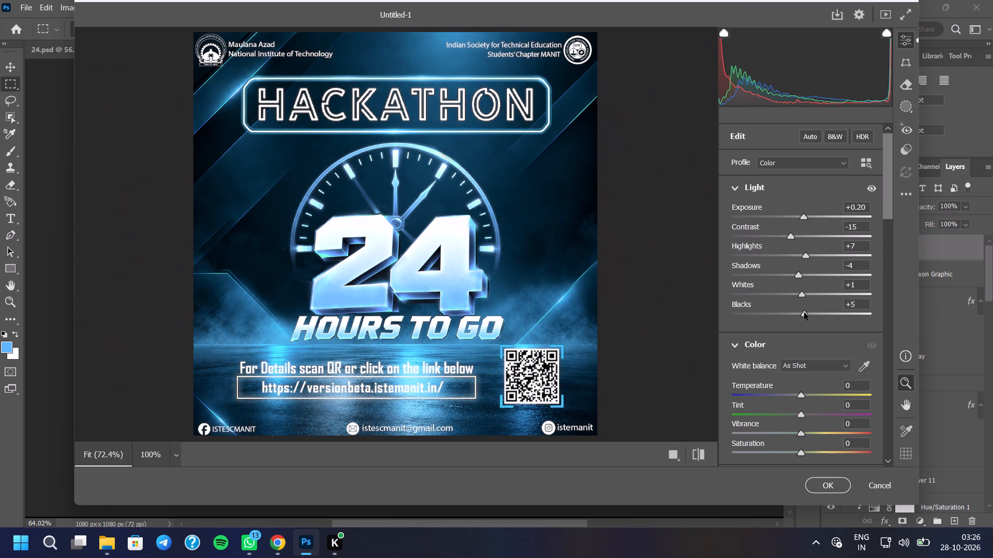
# Set the Camera Raw effects to Texture -67 and Clarity -8, and apply the filter to the stamped poster layer.
pyautogui.scroll(-3, 799, 299)
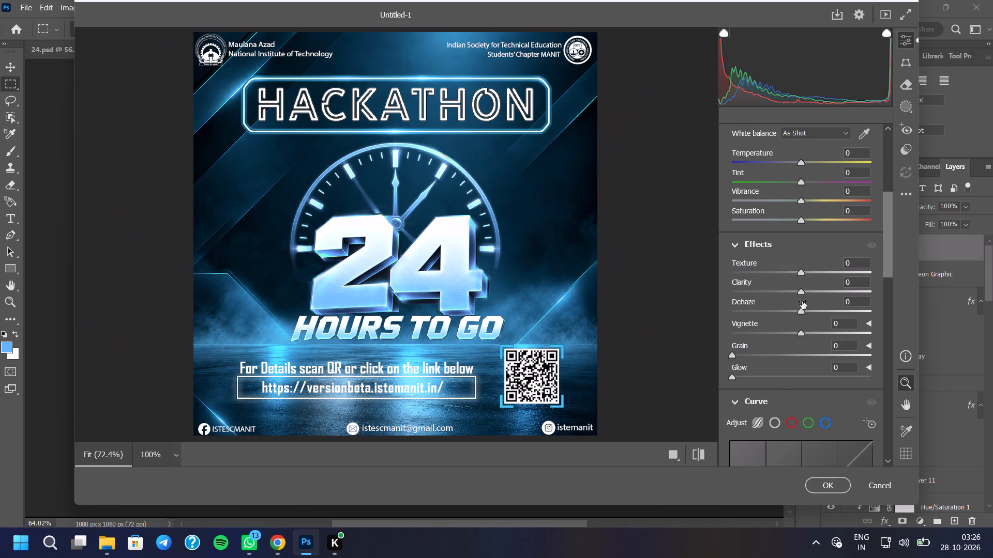
pyautogui.moveTo(800, 270); pyautogui.dragTo(723, 283)
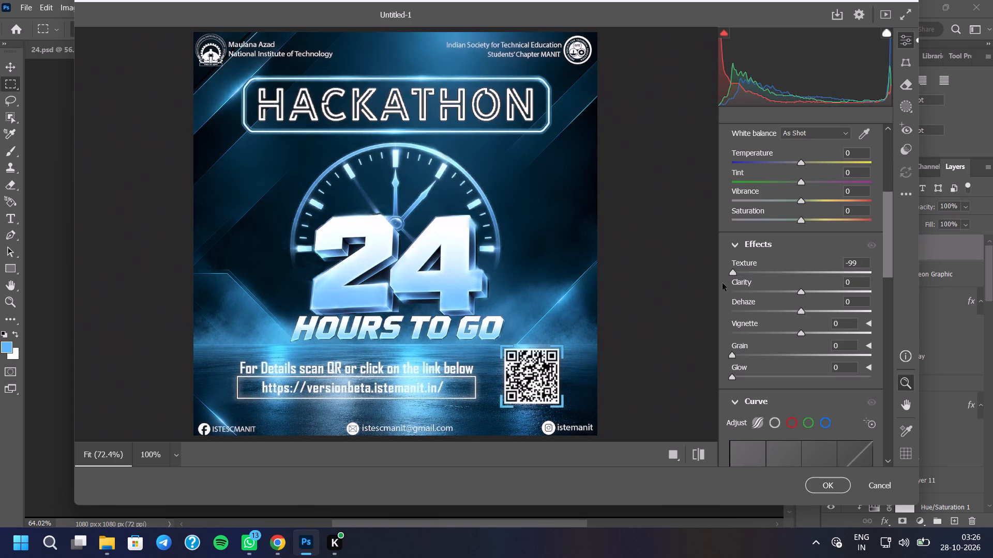
pyautogui.moveTo(723, 283); pyautogui.dragTo(708, 308)
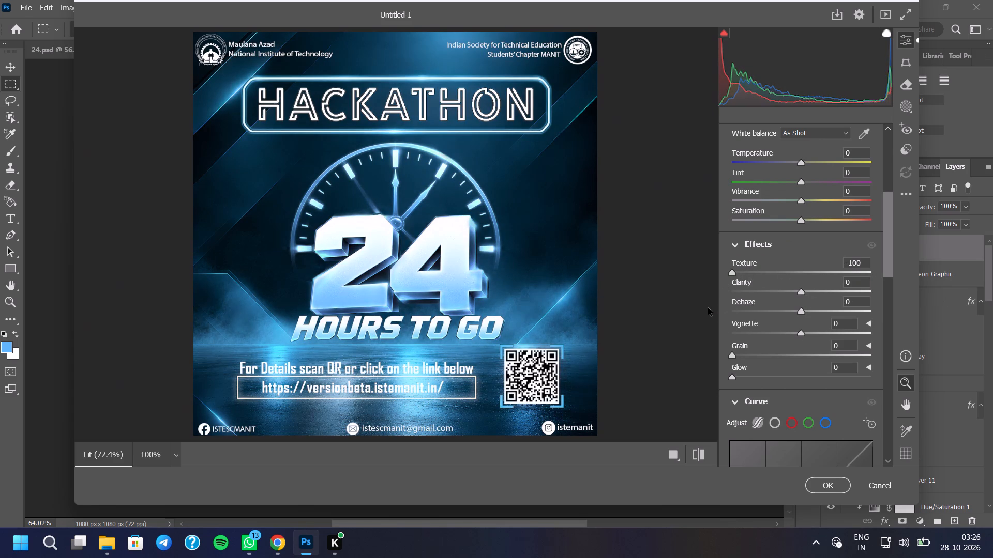
pyautogui.moveTo(708, 308); pyautogui.dragTo(754, 293)
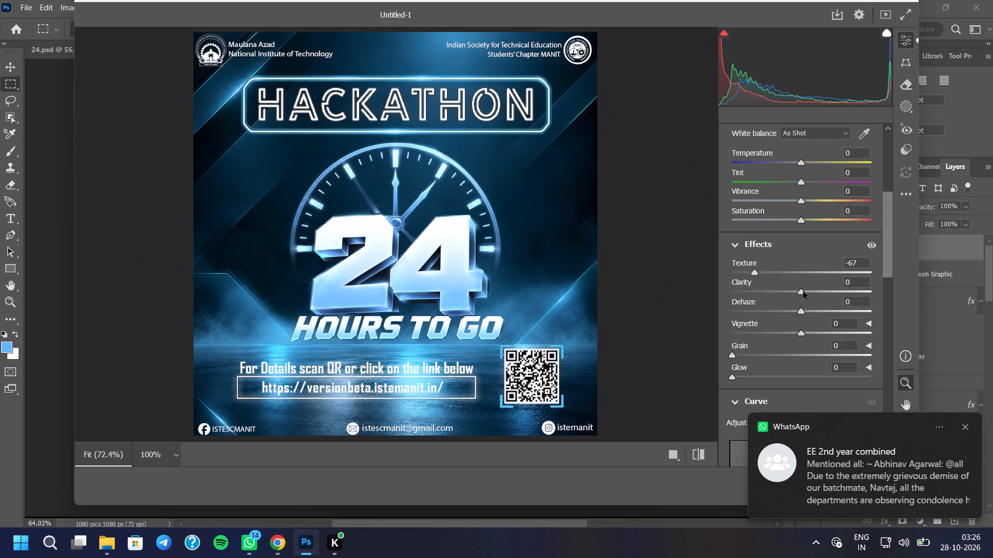
pyautogui.moveTo(799, 291); pyautogui.dragTo(844, 296)
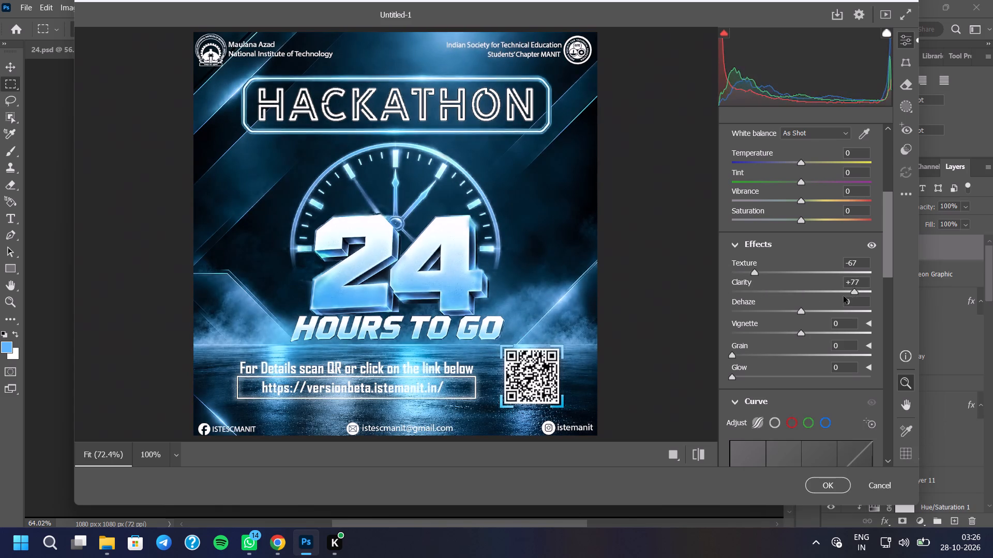
pyautogui.moveTo(844, 296); pyautogui.dragTo(799, 291)
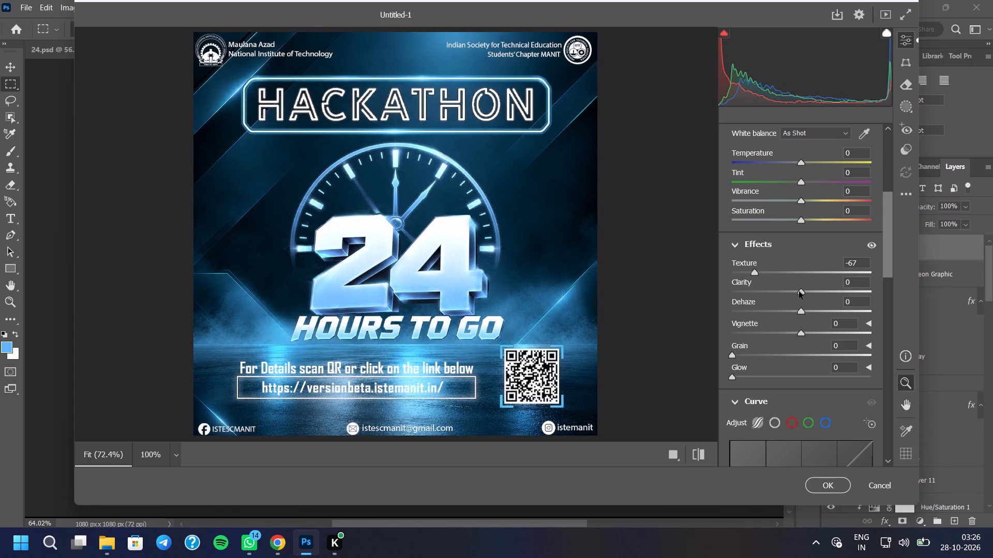
pyautogui.moveTo(799, 291); pyautogui.dragTo(793, 293)
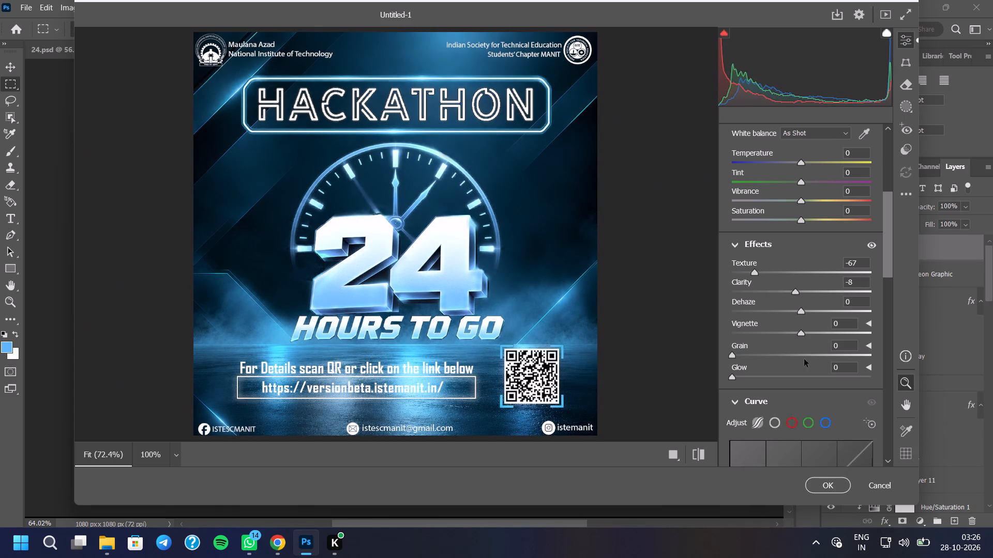
pyautogui.click(832, 492)
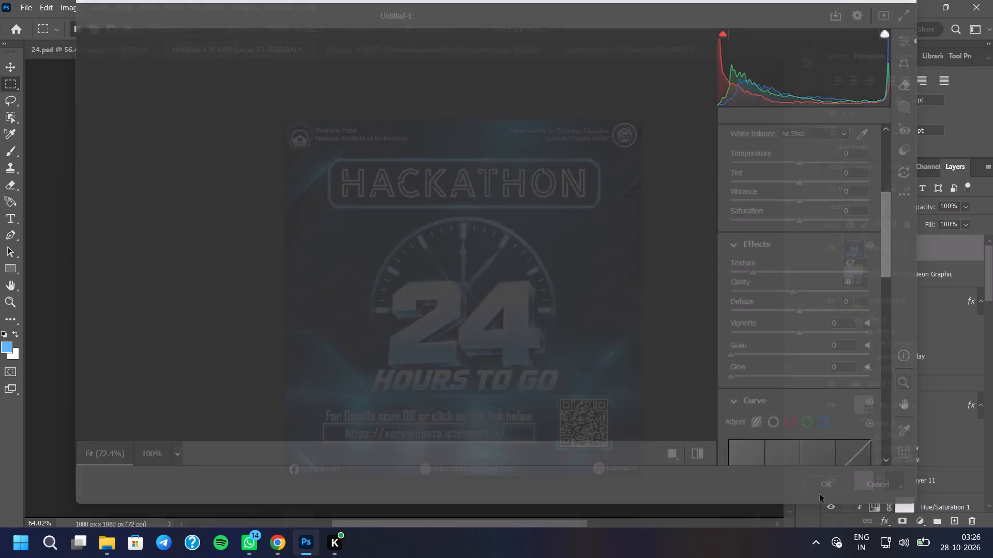
# Compare the poster with and without the graded Layer 13 by toggling its visibility.
pyautogui.scroll(3, 672, 440)
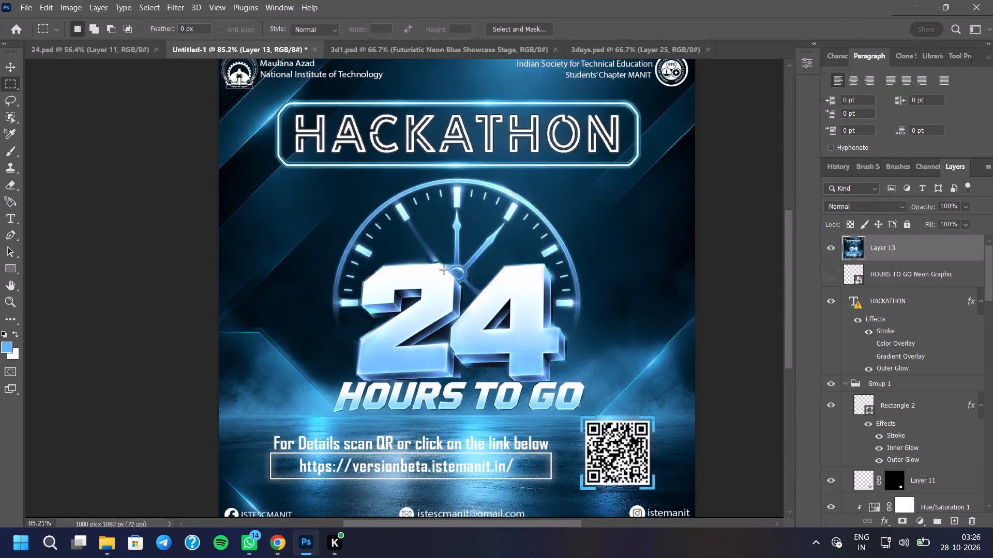
pyautogui.scroll(-2, 440, 268)
pyautogui.click(830, 247)
pyautogui.click(830, 247)
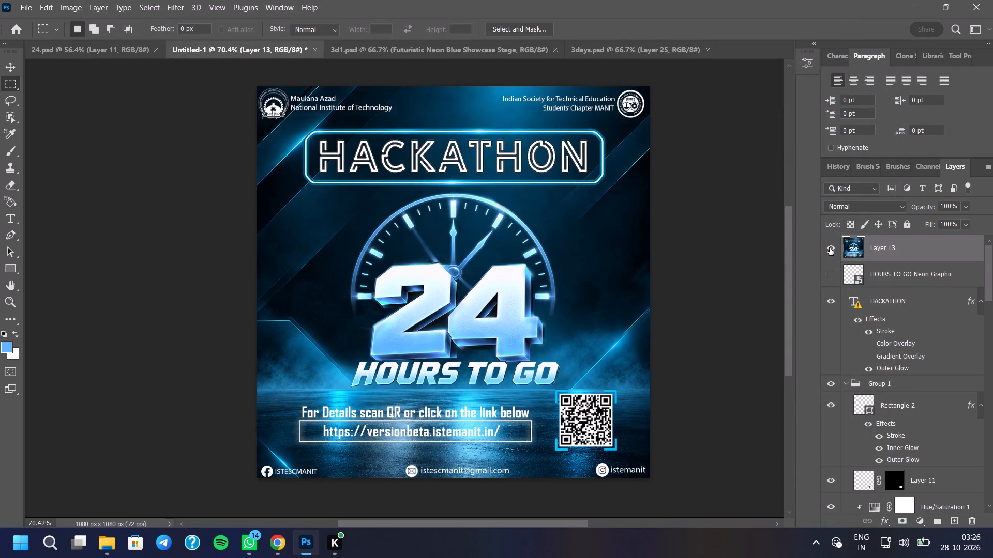
pyautogui.click(830, 247)
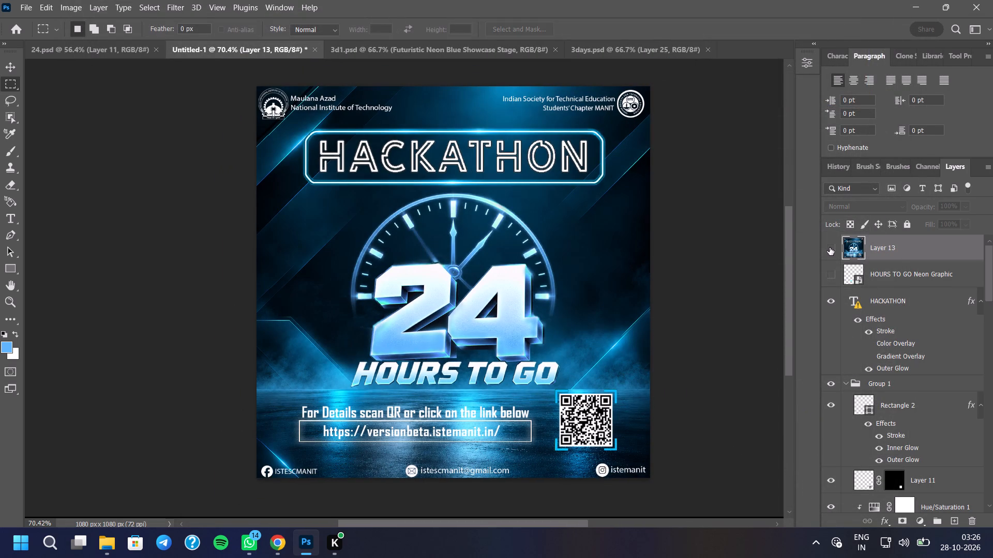
pyautogui.click(830, 247)
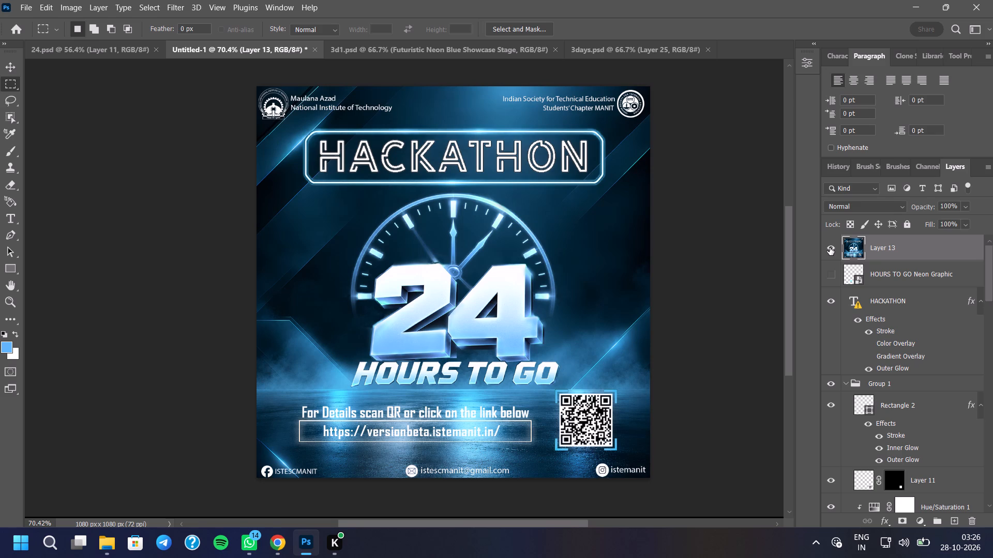
pyautogui.click(830, 245)
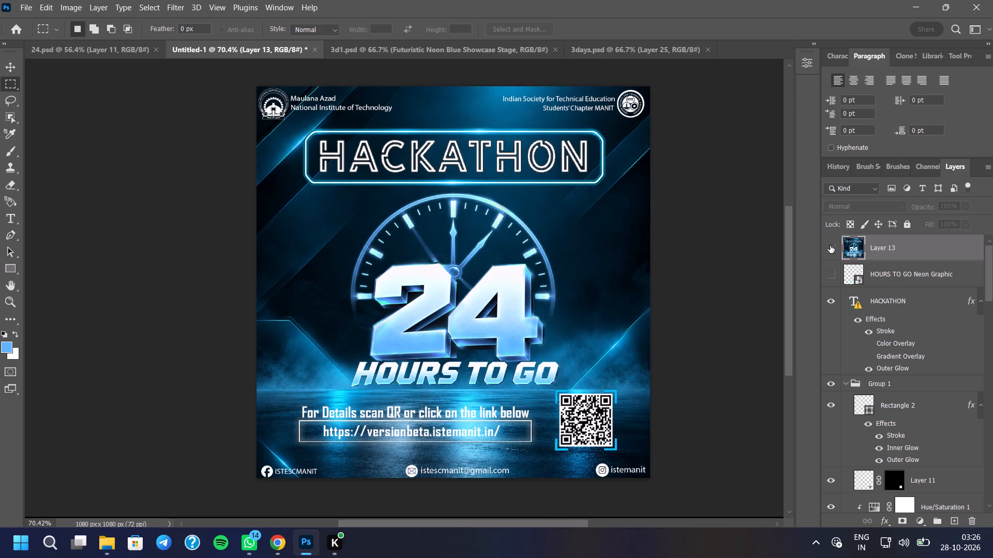
pyautogui.click(830, 245)
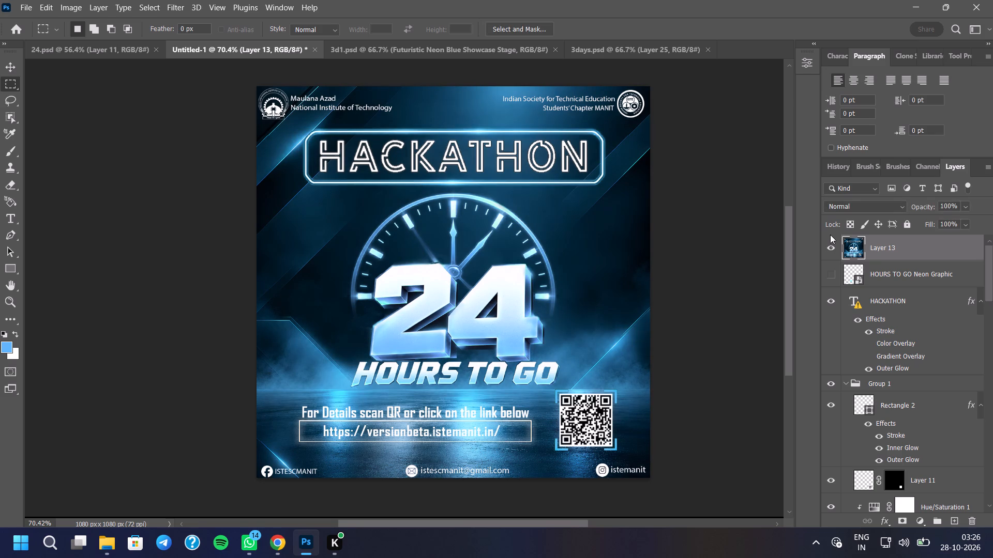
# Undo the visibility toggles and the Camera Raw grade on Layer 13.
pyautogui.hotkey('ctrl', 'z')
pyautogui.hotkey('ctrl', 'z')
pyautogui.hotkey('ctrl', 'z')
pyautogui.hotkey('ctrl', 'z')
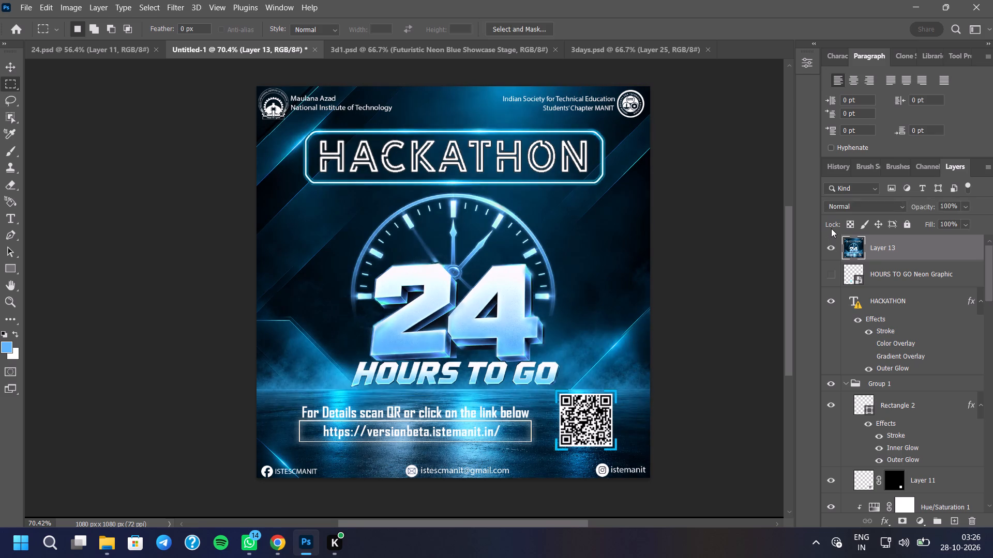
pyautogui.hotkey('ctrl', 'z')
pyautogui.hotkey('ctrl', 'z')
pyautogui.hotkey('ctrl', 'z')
# Reopen the Camera Raw Filter on Layer 13, set Texture to -64, and preview the image with and without the effect.
pyautogui.click(177, 6)
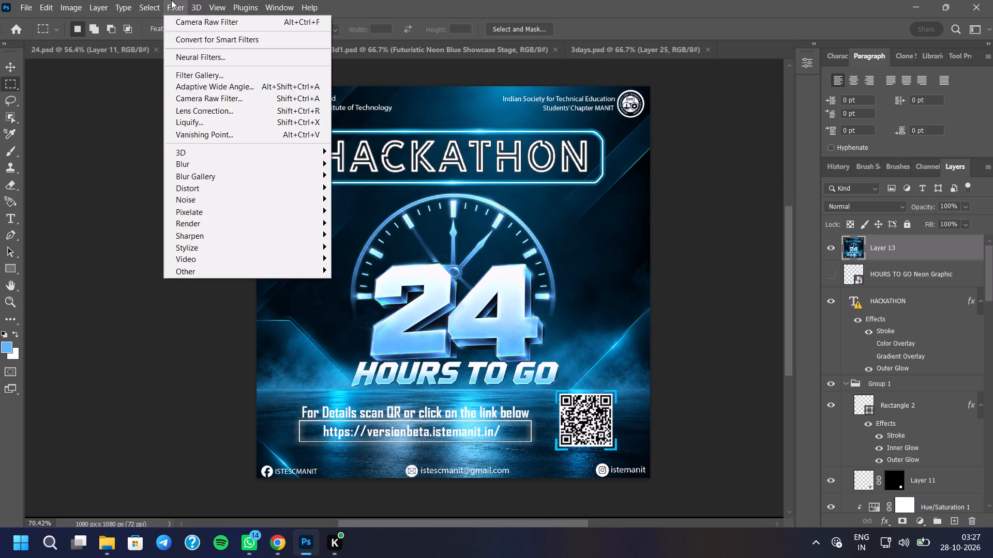
pyautogui.click(196, 98)
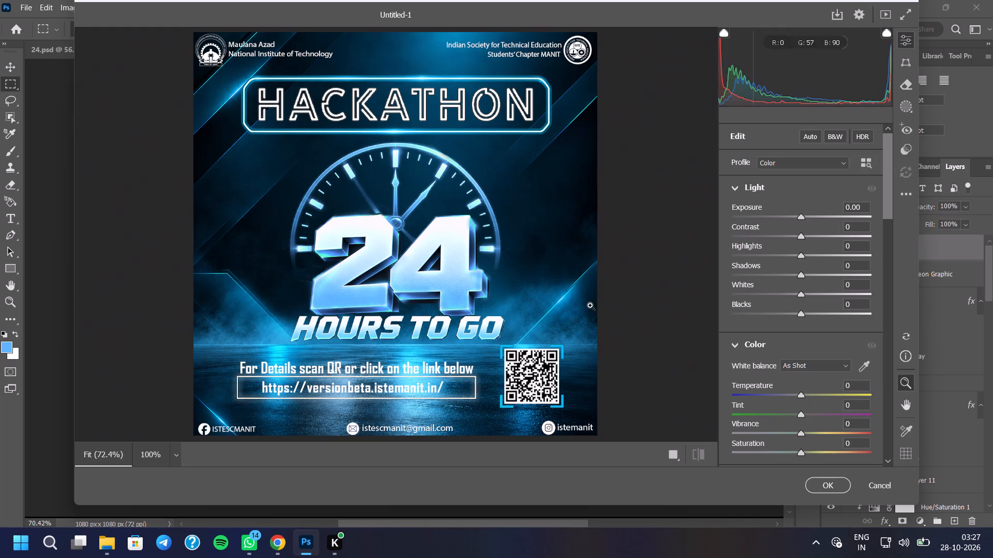
pyautogui.scroll(-7, 791, 347)
pyautogui.scroll(1, 792, 349)
pyautogui.scroll(-1, 792, 349)
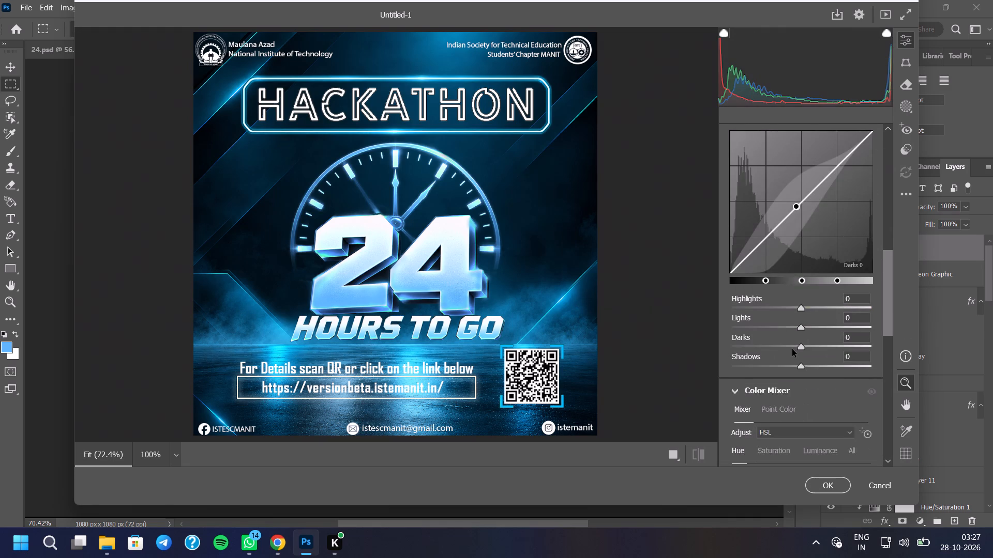
pyautogui.scroll(3, 792, 349)
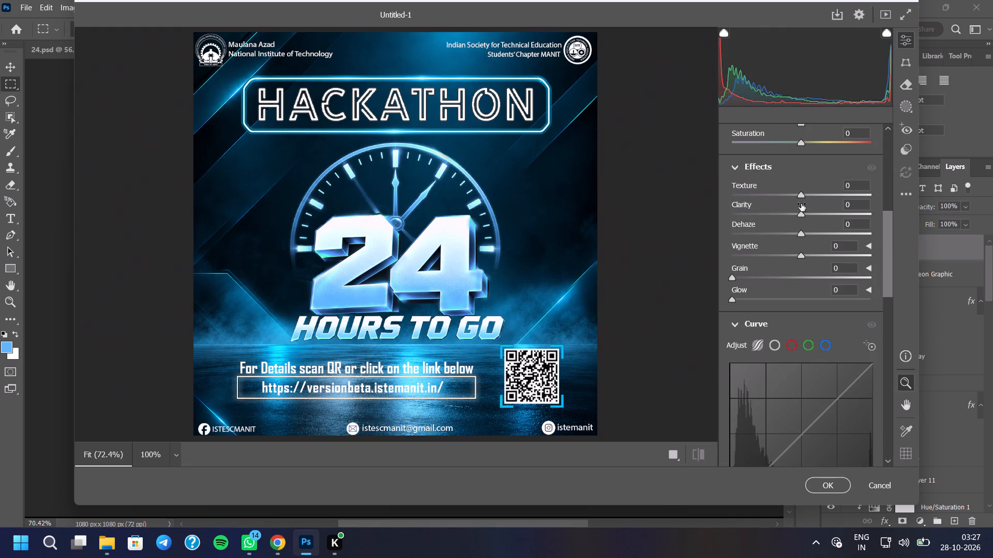
pyautogui.moveTo(801, 198); pyautogui.dragTo(757, 191)
pyautogui.click(873, 166)
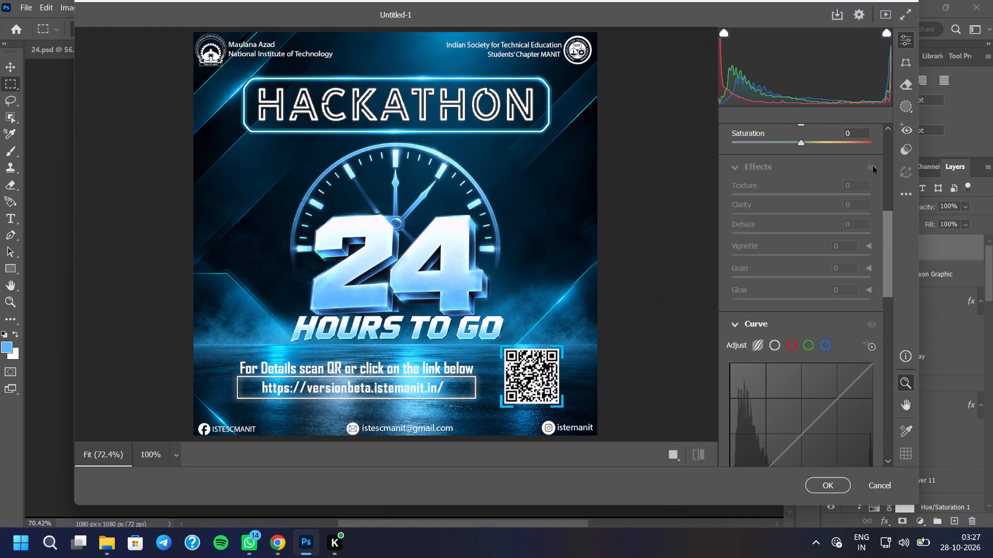
pyautogui.click(873, 166)
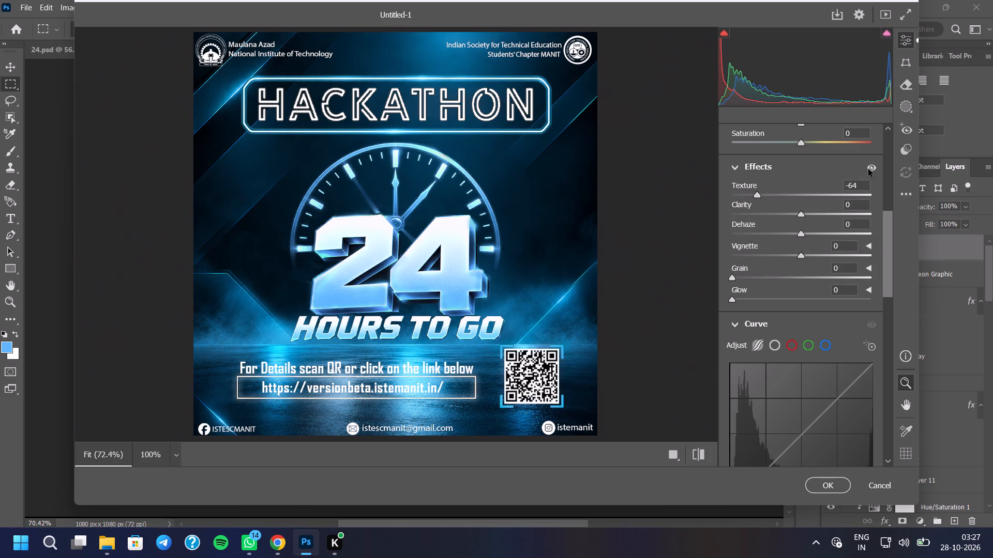
# Fine-tune the Camera Raw Exposure to +0.05.
pyautogui.scroll(8, 814, 204)
pyautogui.moveTo(803, 215); pyautogui.dragTo(804, 219)
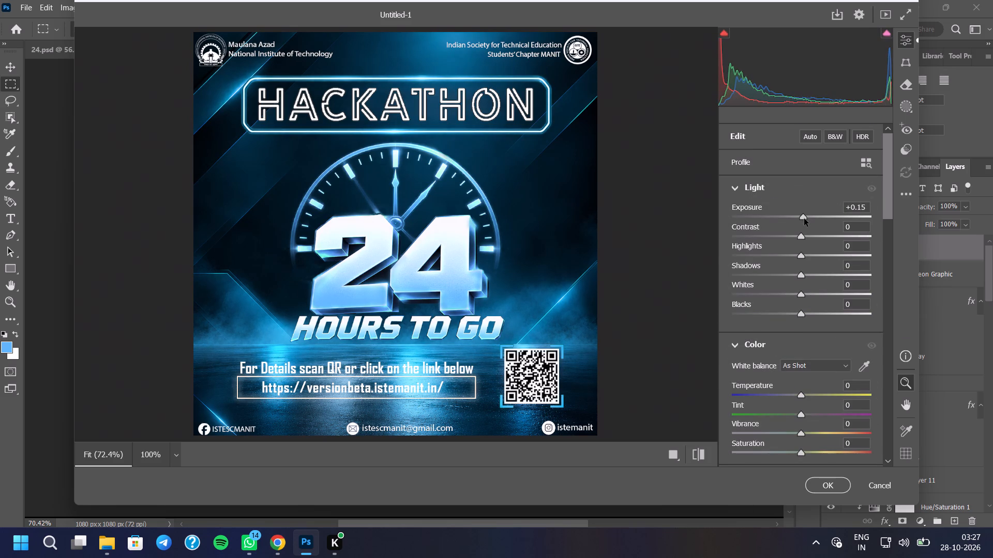
pyautogui.moveTo(804, 219); pyautogui.dragTo(802, 223)
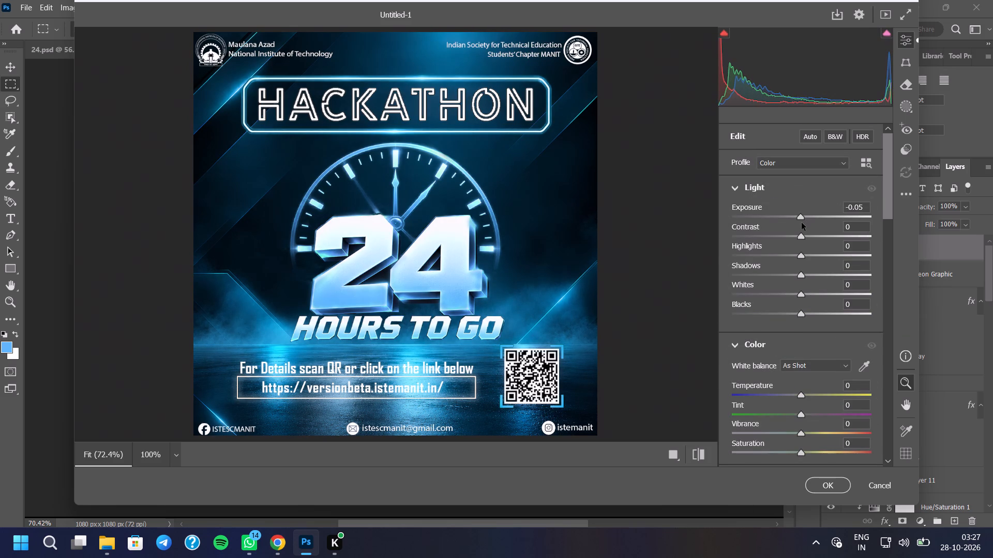
pyautogui.moveTo(802, 223); pyautogui.dragTo(804, 222)
pyautogui.click(804, 222)
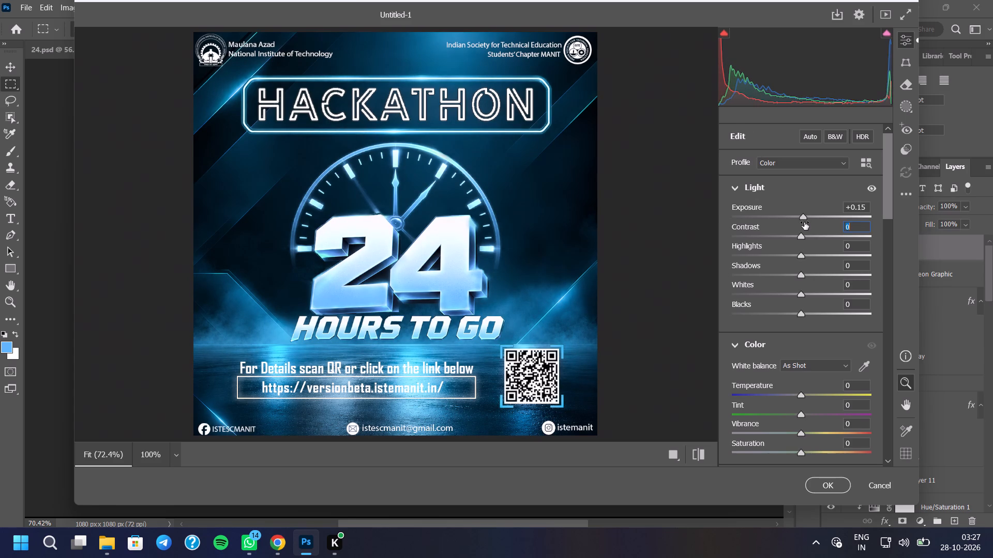
pyautogui.click(804, 222)
pyautogui.click(803, 218)
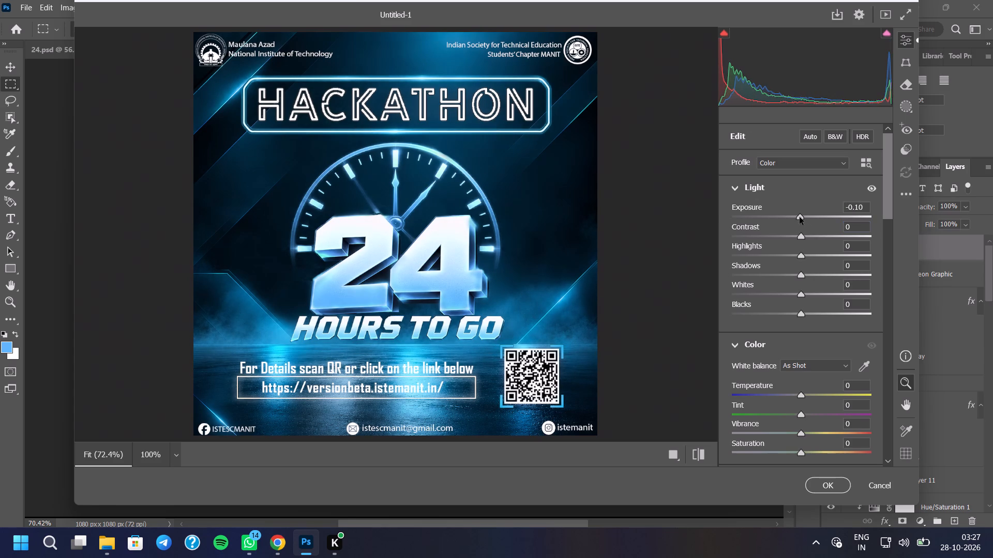
# Set Contrast to +7, Highlights to +5 and Shadows to +4, raise Blacks slightly, and apply the Camera Raw grade.
pyautogui.moveTo(799, 235); pyautogui.dragTo(800, 235)
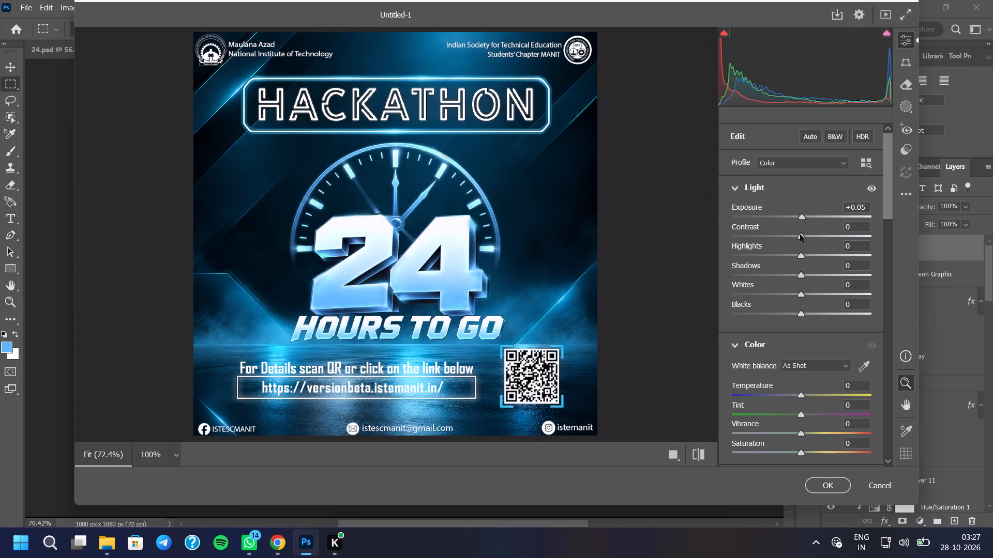
pyautogui.moveTo(800, 235); pyautogui.dragTo(806, 241)
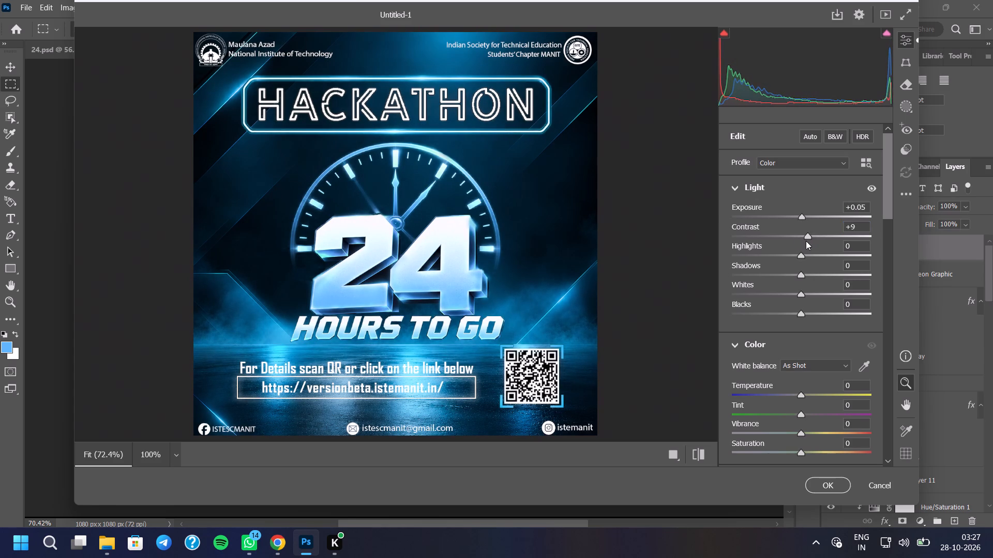
pyautogui.moveTo(806, 241); pyautogui.dragTo(805, 242)
pyautogui.click(800, 254)
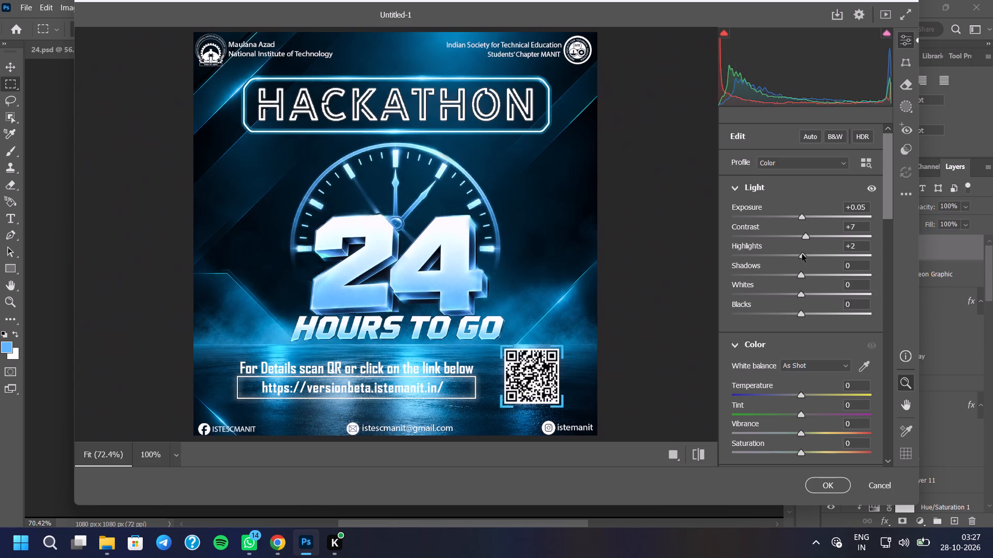
pyautogui.click(799, 275)
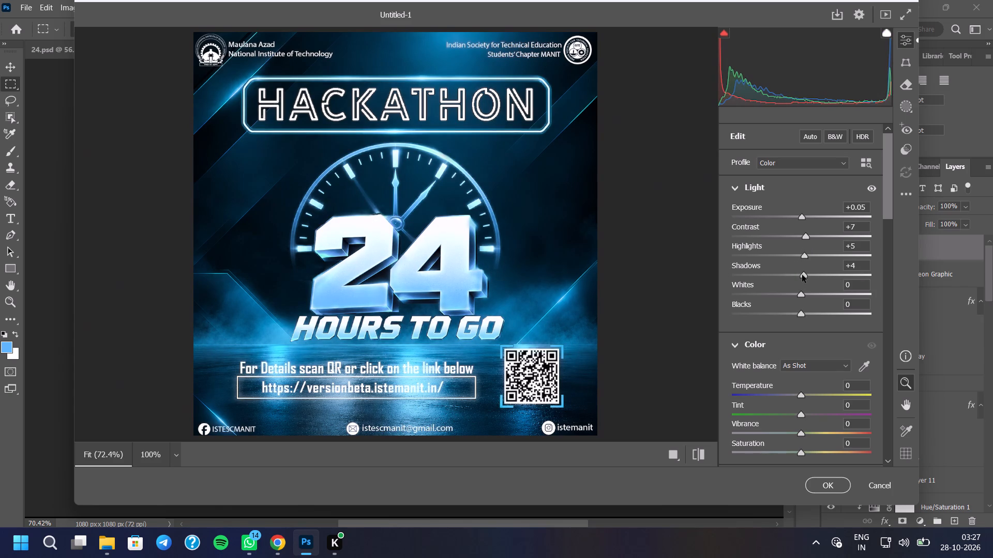
pyautogui.moveTo(801, 313); pyautogui.dragTo(805, 313)
pyautogui.click(822, 488)
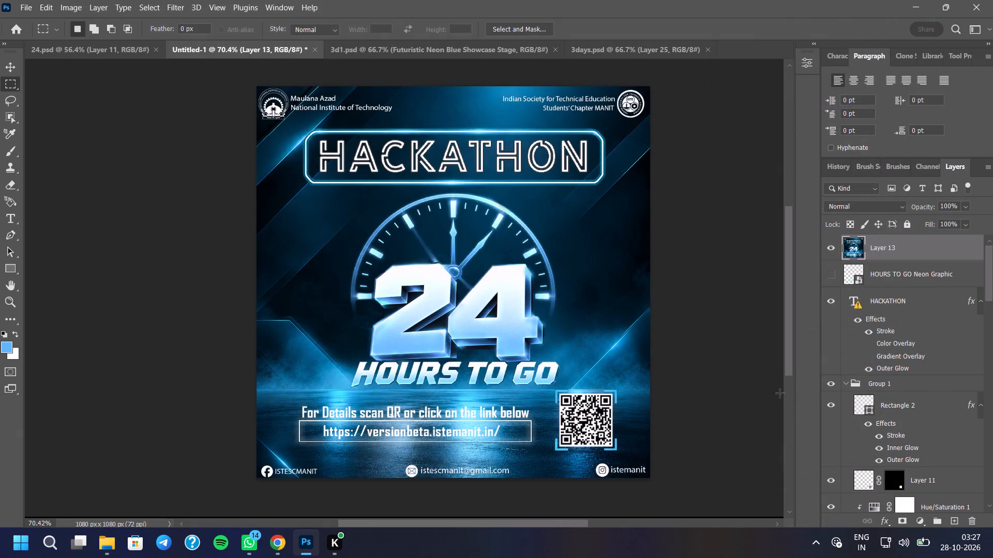
# Compare the poster with and without the grade, and inspect the 24 emblem and HOURS TO GO lettering up close.
pyautogui.click(827, 246)
pyautogui.click(827, 246)
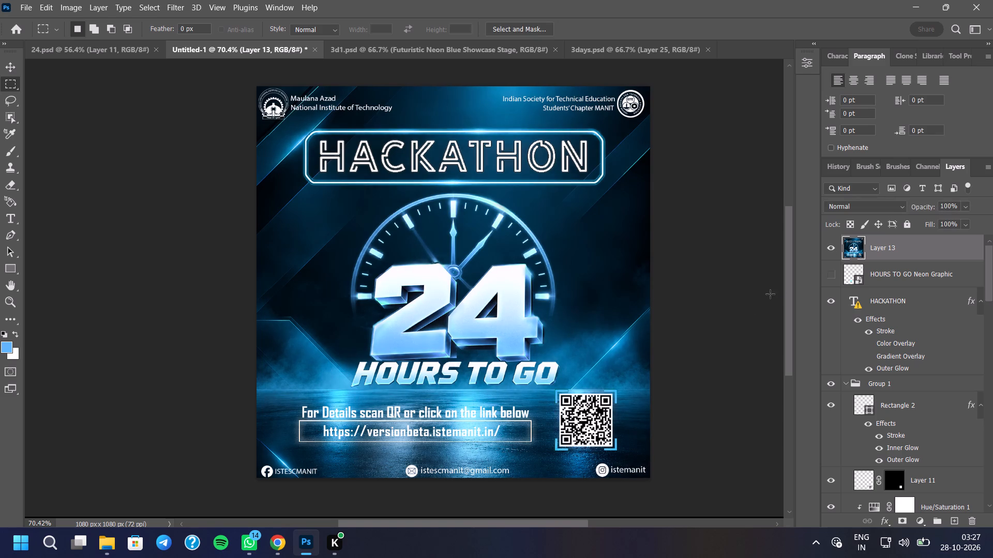
pyautogui.scroll(-2, 426, 367)
pyautogui.scroll(3, 608, 366)
pyautogui.scroll(-1, 490, 329)
pyautogui.scroll(11, 460, 381)
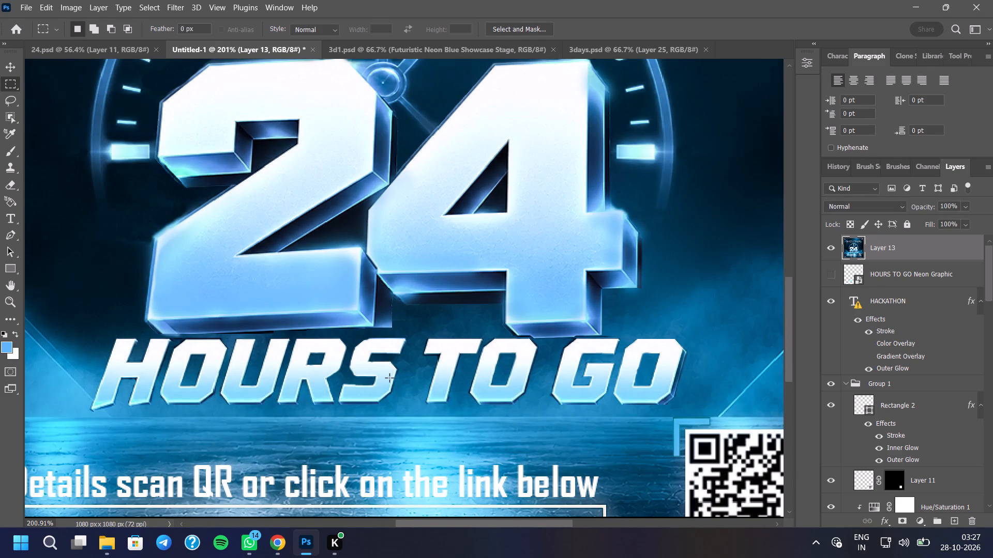
pyautogui.scroll(-4, 373, 424)
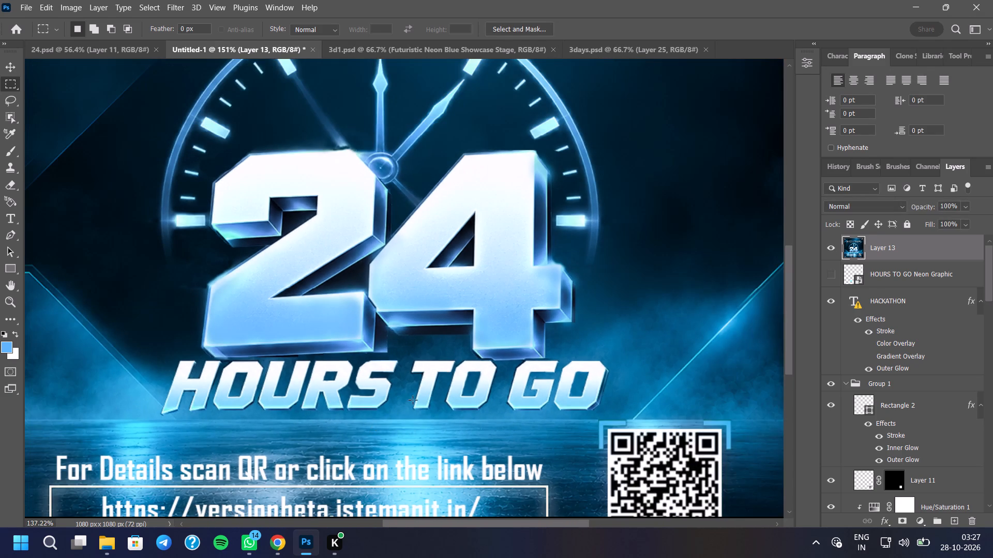
pyautogui.scroll(9, 414, 397)
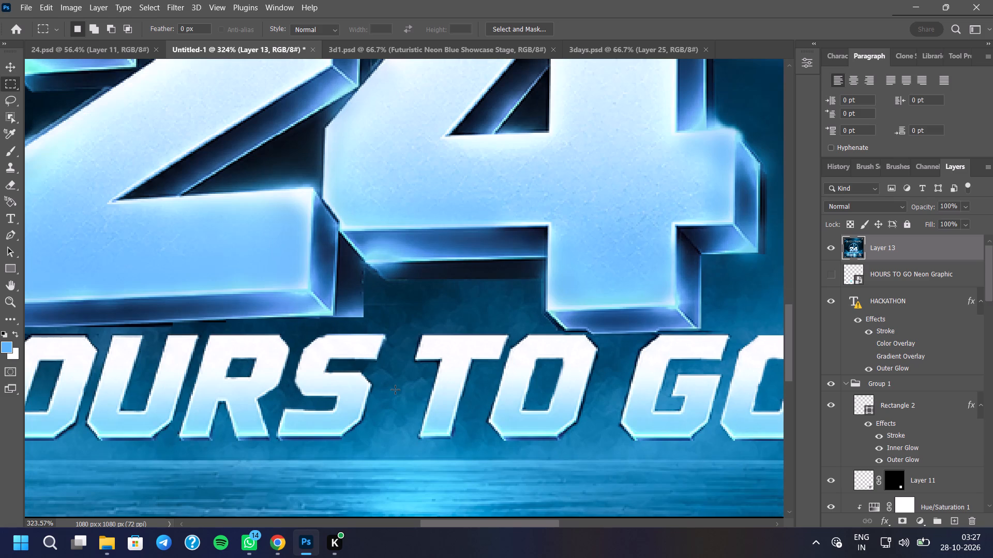
pyautogui.scroll(-14, 395, 390)
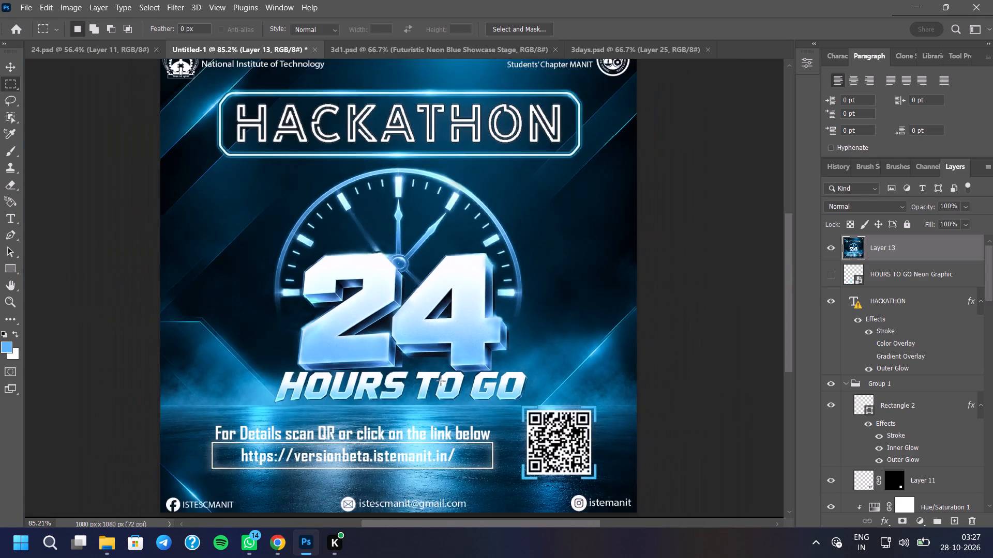
pyautogui.scroll(-3, 442, 384)
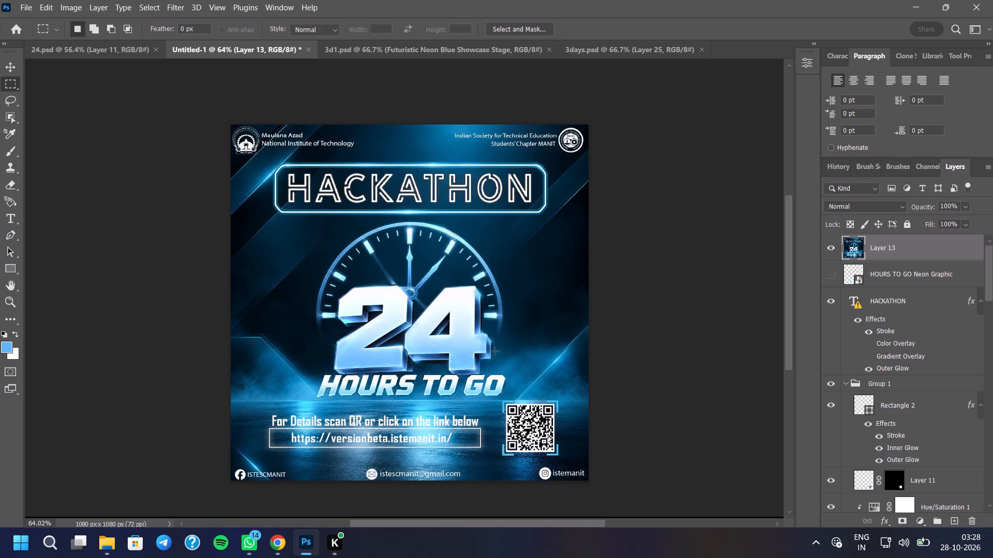
# Hide the graded Layer 13 and add a new empty layer directly above Layer 12.
pyautogui.click(828, 247)
pyautogui.scroll(-7, 881, 353)
pyautogui.scroll(1, 882, 384)
pyautogui.scroll(-1, 882, 384)
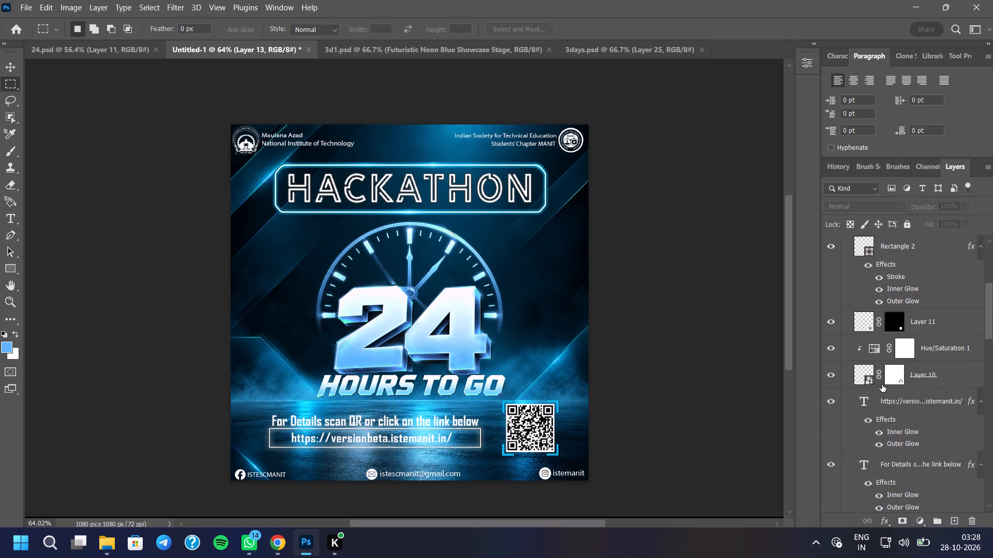
pyautogui.scroll(-11, 884, 385)
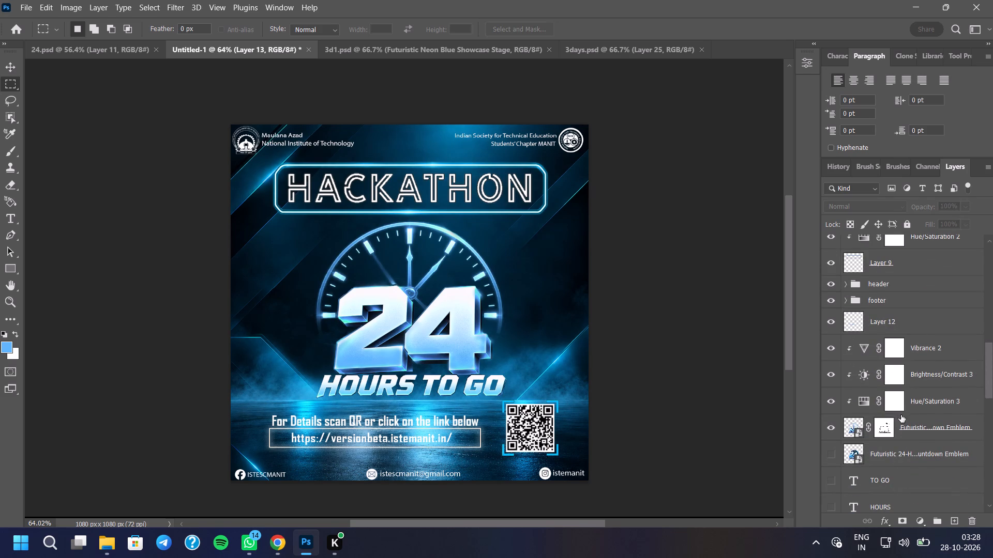
pyautogui.click(854, 397)
pyautogui.click(886, 298)
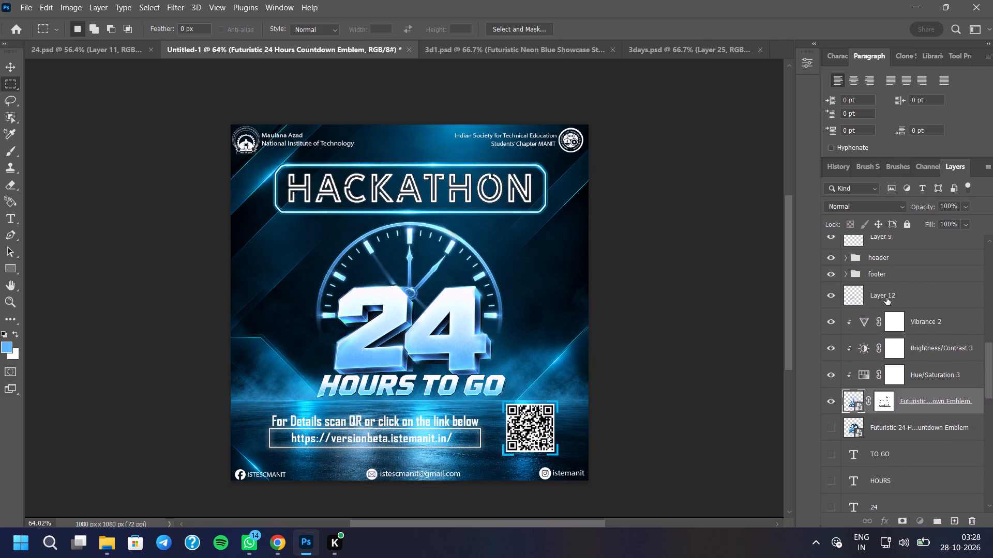
pyautogui.click(956, 518)
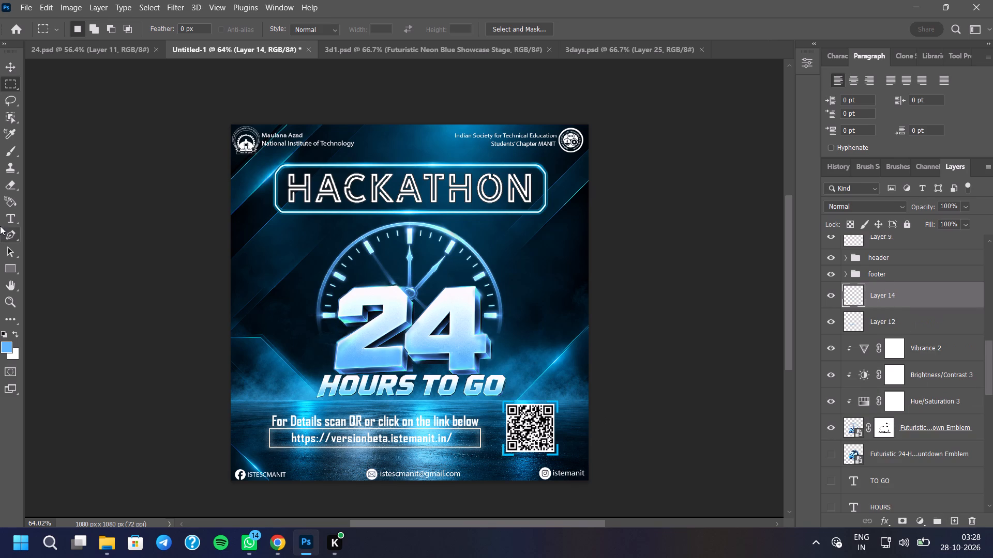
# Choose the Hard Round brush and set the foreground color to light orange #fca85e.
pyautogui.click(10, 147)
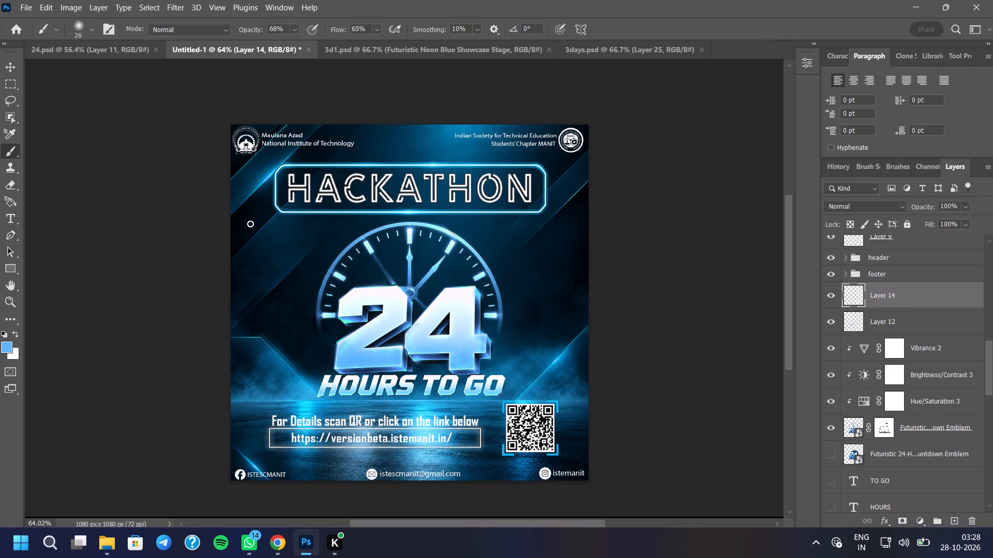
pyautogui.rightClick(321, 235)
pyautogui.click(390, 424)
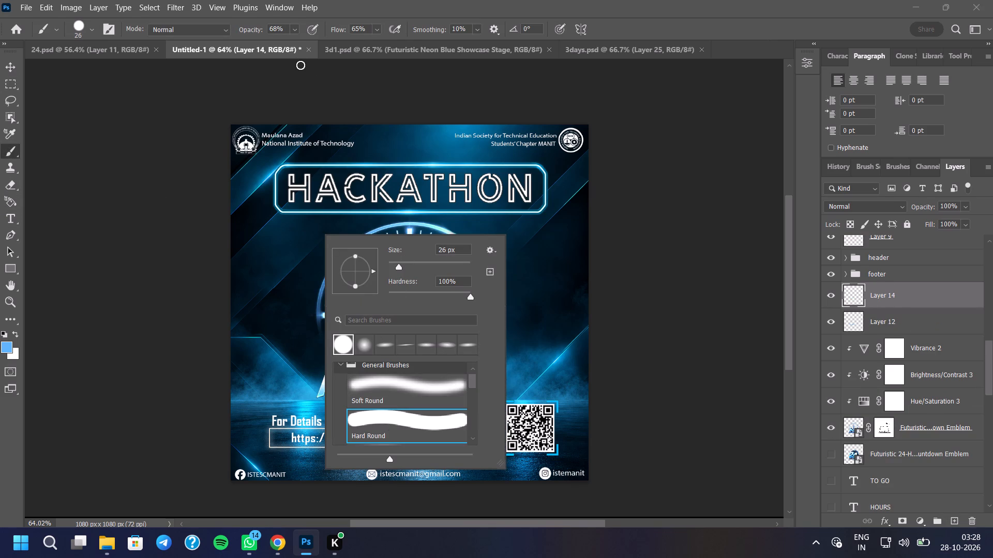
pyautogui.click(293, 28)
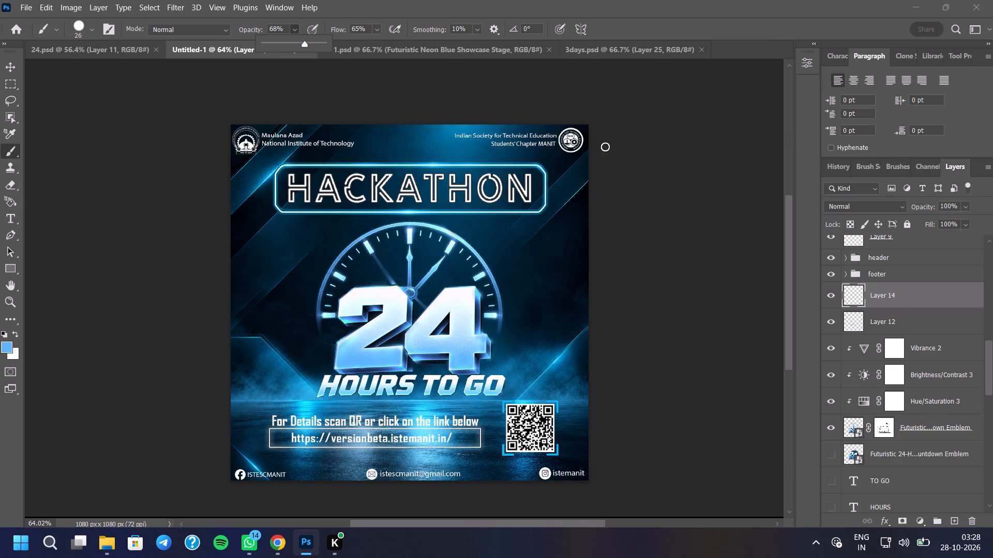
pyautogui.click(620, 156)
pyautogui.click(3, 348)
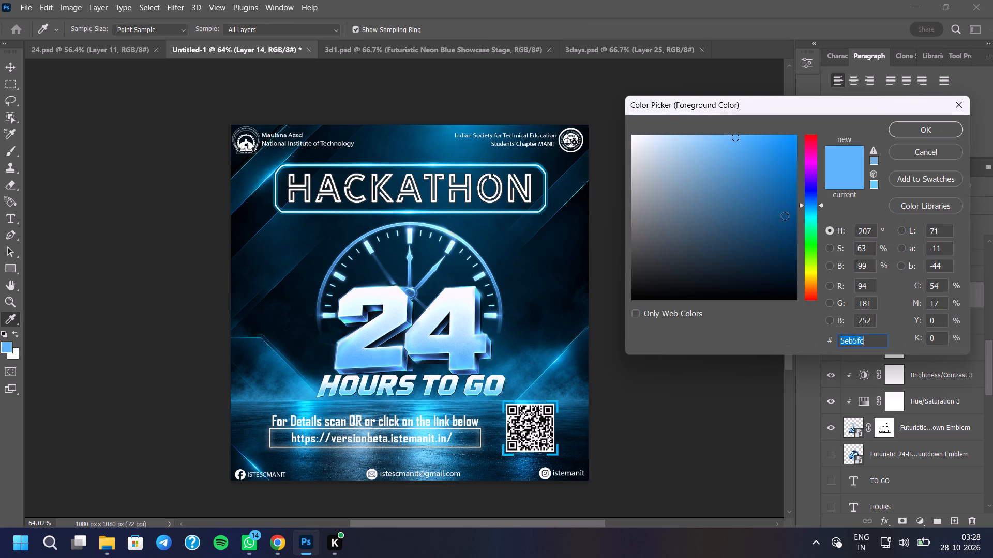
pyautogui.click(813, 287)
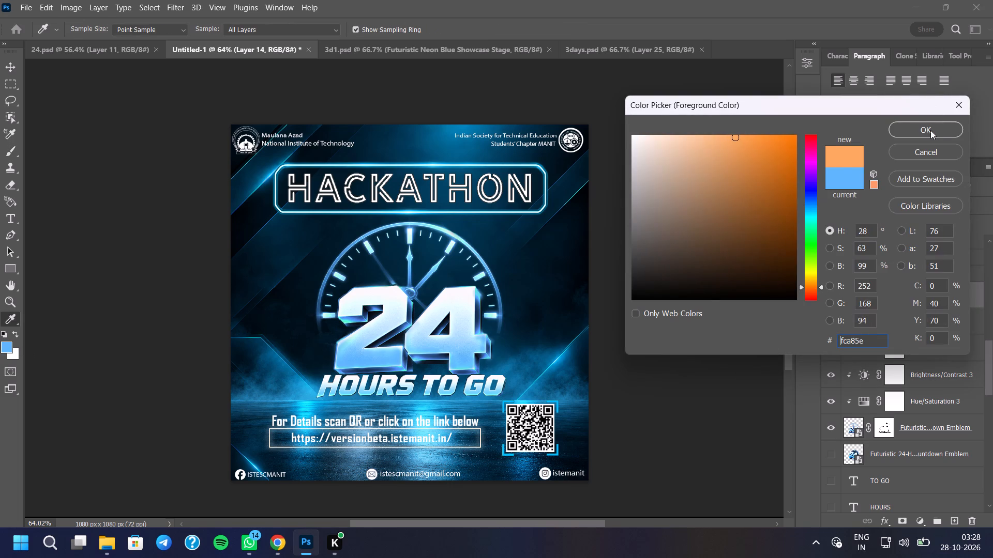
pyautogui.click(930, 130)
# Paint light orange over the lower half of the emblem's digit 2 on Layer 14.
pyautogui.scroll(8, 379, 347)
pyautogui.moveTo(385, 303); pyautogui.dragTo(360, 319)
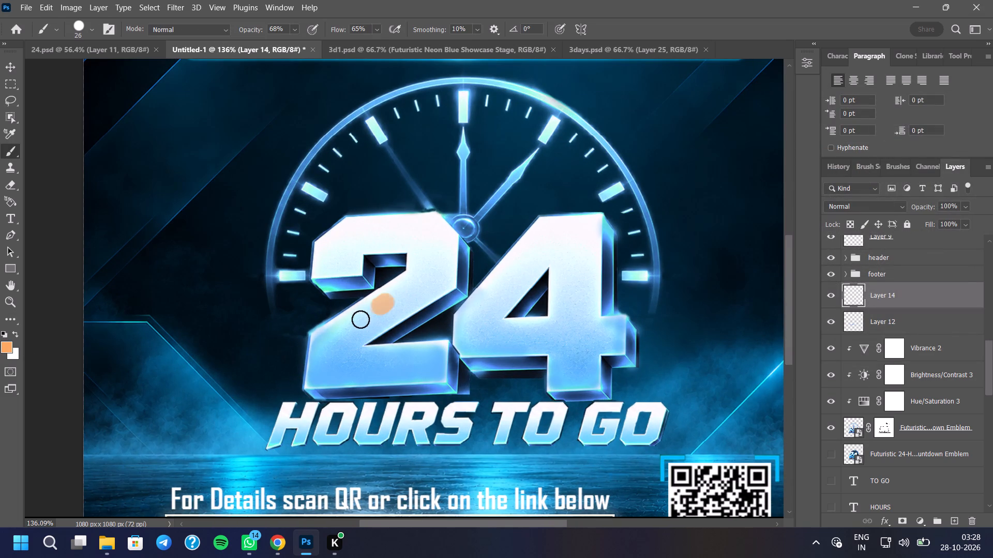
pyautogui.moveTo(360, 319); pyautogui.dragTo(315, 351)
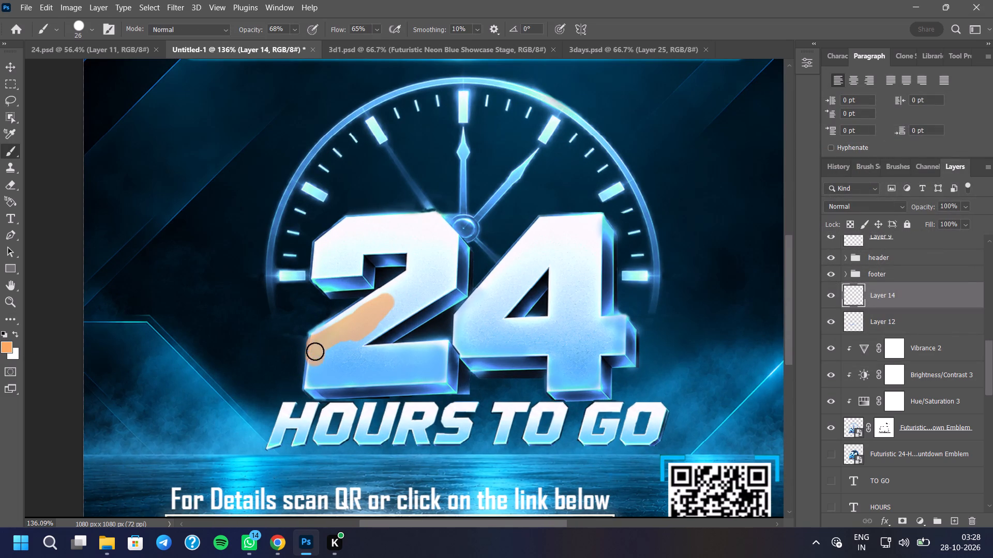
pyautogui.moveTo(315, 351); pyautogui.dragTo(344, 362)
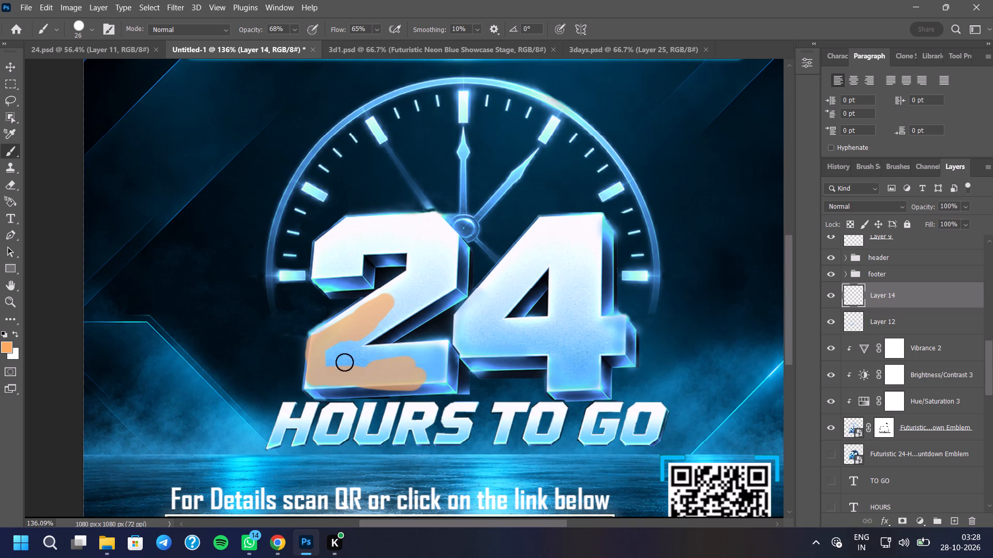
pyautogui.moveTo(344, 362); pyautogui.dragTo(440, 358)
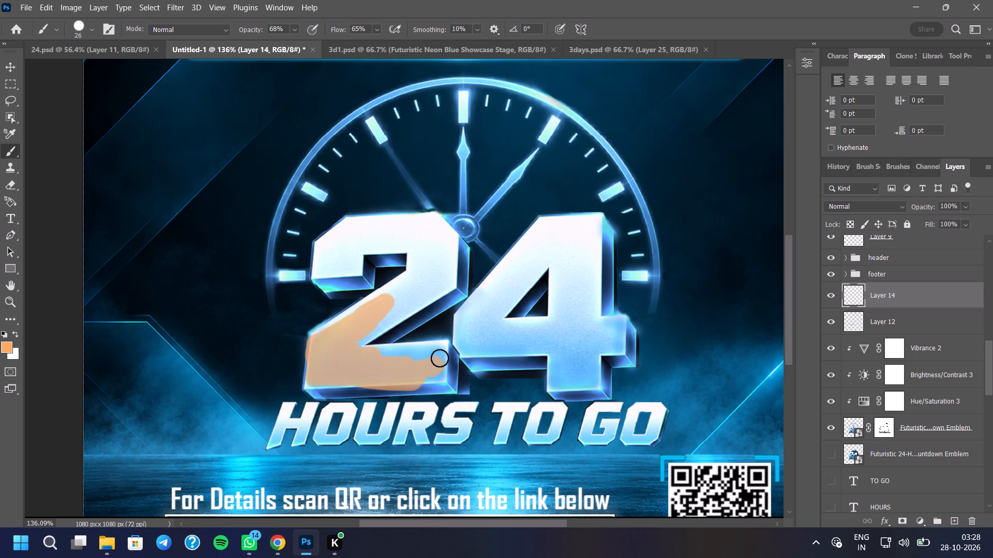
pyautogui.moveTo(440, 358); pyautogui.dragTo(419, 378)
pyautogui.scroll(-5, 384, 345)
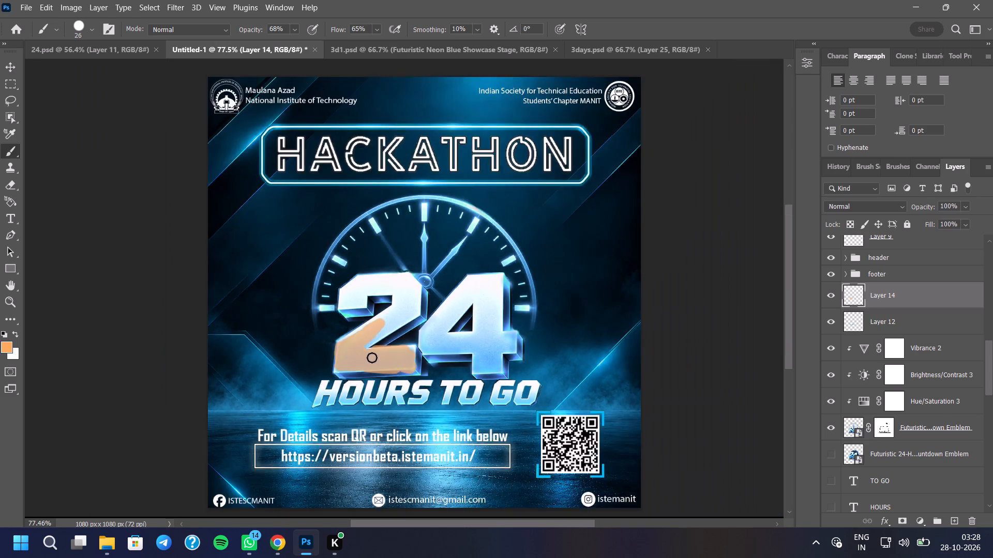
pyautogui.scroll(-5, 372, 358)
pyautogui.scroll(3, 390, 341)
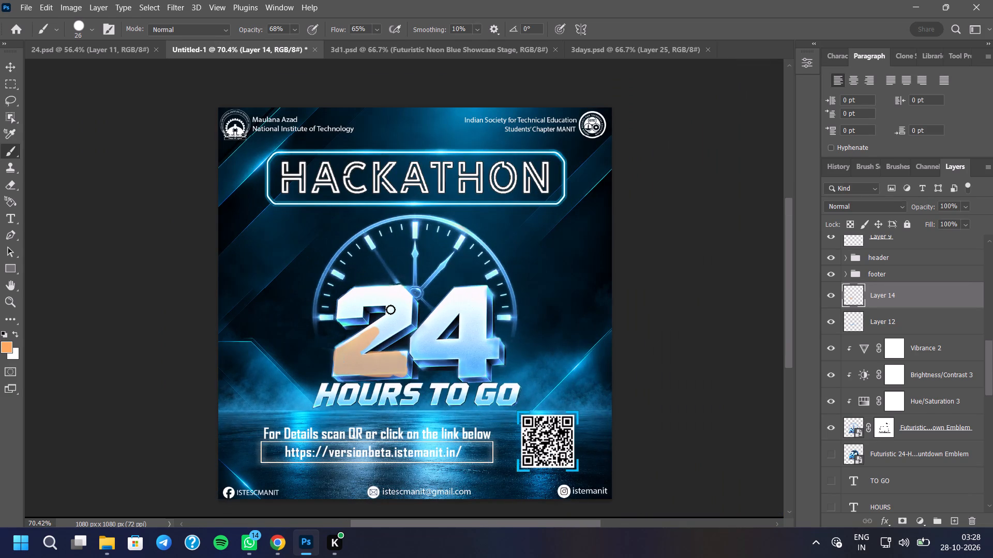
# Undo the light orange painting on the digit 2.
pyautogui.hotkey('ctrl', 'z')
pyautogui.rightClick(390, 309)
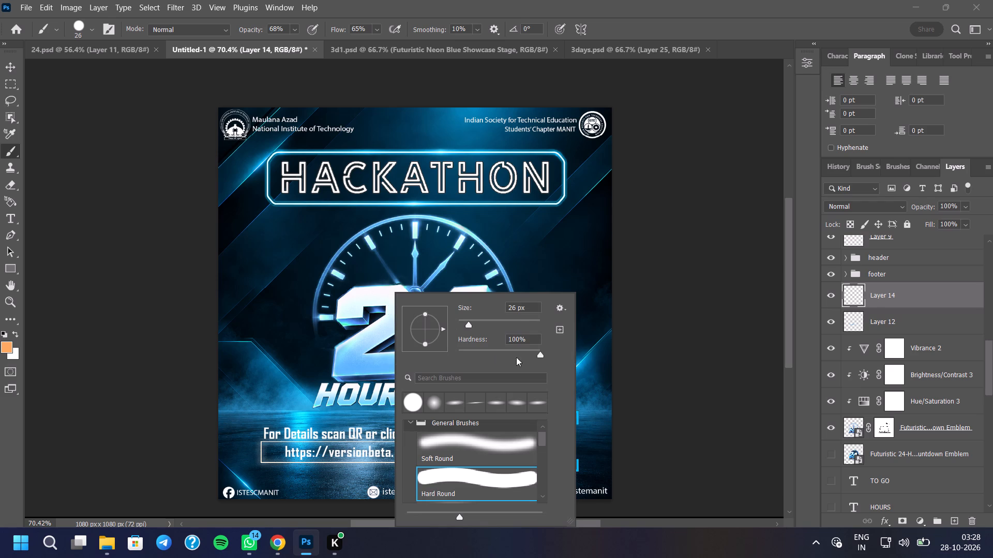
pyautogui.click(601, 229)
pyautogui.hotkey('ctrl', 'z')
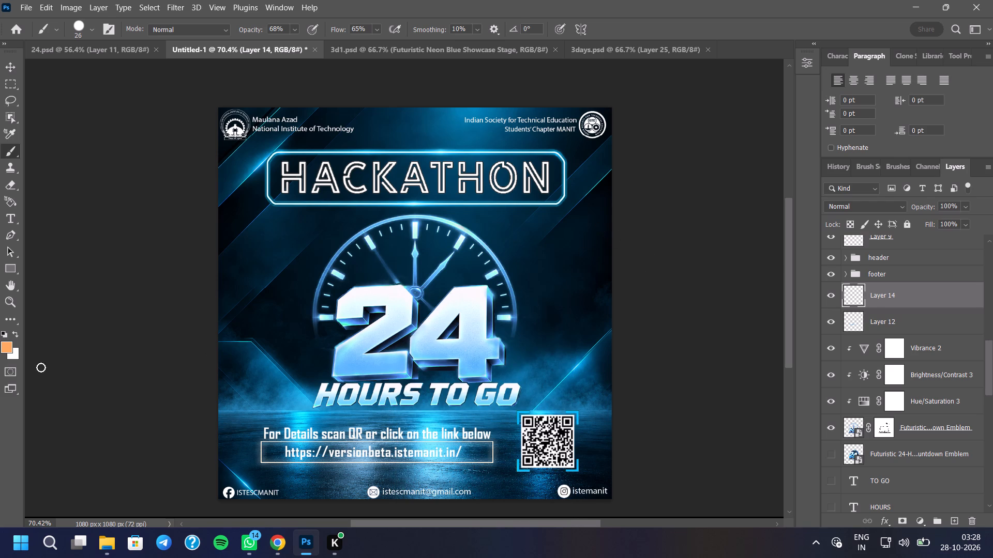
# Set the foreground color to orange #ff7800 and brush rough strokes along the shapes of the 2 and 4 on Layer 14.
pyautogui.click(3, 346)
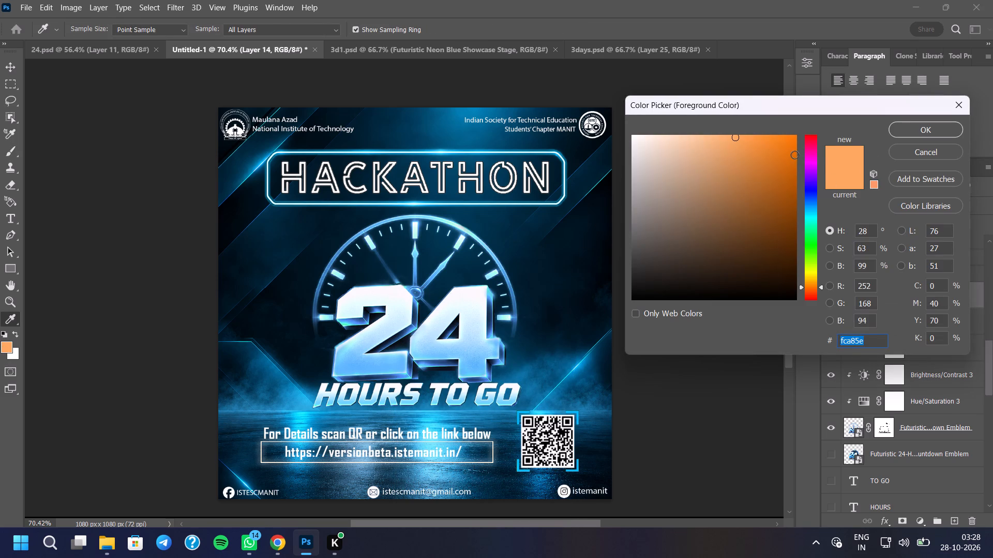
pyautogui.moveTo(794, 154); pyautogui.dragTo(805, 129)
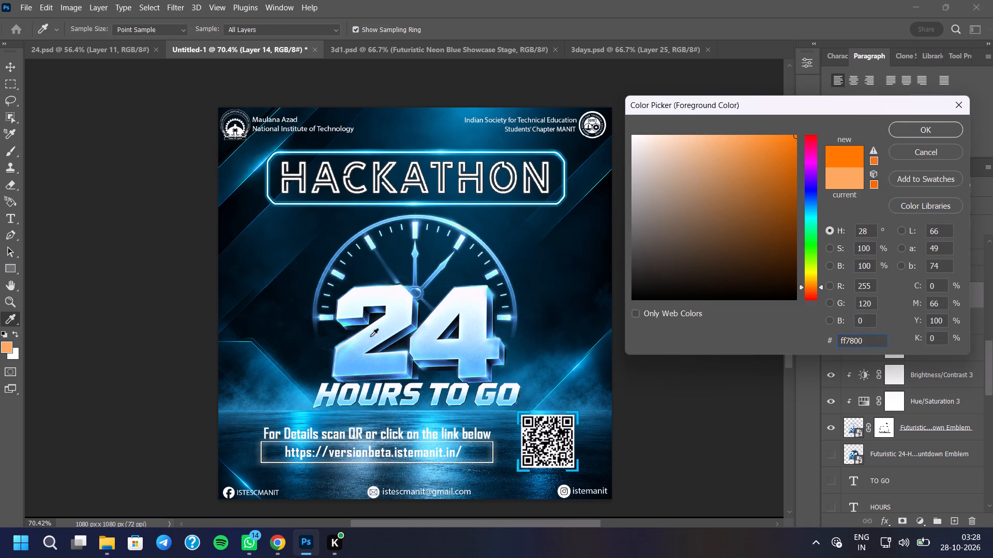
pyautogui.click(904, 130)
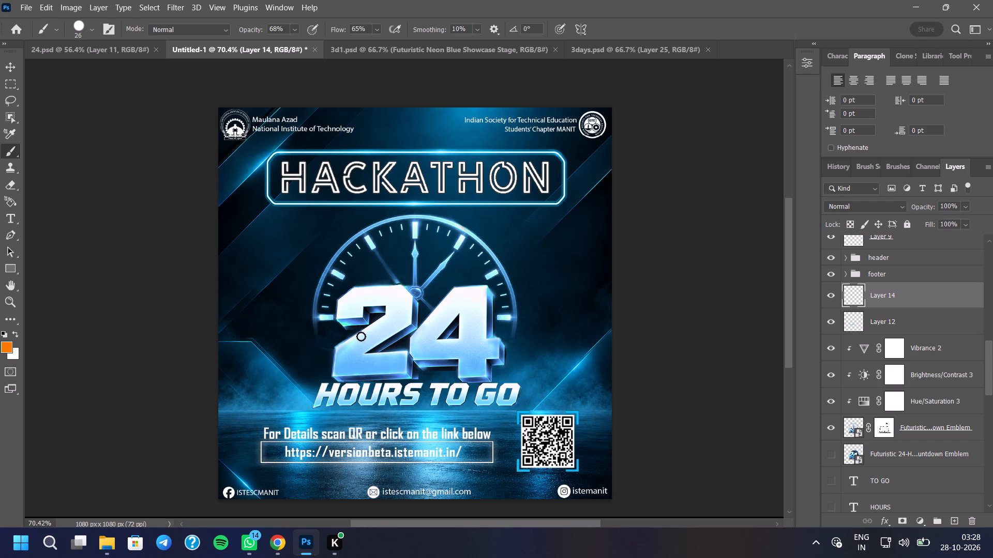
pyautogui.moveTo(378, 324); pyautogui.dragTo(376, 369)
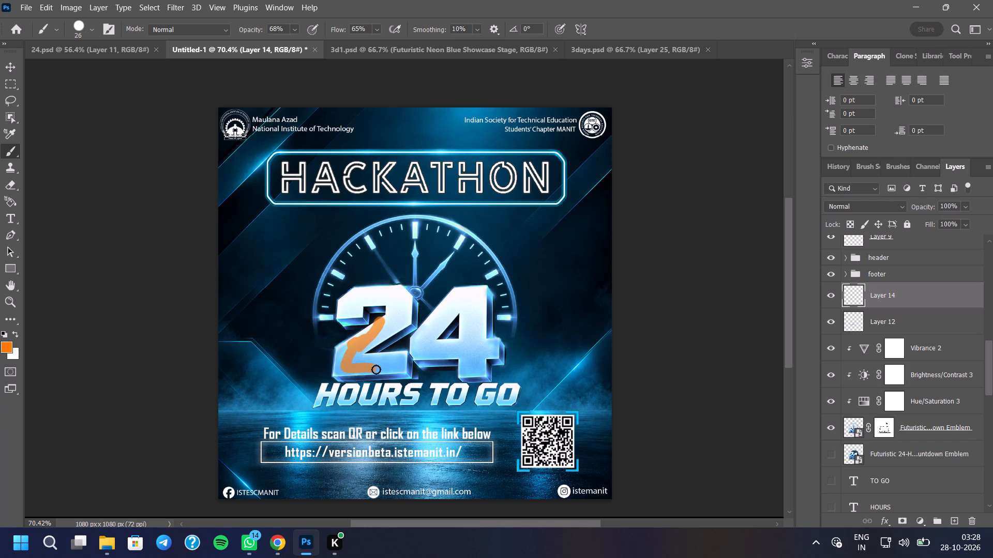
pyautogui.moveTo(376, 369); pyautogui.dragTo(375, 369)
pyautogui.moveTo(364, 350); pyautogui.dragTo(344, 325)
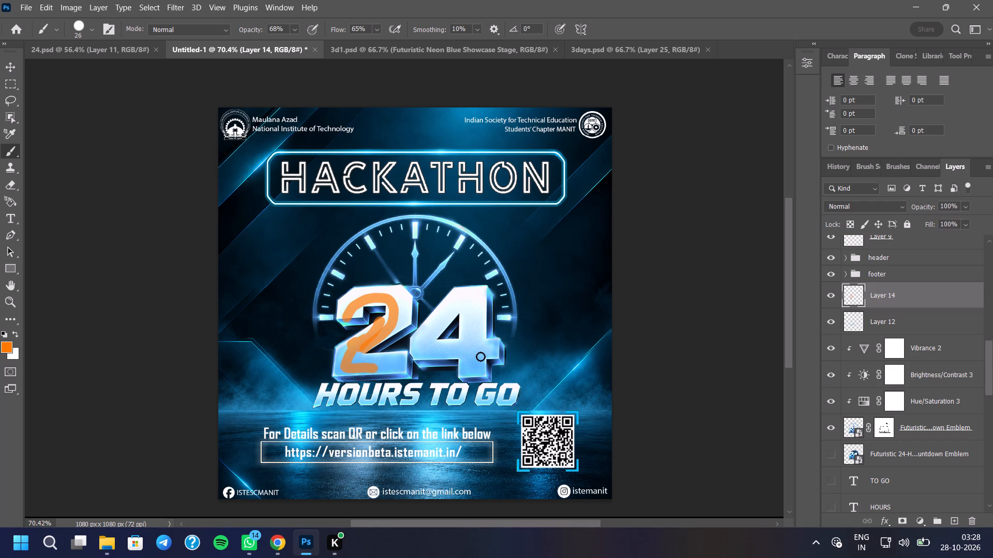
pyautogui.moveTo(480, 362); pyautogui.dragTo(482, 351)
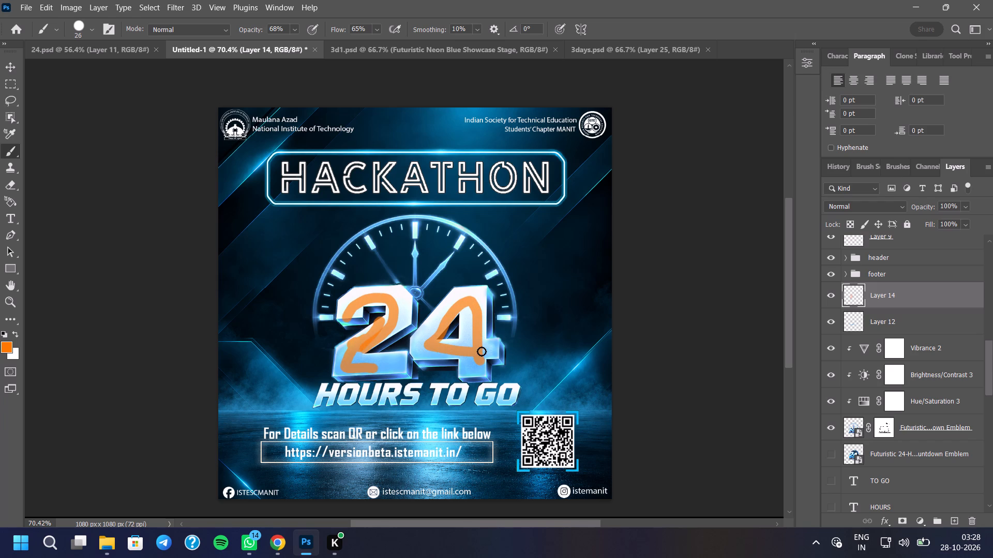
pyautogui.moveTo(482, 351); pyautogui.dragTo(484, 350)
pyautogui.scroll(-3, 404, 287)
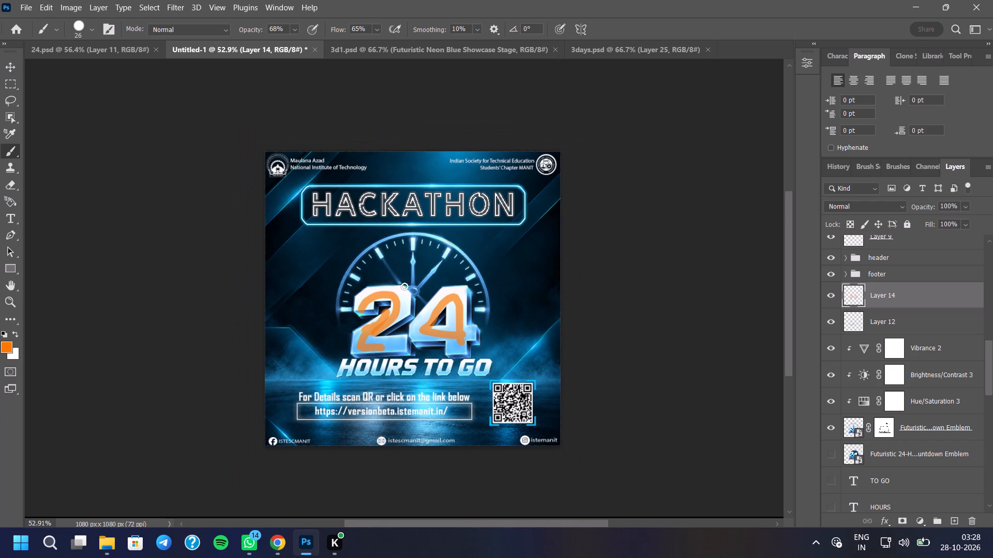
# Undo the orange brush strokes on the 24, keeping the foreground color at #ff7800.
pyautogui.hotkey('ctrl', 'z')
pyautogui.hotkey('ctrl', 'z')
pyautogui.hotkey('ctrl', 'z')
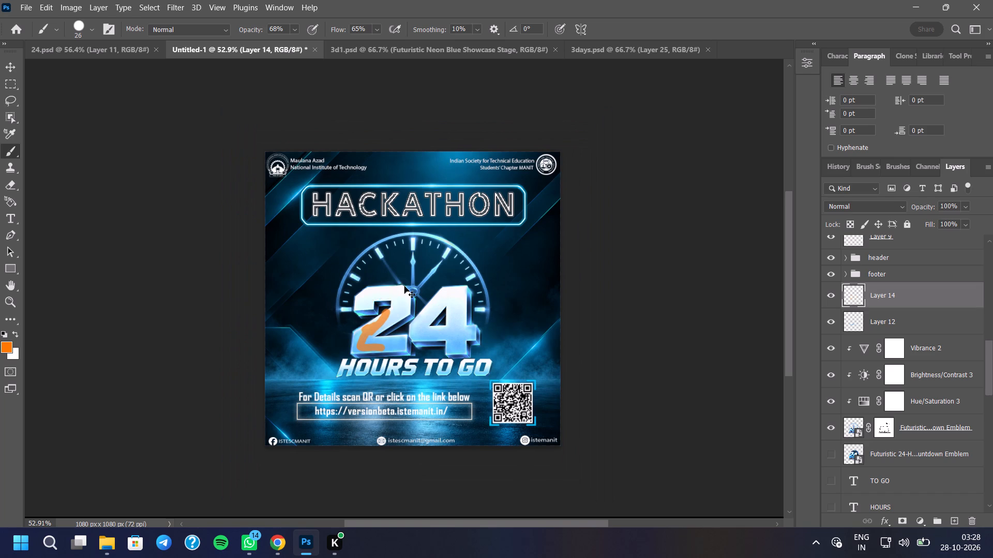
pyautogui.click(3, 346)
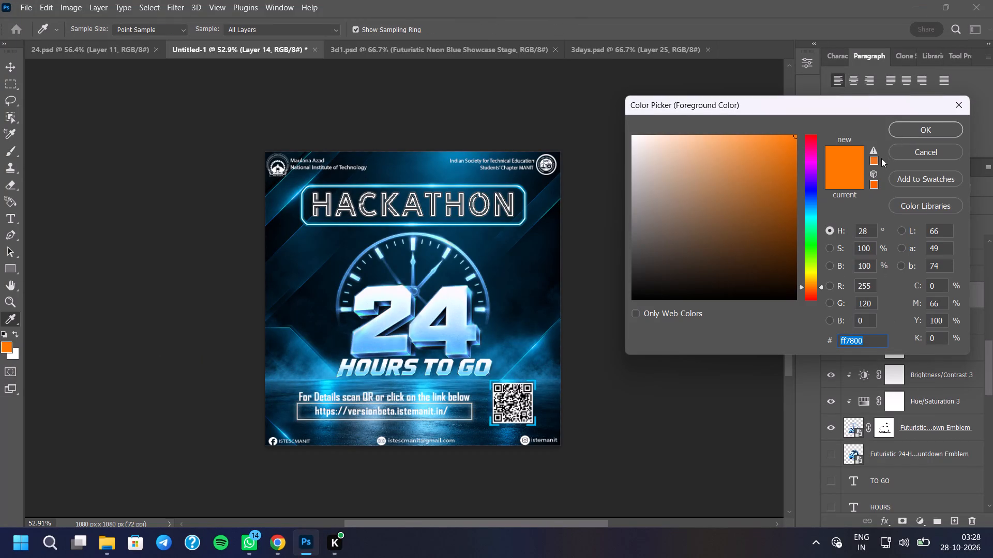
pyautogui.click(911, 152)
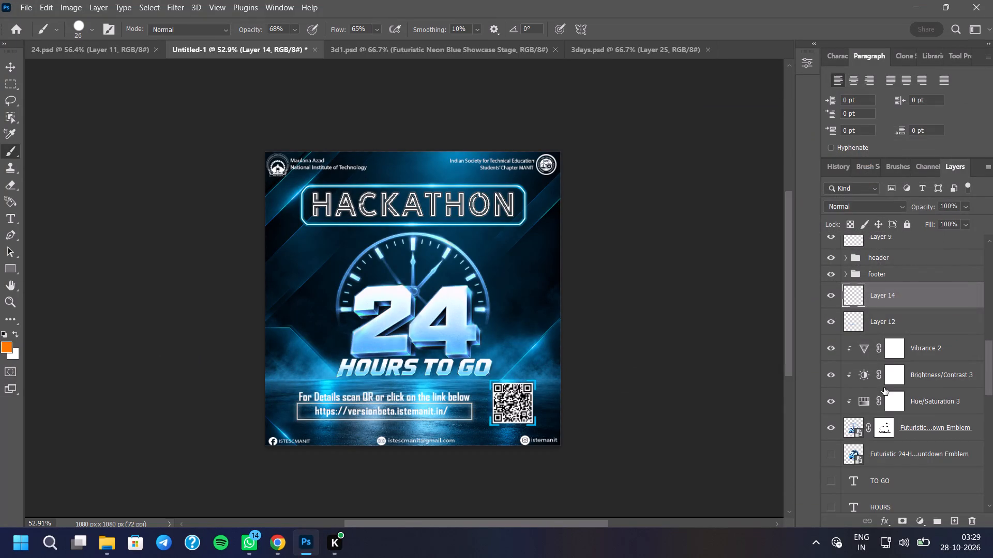
# Add a Gradient Map adjustment clipped to the masked countdown emblem layer, placed directly beneath Hue/Saturation 3.
pyautogui.click(921, 517)
pyautogui.click(924, 496)
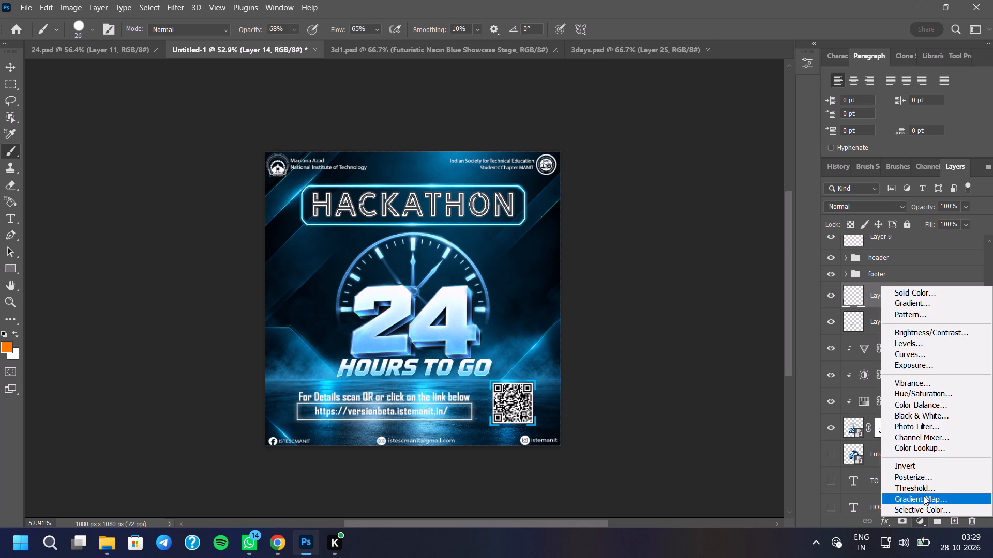
pyautogui.click(700, 240)
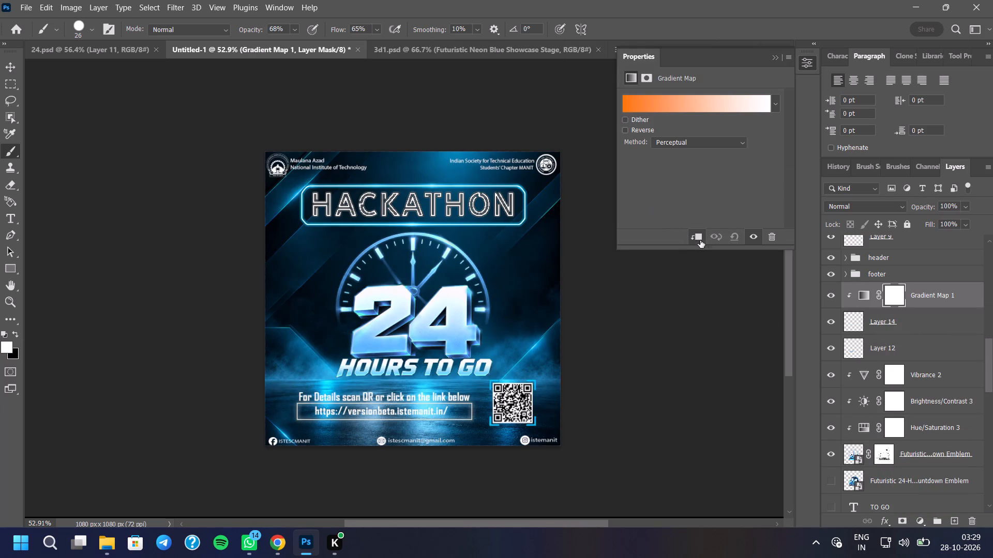
pyautogui.moveTo(938, 297); pyautogui.dragTo(937, 352)
pyautogui.moveTo(933, 337); pyautogui.dragTo(927, 405)
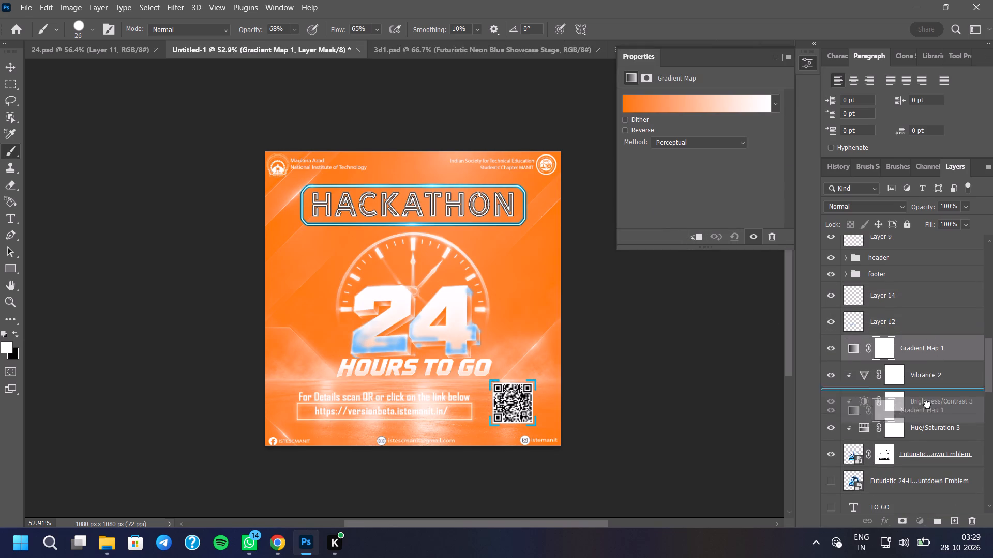
pyautogui.moveTo(927, 405); pyautogui.dragTo(927, 427)
pyautogui.moveTo(927, 398); pyautogui.dragTo(931, 431)
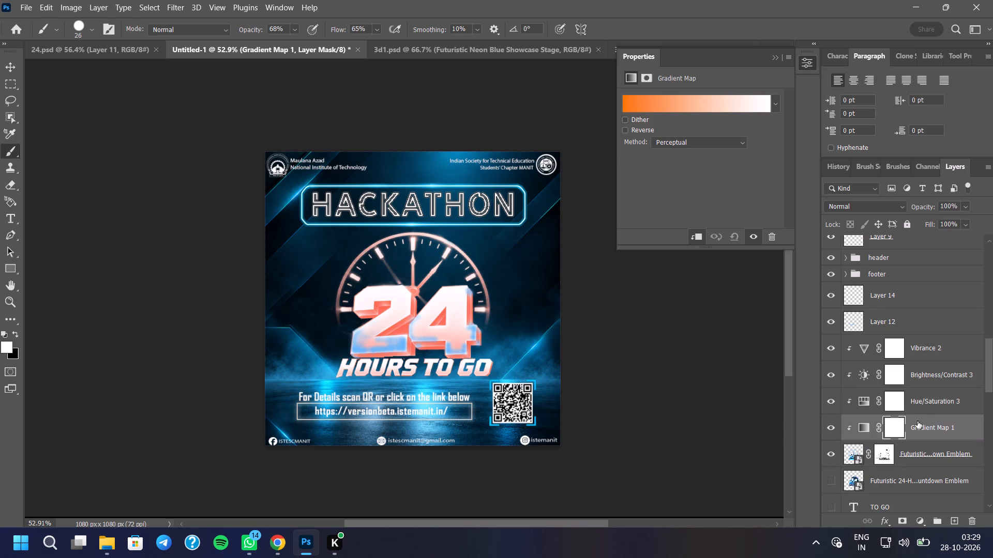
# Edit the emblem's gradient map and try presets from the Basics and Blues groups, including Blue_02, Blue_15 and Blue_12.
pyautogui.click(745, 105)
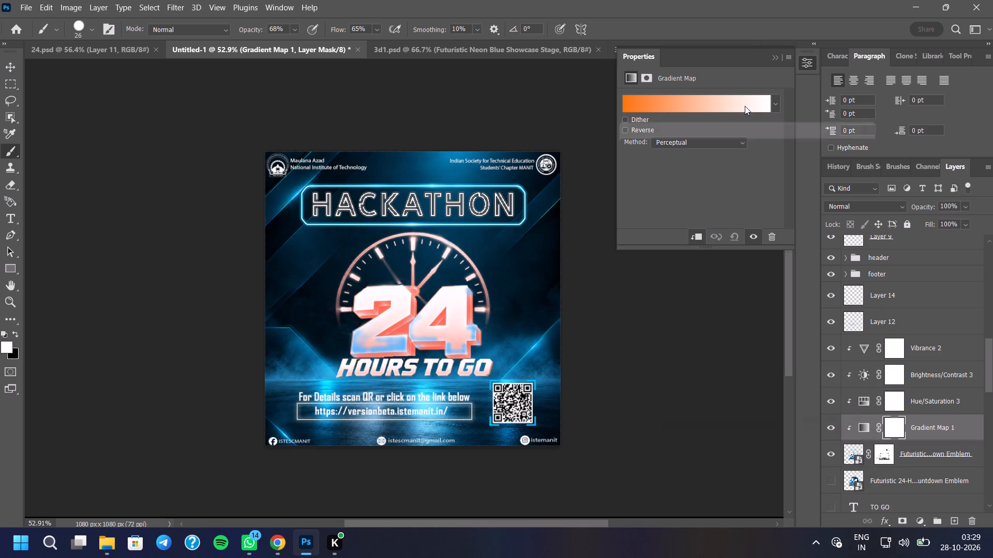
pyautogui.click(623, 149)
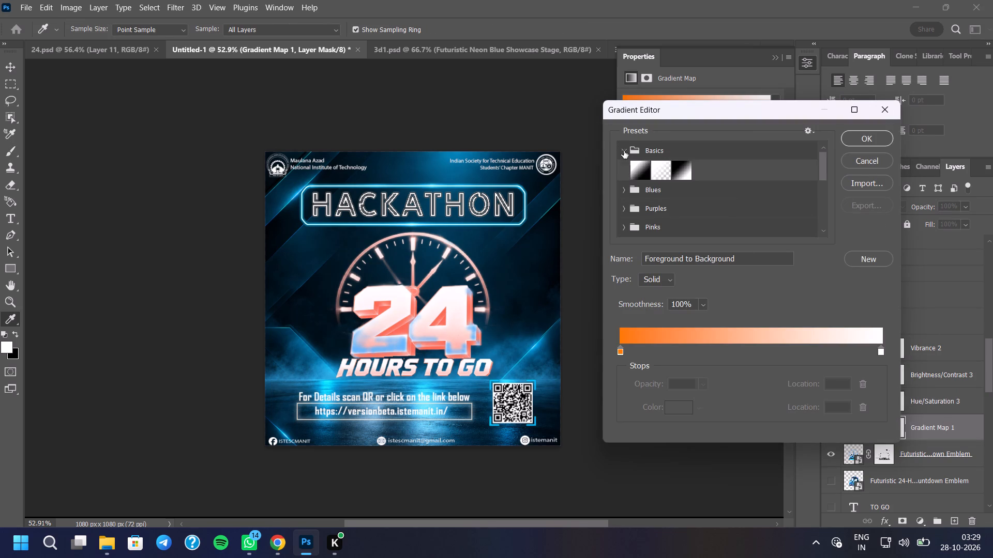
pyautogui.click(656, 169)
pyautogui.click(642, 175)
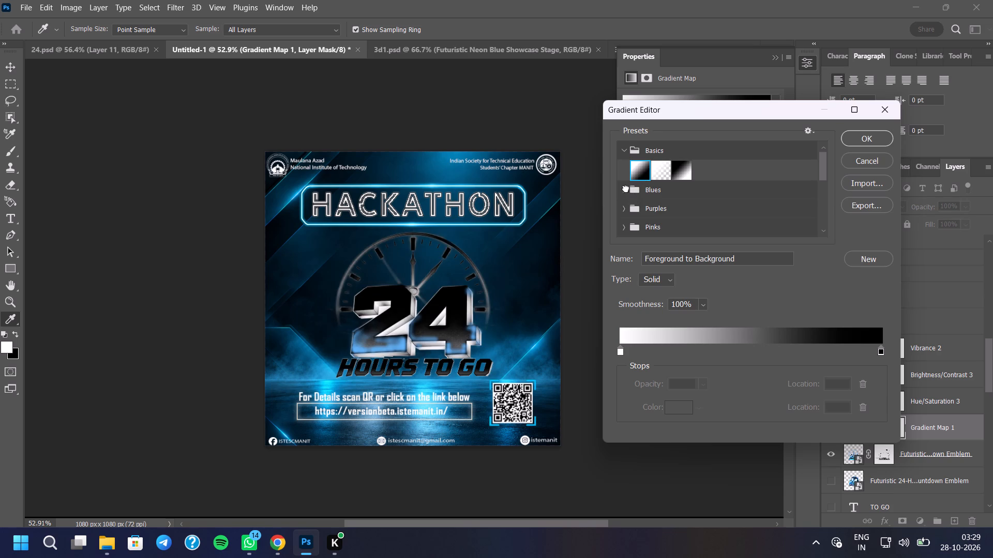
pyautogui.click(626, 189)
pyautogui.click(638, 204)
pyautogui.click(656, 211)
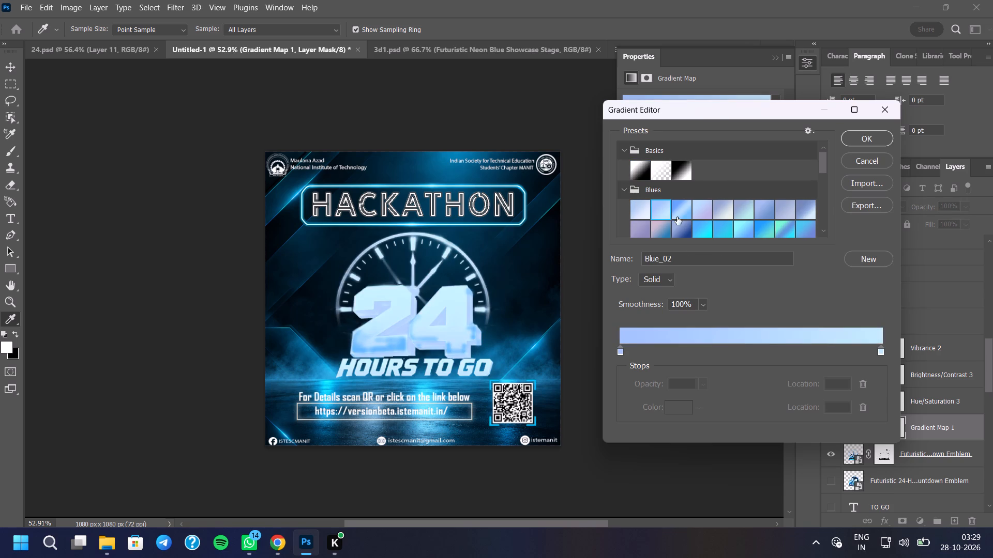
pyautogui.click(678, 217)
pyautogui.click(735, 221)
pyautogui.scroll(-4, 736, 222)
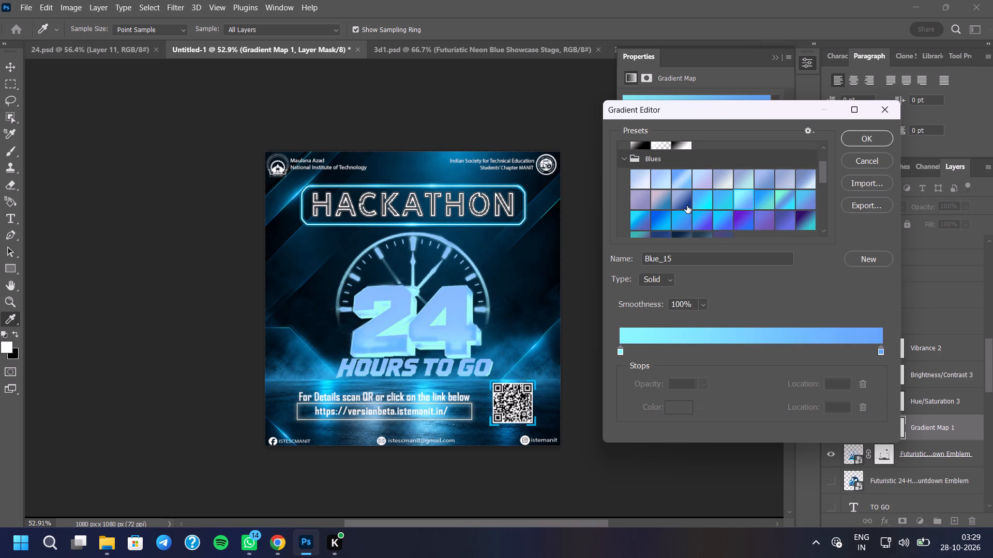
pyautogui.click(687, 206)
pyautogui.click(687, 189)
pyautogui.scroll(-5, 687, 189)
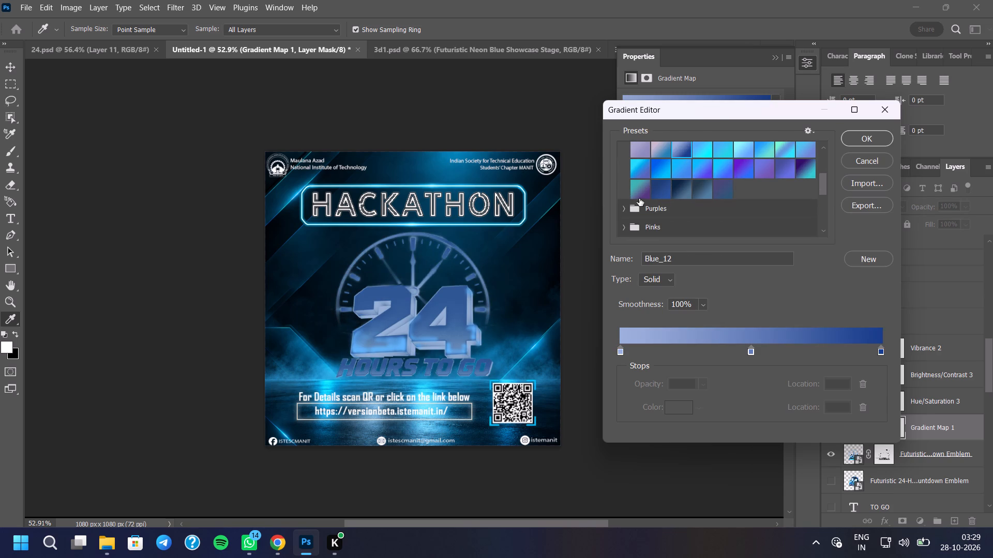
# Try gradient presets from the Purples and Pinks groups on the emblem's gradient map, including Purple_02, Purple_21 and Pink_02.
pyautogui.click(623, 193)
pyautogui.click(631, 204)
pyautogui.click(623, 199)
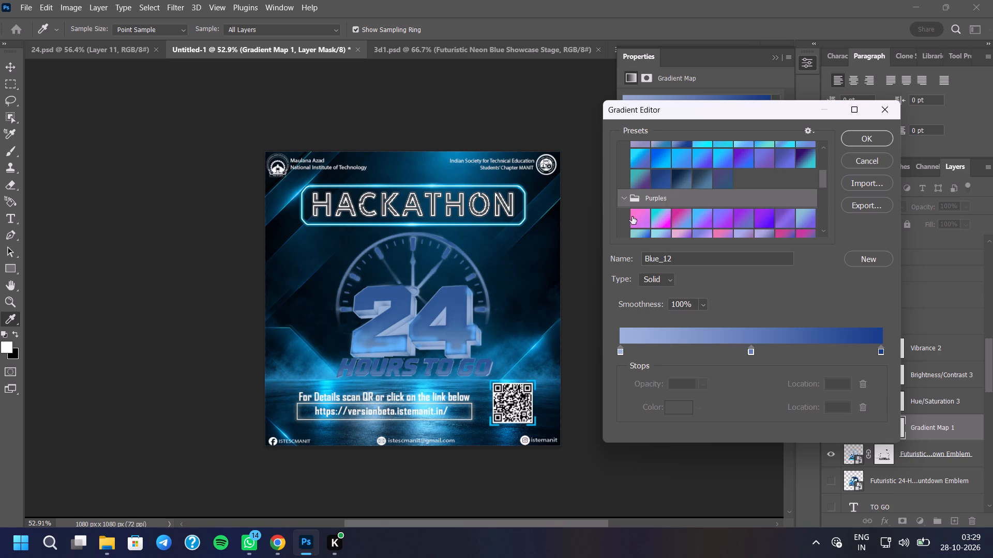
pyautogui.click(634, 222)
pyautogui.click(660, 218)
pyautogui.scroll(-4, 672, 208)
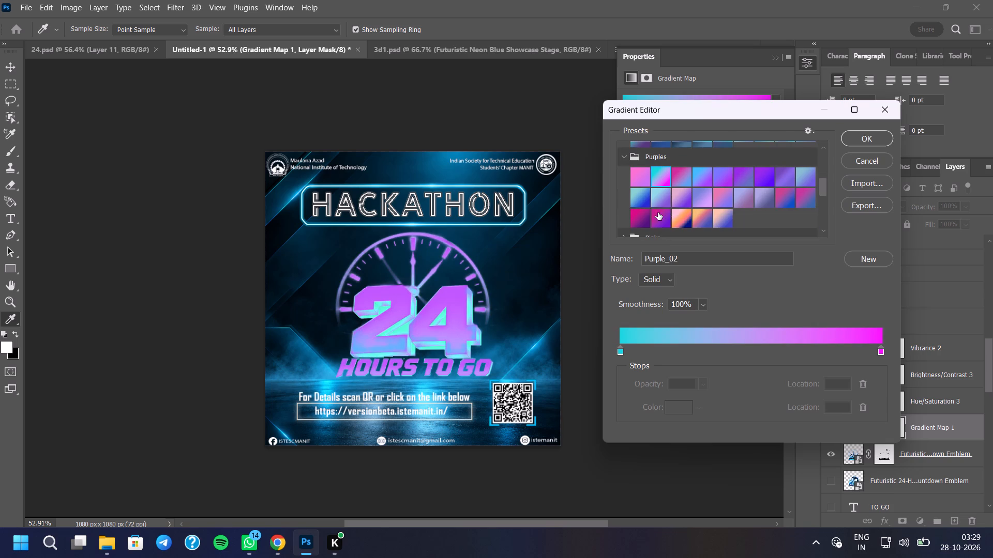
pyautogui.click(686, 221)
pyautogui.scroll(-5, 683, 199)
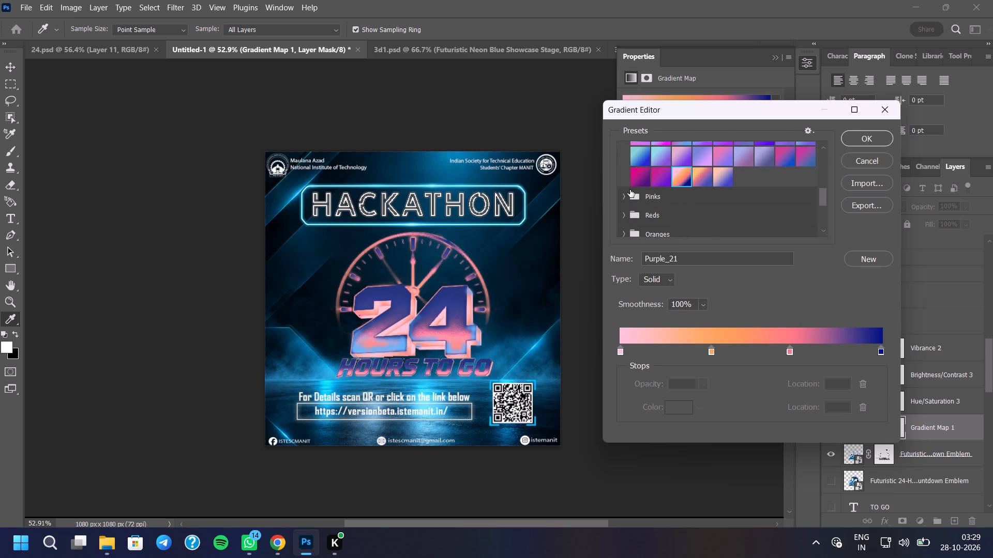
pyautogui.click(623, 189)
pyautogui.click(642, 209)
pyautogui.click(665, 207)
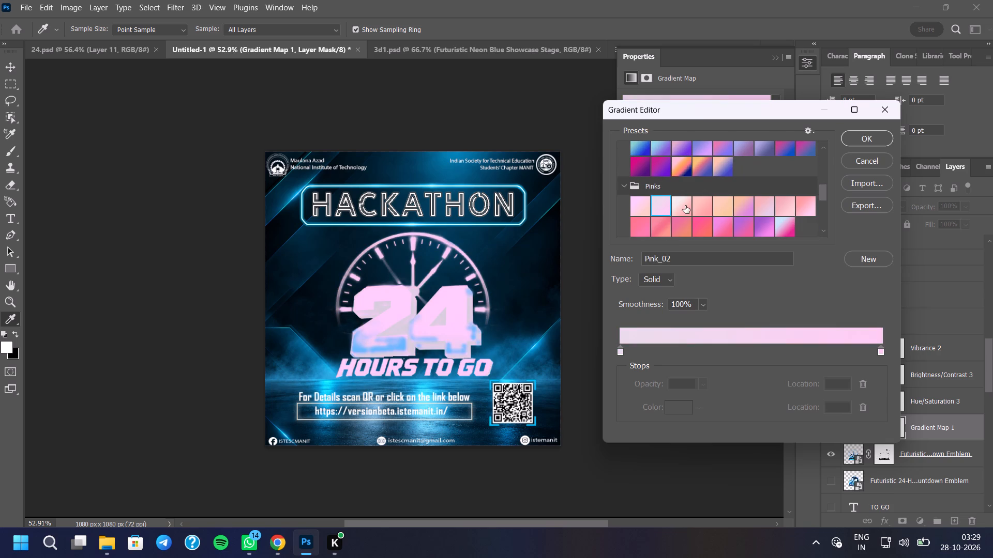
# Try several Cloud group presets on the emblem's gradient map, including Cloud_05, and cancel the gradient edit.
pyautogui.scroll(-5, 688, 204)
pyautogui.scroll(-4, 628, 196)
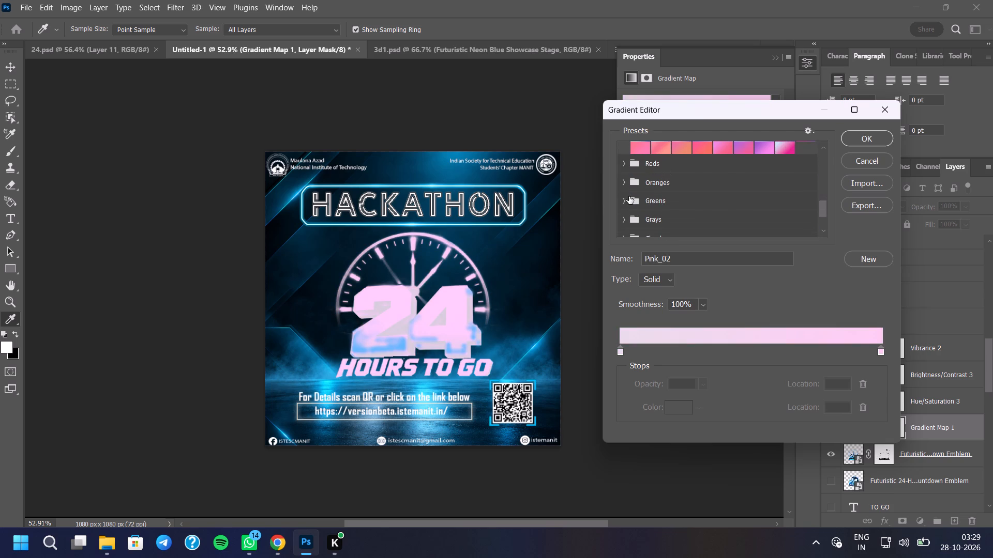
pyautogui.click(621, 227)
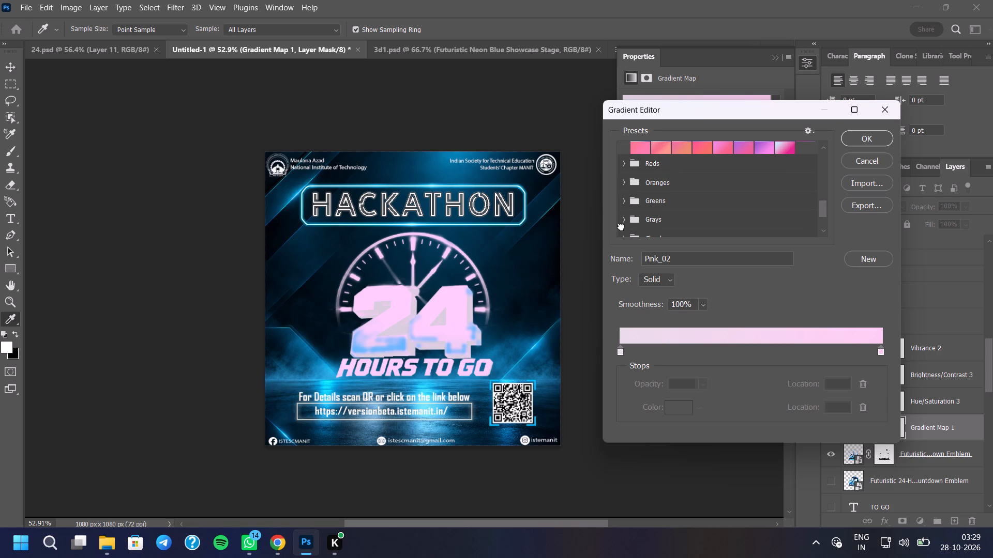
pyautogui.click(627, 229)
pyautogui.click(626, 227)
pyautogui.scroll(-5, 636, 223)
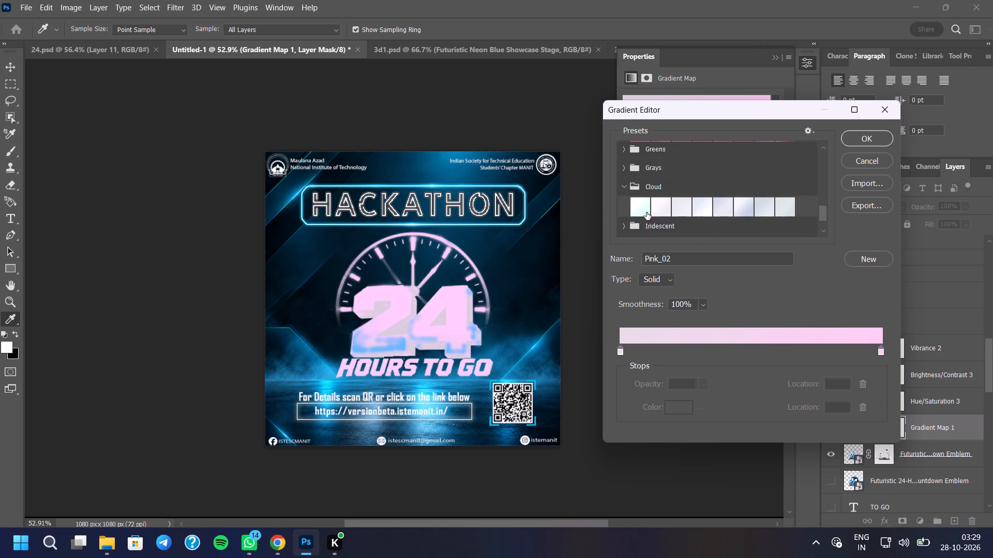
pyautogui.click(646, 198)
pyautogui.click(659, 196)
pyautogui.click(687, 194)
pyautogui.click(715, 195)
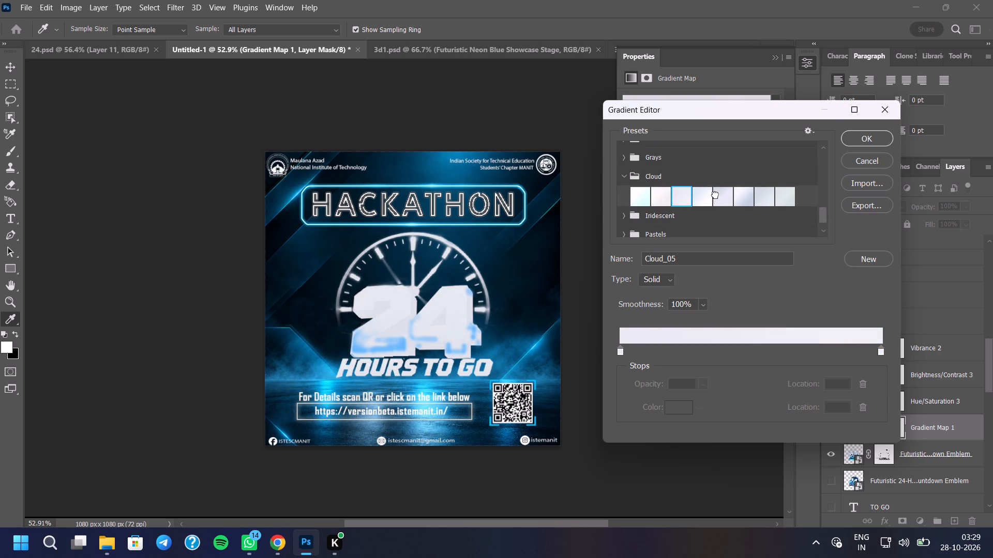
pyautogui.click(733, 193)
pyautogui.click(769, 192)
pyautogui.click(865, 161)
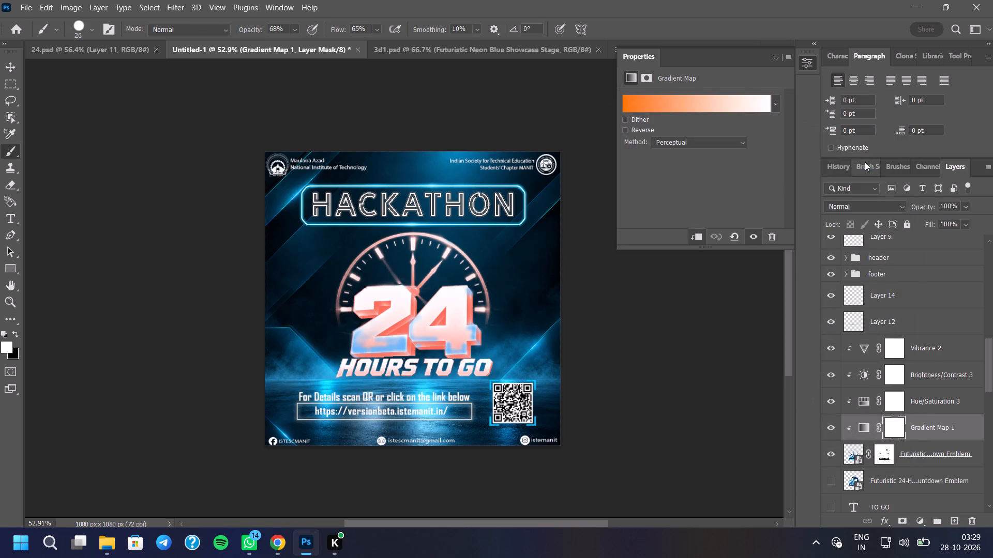
# Delete the Gradient Map 1 adjustment layer from above the countdown emblem and collapse the adjustment properties.
pyautogui.click(771, 238)
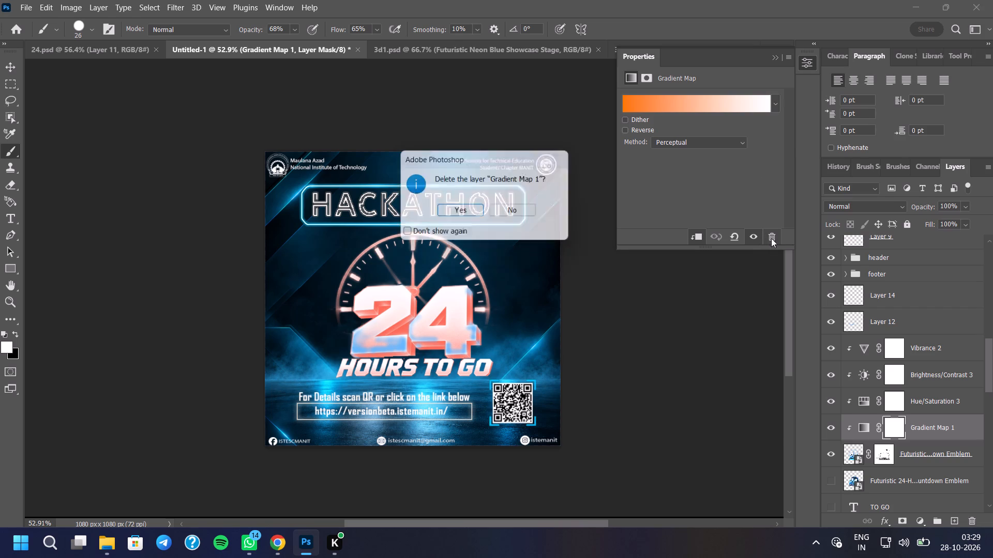
pyautogui.click(452, 212)
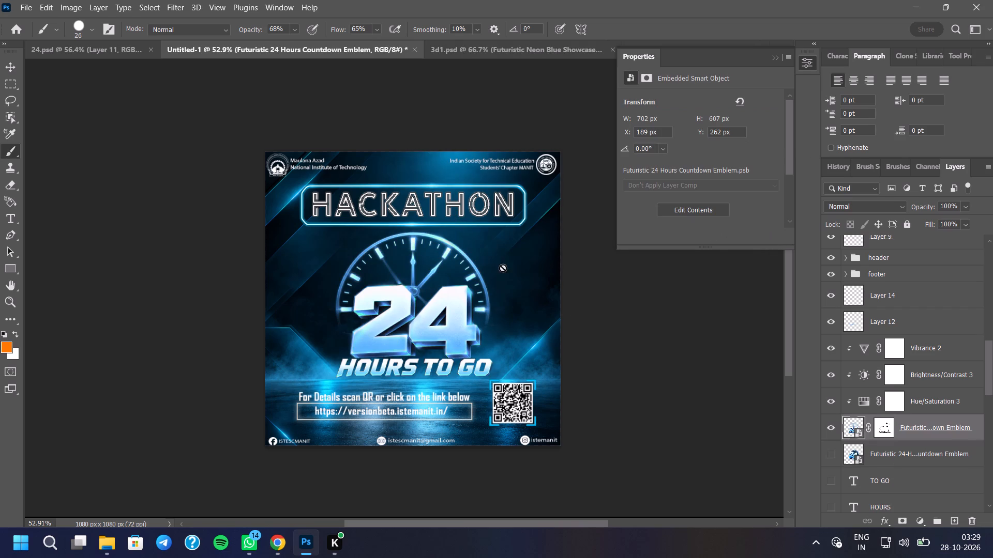
pyautogui.click(599, 330)
pyautogui.click(608, 209)
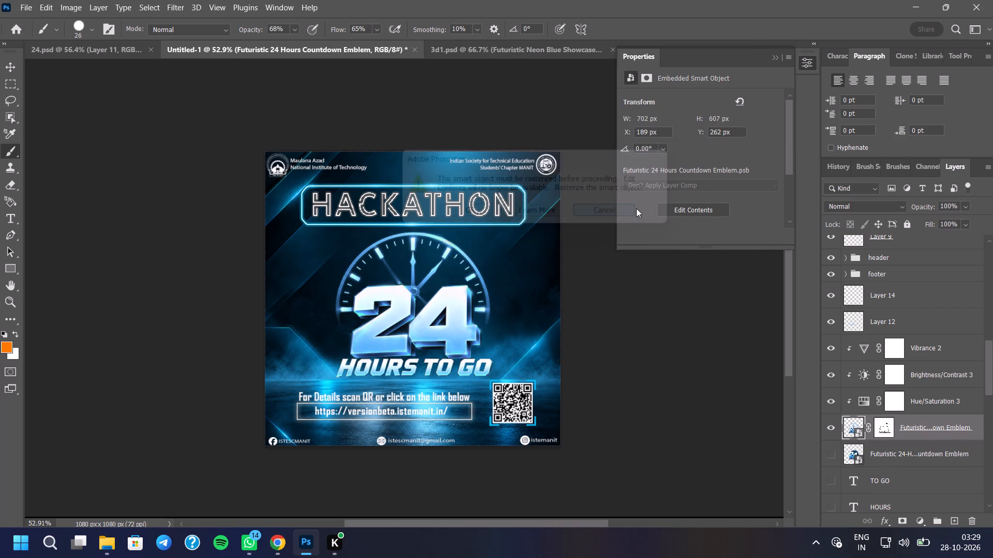
pyautogui.click(771, 60)
pyautogui.click(772, 58)
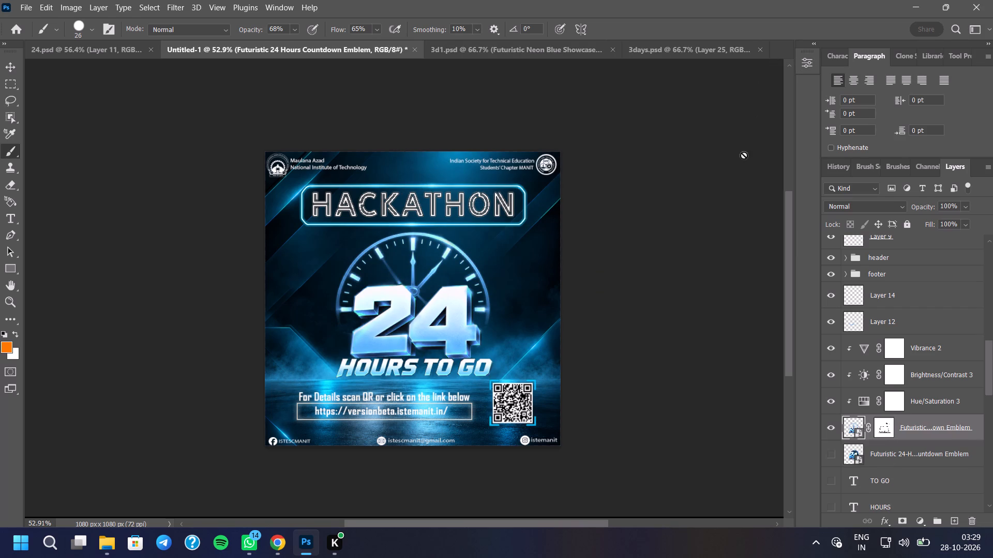
# Turn on the visibility of Layer 13 at the top of the layer stack.
pyautogui.scroll(4, 403, 398)
pyautogui.scroll(-3, 441, 379)
pyautogui.scroll(1, 452, 328)
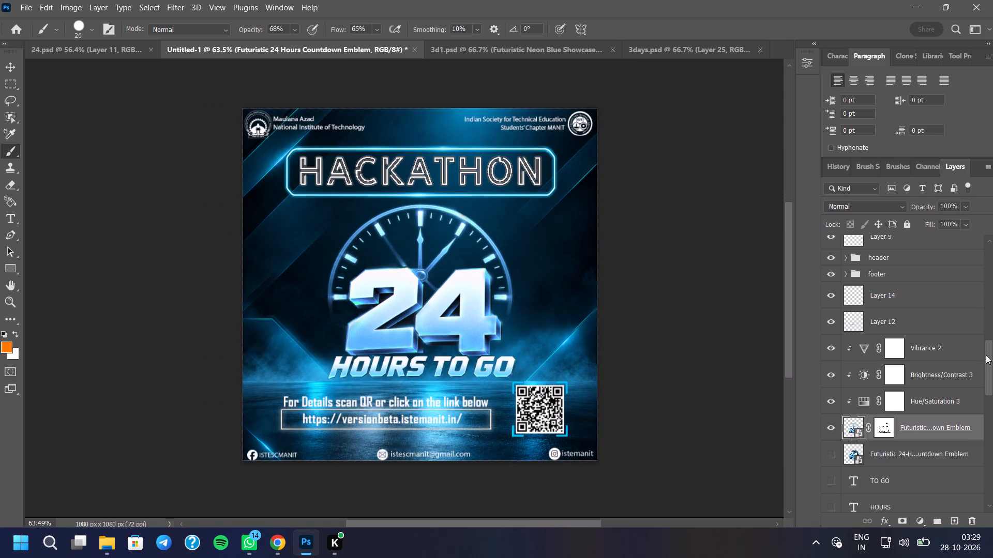
pyautogui.scroll(1, 992, 359)
pyautogui.moveTo(991, 359); pyautogui.dragTo(992, 230)
pyautogui.click(832, 247)
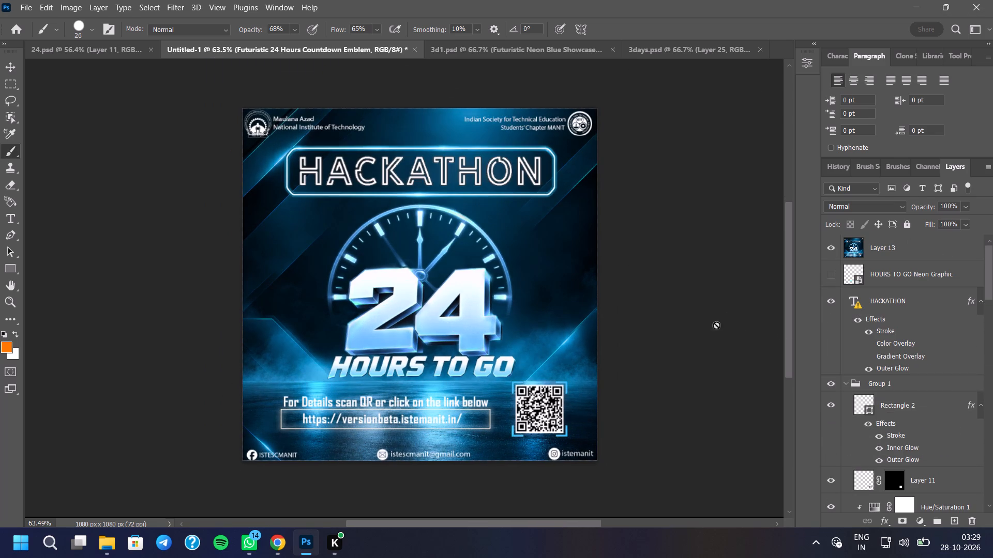
# Export the poster as a PNG named 24 2 in the ISTE hackathon folder.
pyautogui.click(33, 10)
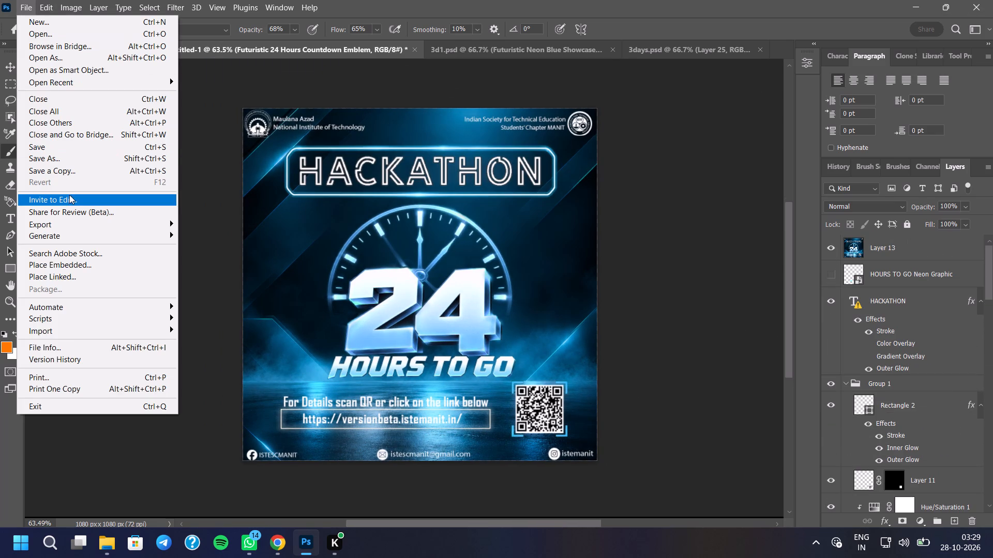
pyautogui.click(206, 226)
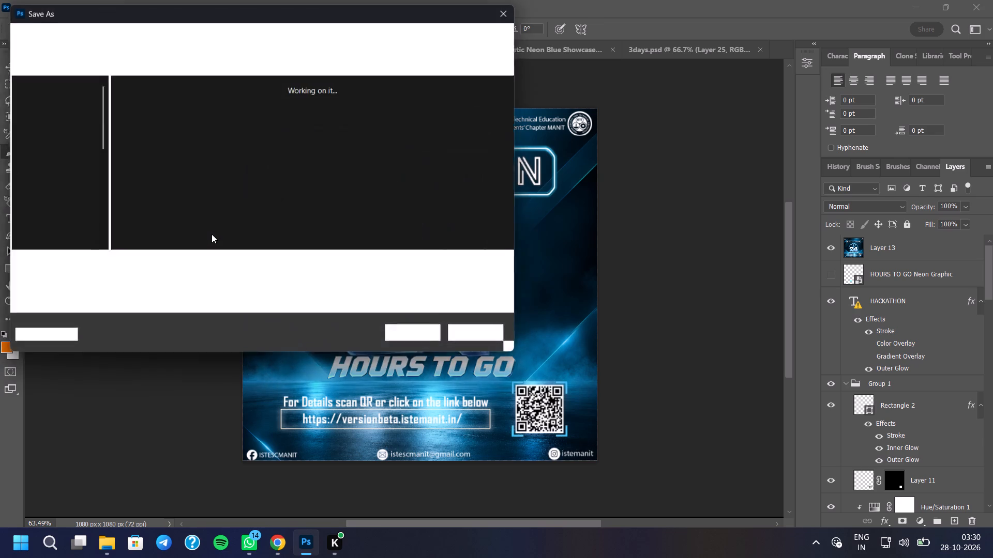
pyautogui.press('2')
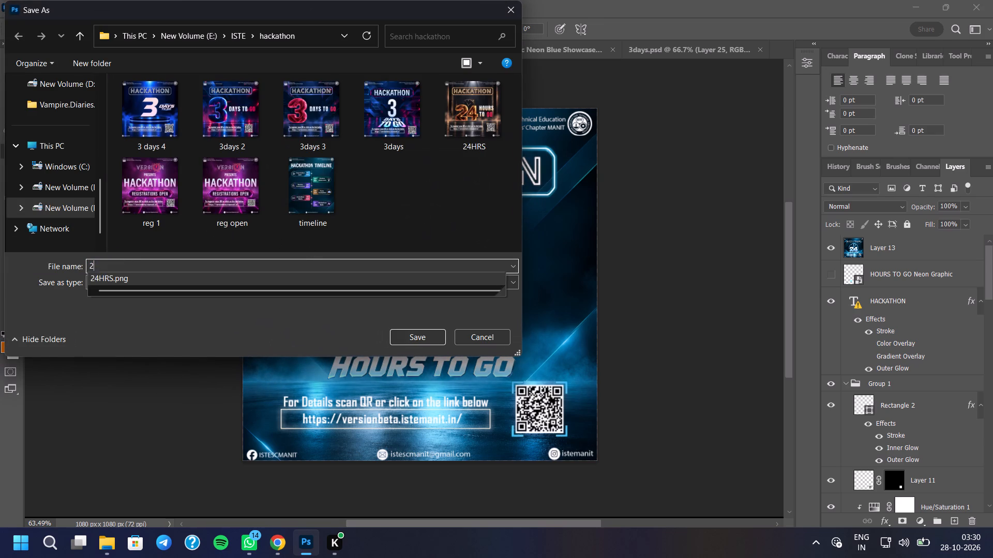
pyautogui.press('4')
pyautogui.press('space')
pyautogui.press('2')
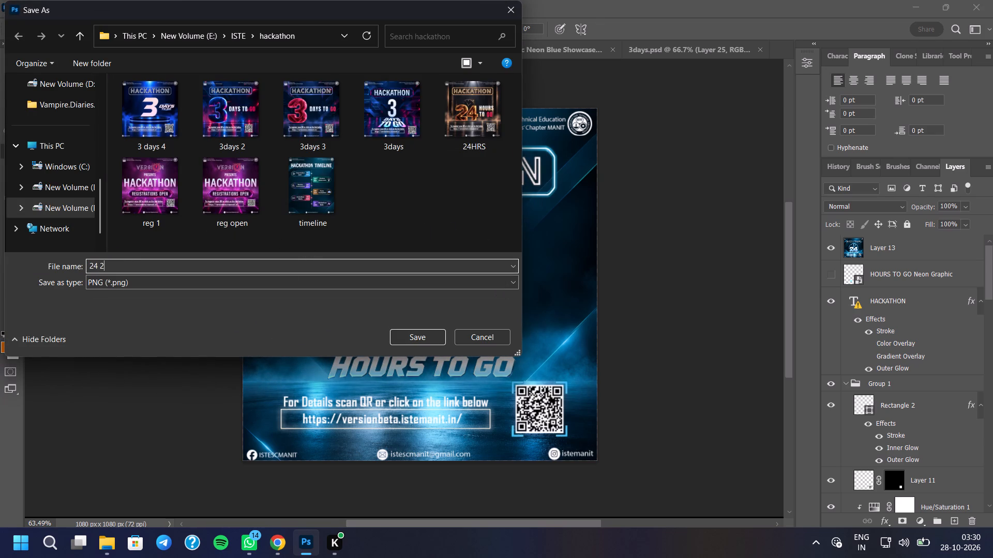
pyautogui.click(396, 332)
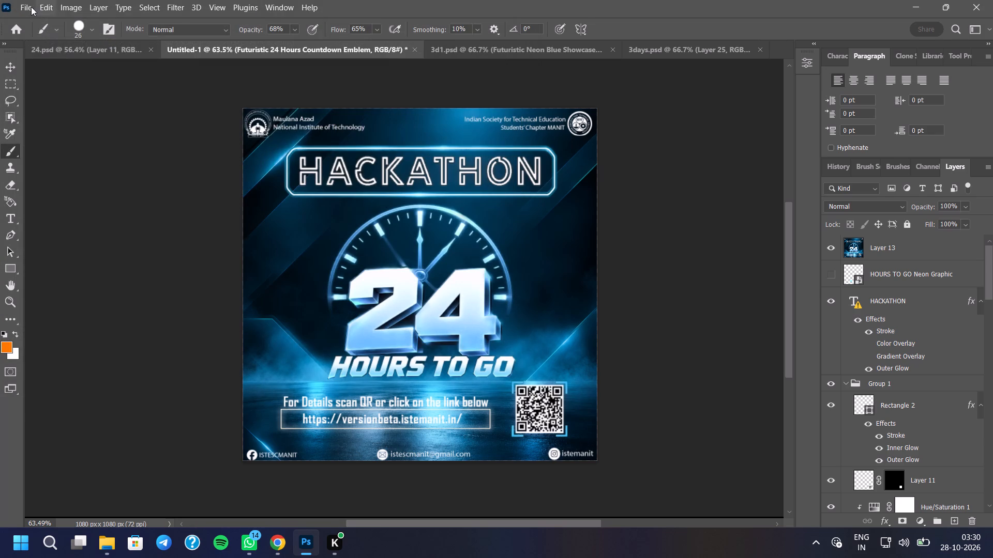
# Save the layered poster as a Photoshop file named 24 2 in the photoshop New folder, with Maximize Compatibility enabled.
pyautogui.click(30, 6)
pyautogui.click(79, 148)
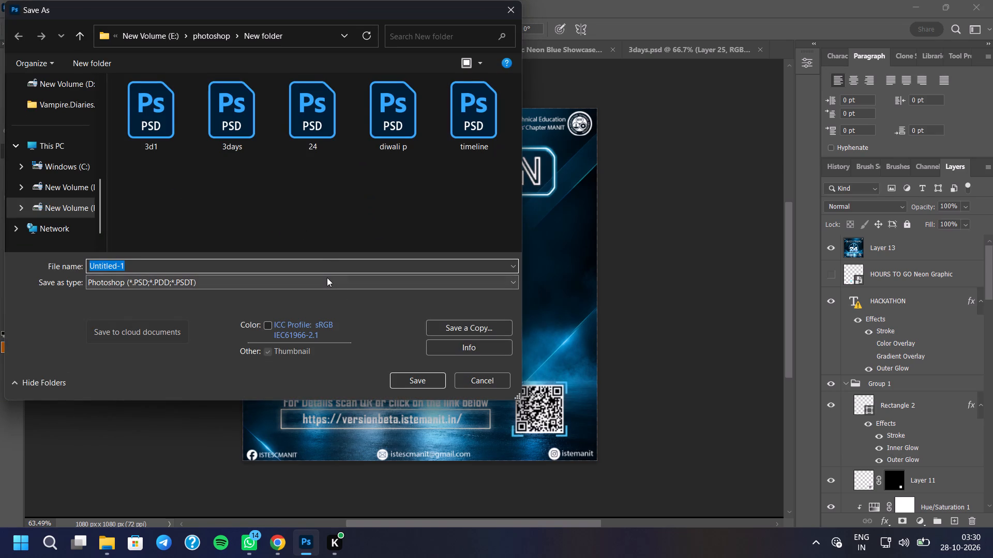
pyautogui.write('24 2')
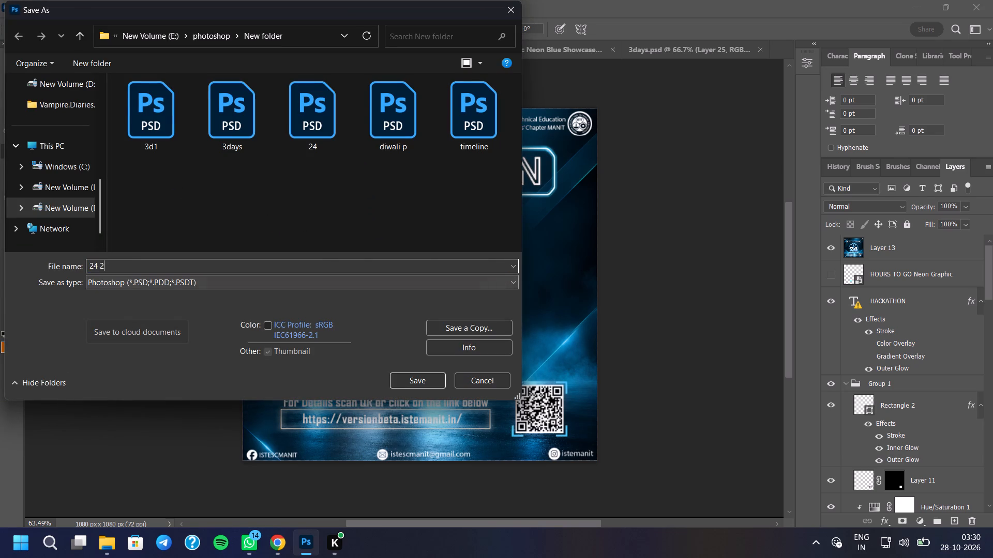
pyautogui.press('Return')
pyautogui.click(642, 141)
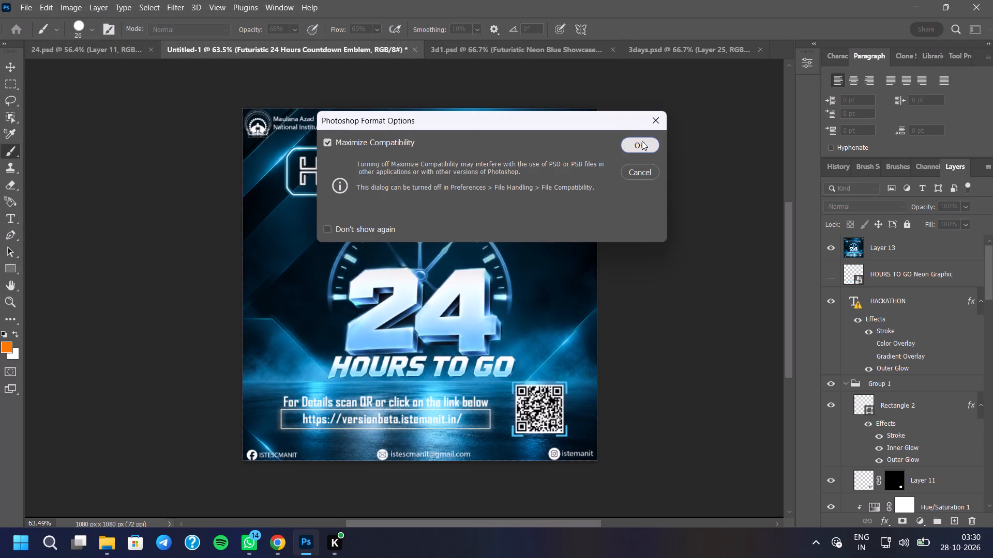
# Exit Photoshop, closing all open documents.
pyautogui.click(992, 0)
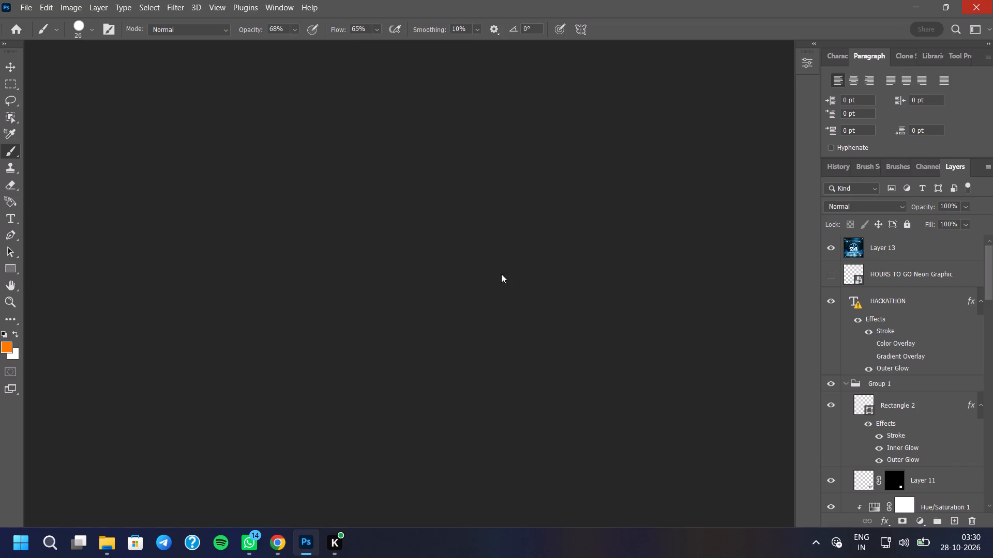